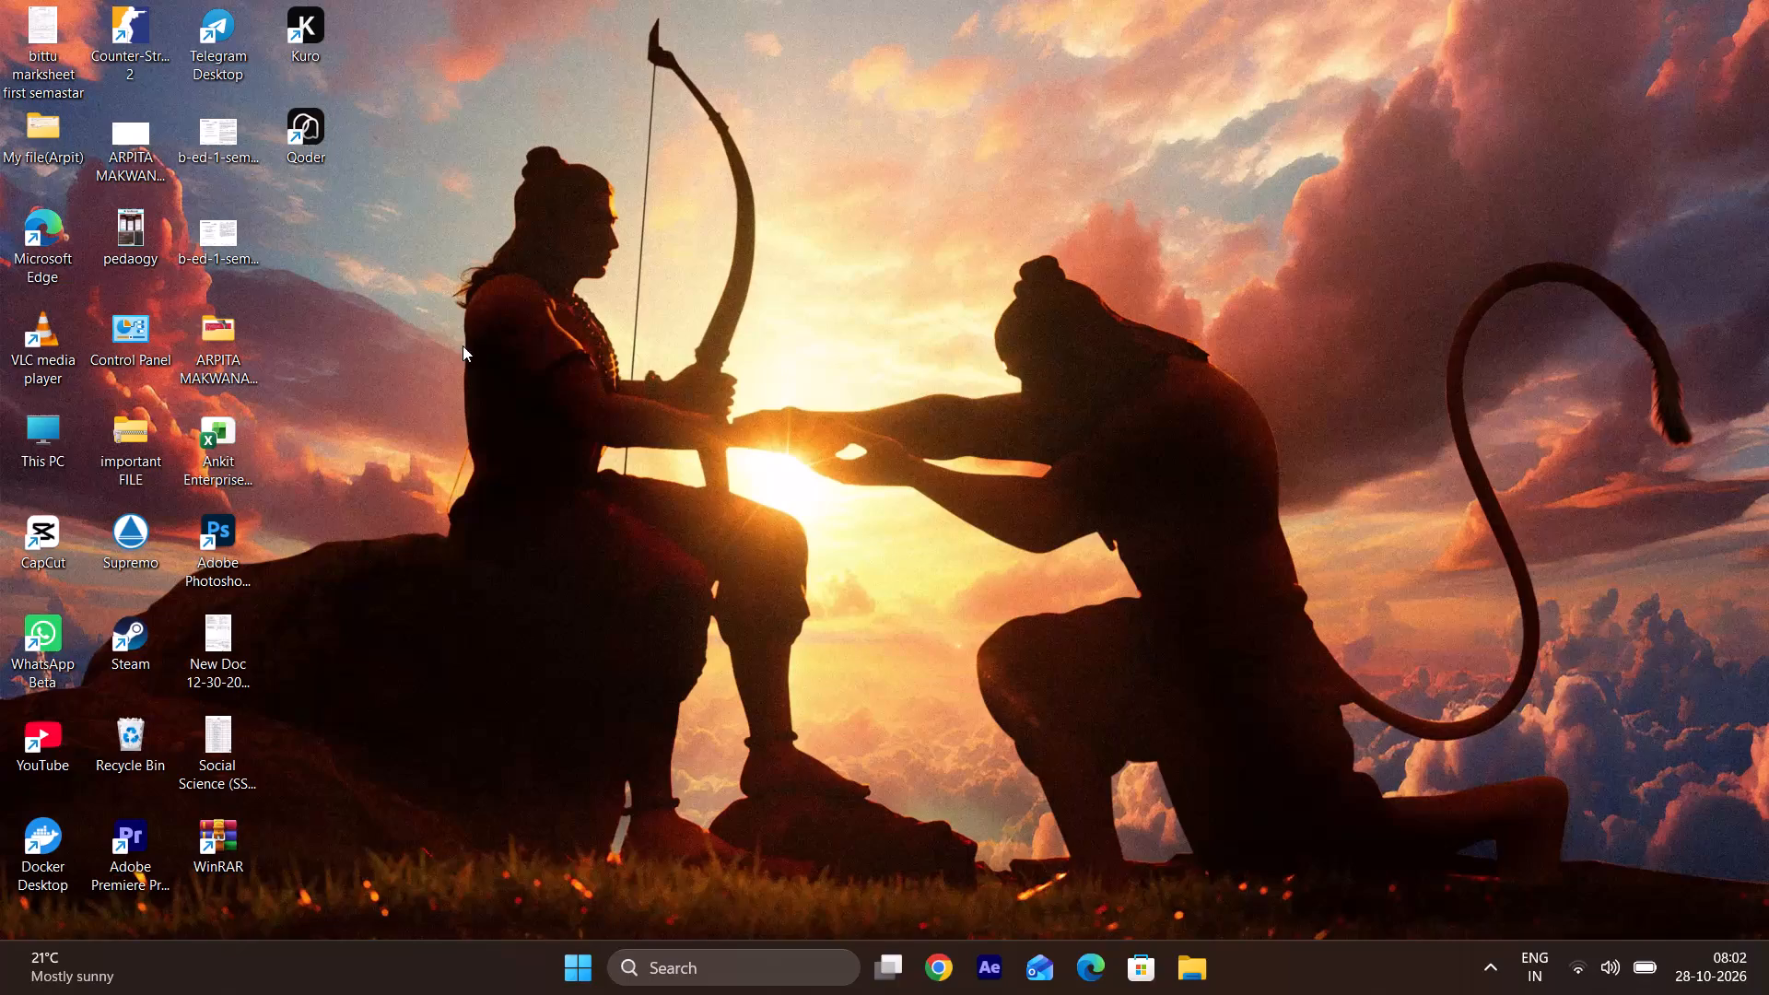
Launch After Effects.
{"action": "left_click", "coordinate": [1000, 967]}
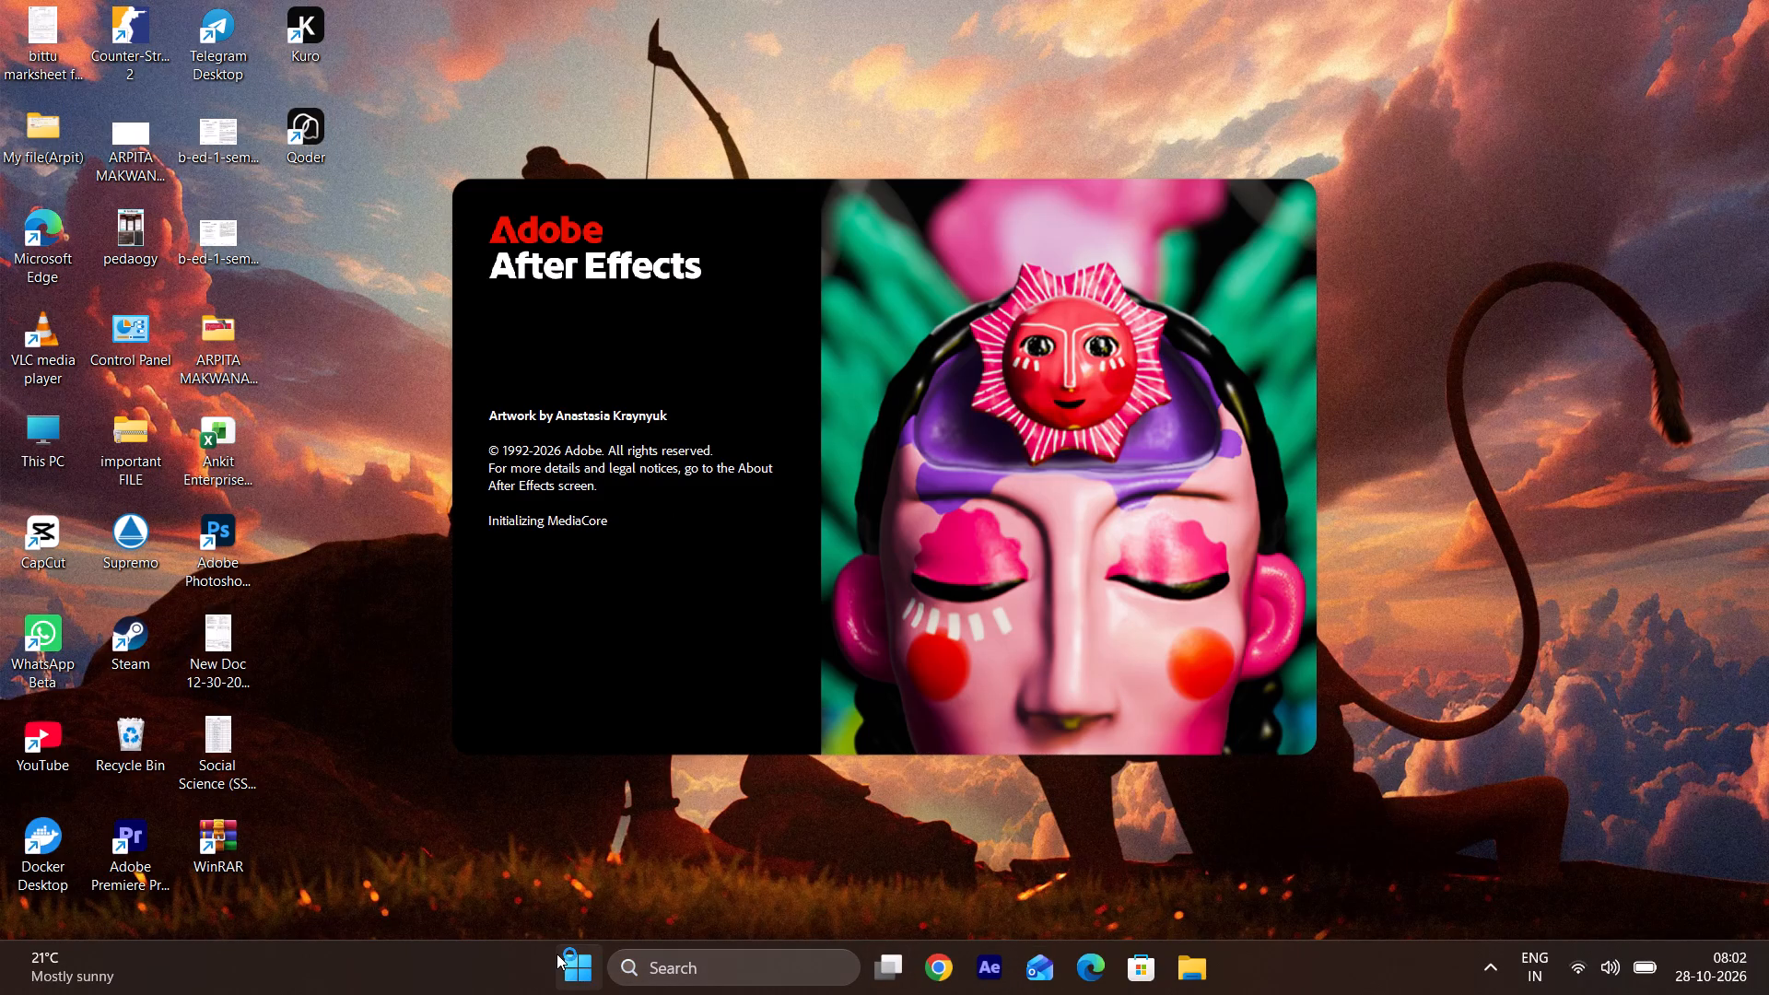
{"action": "left_click", "coordinate": [556, 954]}
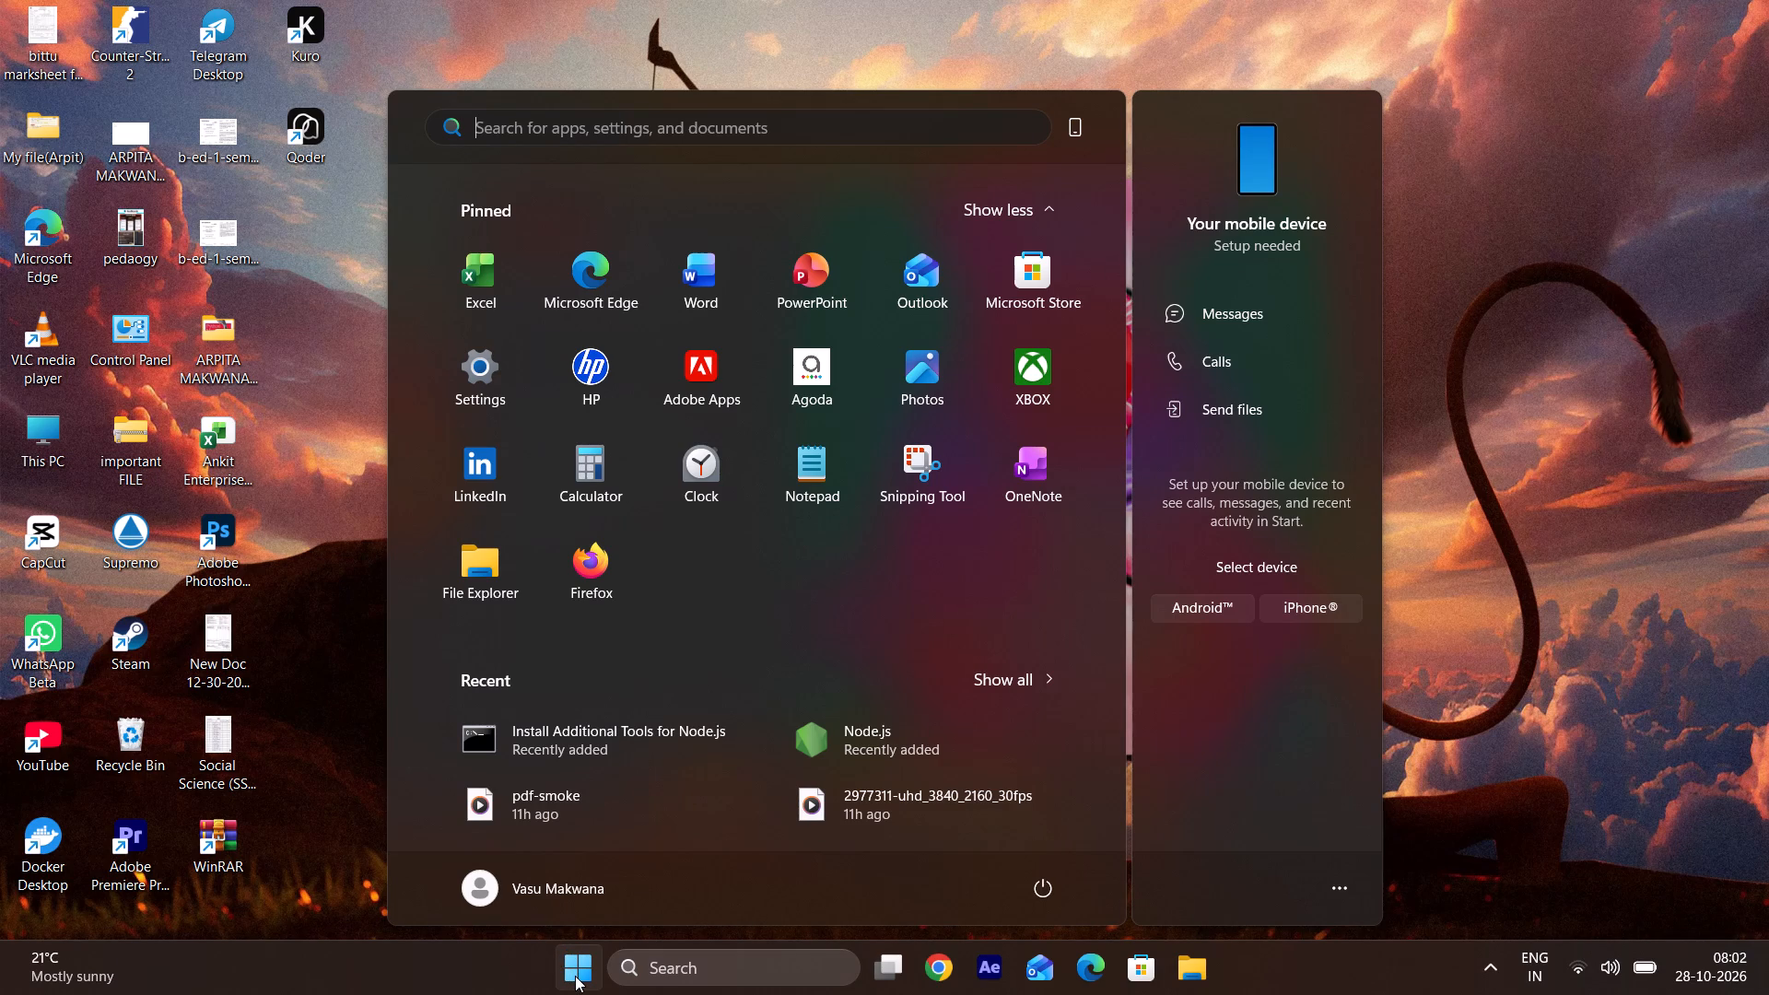
{"action": "left_click", "coordinate": [496, 992]}
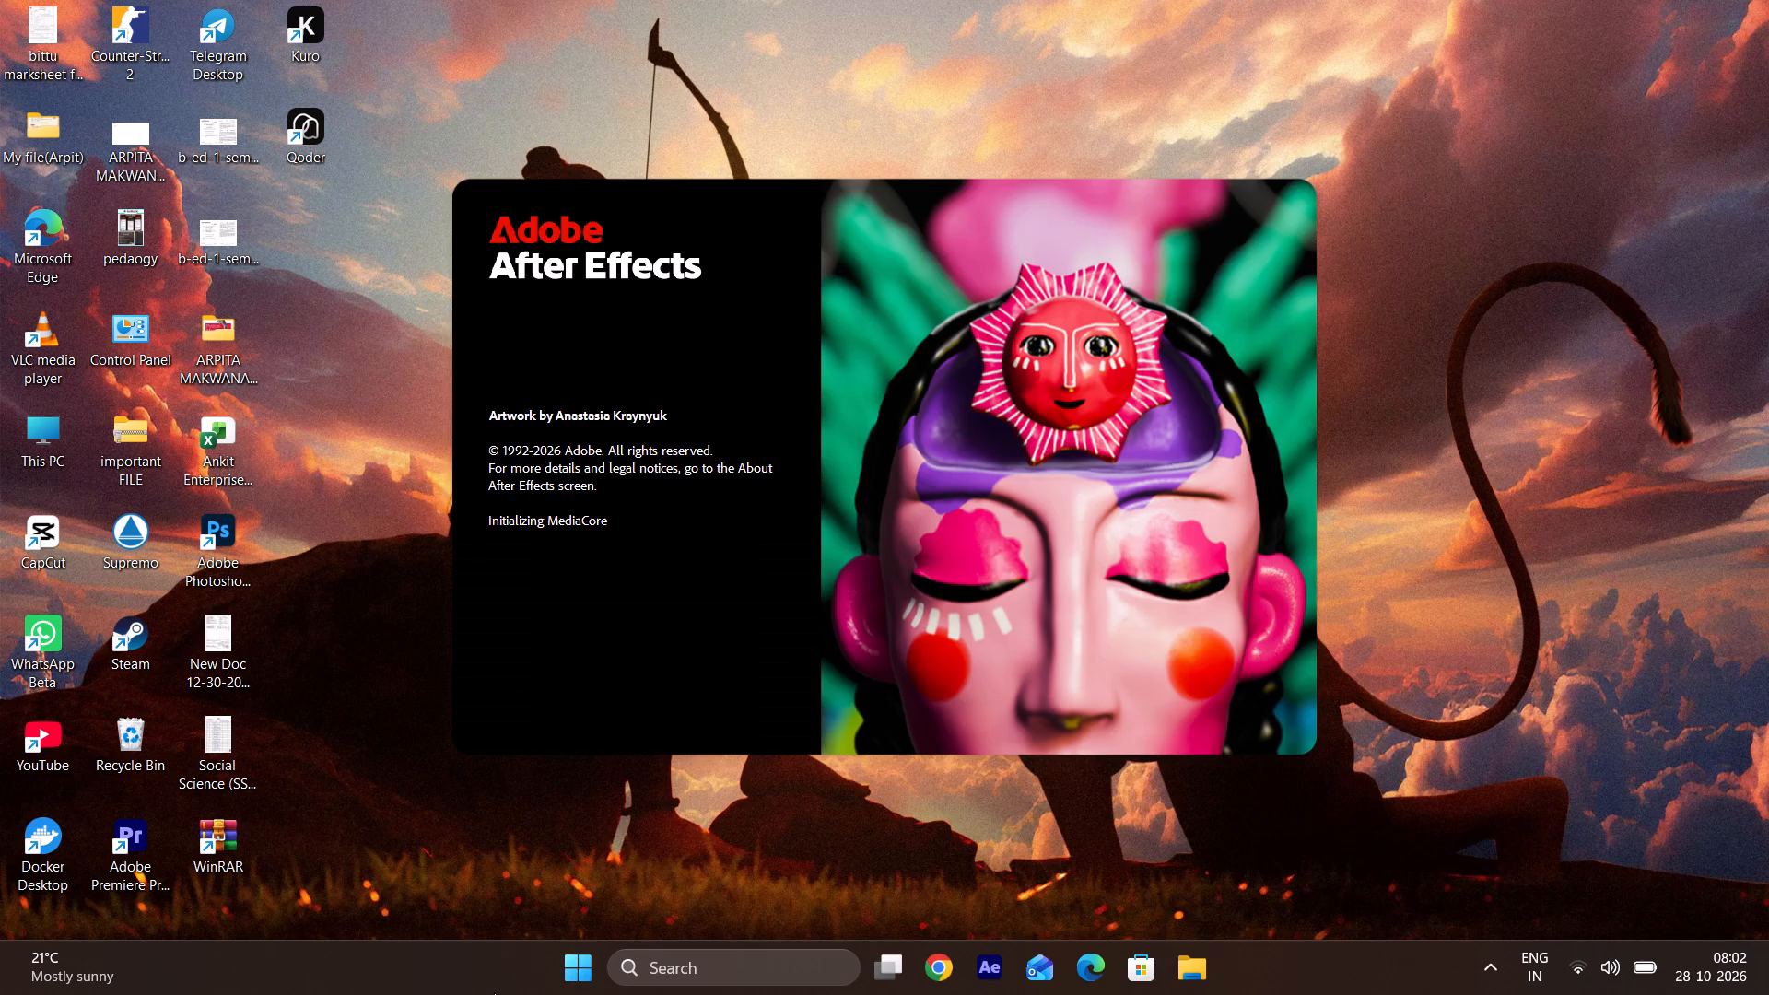
Open YouTube while After Effects loads and search for "3d motion graphics after effects".
{"action": "triple_click", "coordinate": [42, 765]}
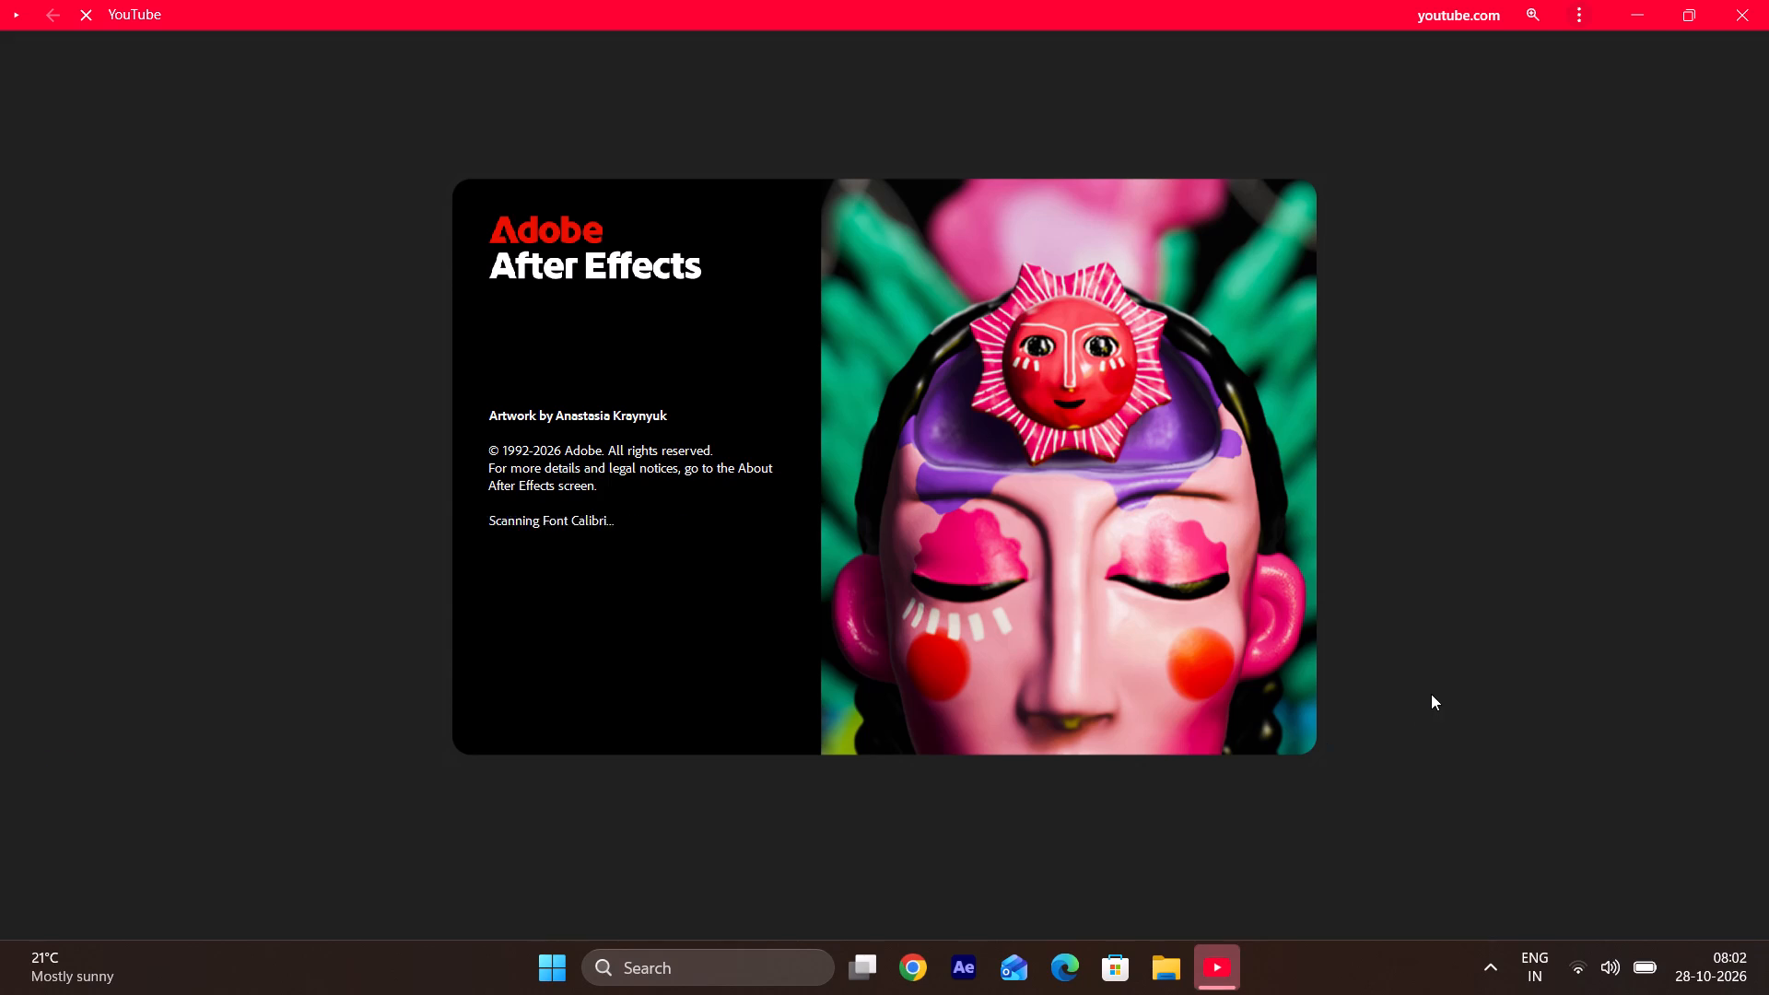
{"action": "left_click", "coordinate": [1431, 694]}
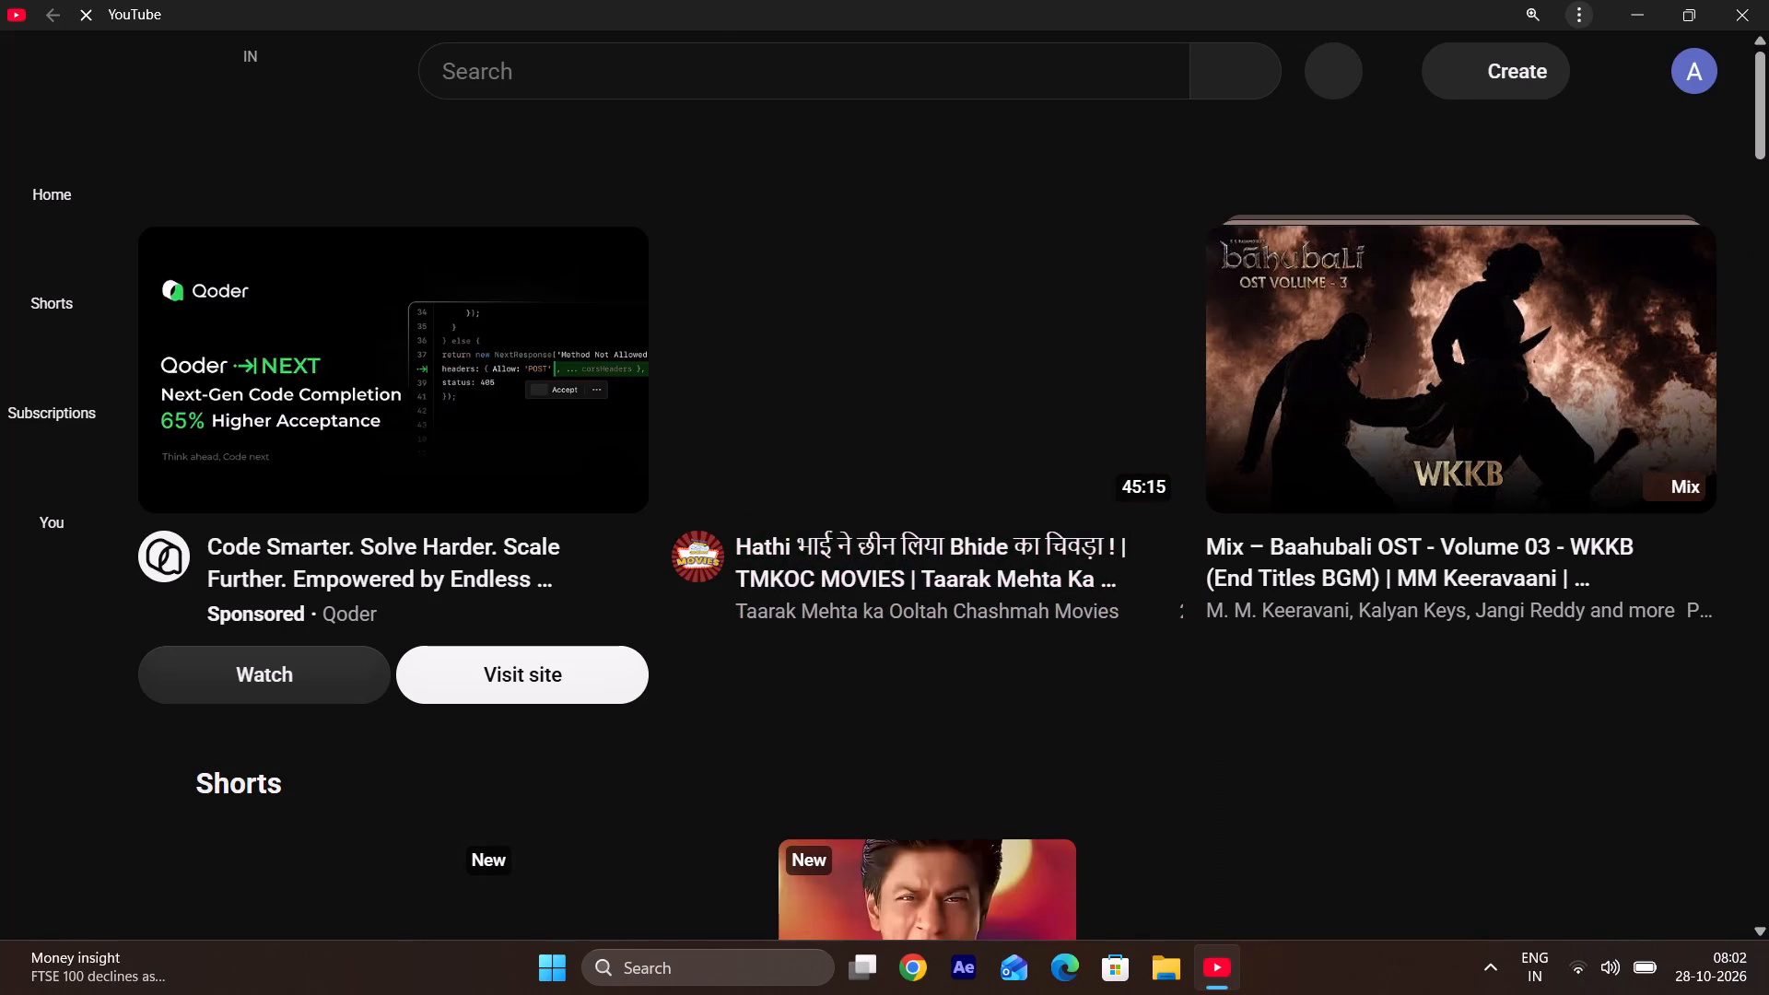
{"action": "left_click", "coordinate": [756, 76]}
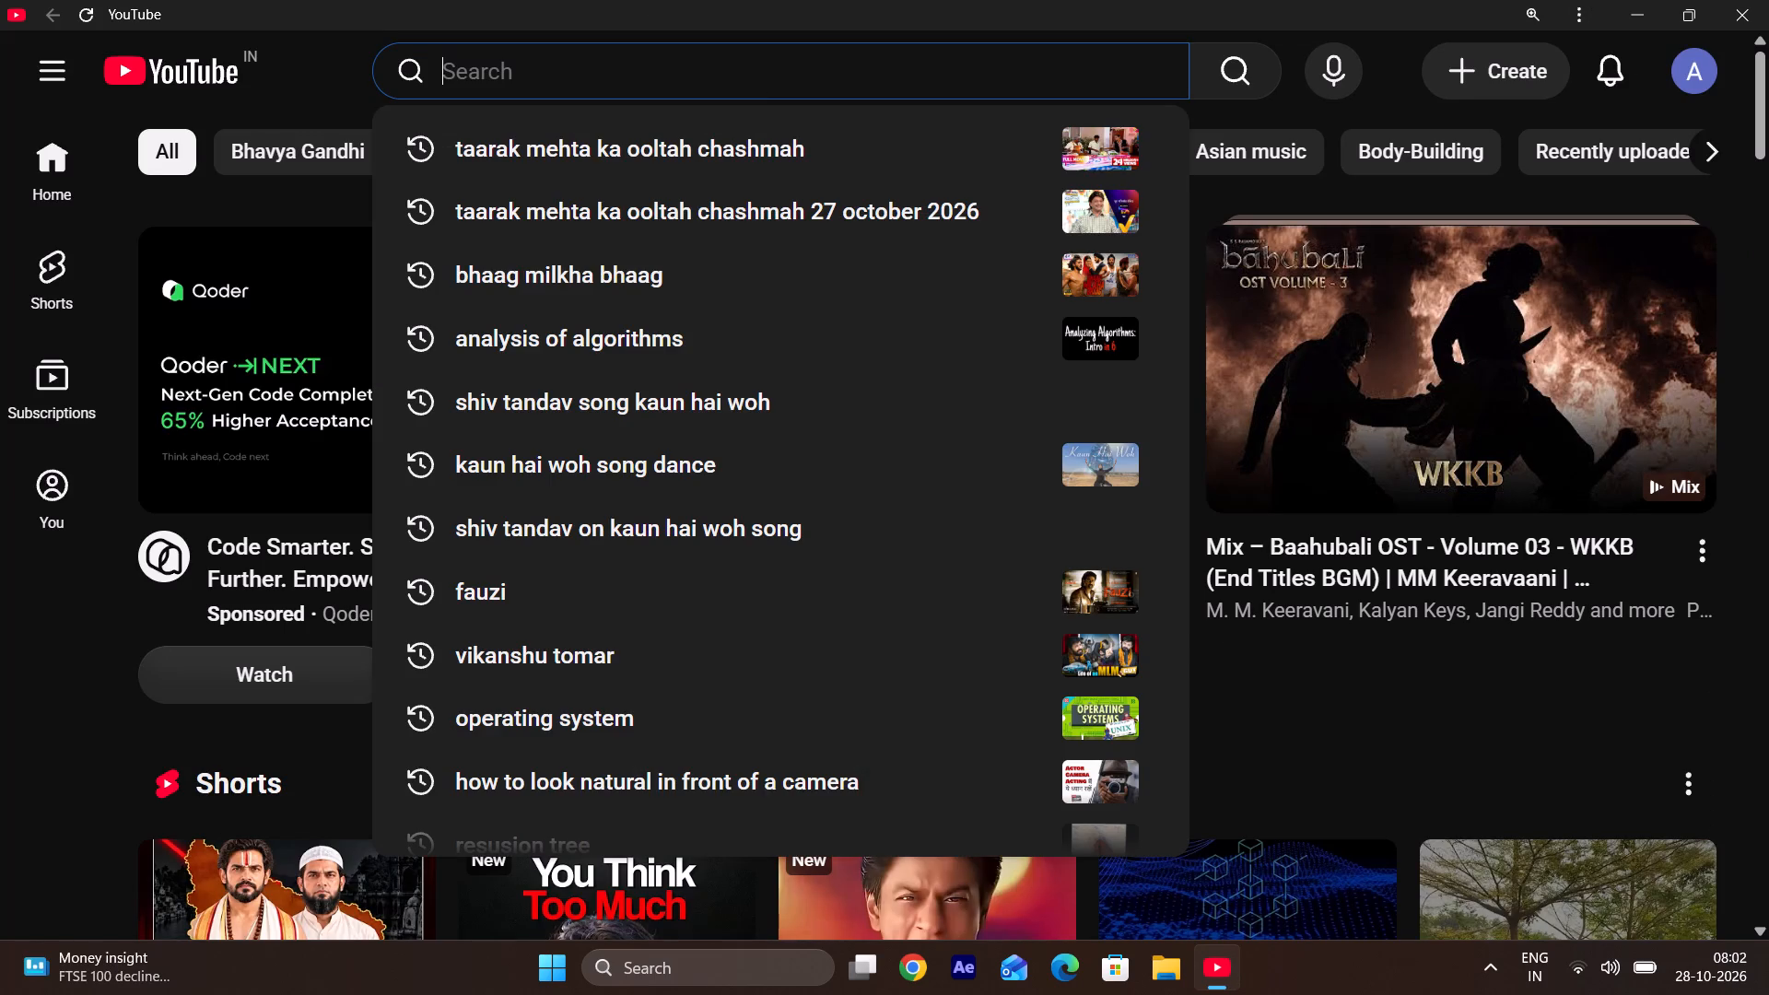
{"action": "key", "text": "3"}
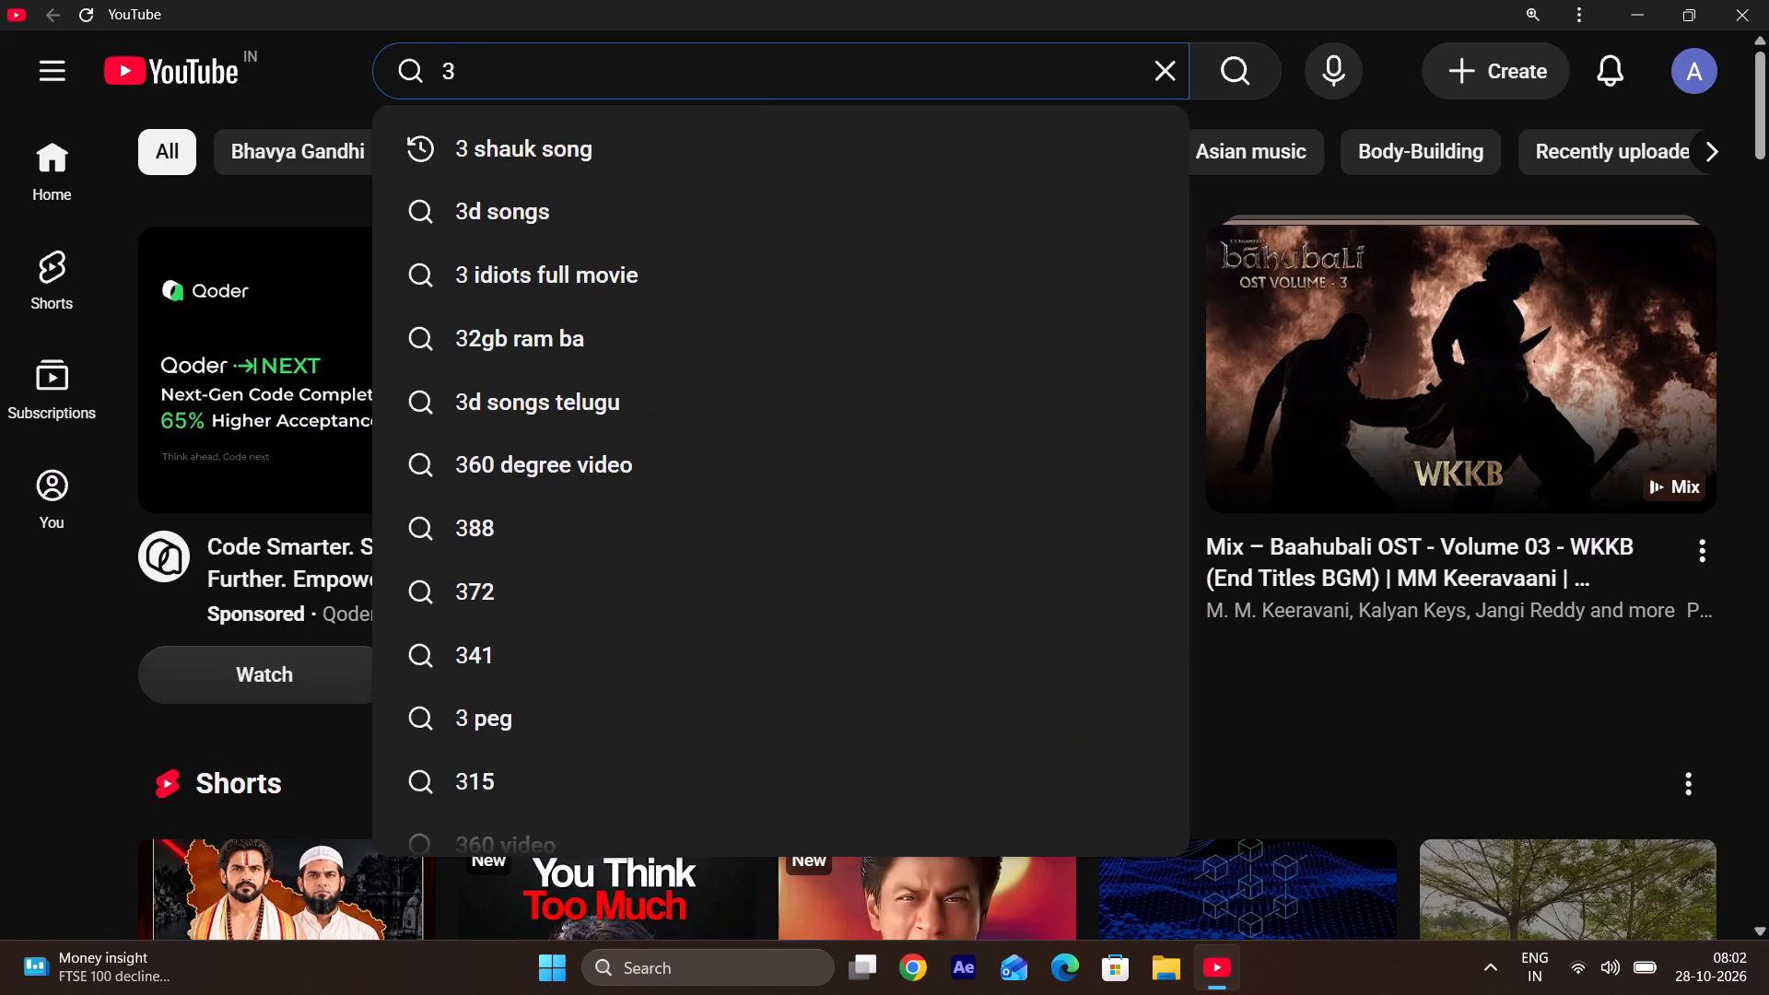
{"action": "type", "text": "d motion graphics"}
{"action": "key", "text": "space"}
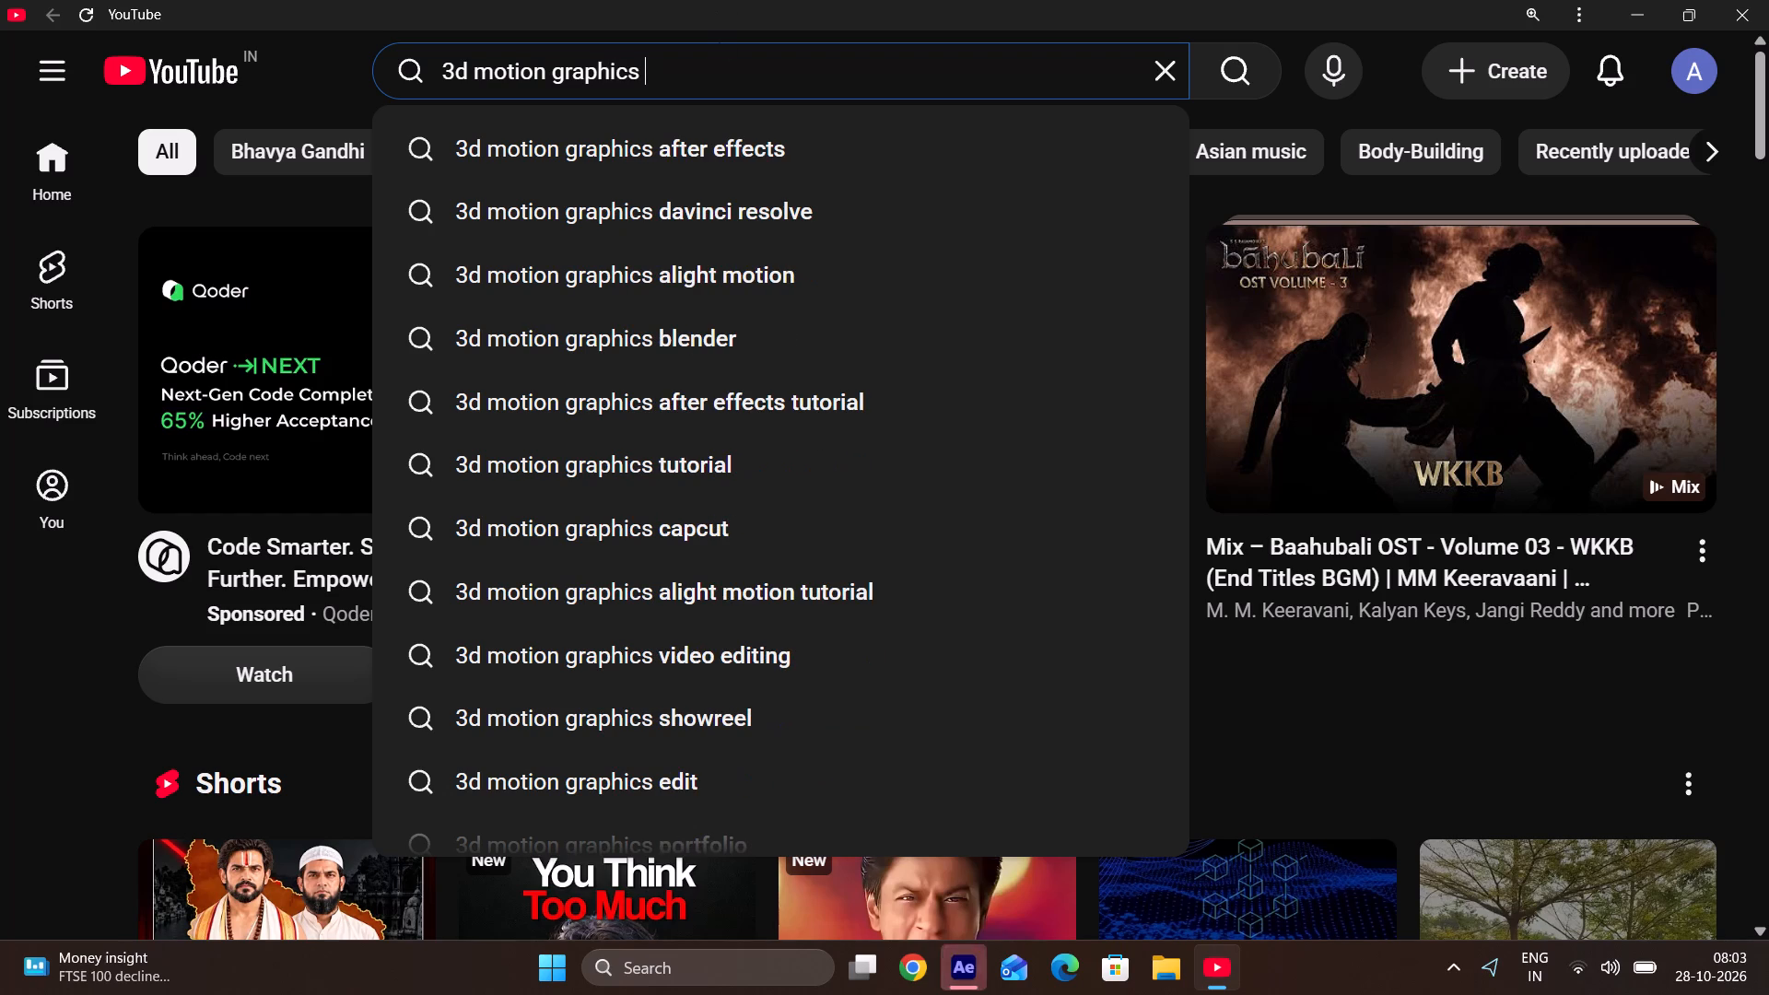
{"action": "left_click", "coordinate": [749, 165]}
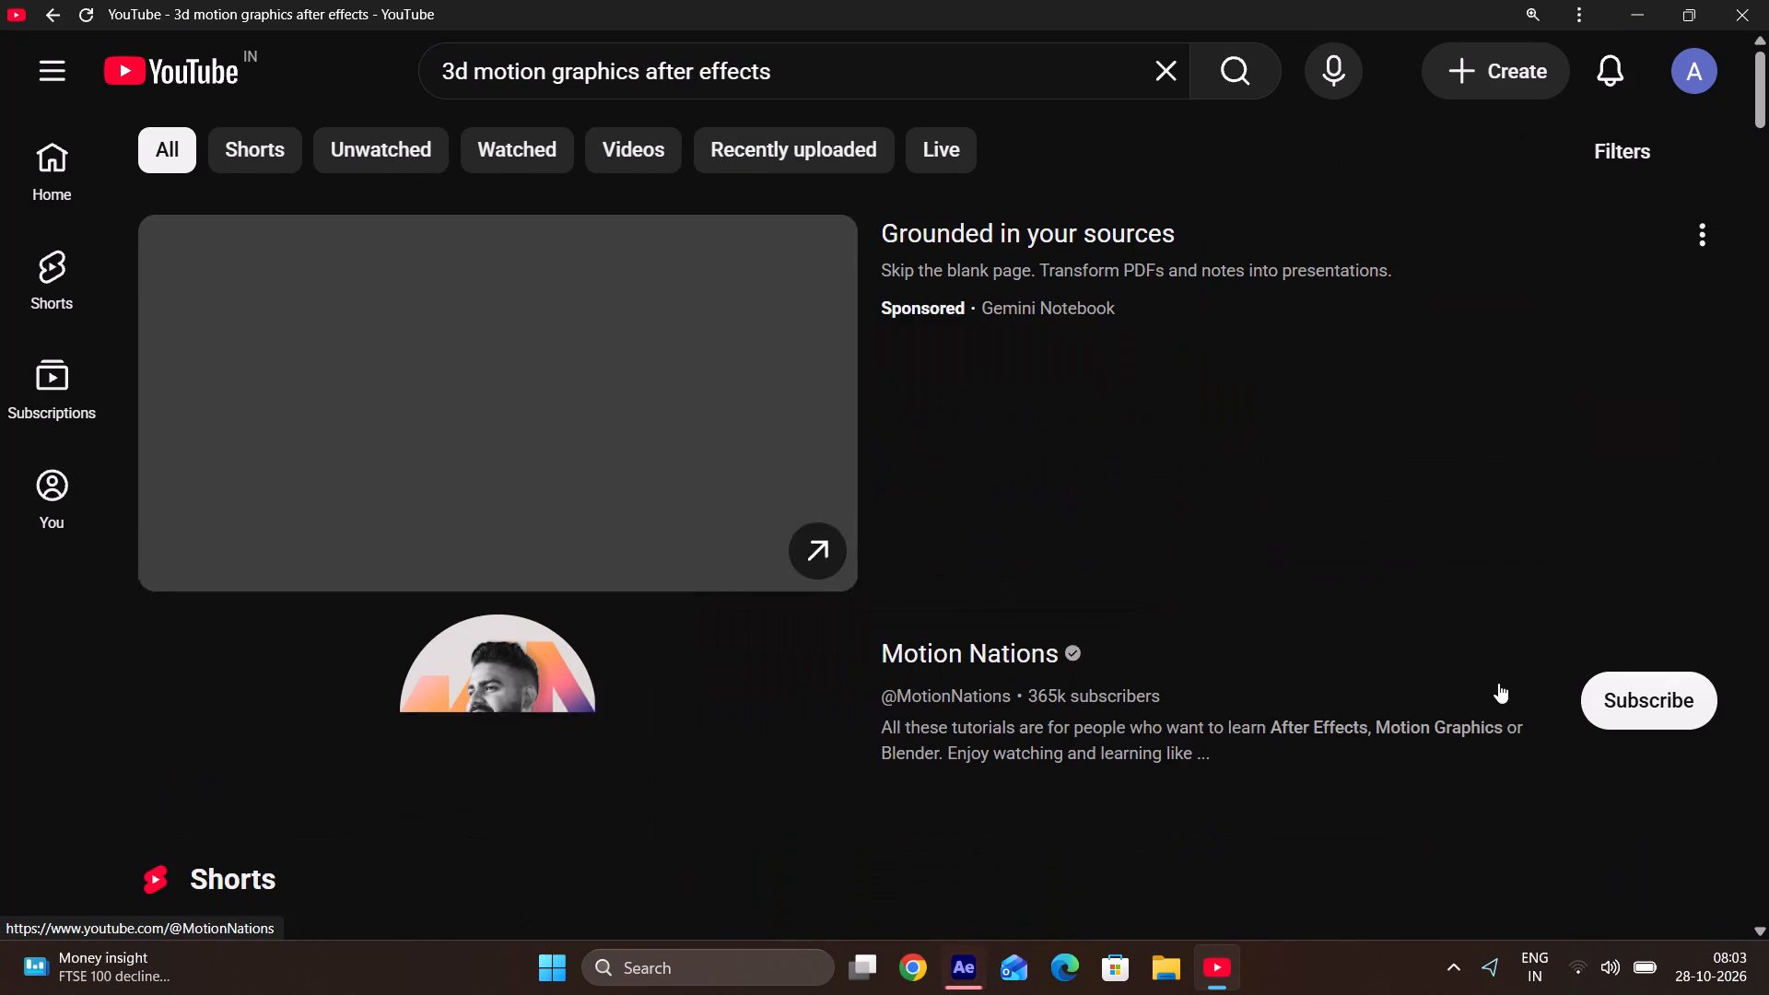
Watch the Noob VS Pro 3D map Short and the Shorts following it, and return to the search results.
{"action": "scroll", "coordinate": [1282, 469], "scroll_direction": "down", "scroll_amount": 7}
{"action": "left_click", "coordinate": [605, 413]}
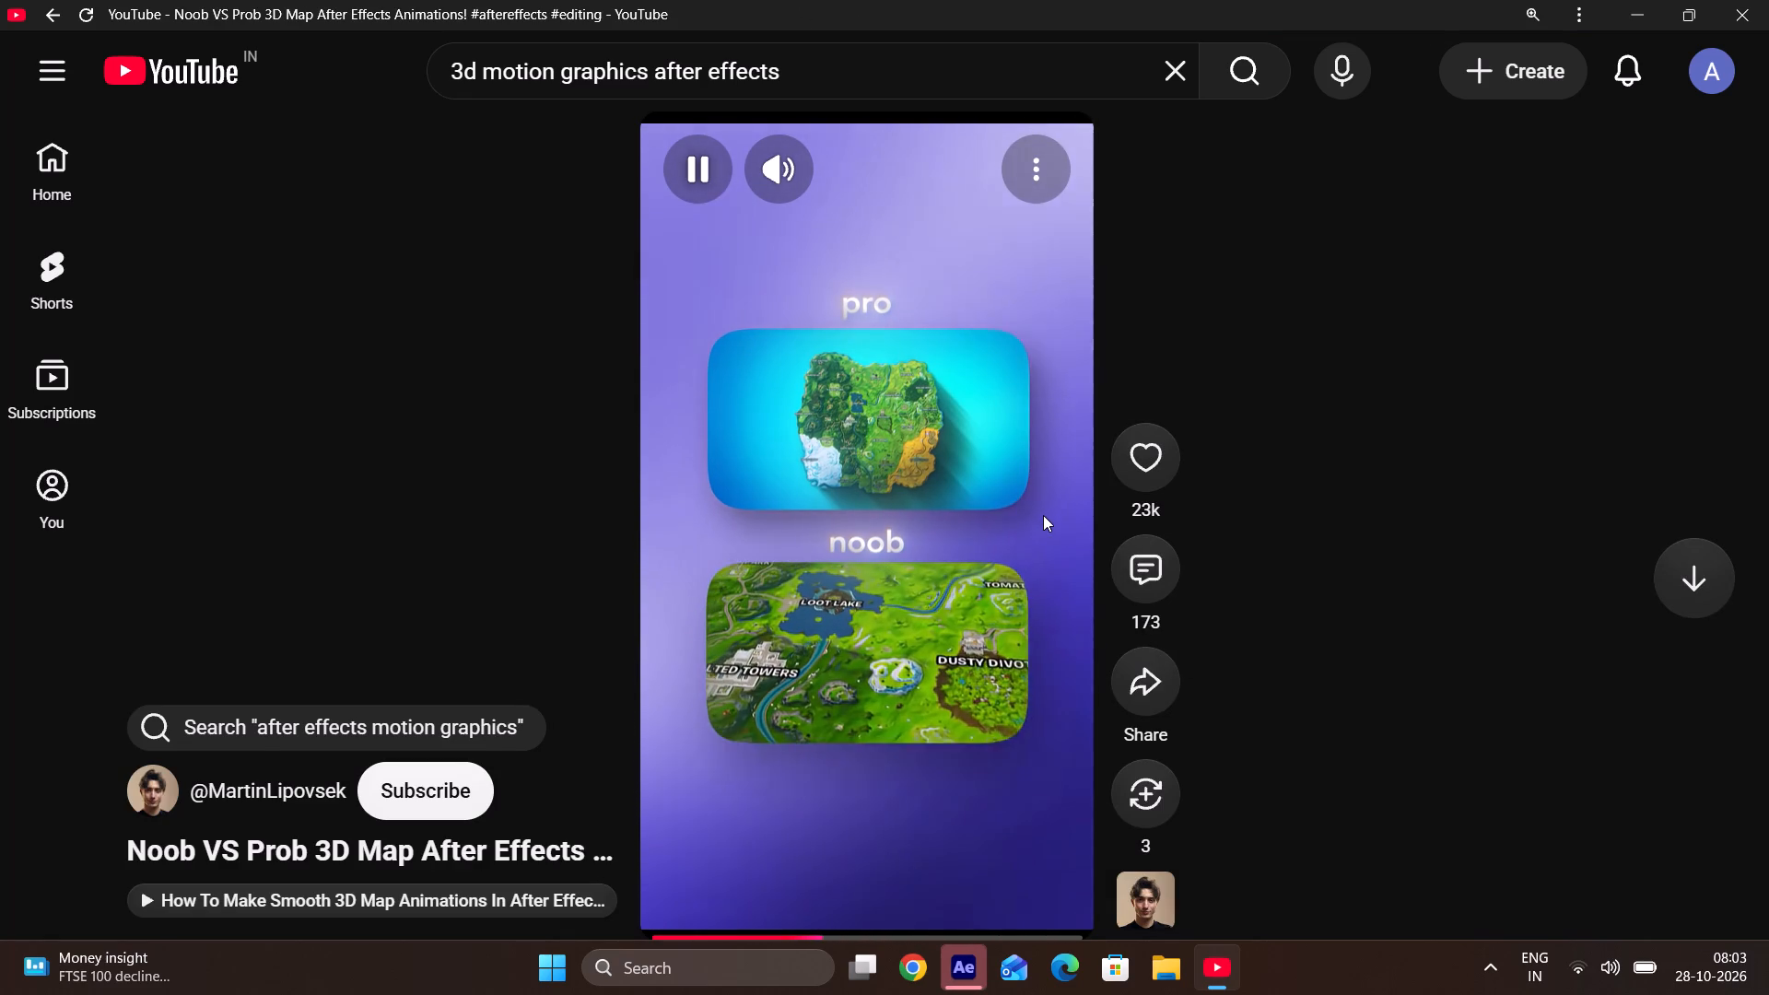
{"action": "scroll", "coordinate": [1043, 534], "scroll_direction": "down", "scroll_amount": 1}
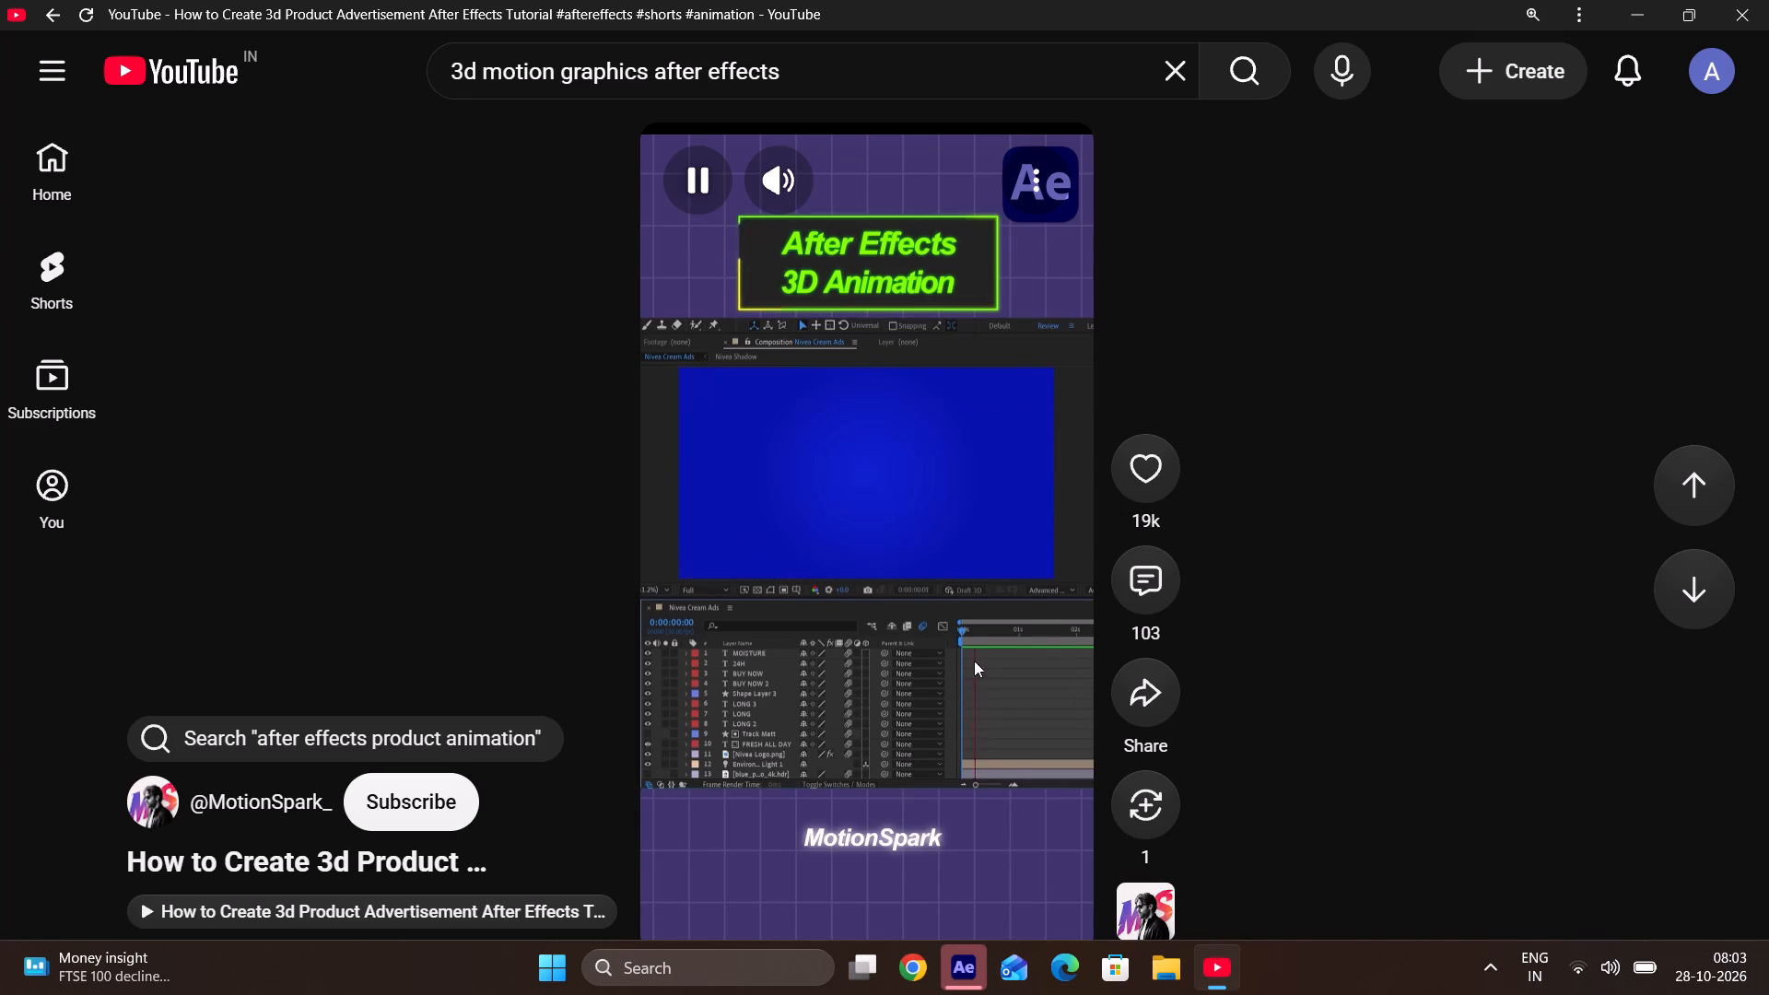
{"action": "scroll", "coordinate": [974, 660], "scroll_direction": "down", "scroll_amount": 6}
{"action": "scroll", "coordinate": [1083, 389], "scroll_direction": "down", "scroll_amount": 4}
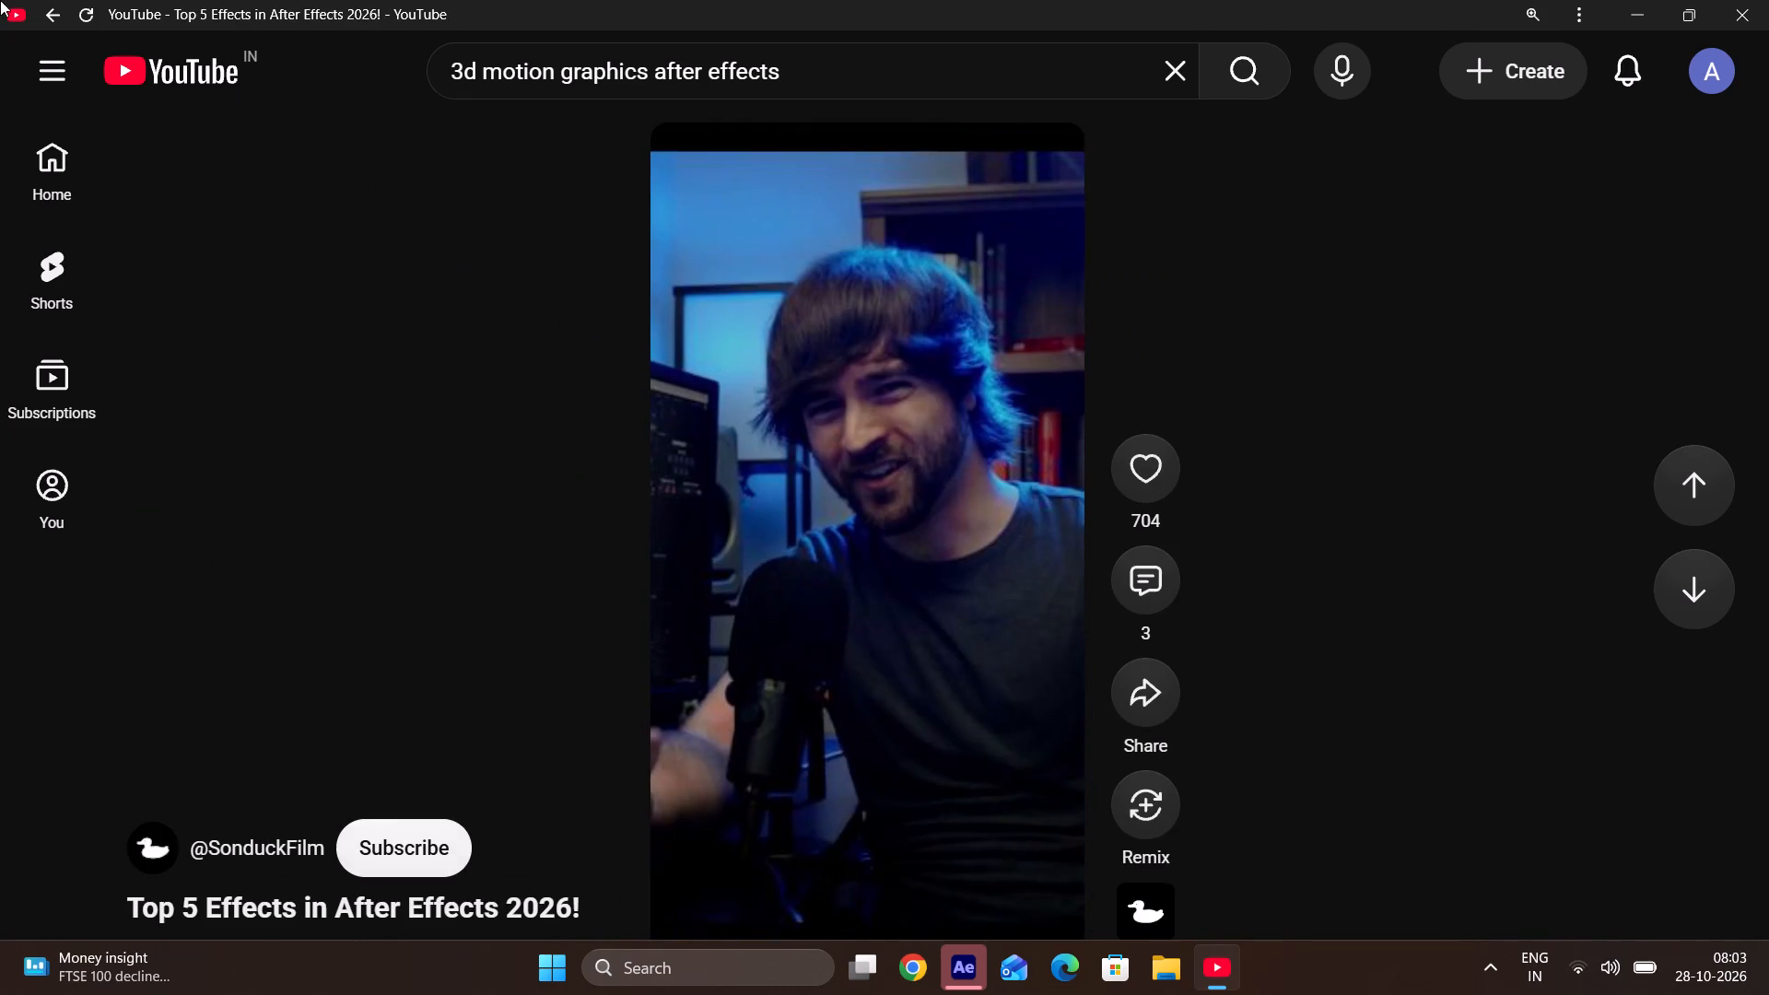
{"action": "left_click", "coordinate": [52, 18]}
Play Rishi Studio's Motion Graphics Product Animation tutorial playlist, skipping the ad, and preview the opening and the list of other videos.
{"action": "scroll", "coordinate": [848, 561], "scroll_direction": "down", "scroll_amount": 5}
{"action": "scroll", "coordinate": [690, 546], "scroll_direction": "down", "scroll_amount": 6}
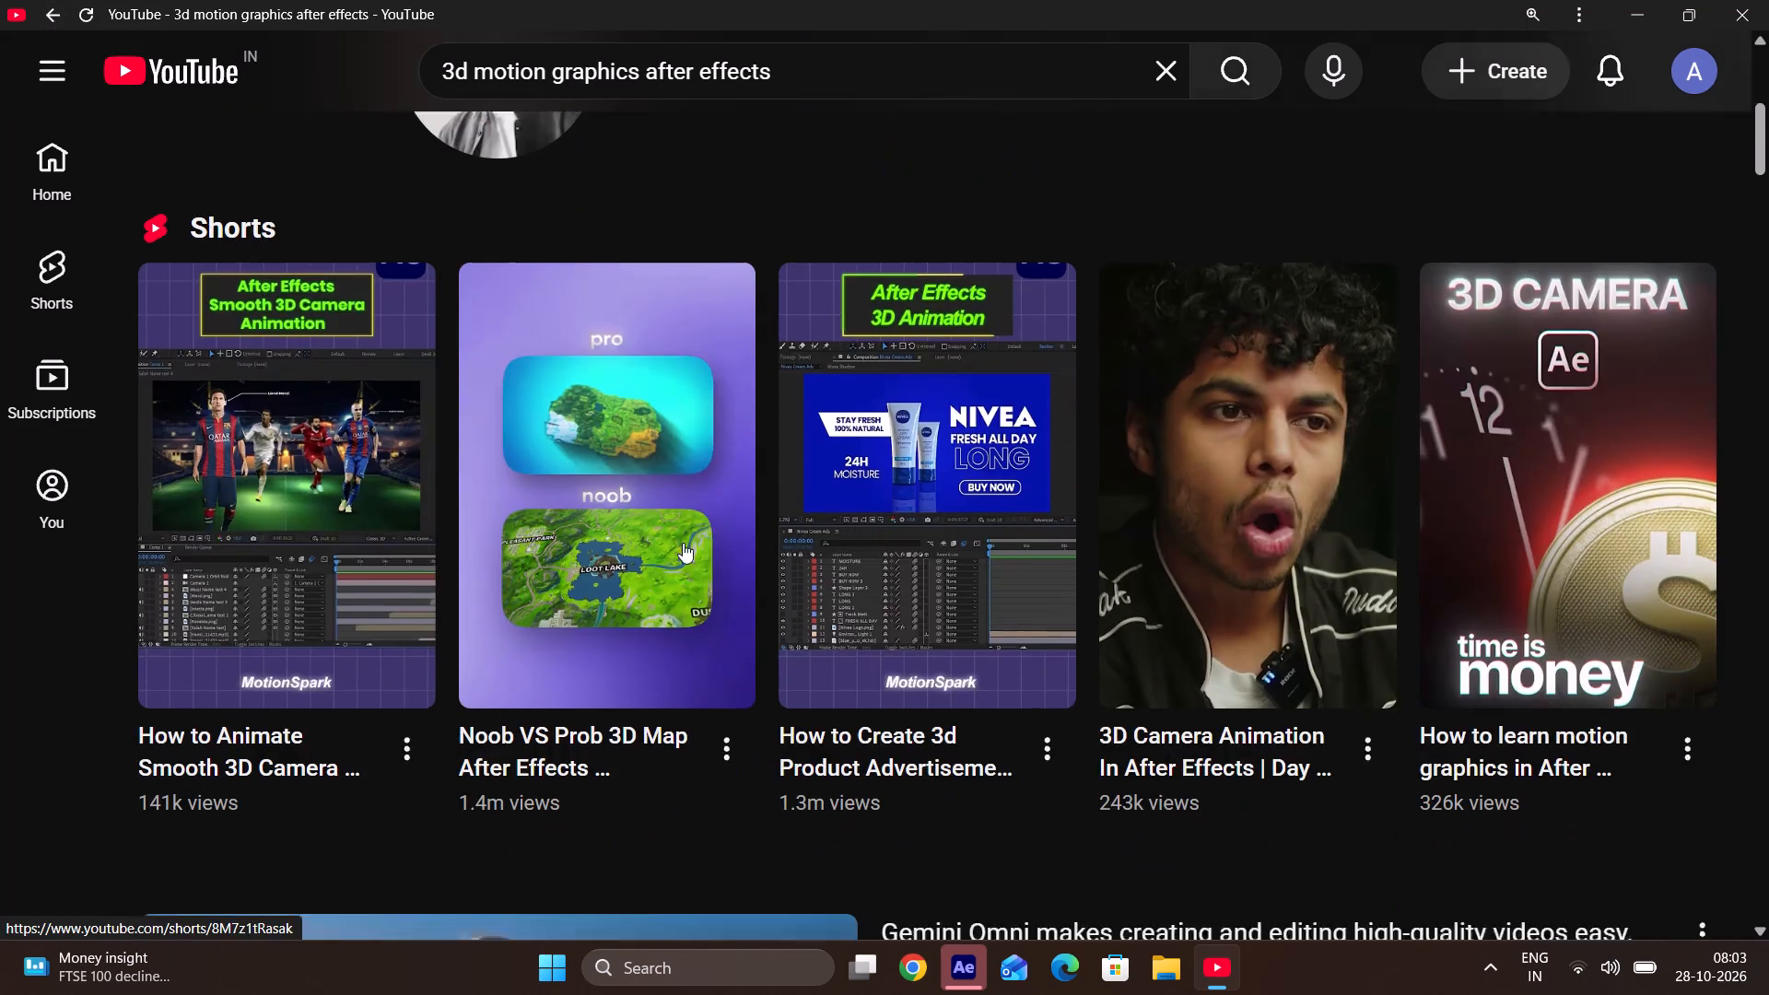
{"action": "scroll", "coordinate": [602, 476], "scroll_direction": "down", "scroll_amount": 6}
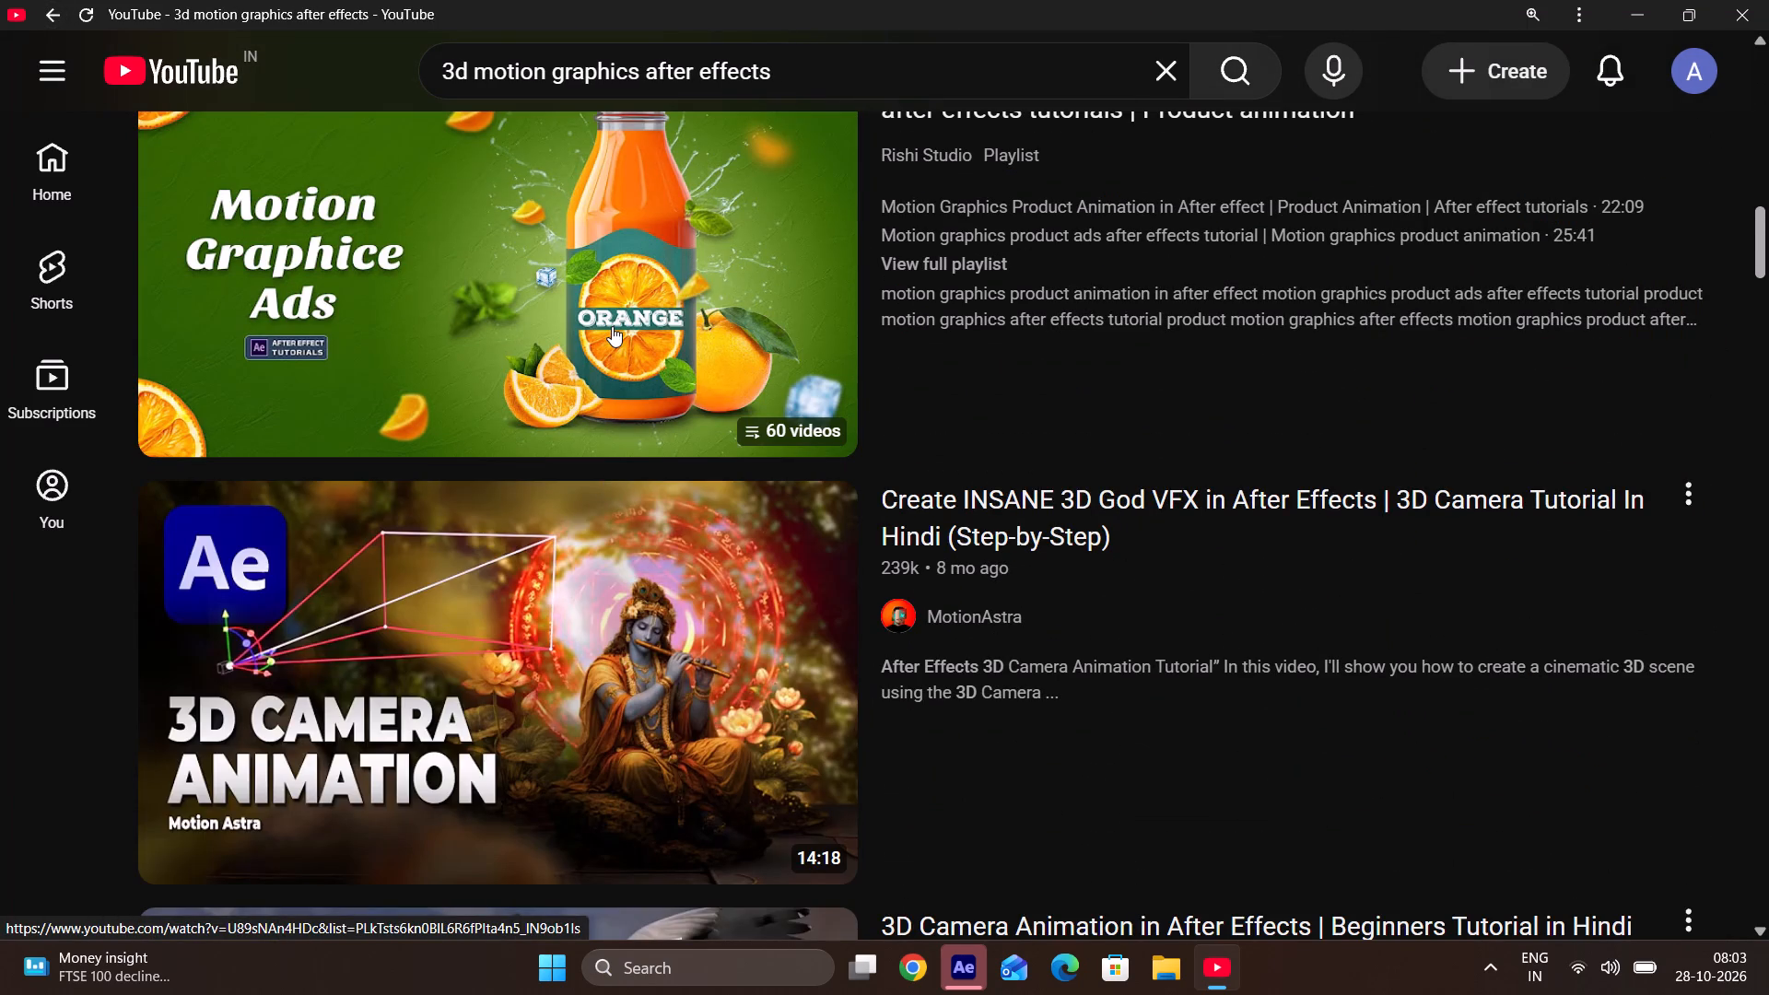
{"action": "left_click", "coordinate": [612, 326]}
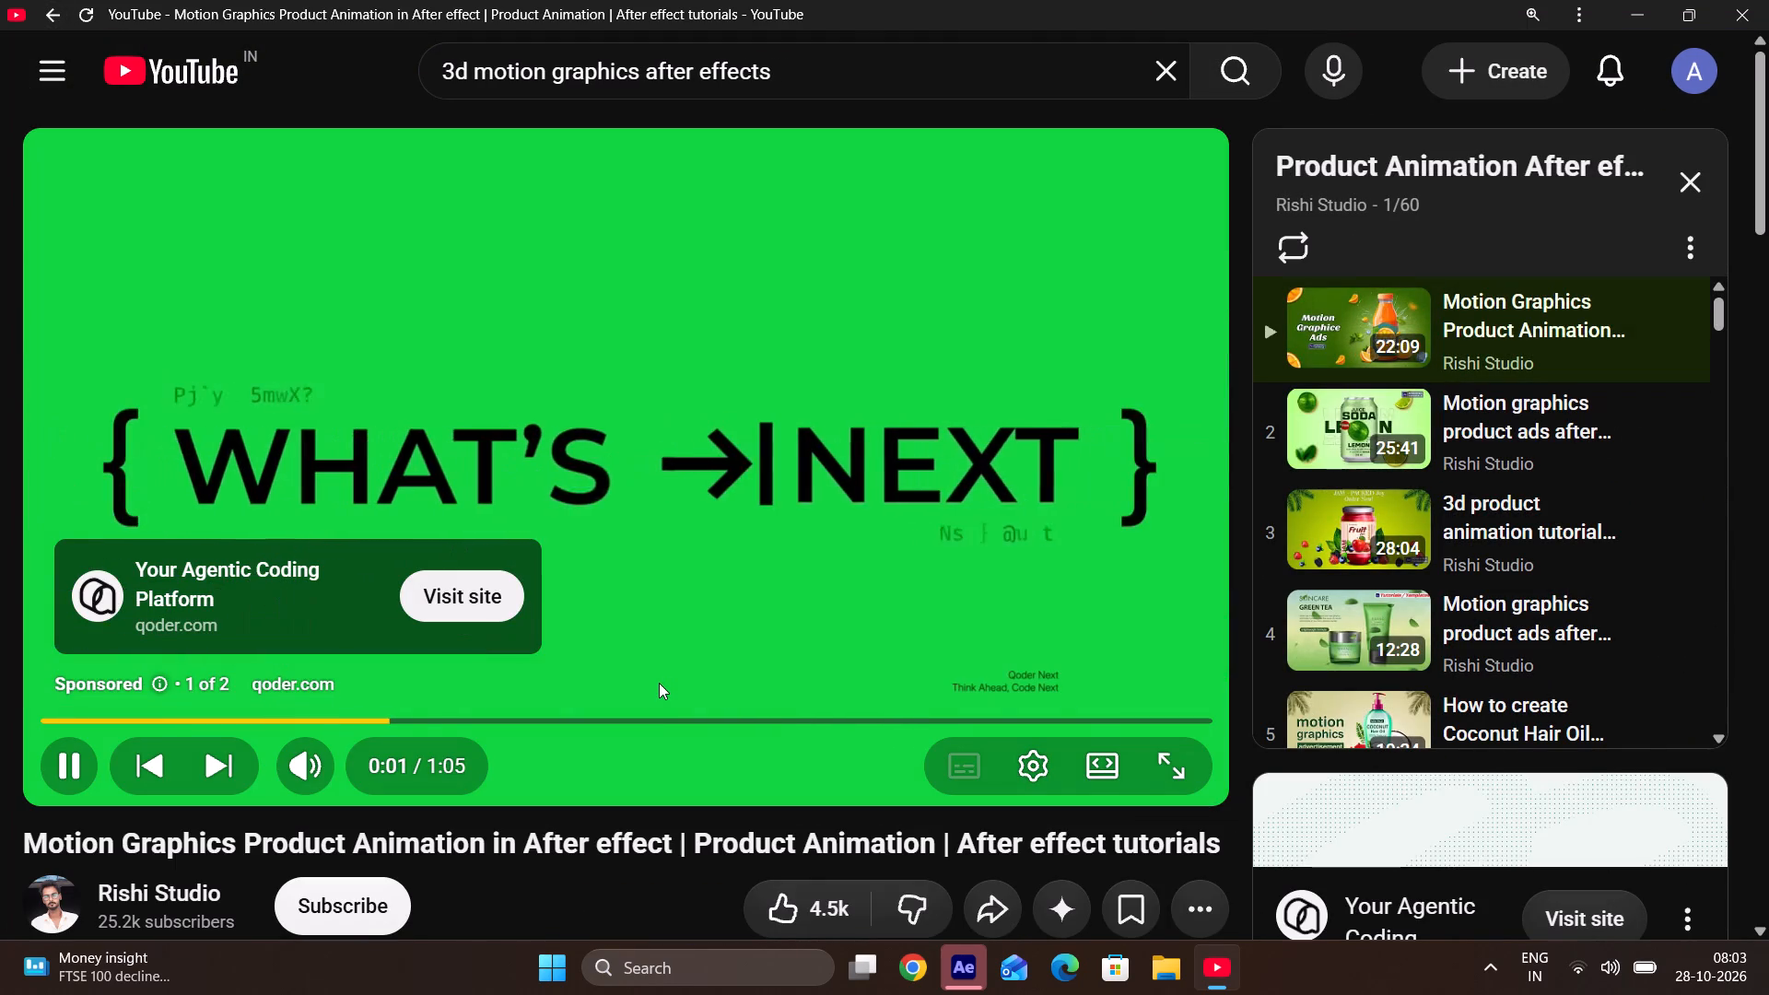
{"action": "scroll", "coordinate": [1543, 375], "scroll_direction": "down", "scroll_amount": 2}
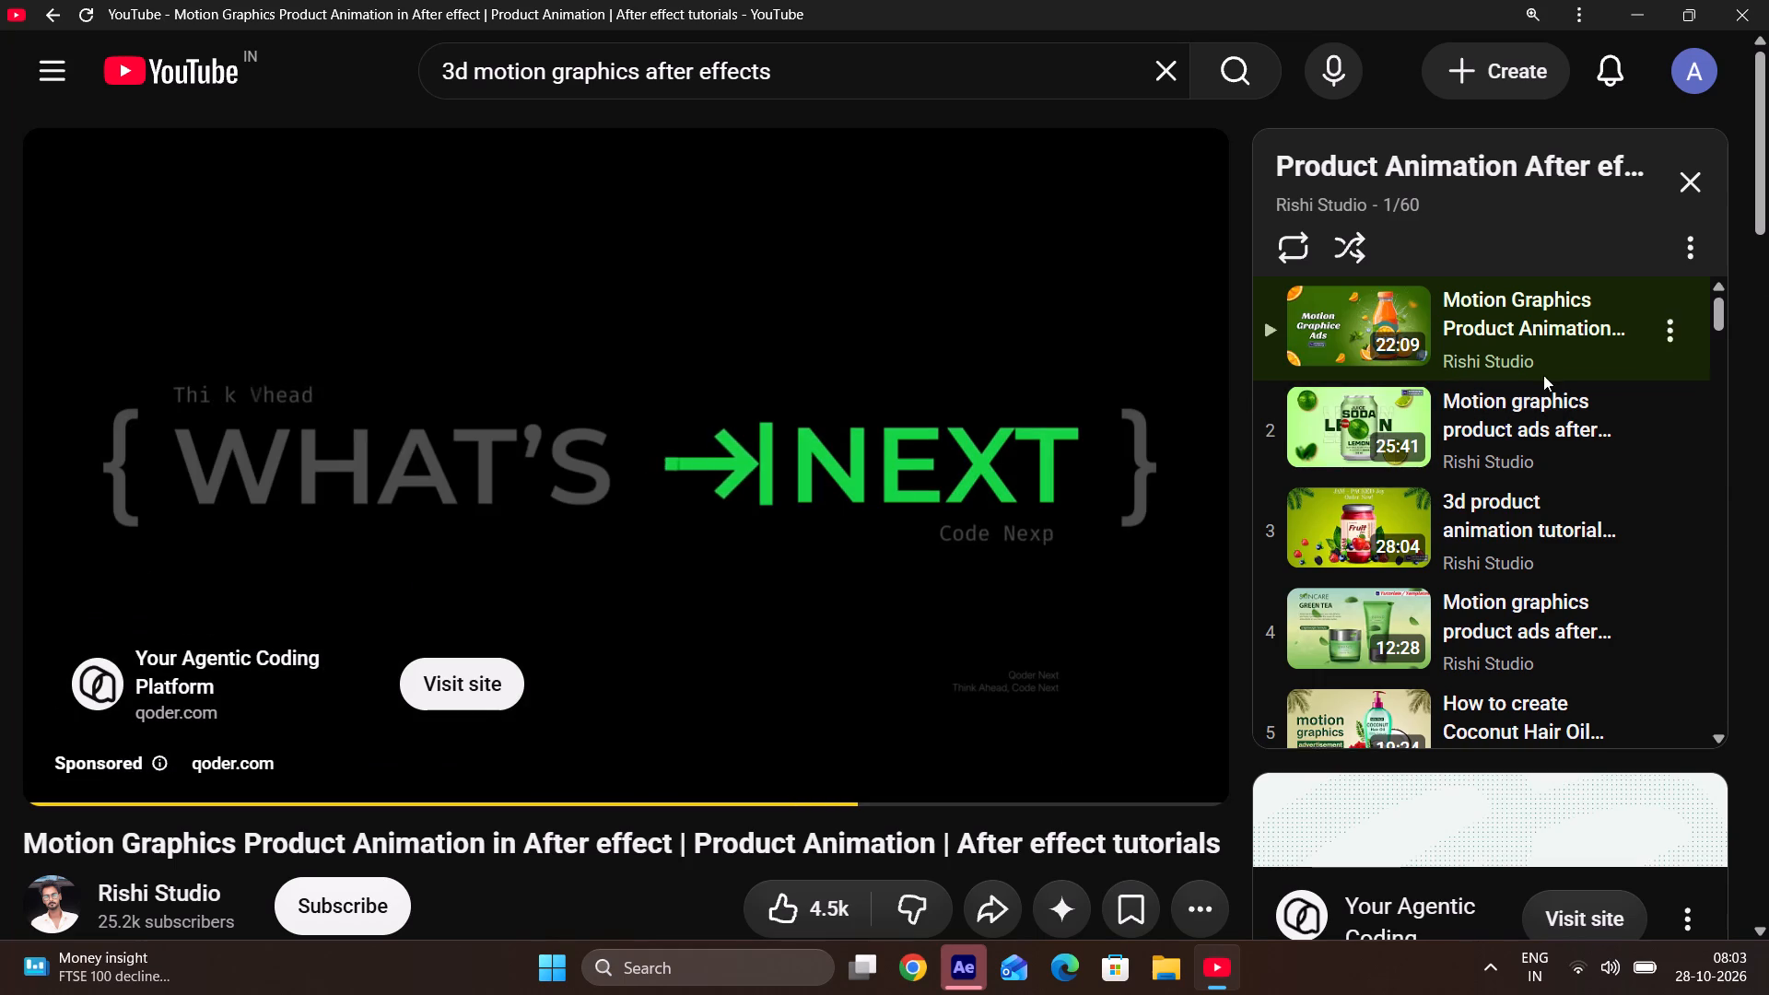
{"action": "scroll", "coordinate": [1543, 375], "scroll_direction": "down", "scroll_amount": 3}
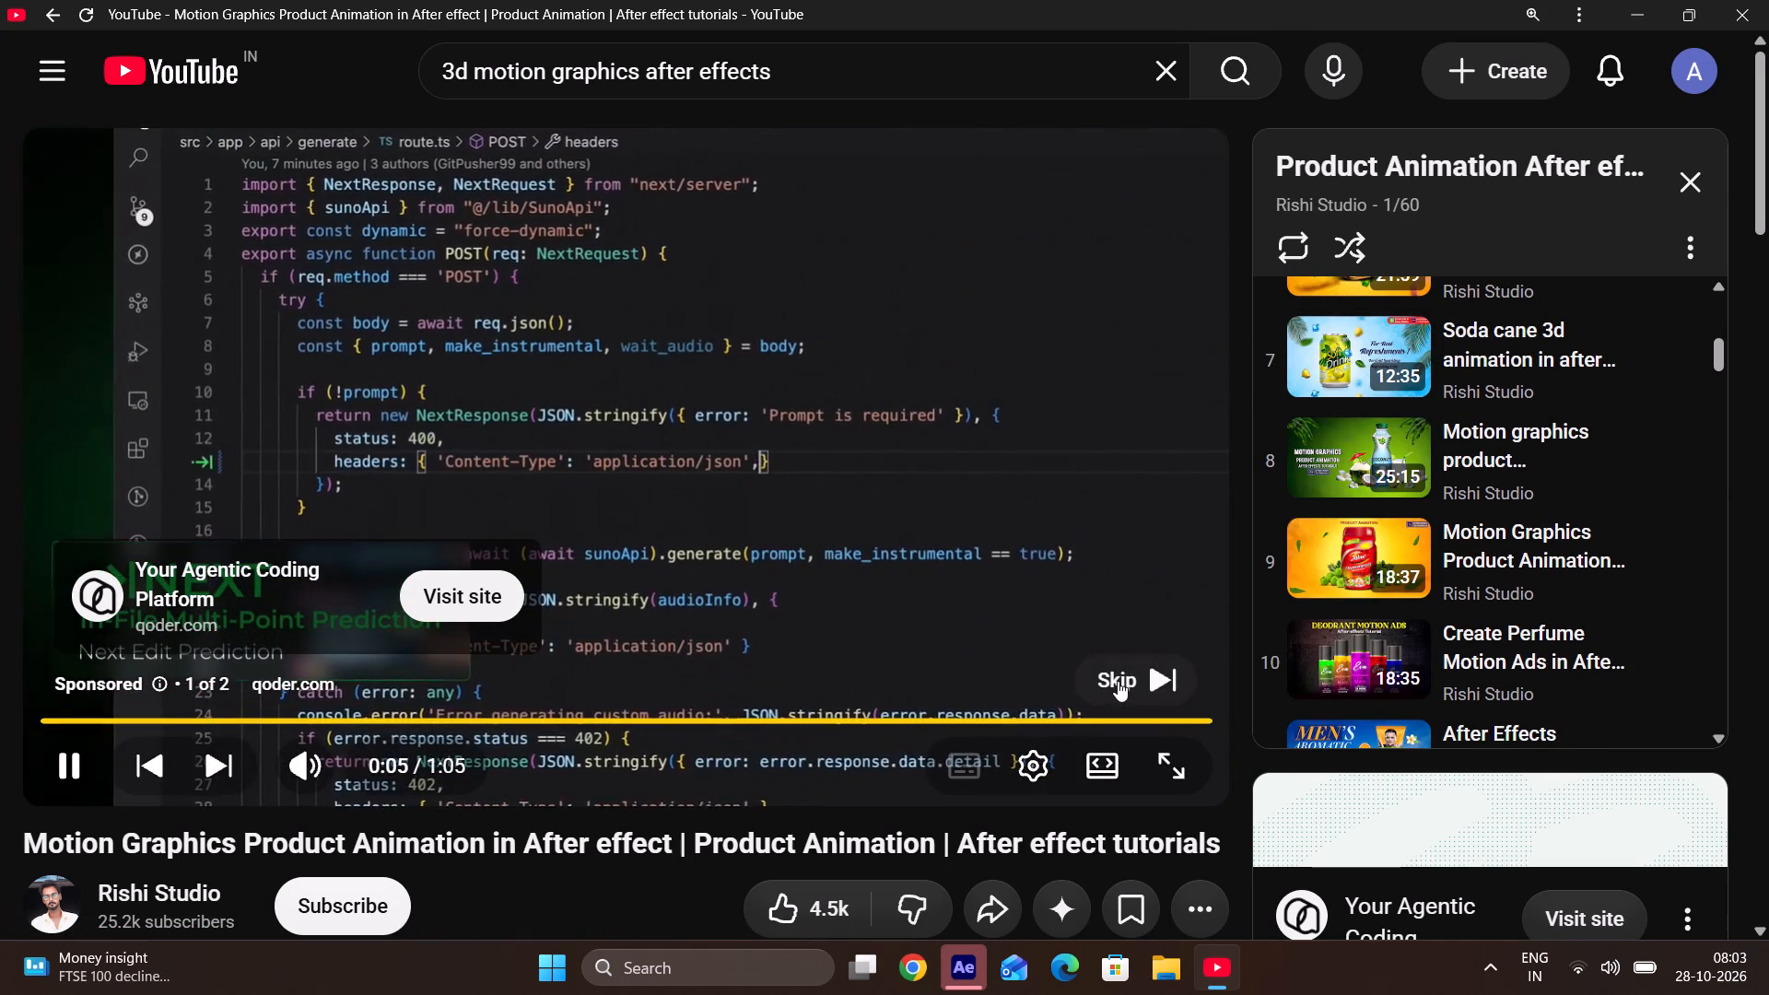
{"action": "left_click", "coordinate": [1118, 681]}
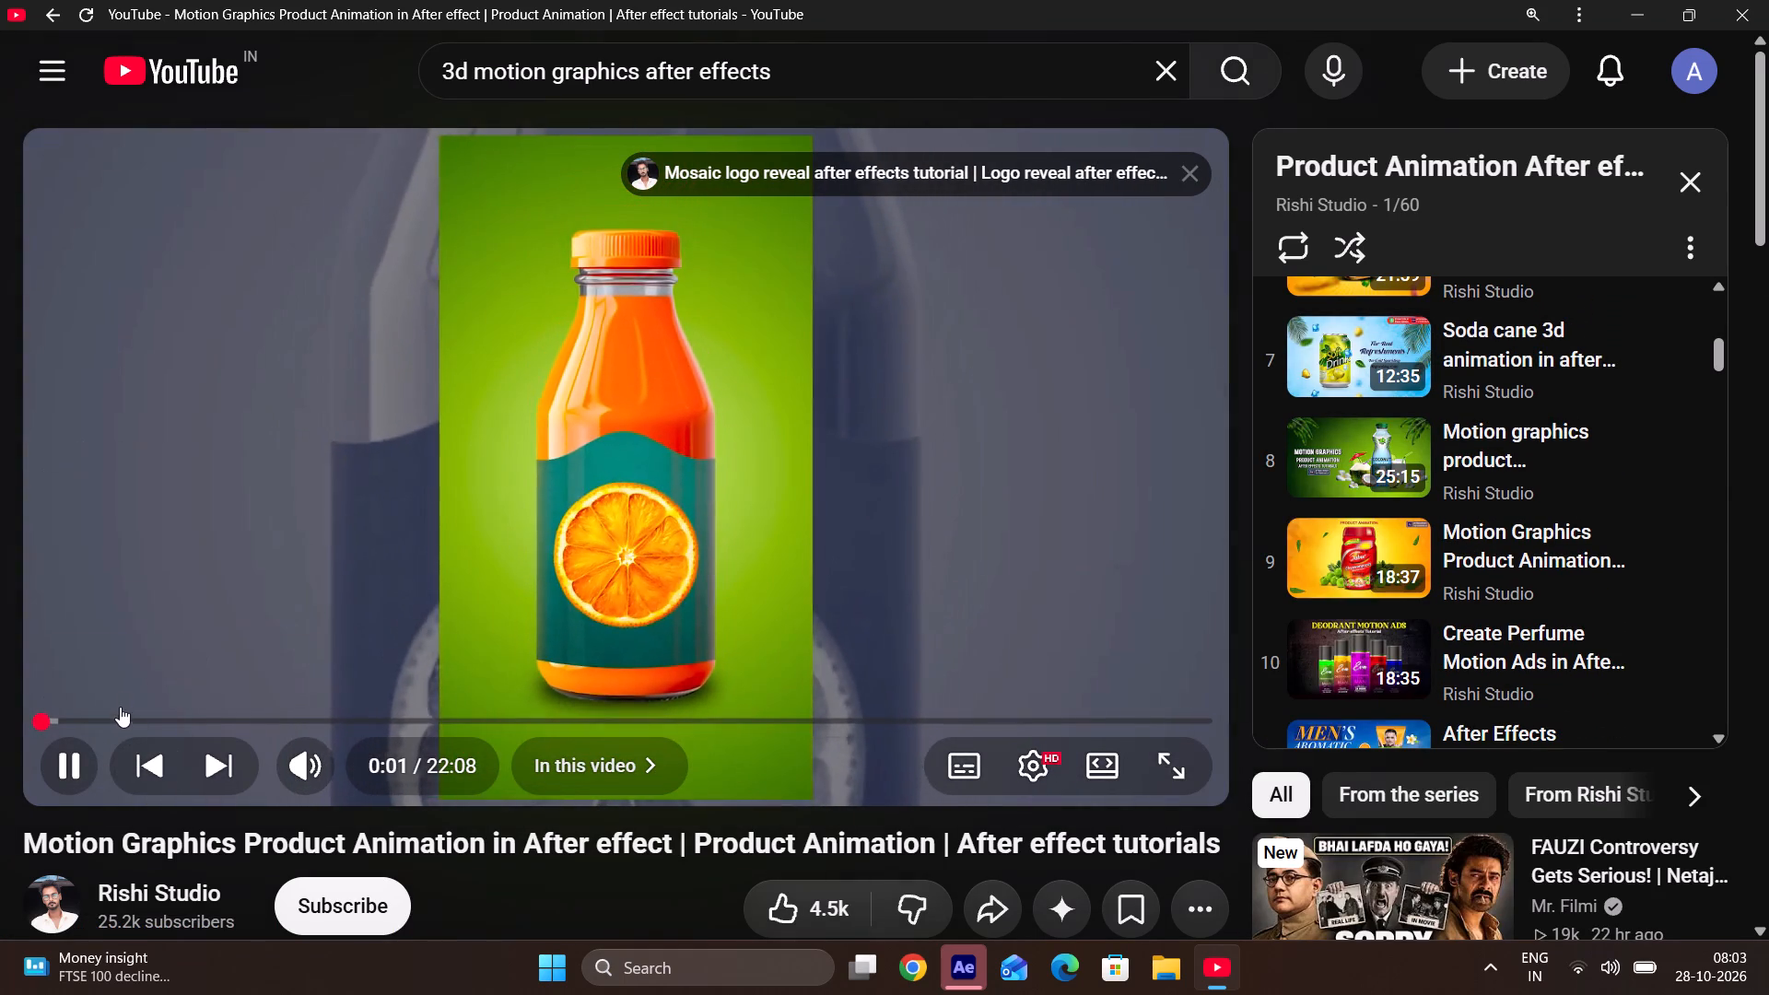
{"action": "left_click", "coordinate": [126, 715]}
{"action": "left_click", "coordinate": [74, 717]}
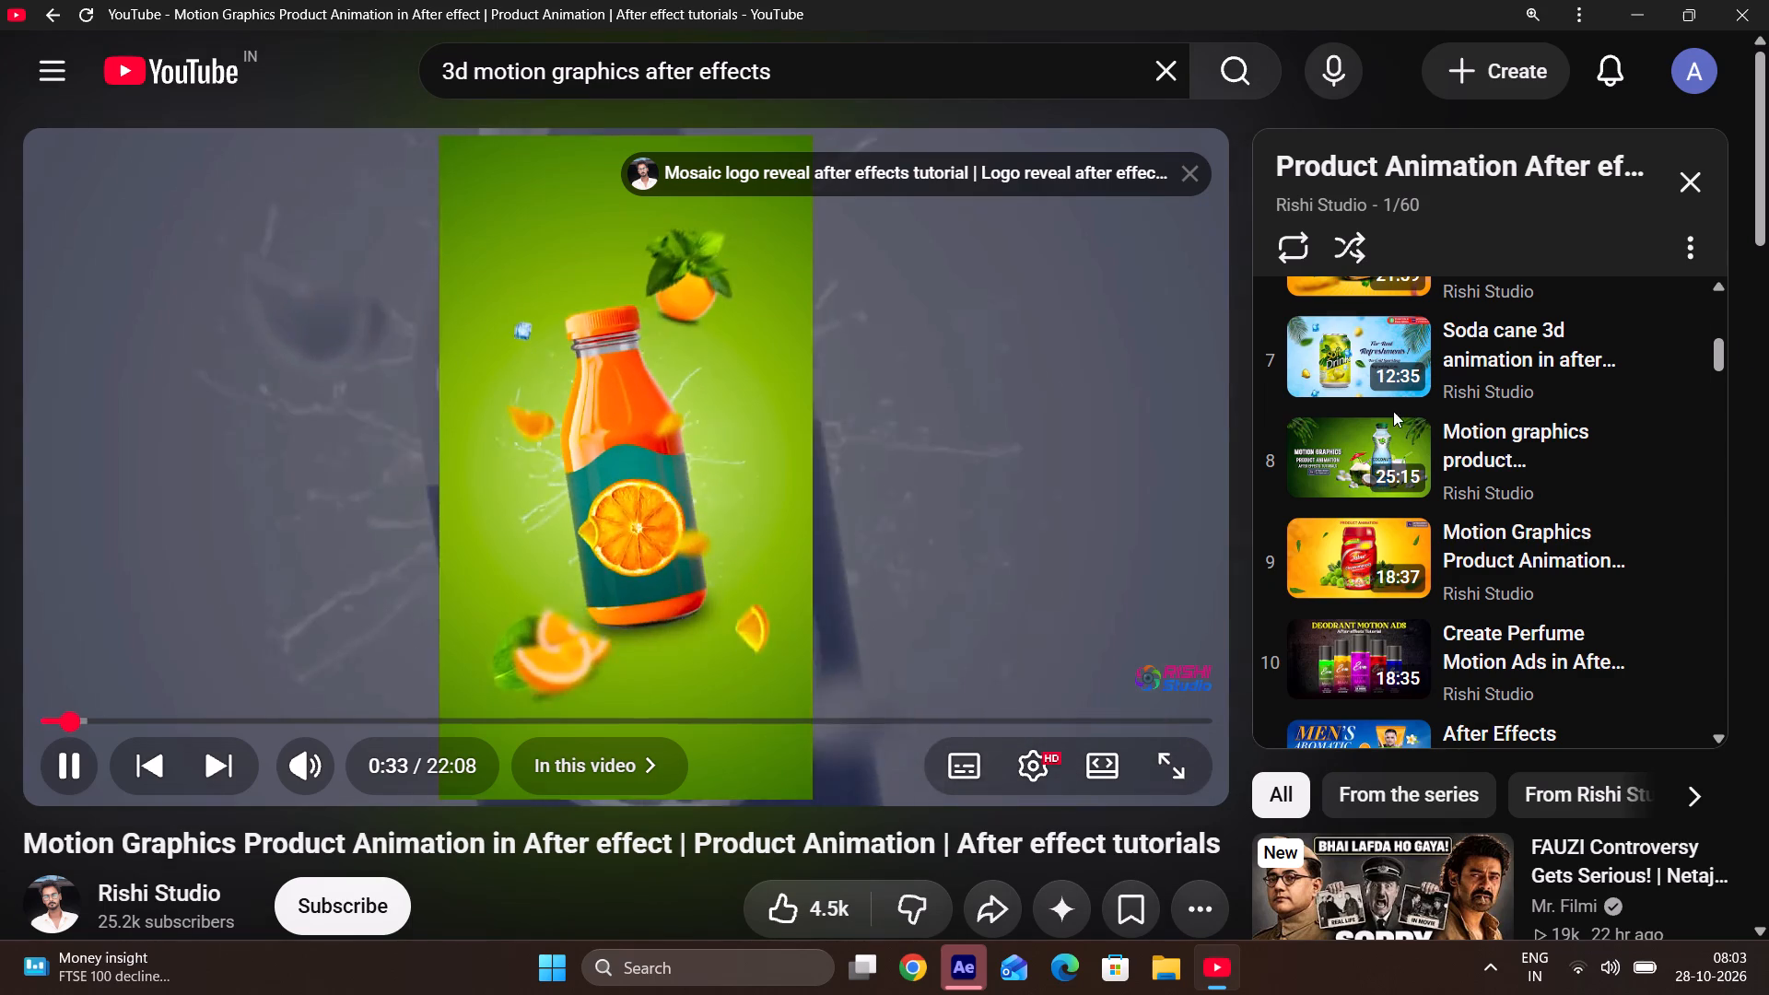
{"action": "scroll", "coordinate": [1564, 339], "scroll_direction": "down", "scroll_amount": 5}
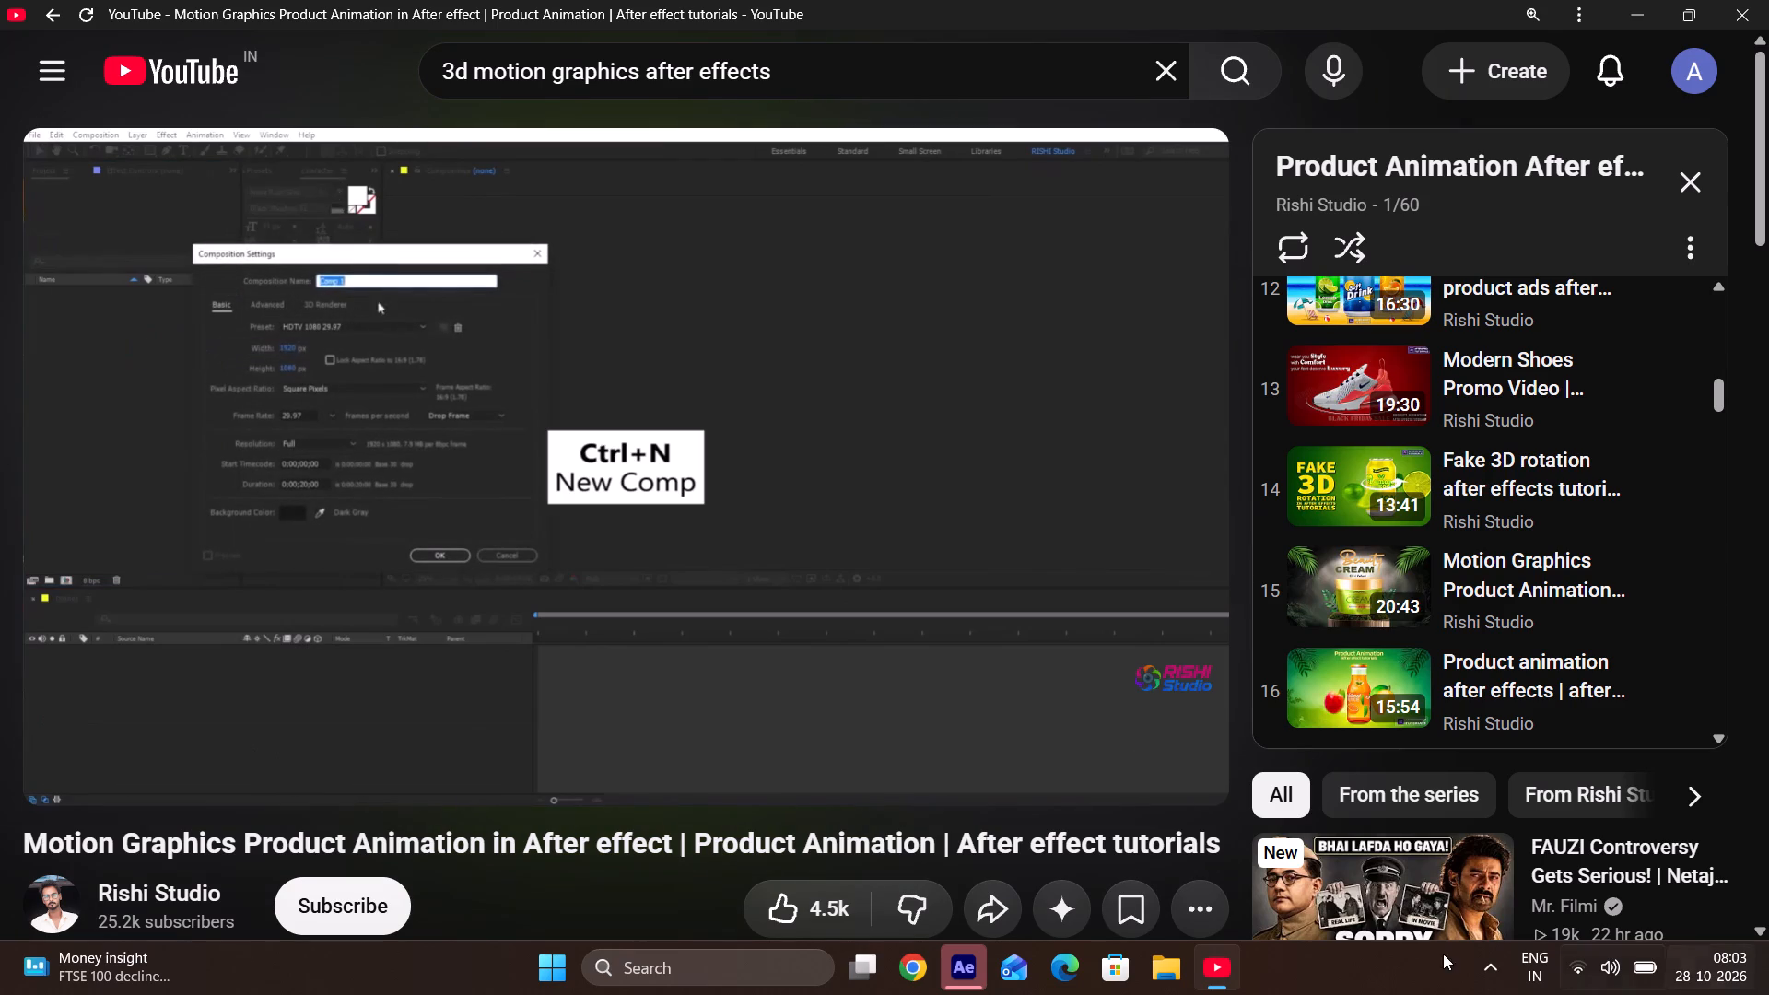
Switch to After Effects and start a new file from the welcome screen.
{"action": "left_click", "coordinate": [956, 965]}
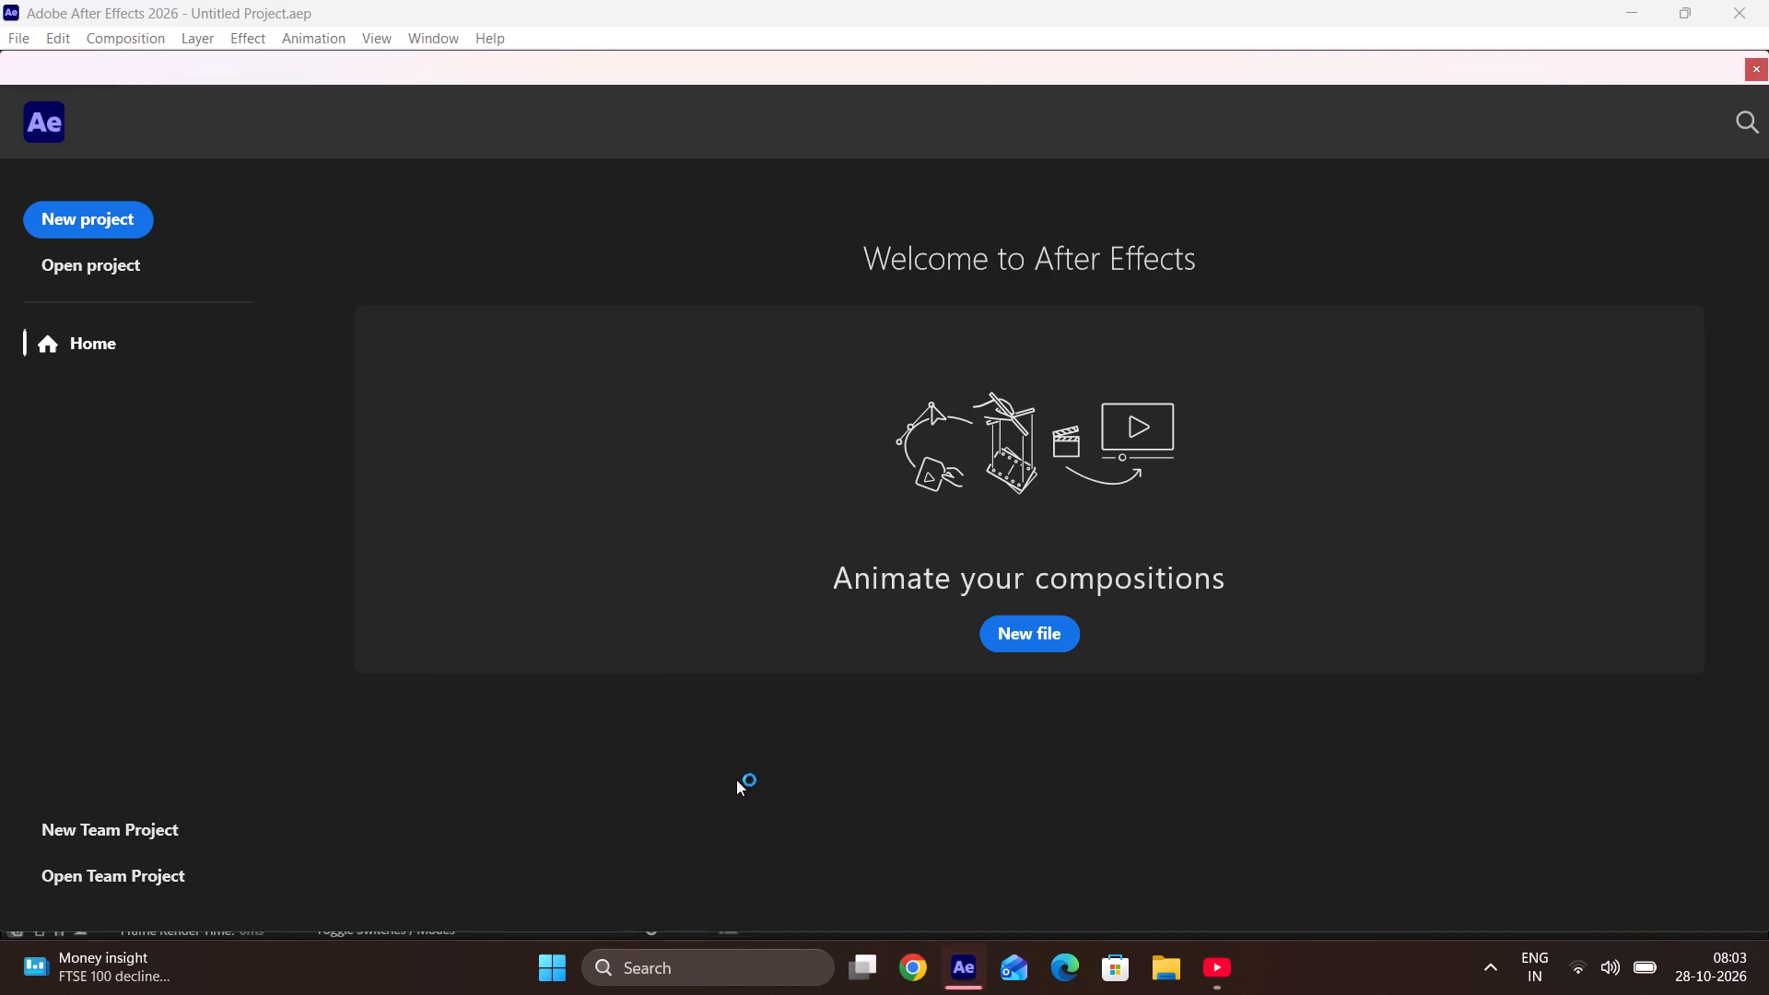
{"action": "left_click", "coordinate": [1034, 632]}
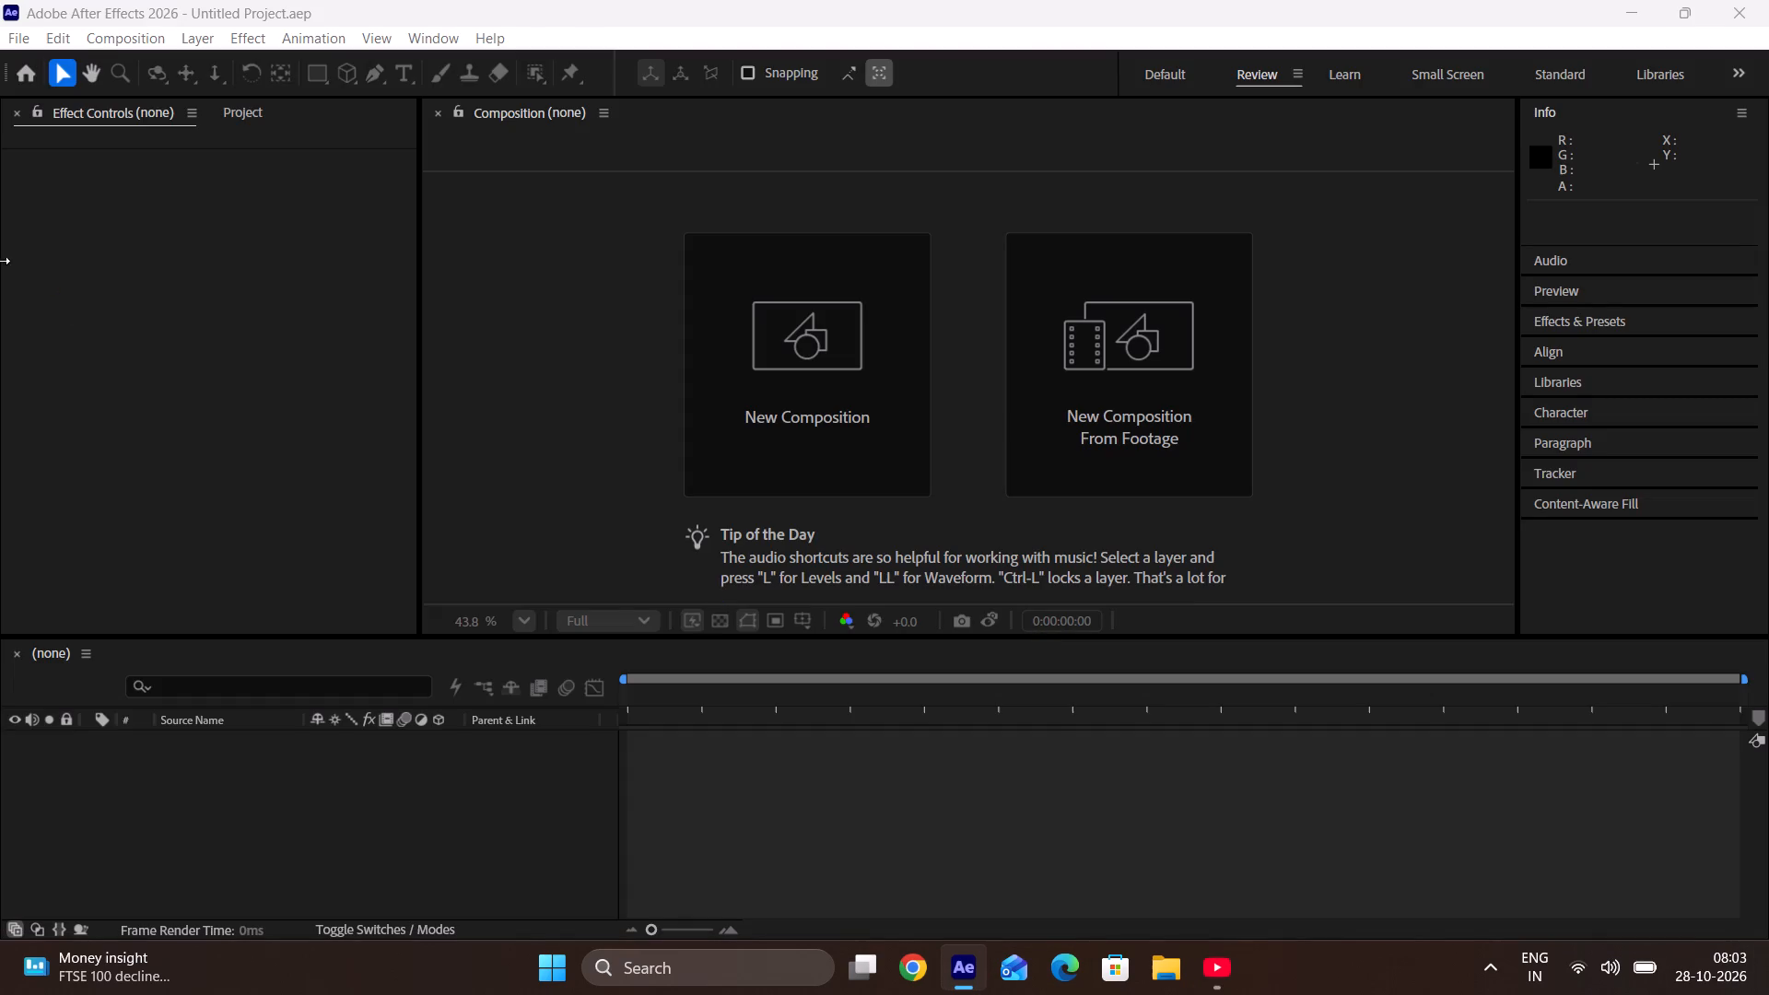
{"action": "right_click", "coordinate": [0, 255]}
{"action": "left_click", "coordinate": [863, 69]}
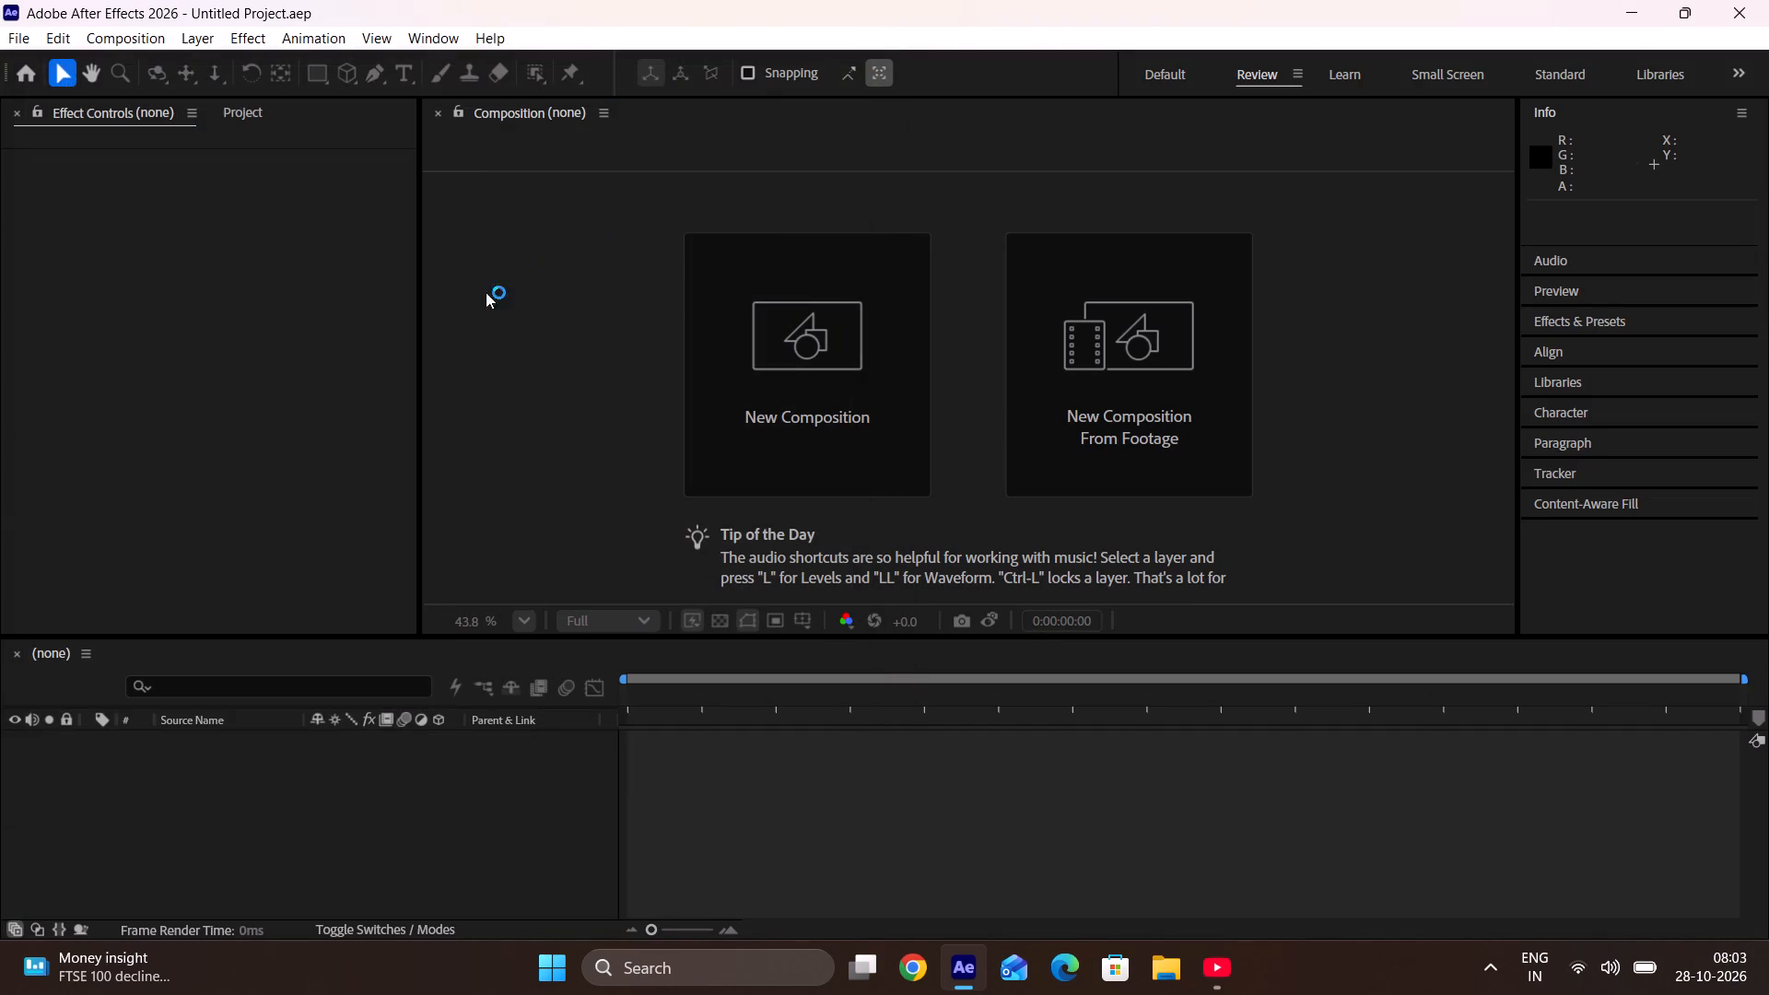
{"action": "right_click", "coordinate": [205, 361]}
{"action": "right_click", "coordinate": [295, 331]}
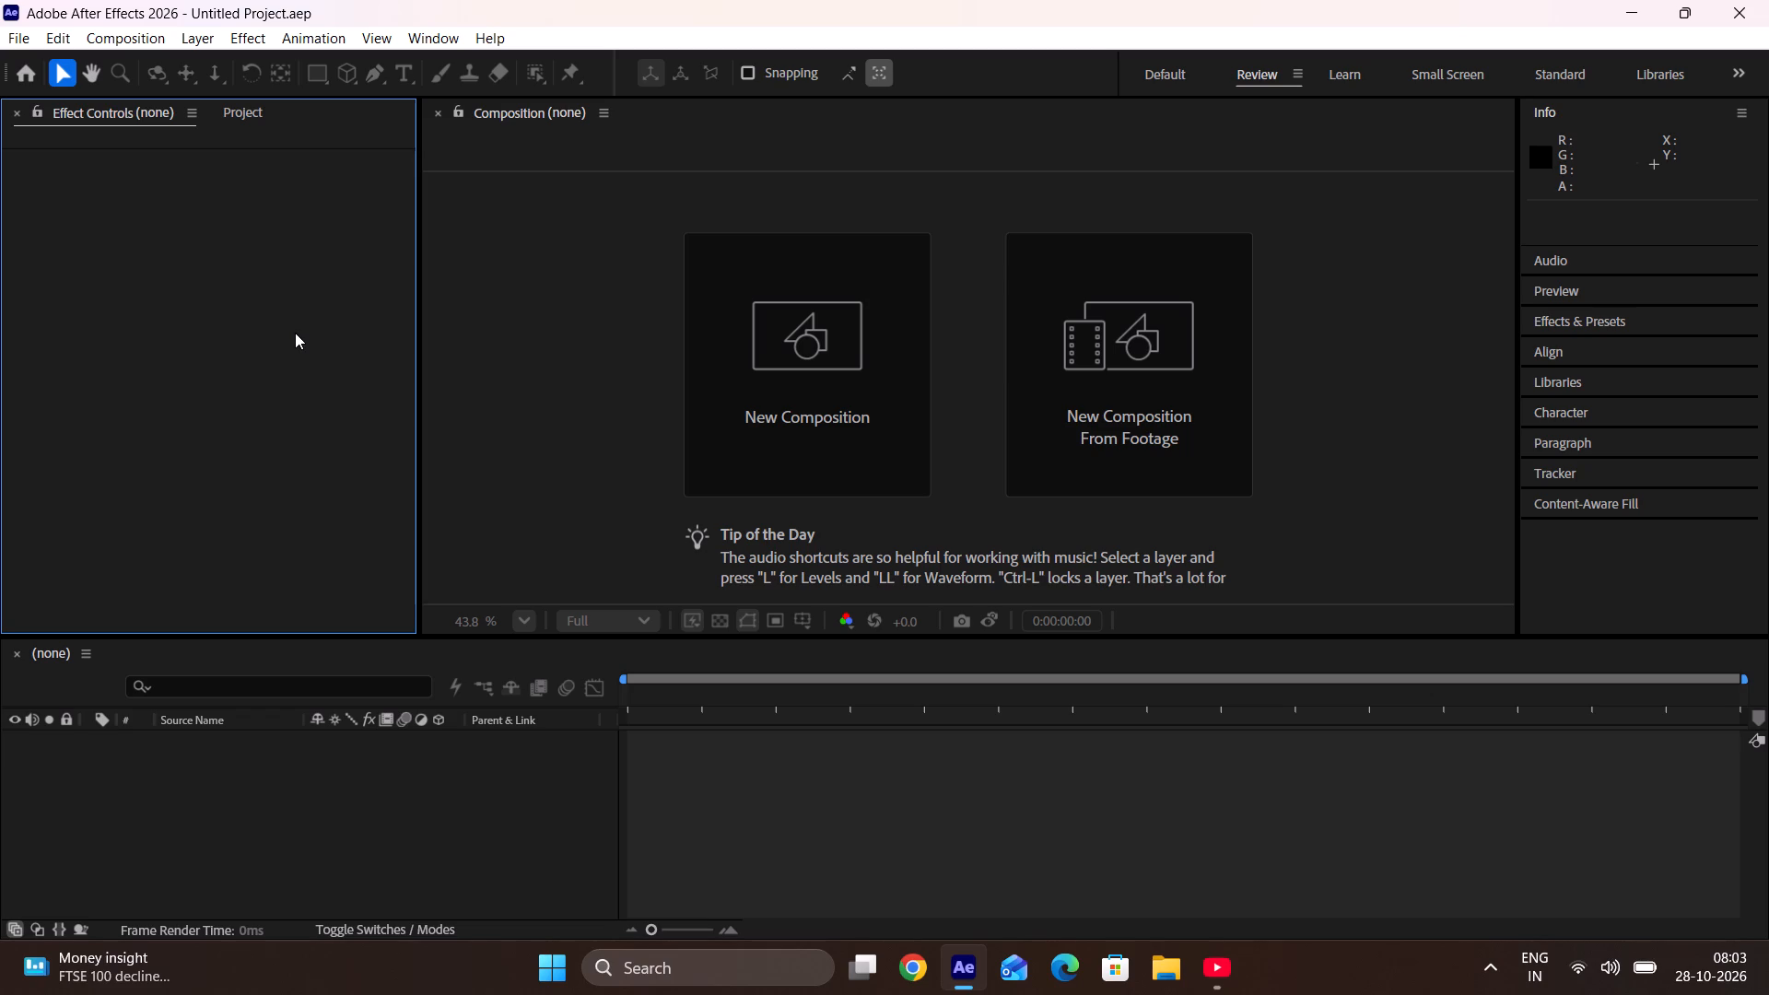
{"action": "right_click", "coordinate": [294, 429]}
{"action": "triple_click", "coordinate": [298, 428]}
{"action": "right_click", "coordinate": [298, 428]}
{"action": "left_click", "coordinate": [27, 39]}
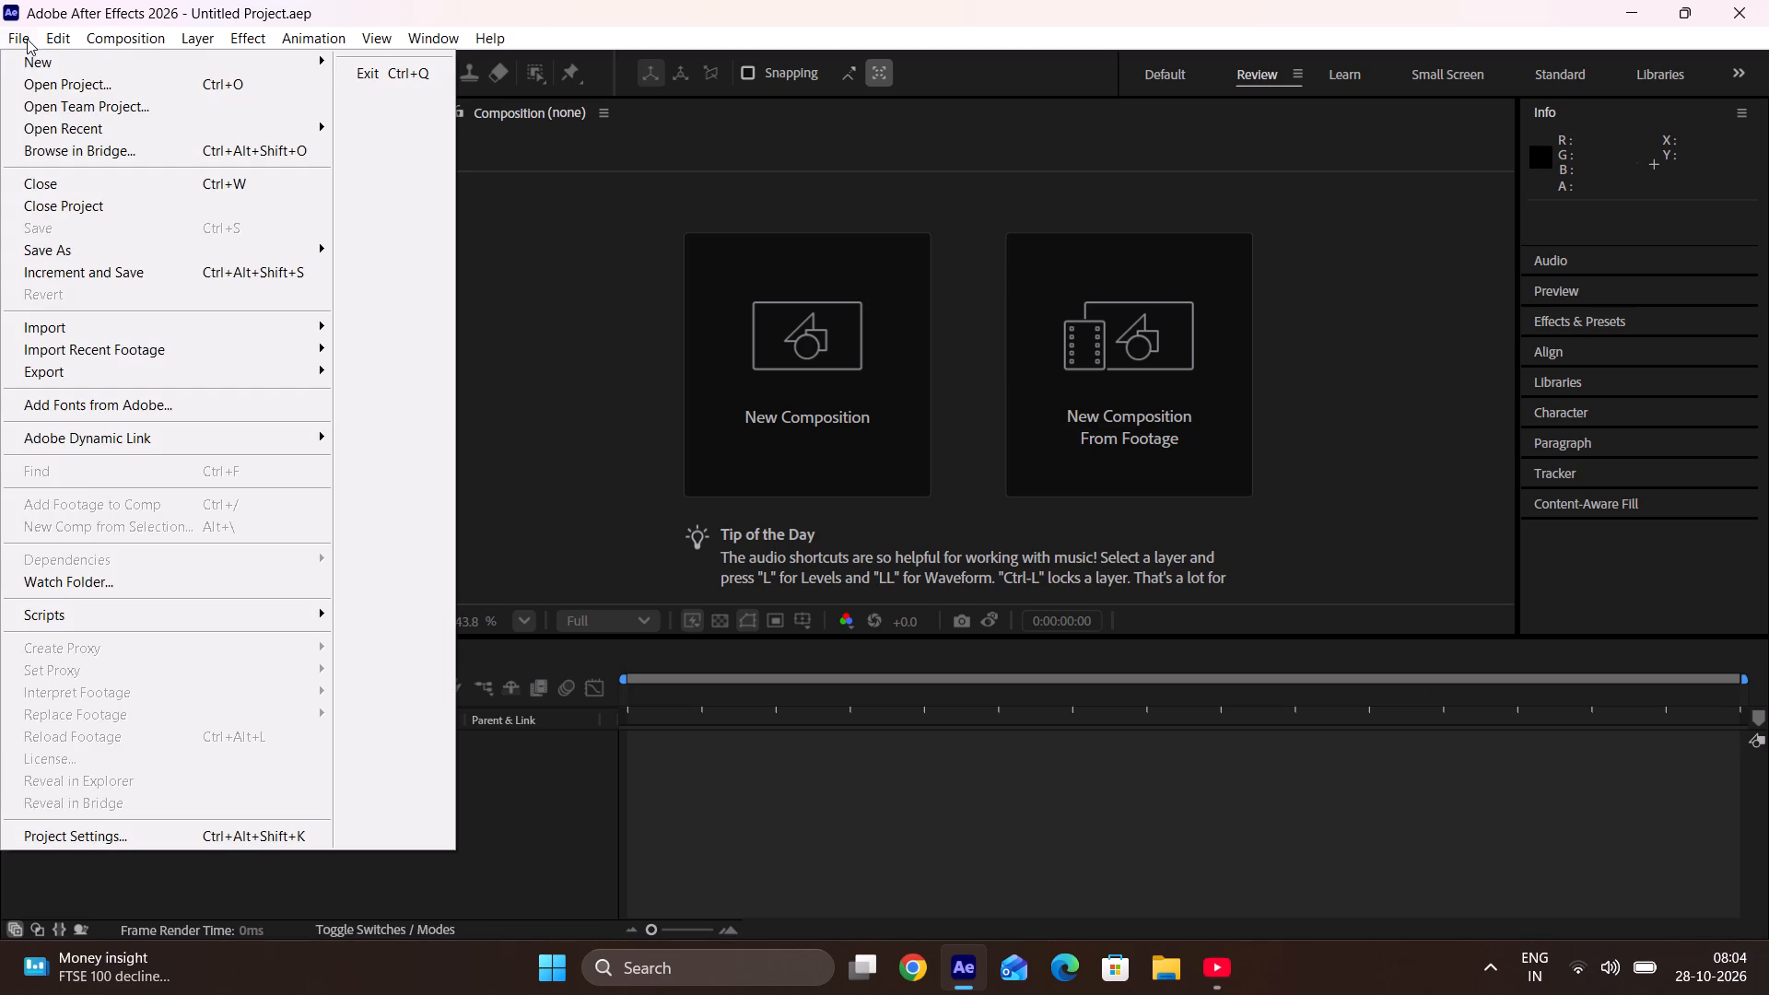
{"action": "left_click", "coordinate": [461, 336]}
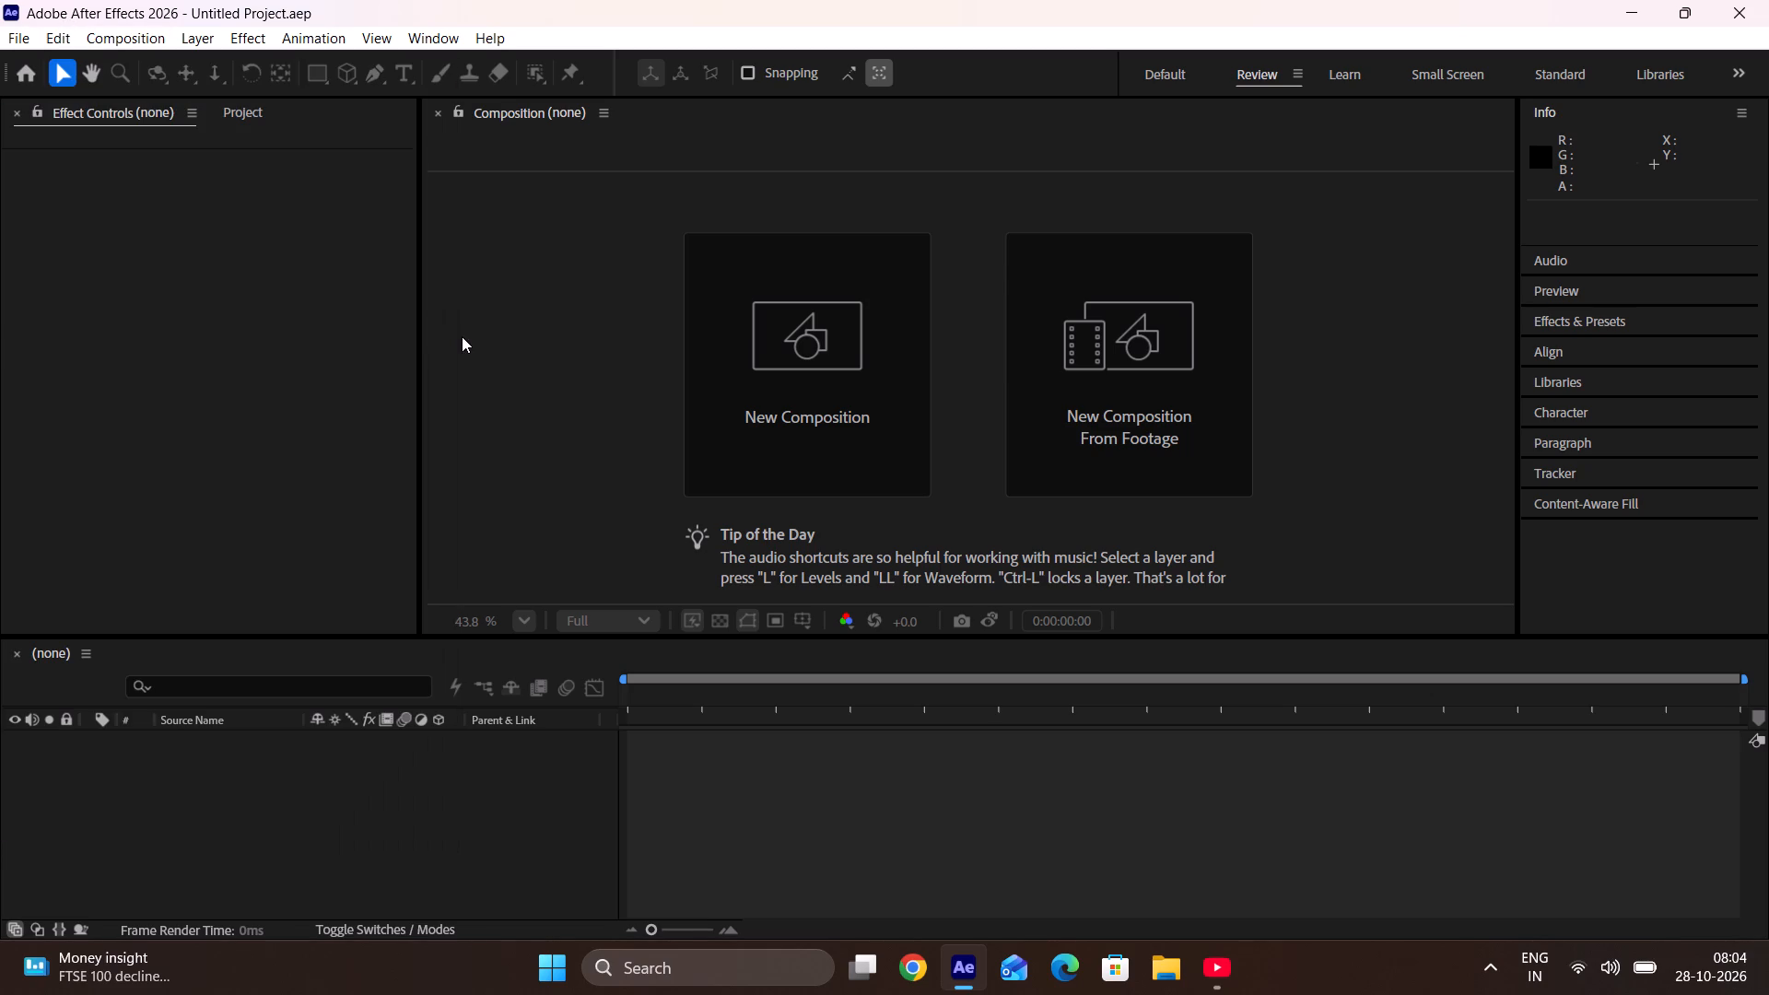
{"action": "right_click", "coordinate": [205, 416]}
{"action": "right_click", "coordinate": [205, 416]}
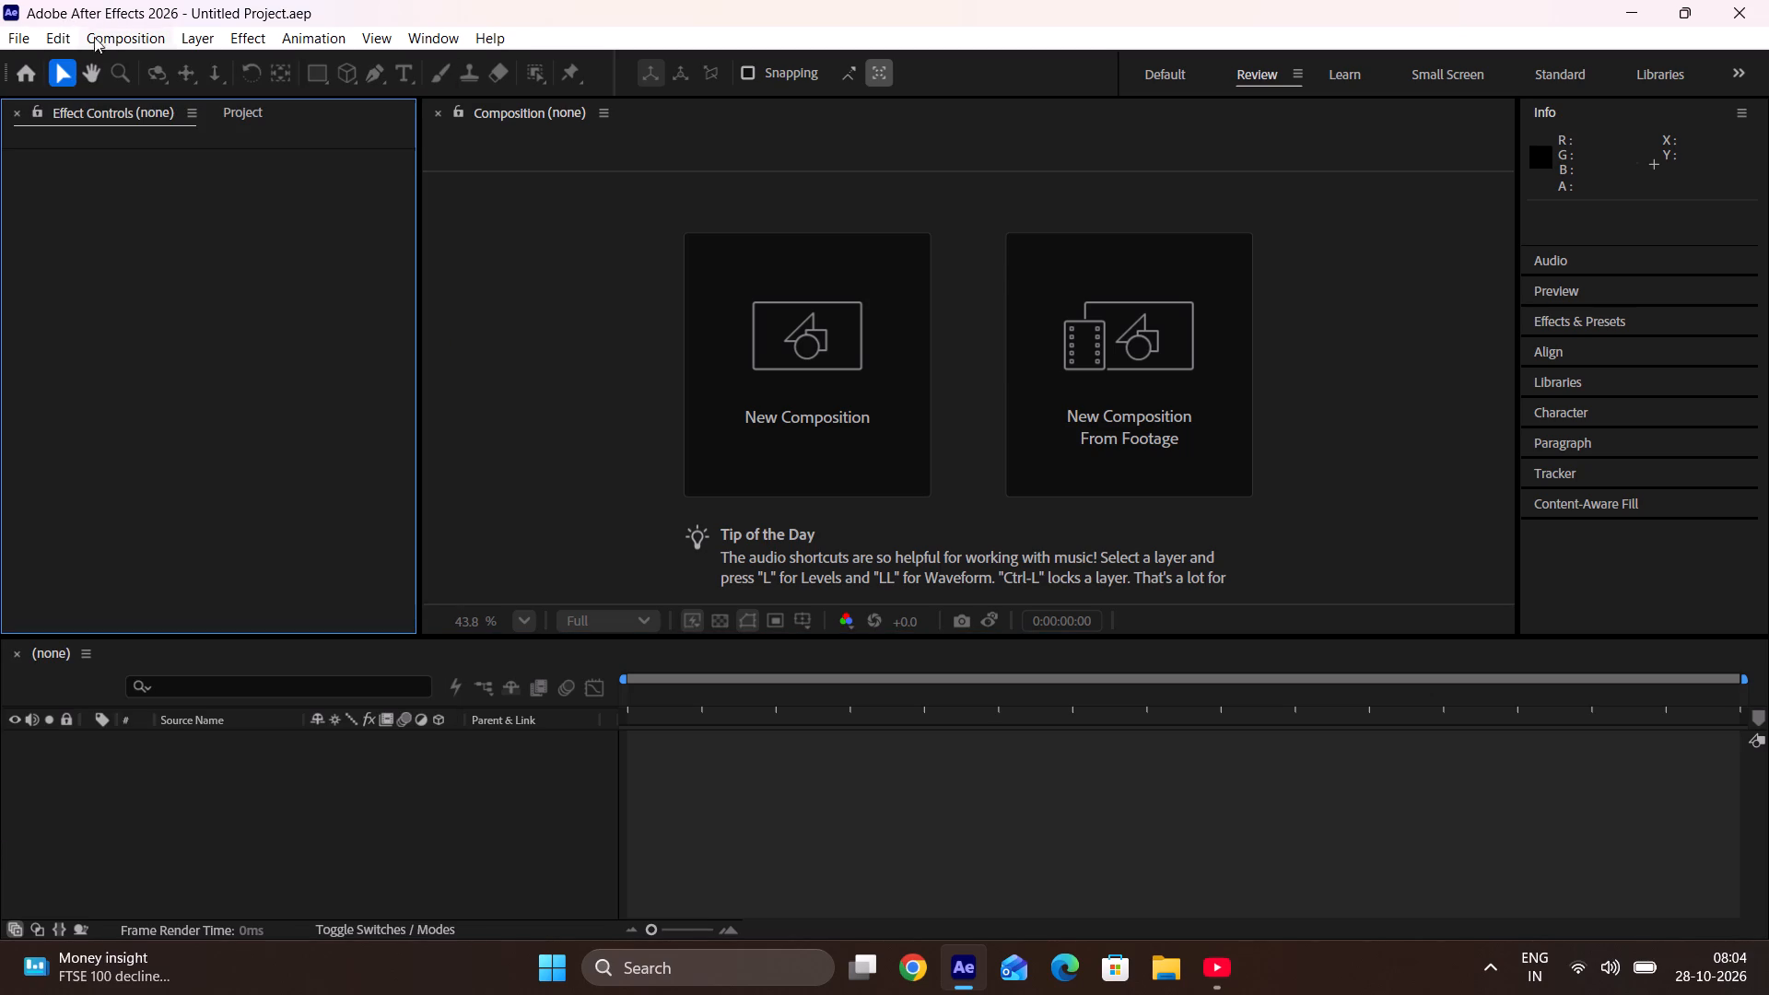
Create a new composition with the HD 1920x1080 29.97 fps preset, half resolution and a 15-second duration.
{"action": "left_click", "coordinate": [142, 39]}
{"action": "left_click", "coordinate": [181, 71]}
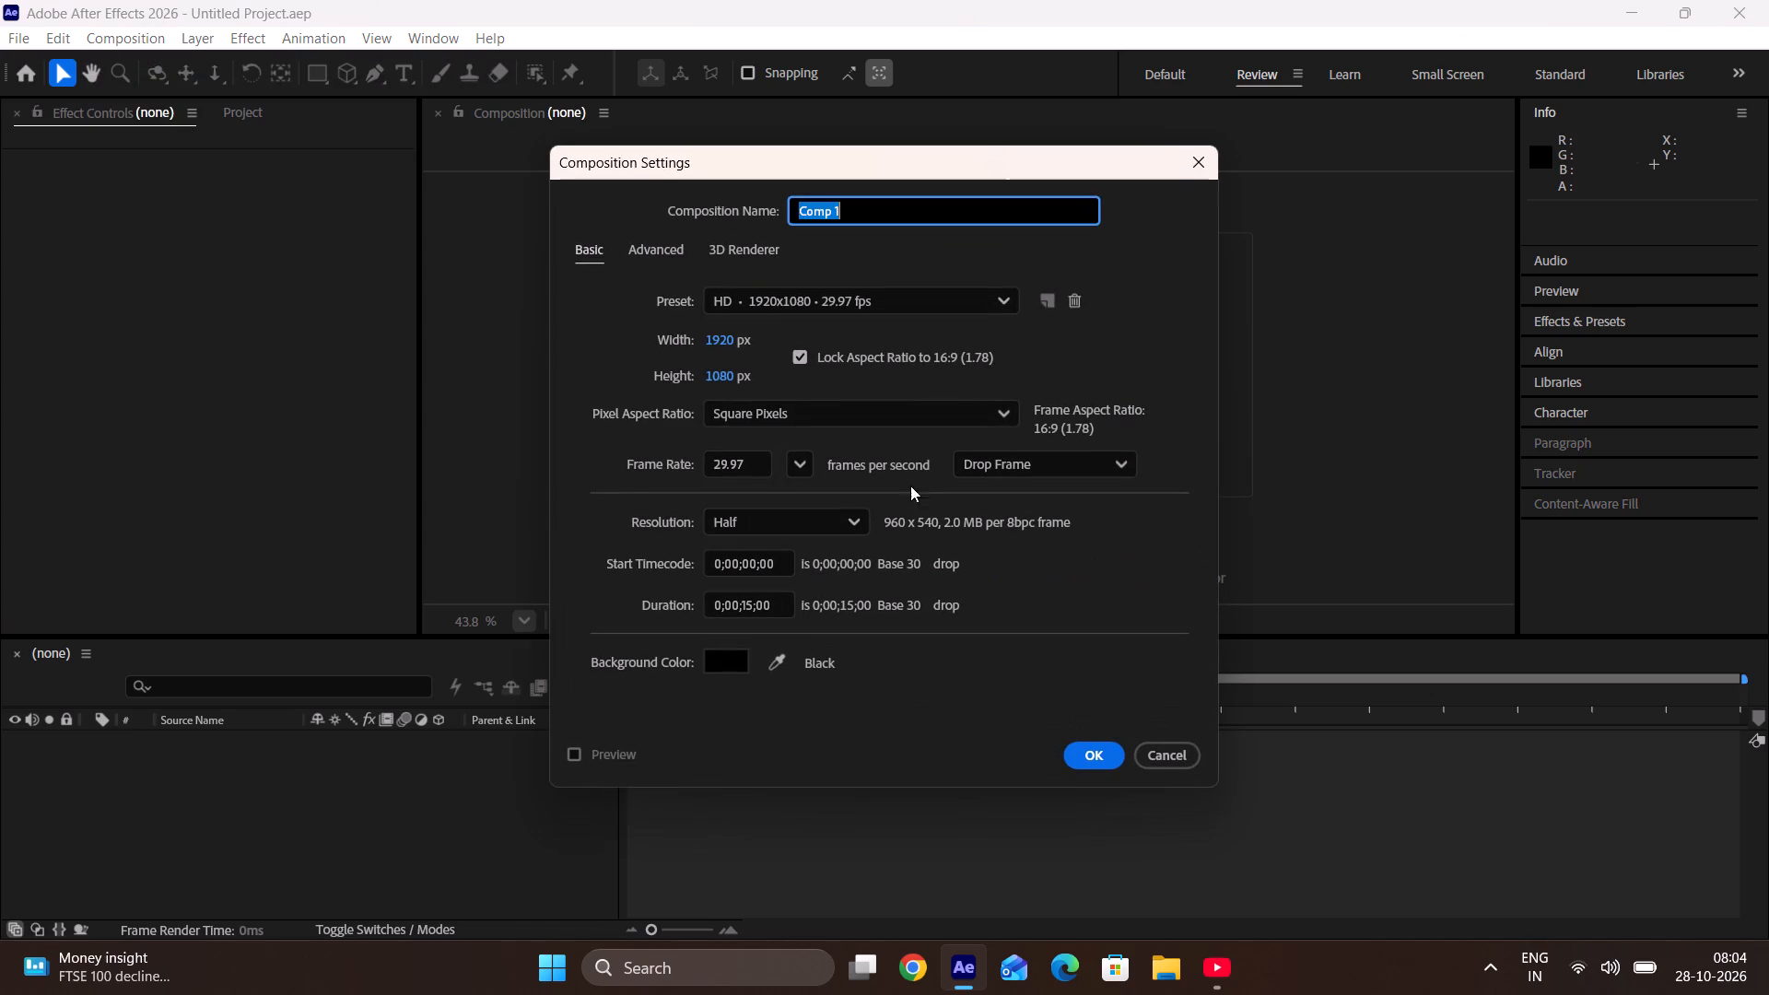
{"action": "left_click", "coordinate": [1105, 758]}
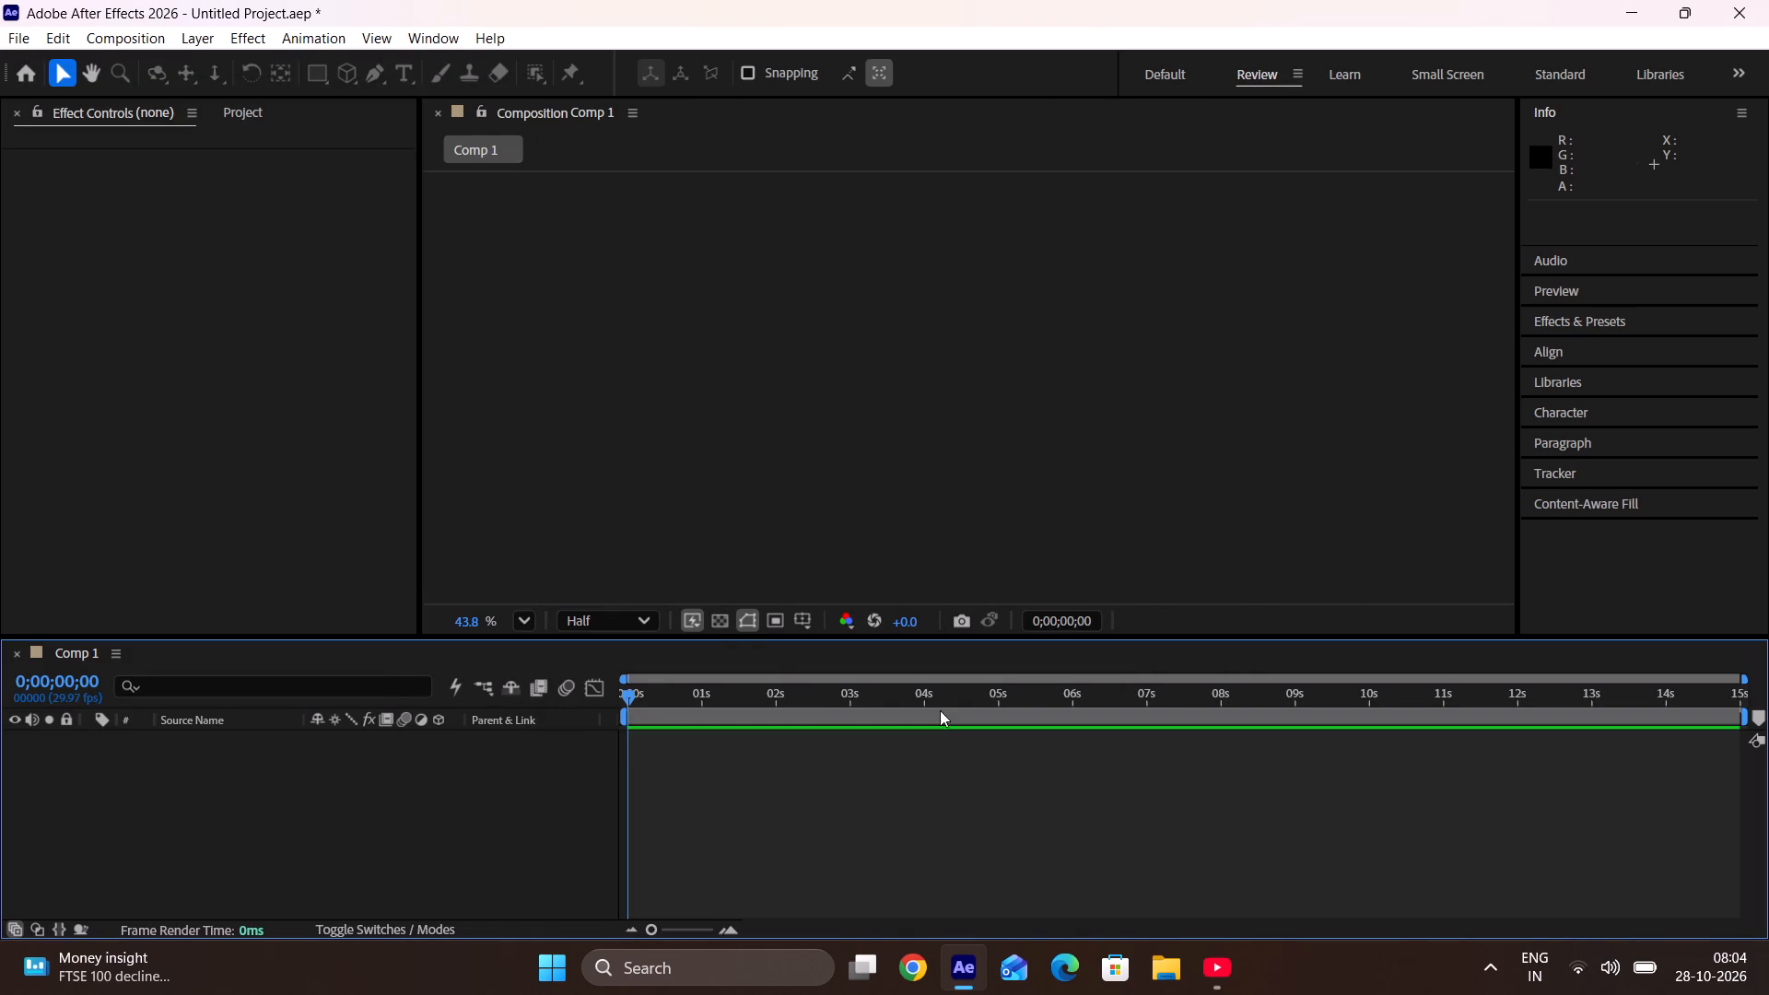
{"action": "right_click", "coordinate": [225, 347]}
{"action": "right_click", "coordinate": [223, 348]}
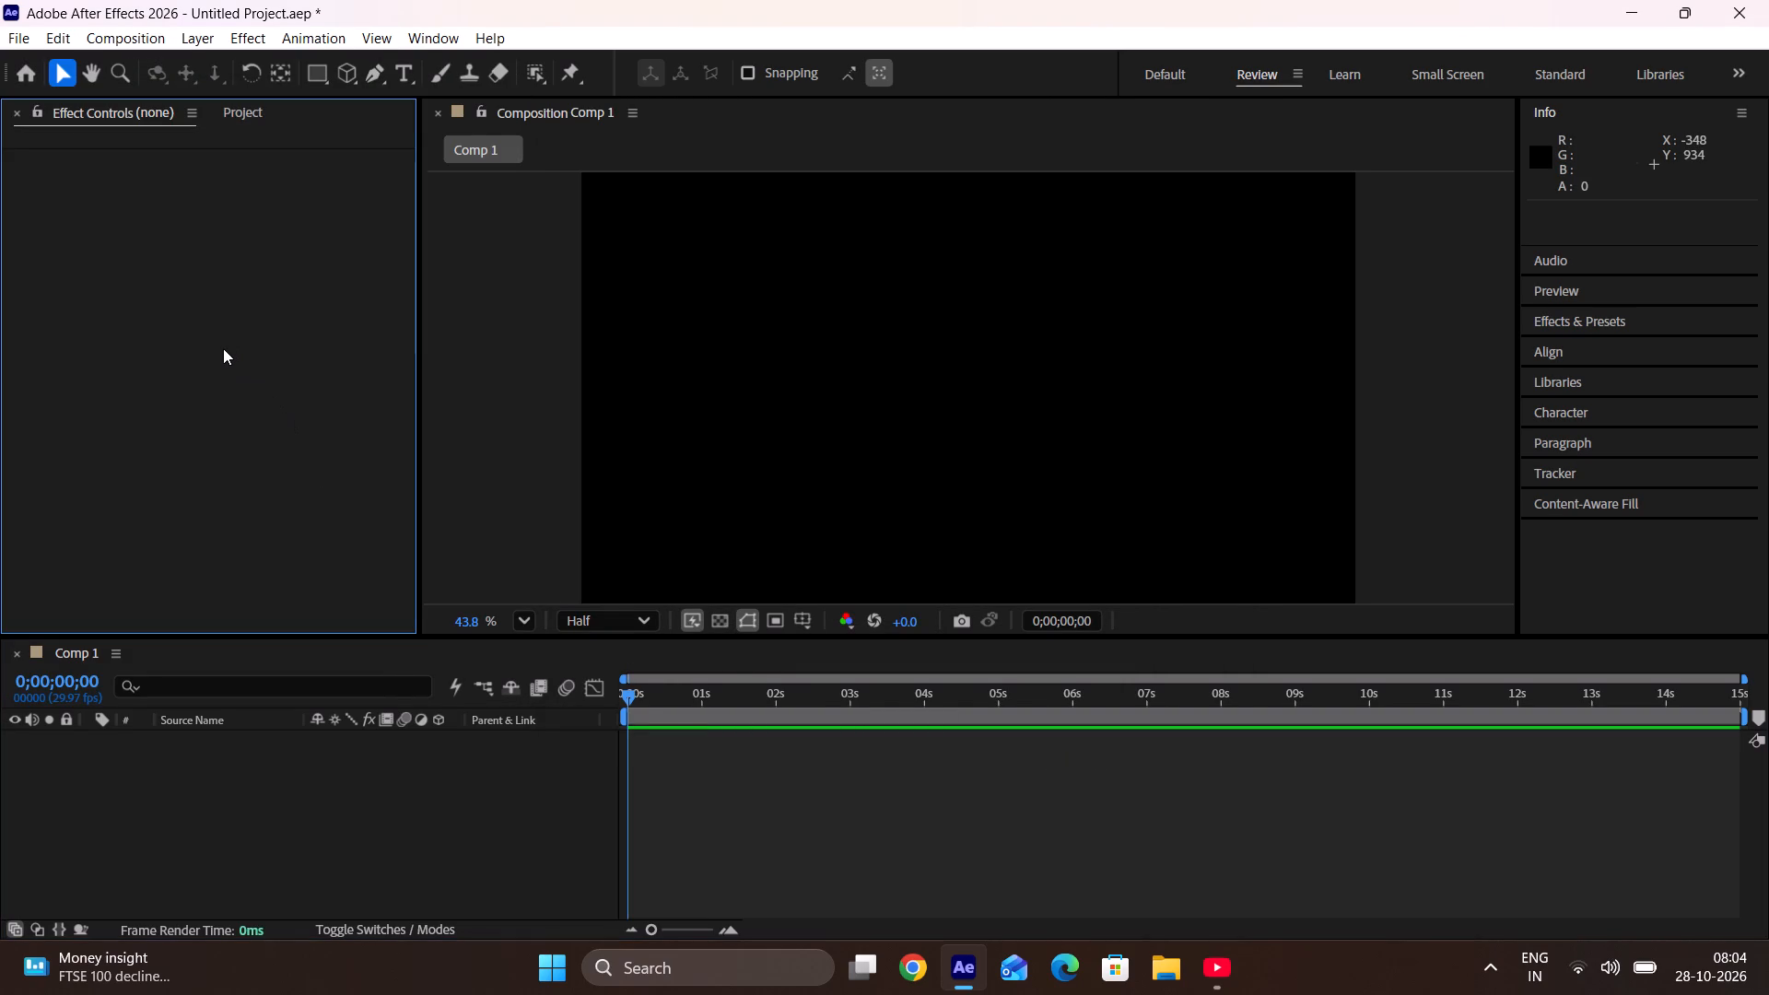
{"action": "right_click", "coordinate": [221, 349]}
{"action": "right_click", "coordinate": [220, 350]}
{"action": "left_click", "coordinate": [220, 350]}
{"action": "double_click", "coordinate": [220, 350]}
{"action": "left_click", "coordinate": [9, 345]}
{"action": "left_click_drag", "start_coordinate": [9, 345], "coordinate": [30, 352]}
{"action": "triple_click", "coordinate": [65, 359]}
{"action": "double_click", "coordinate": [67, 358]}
Switch to YouTube, toggle playback of the product animation tutorial, and minimise it to return to After Effects.
{"action": "left_click", "coordinate": [1228, 951]}
{"action": "left_click", "coordinate": [777, 572]}
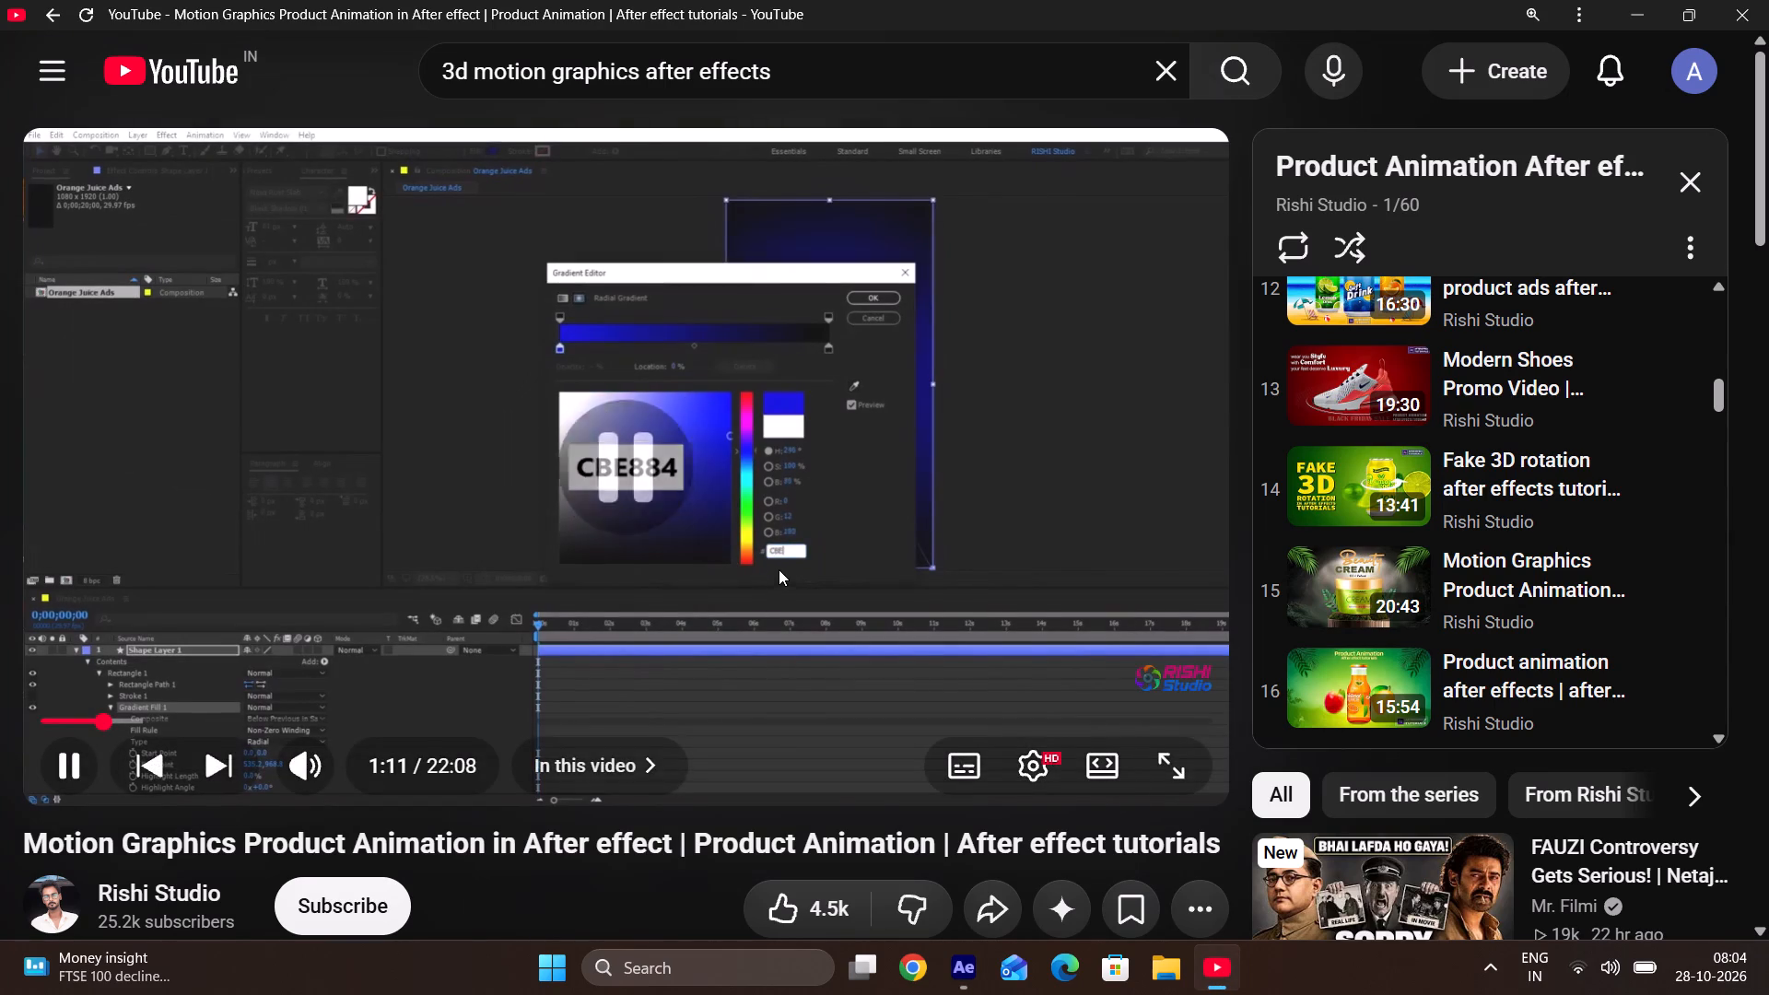
{"action": "left_click", "coordinate": [1646, 12]}
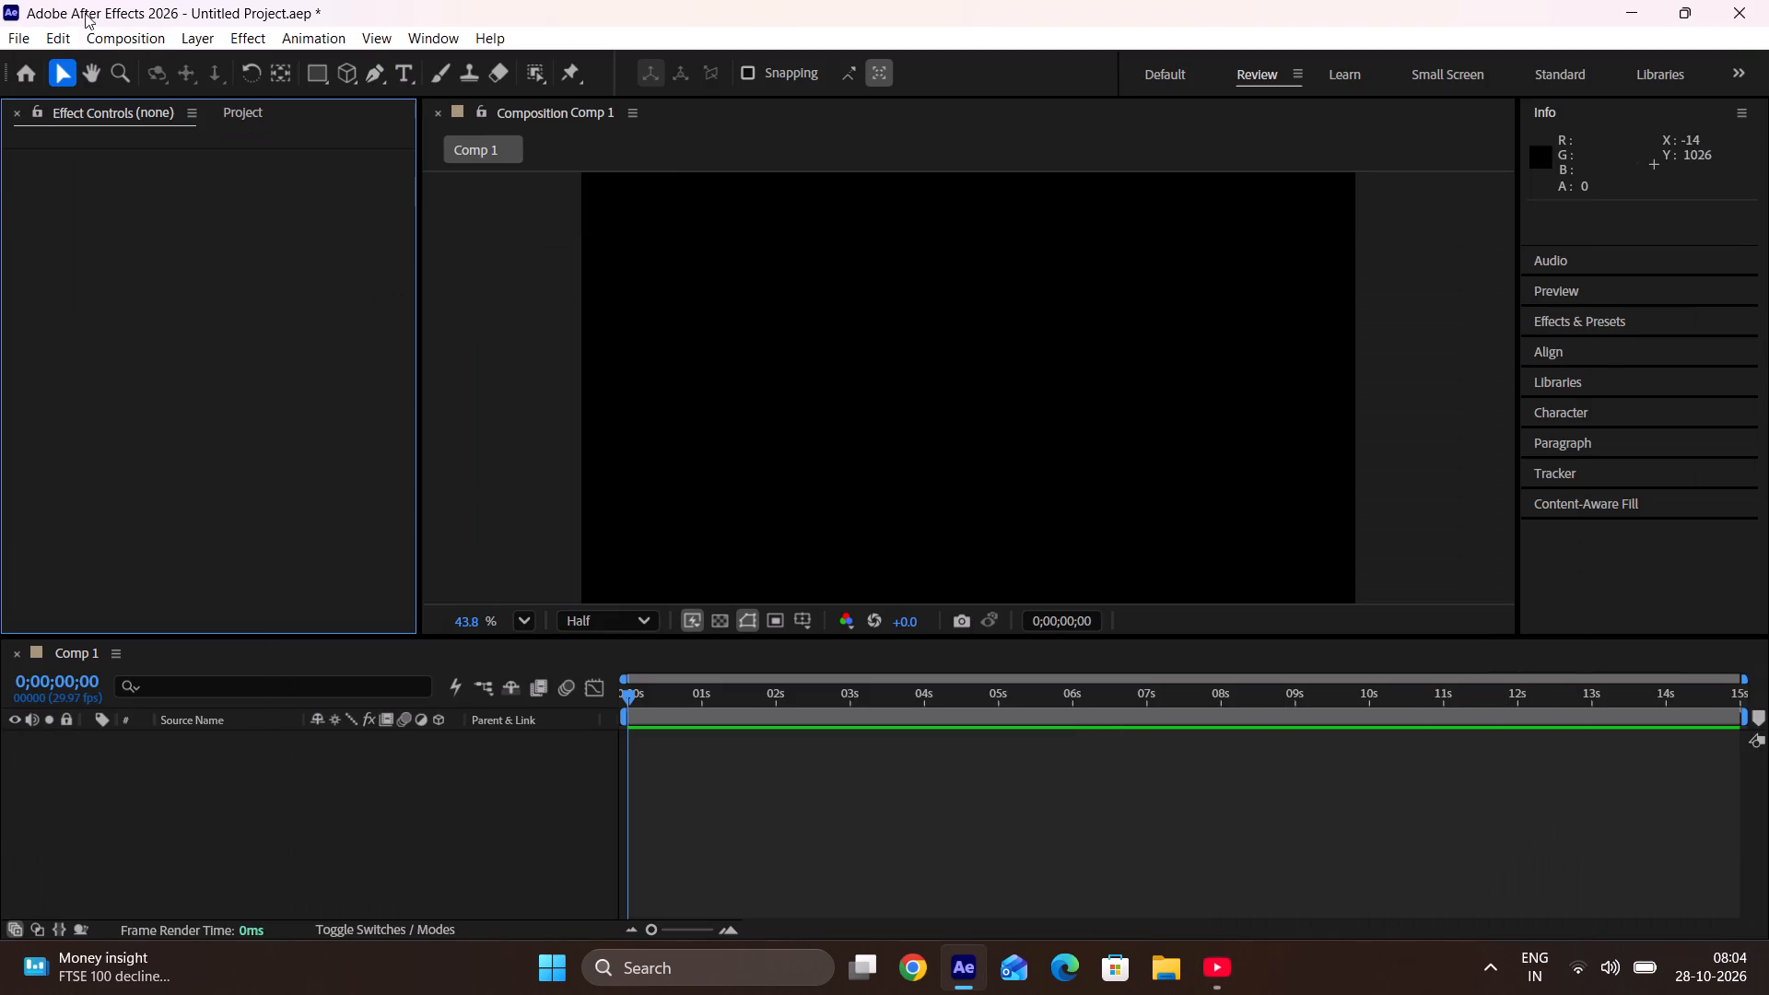
Switch to Chrome and bring up its new tab page.
{"action": "left_click", "coordinate": [10, 39]}
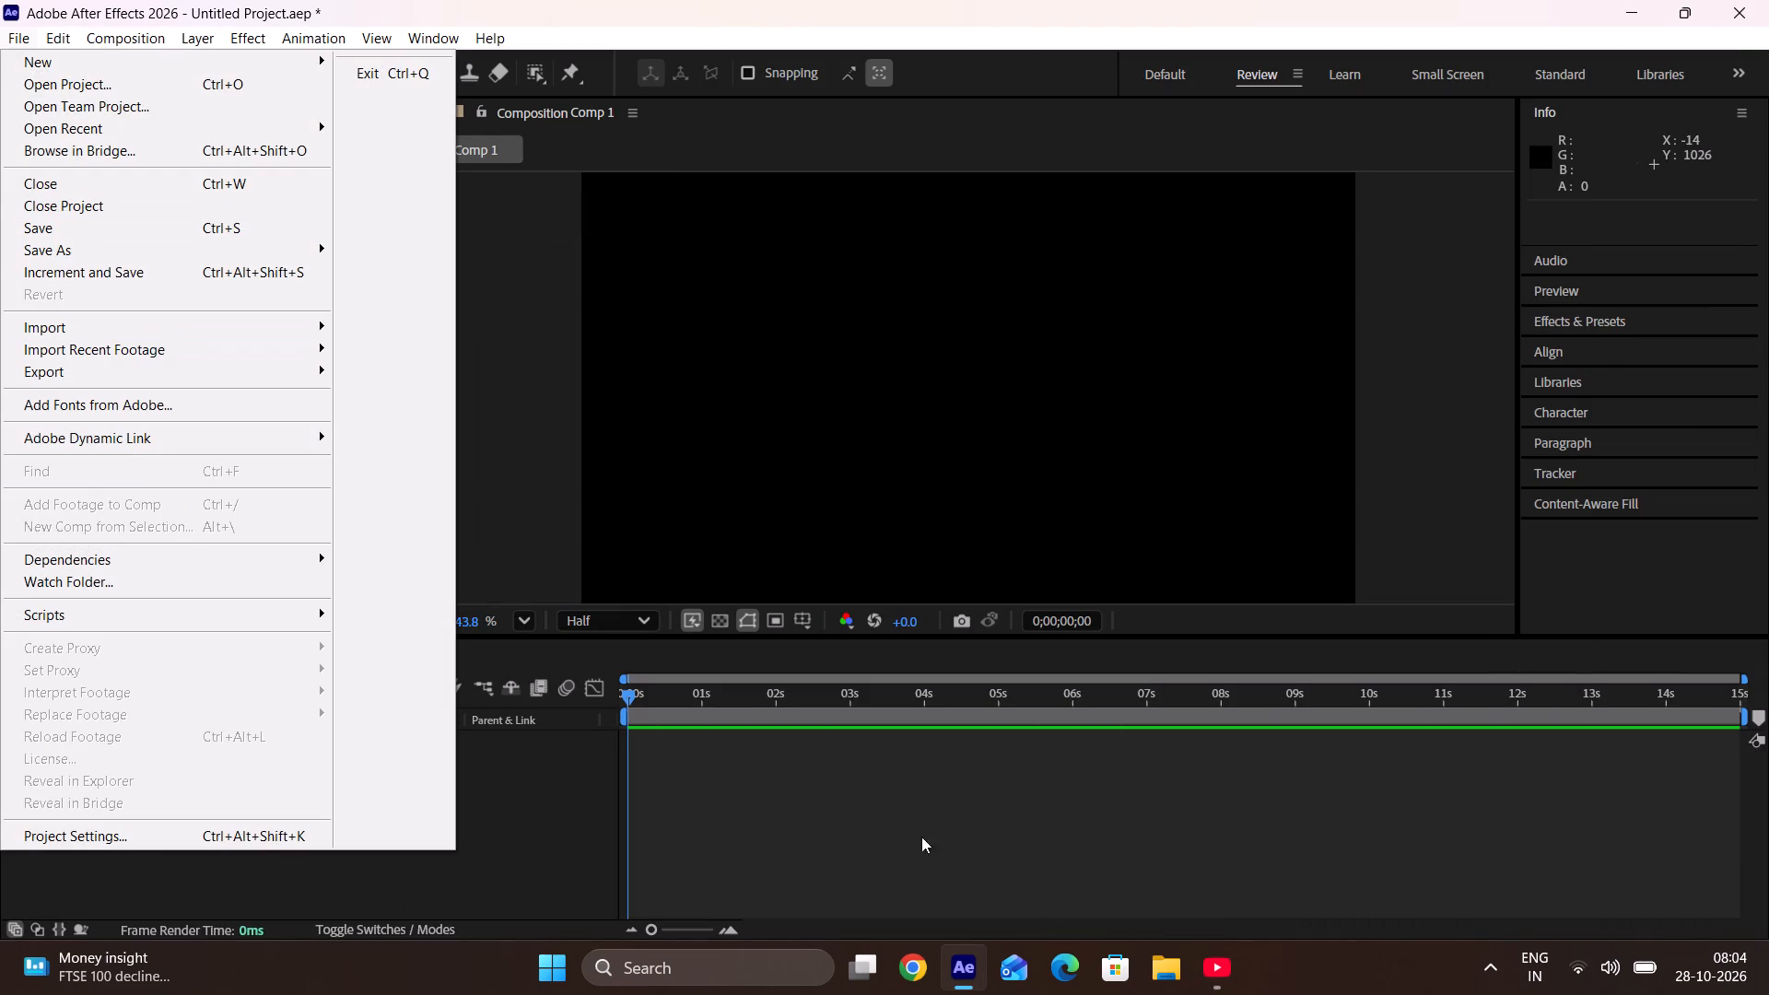
{"action": "left_click", "coordinate": [920, 978]}
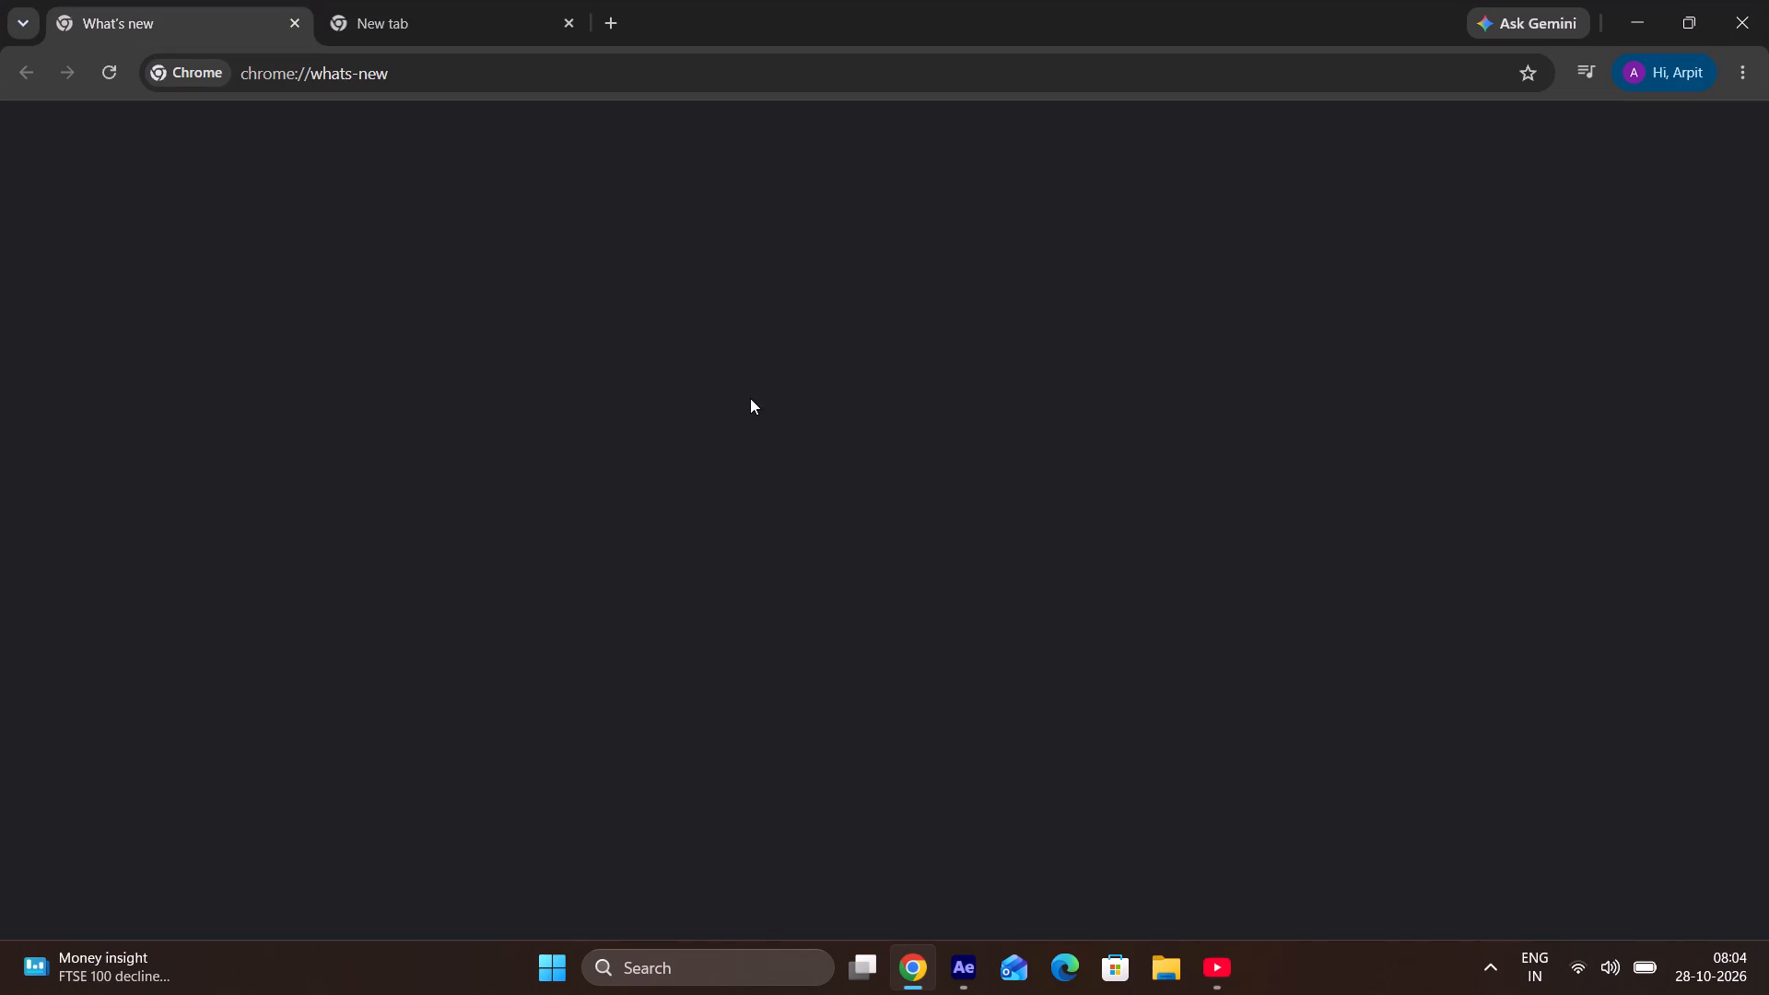
{"action": "left_click", "coordinate": [558, 29]}
Switch to YouTube, replay the product animation tutorial from the start, pause it at the Fresh Orange scene, and minimise it to return to Chrome.
{"action": "left_click", "coordinate": [1206, 966]}
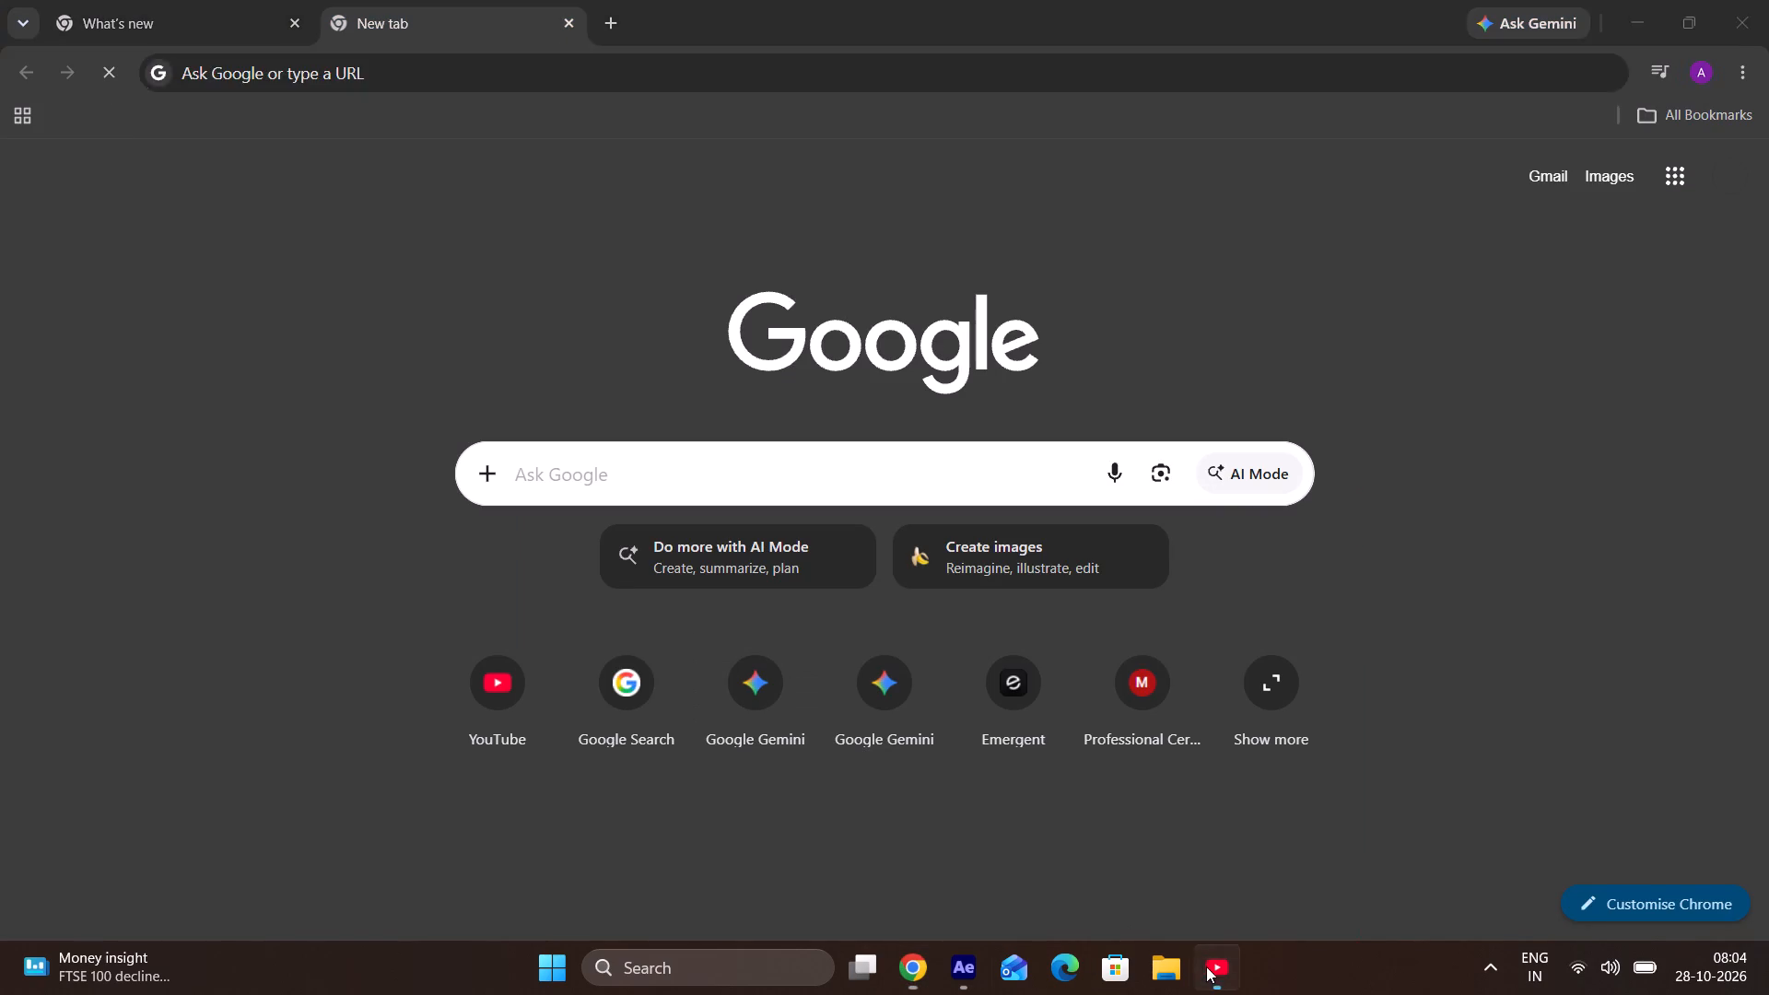
{"action": "left_click", "coordinate": [863, 700]}
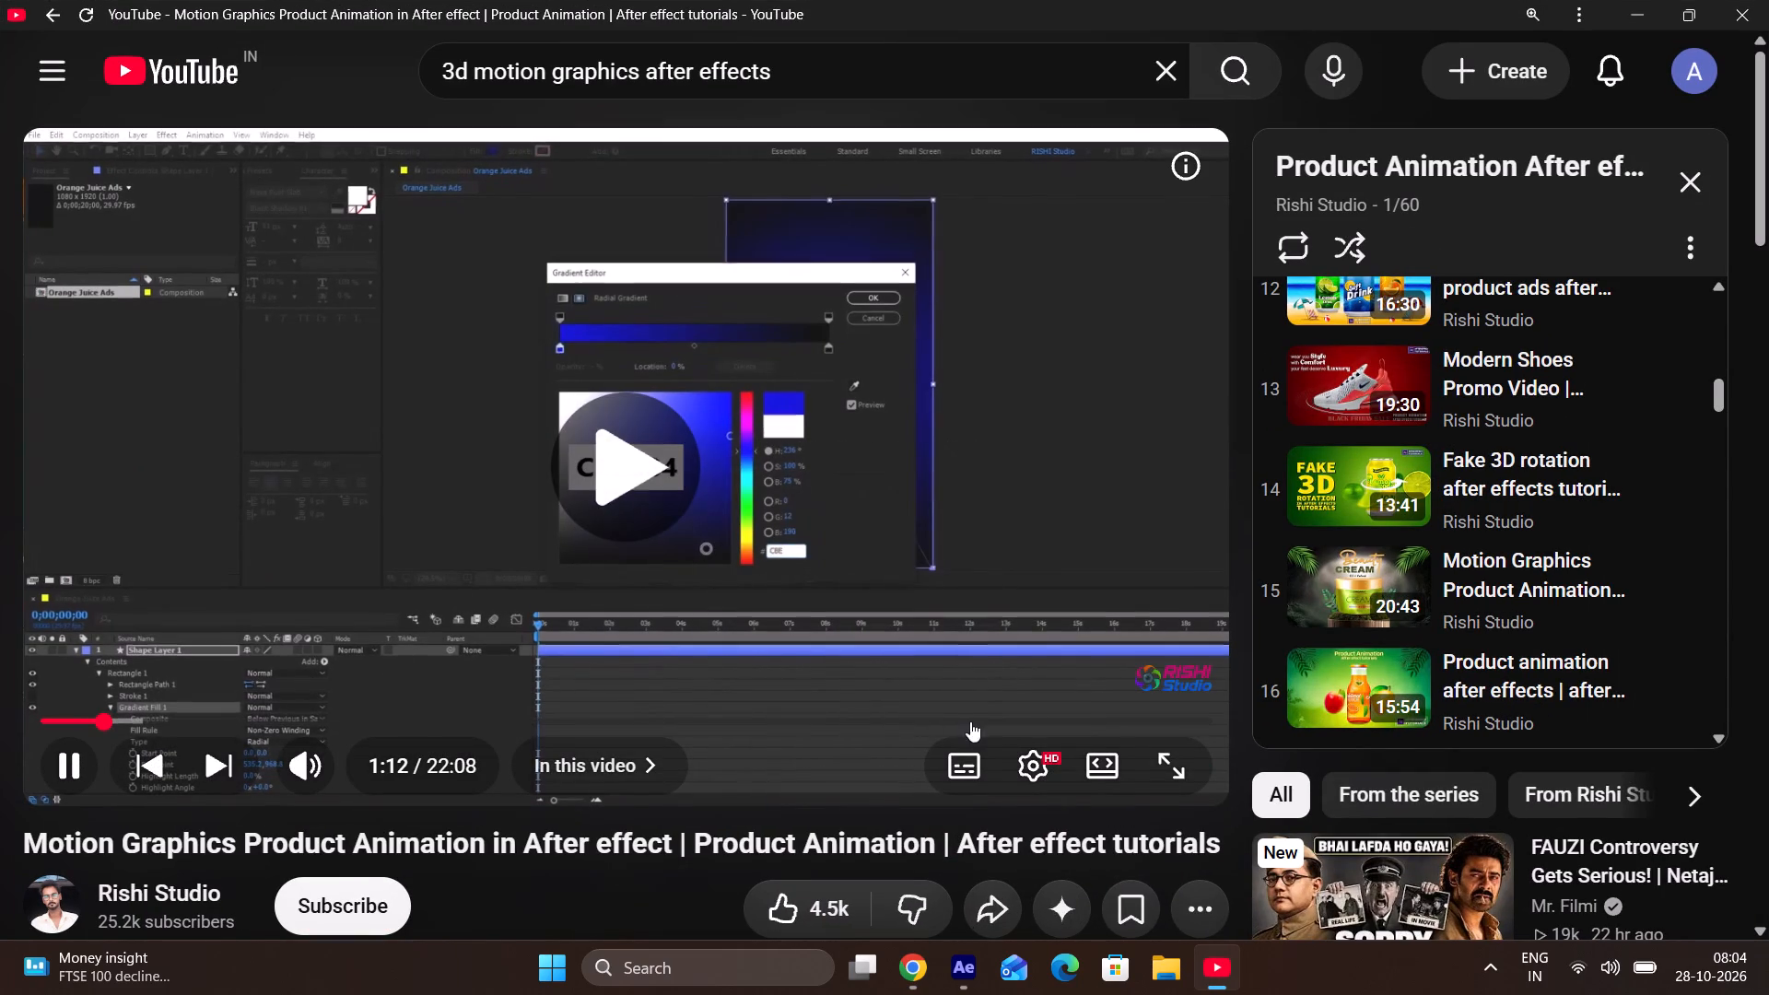
{"action": "left_click", "coordinate": [1153, 725]}
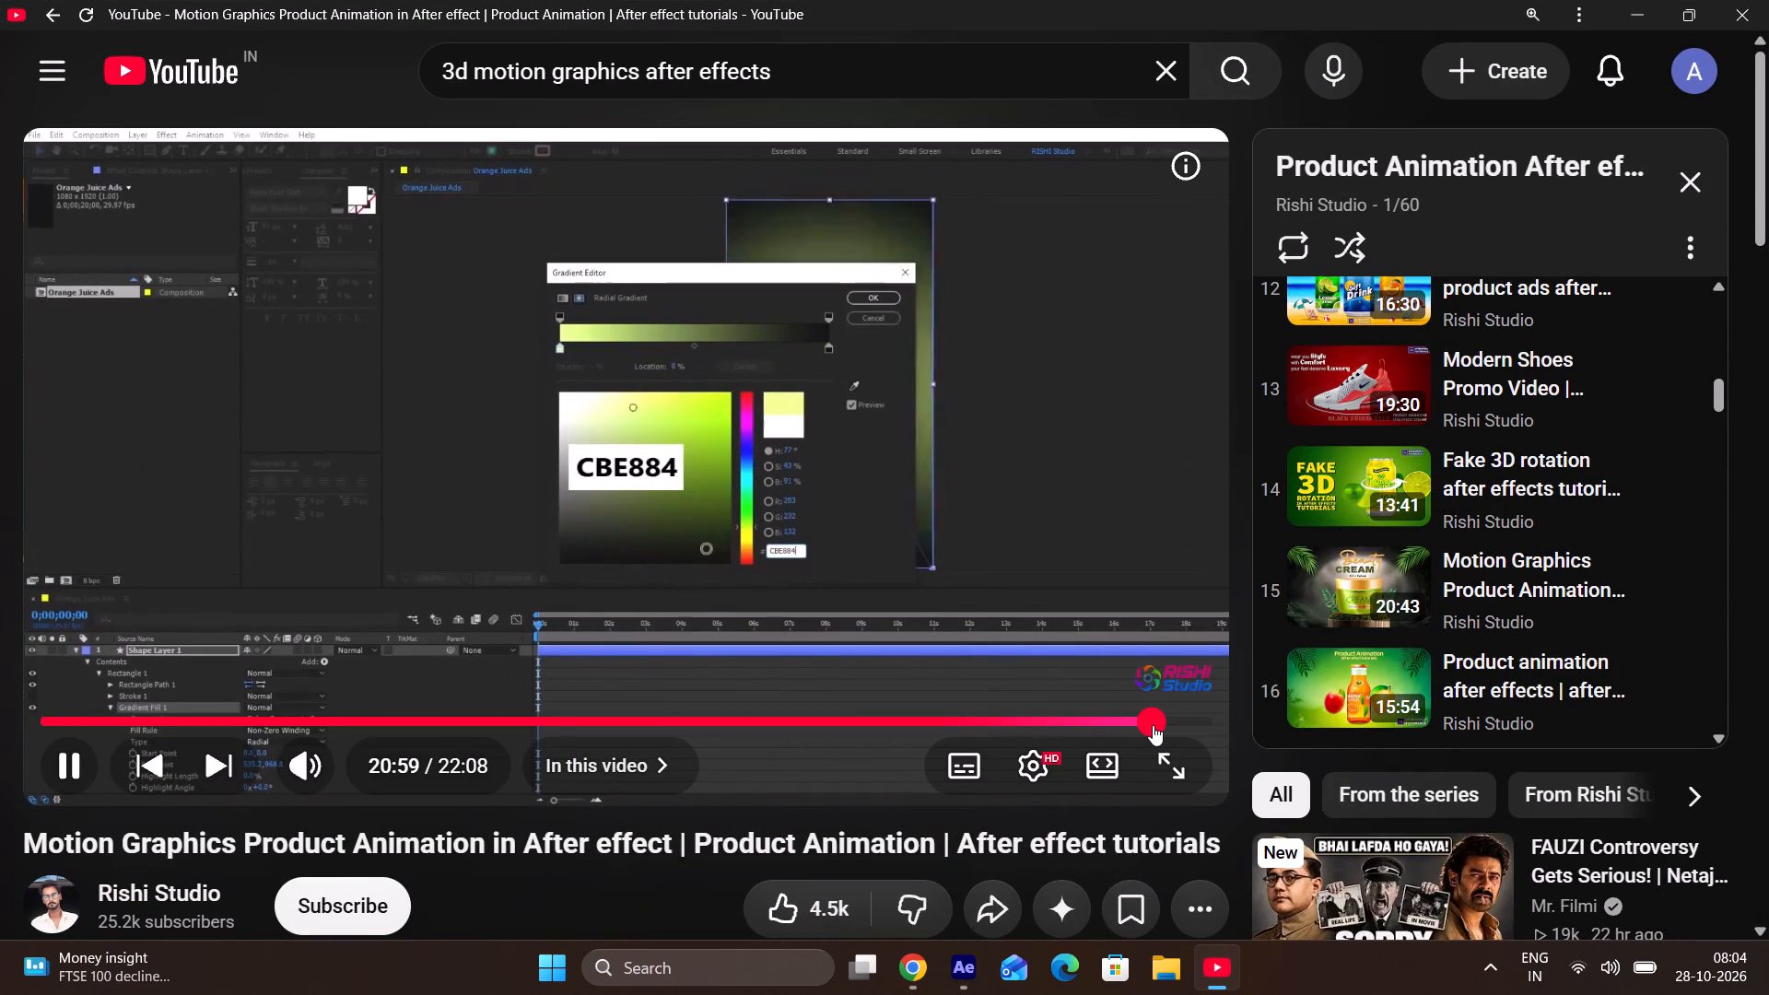
{"action": "left_click_drag", "start_coordinate": [1160, 715], "coordinate": [0, 748]}
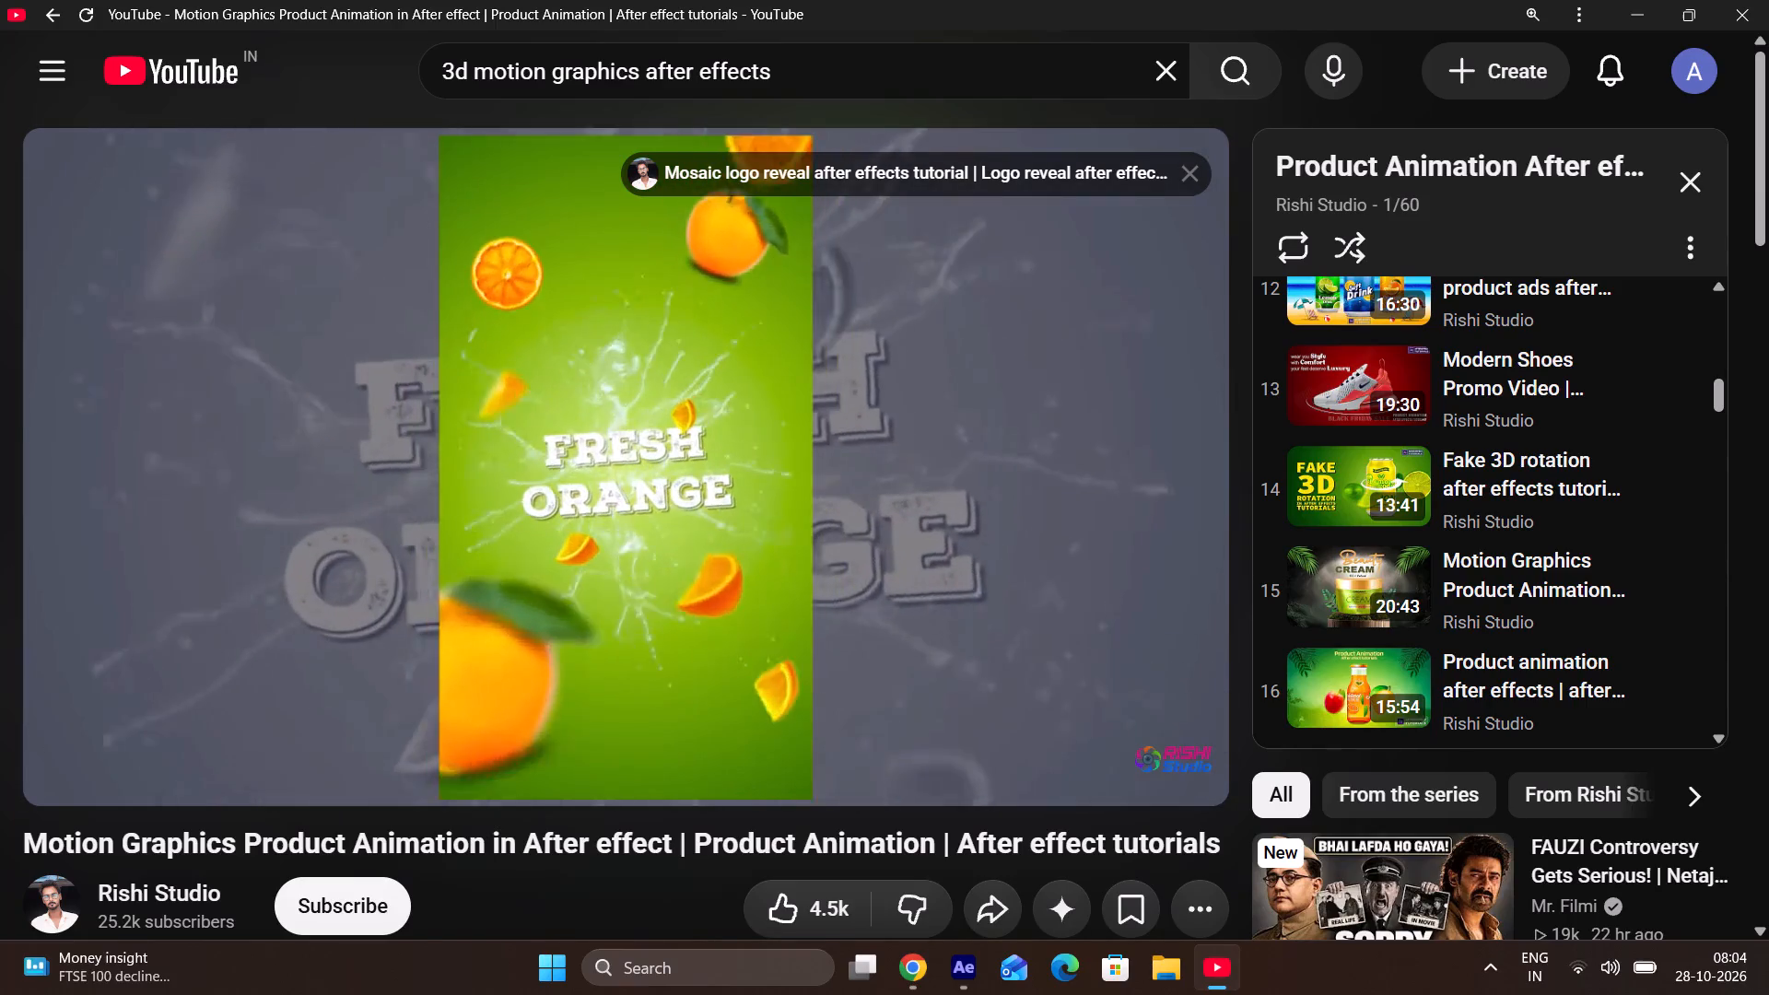
{"action": "left_click", "coordinate": [873, 377]}
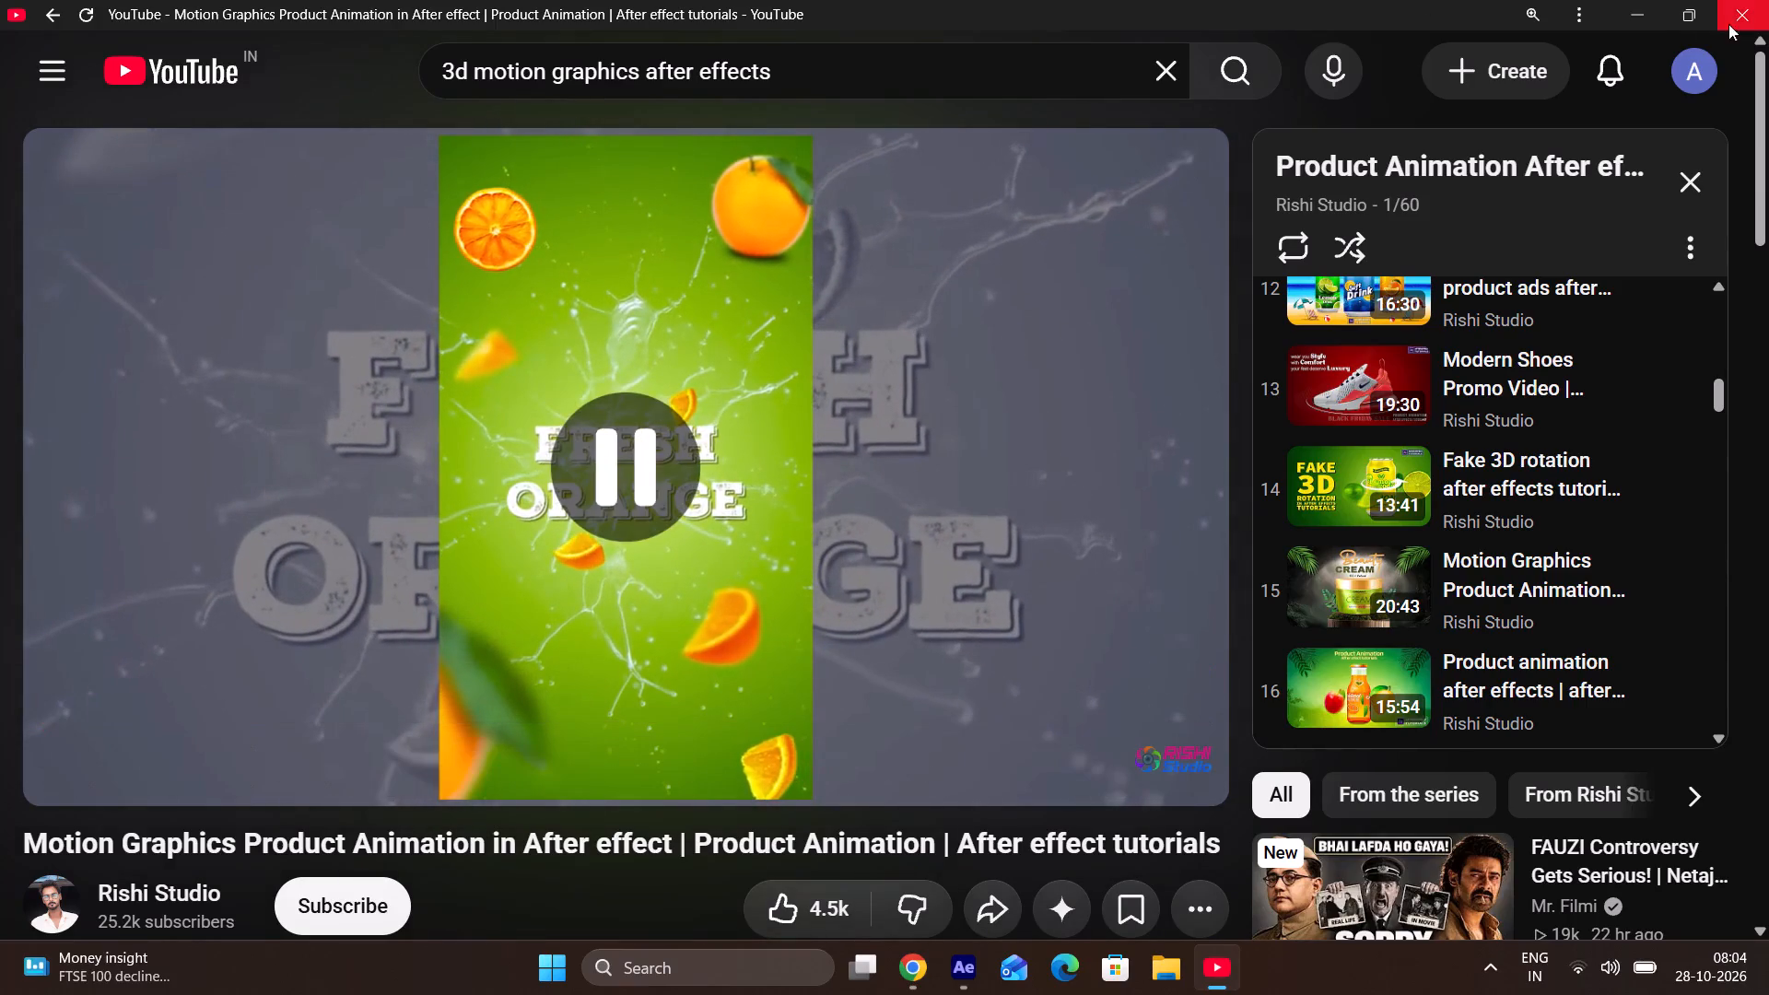
{"action": "left_click", "coordinate": [1640, 15]}
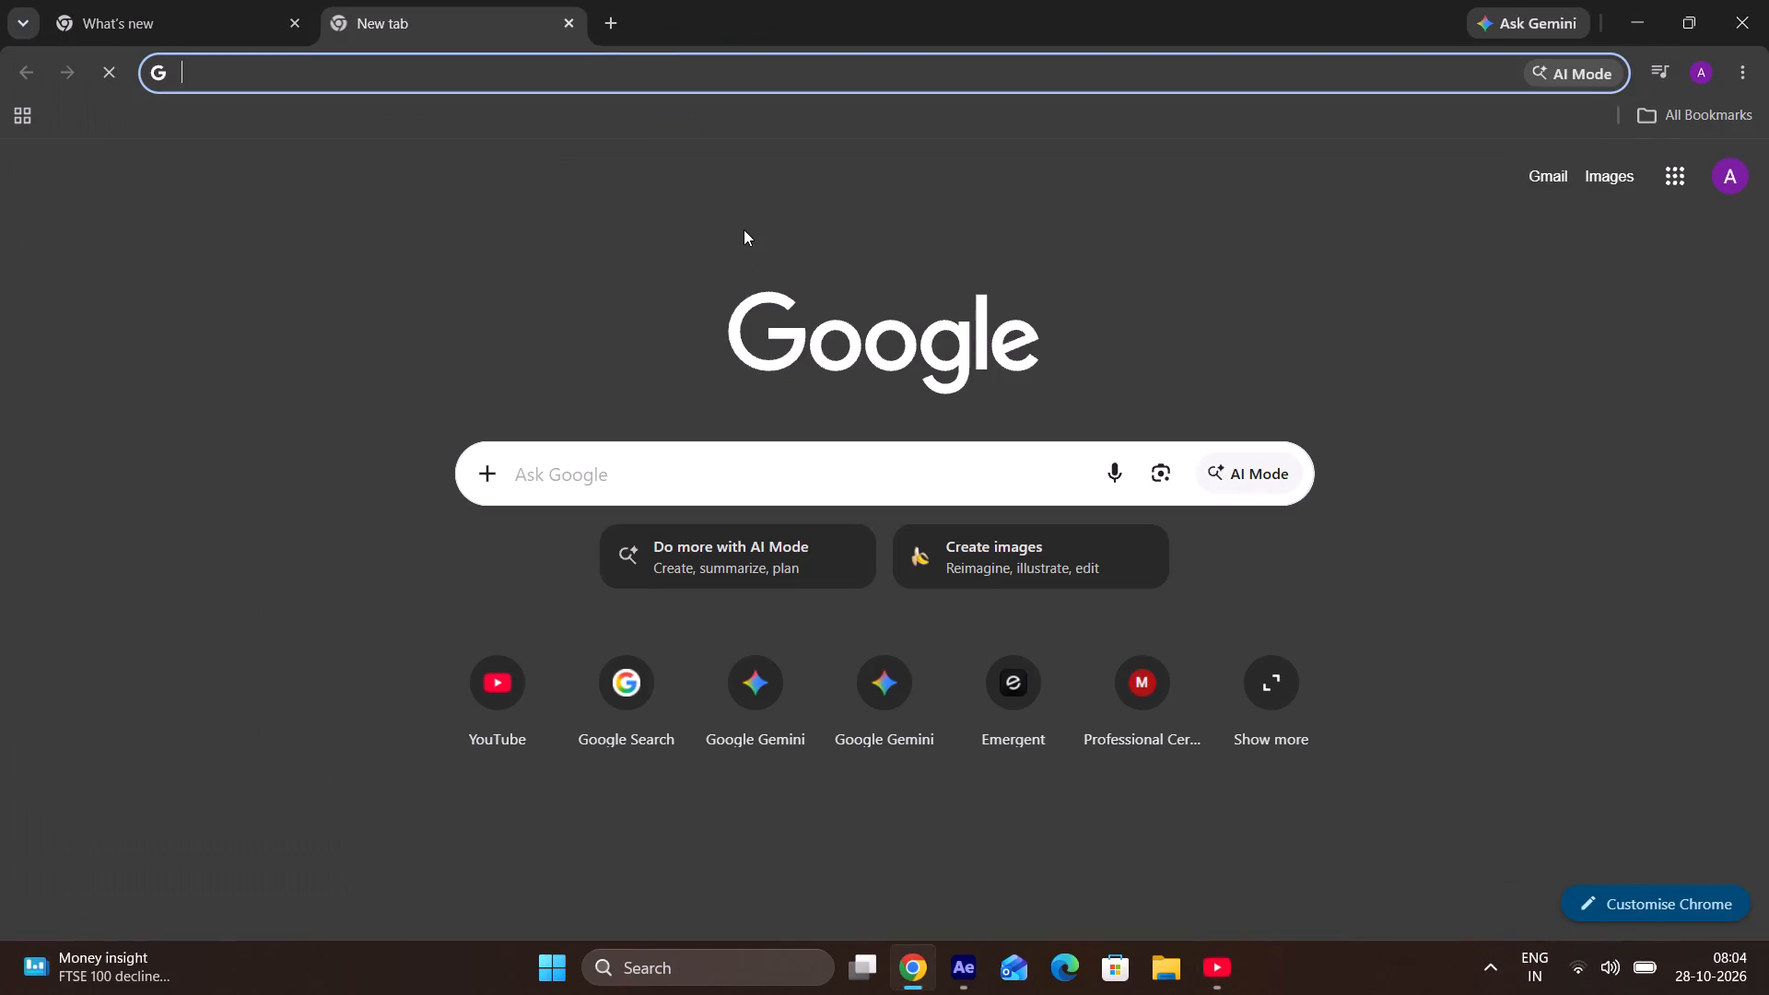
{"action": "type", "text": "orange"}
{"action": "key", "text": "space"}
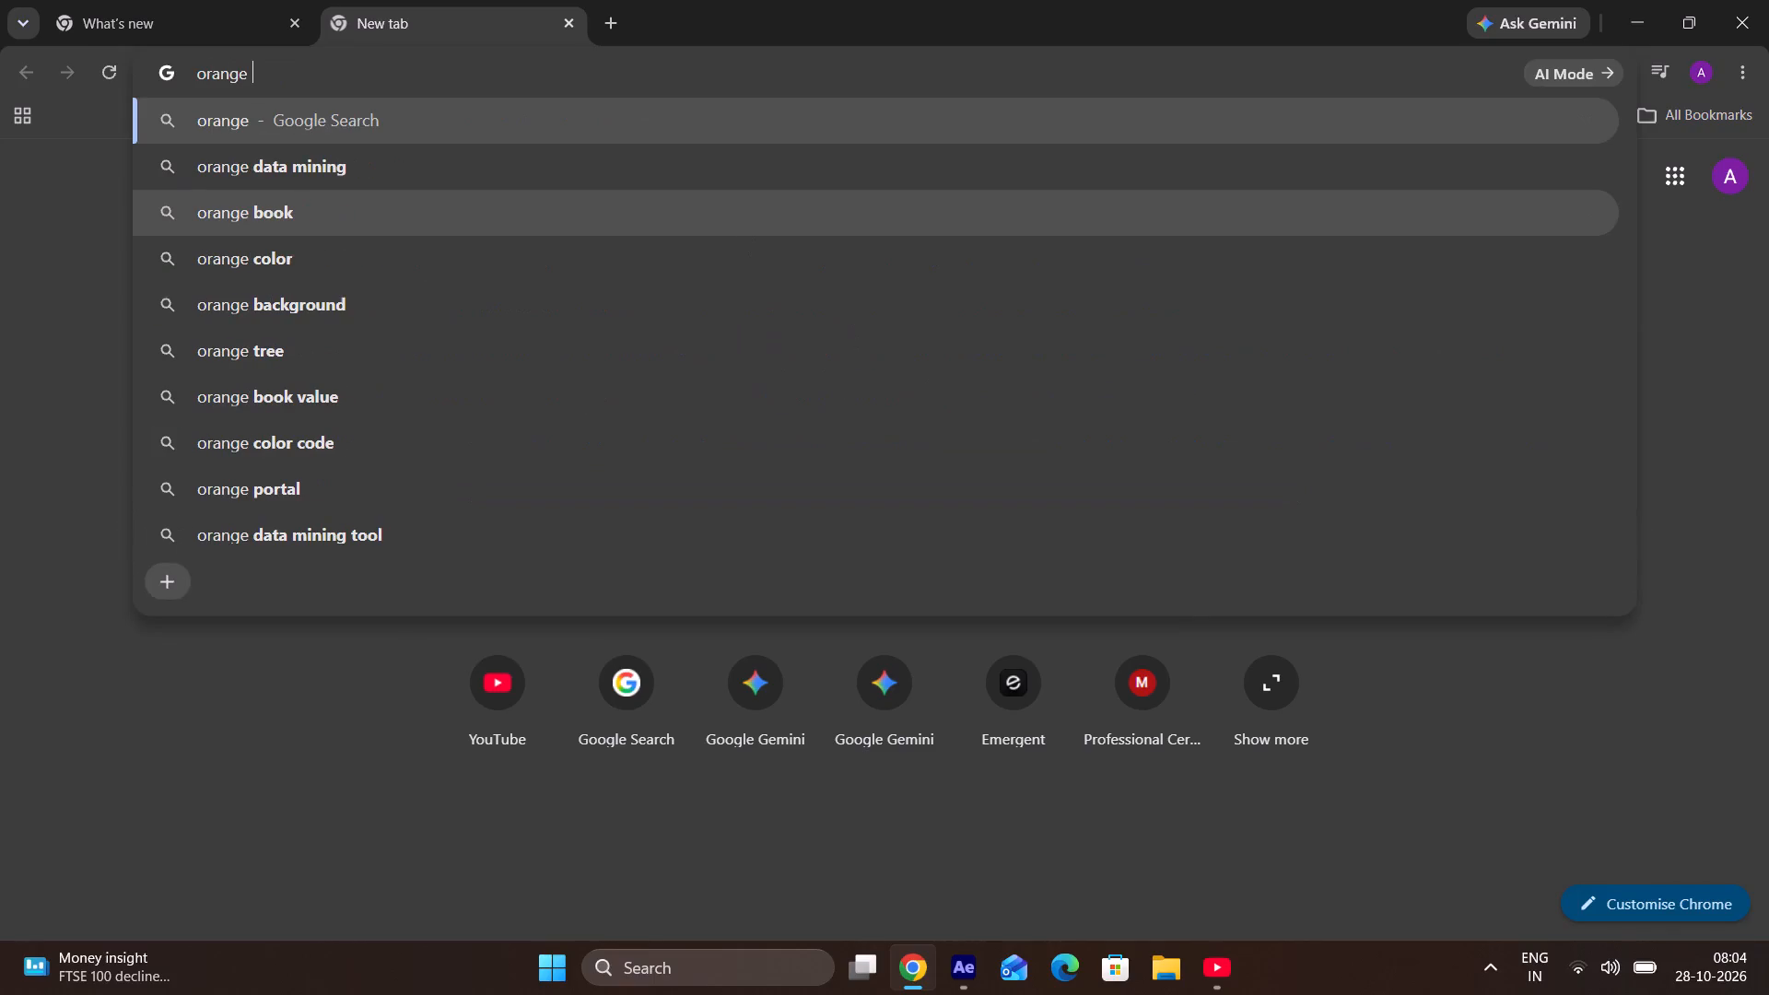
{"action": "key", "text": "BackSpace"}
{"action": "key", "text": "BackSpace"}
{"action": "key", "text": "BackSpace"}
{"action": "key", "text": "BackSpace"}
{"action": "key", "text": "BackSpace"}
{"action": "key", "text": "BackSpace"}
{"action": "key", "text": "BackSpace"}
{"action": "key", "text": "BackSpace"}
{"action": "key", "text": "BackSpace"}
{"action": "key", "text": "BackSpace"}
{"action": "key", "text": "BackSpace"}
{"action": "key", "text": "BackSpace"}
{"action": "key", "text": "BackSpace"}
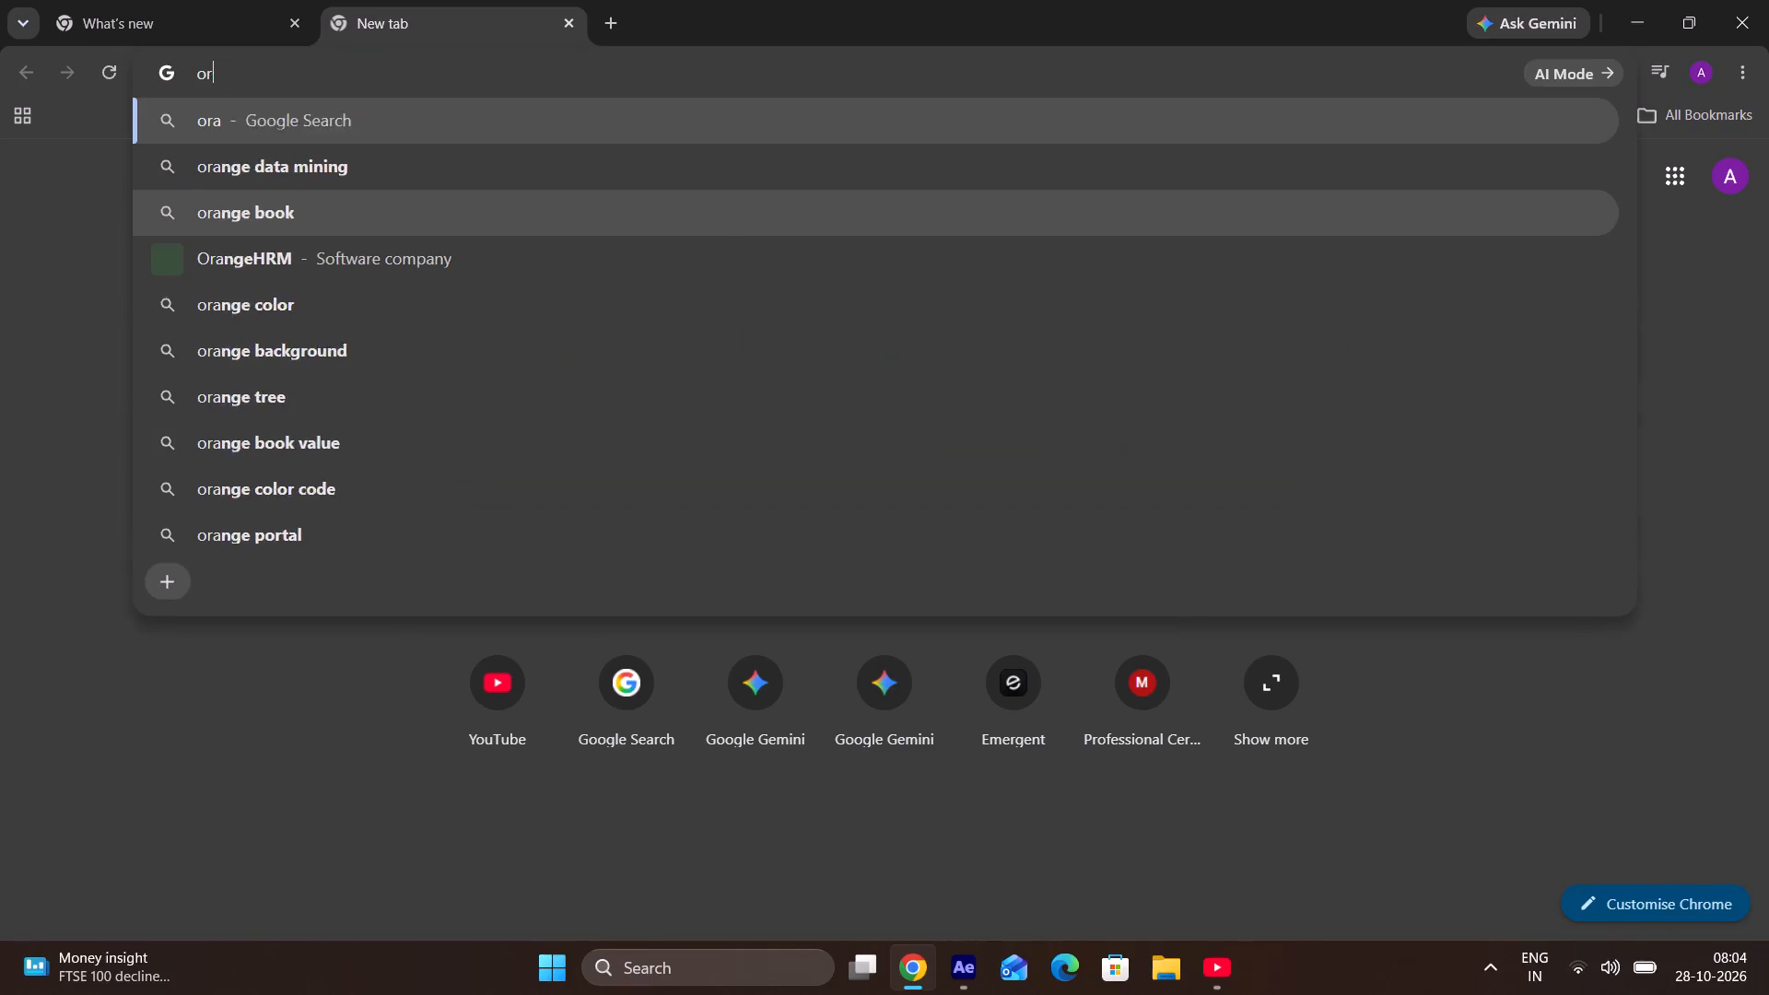
Open Pinterest and search it for orange juice.
{"action": "key", "text": "p"}
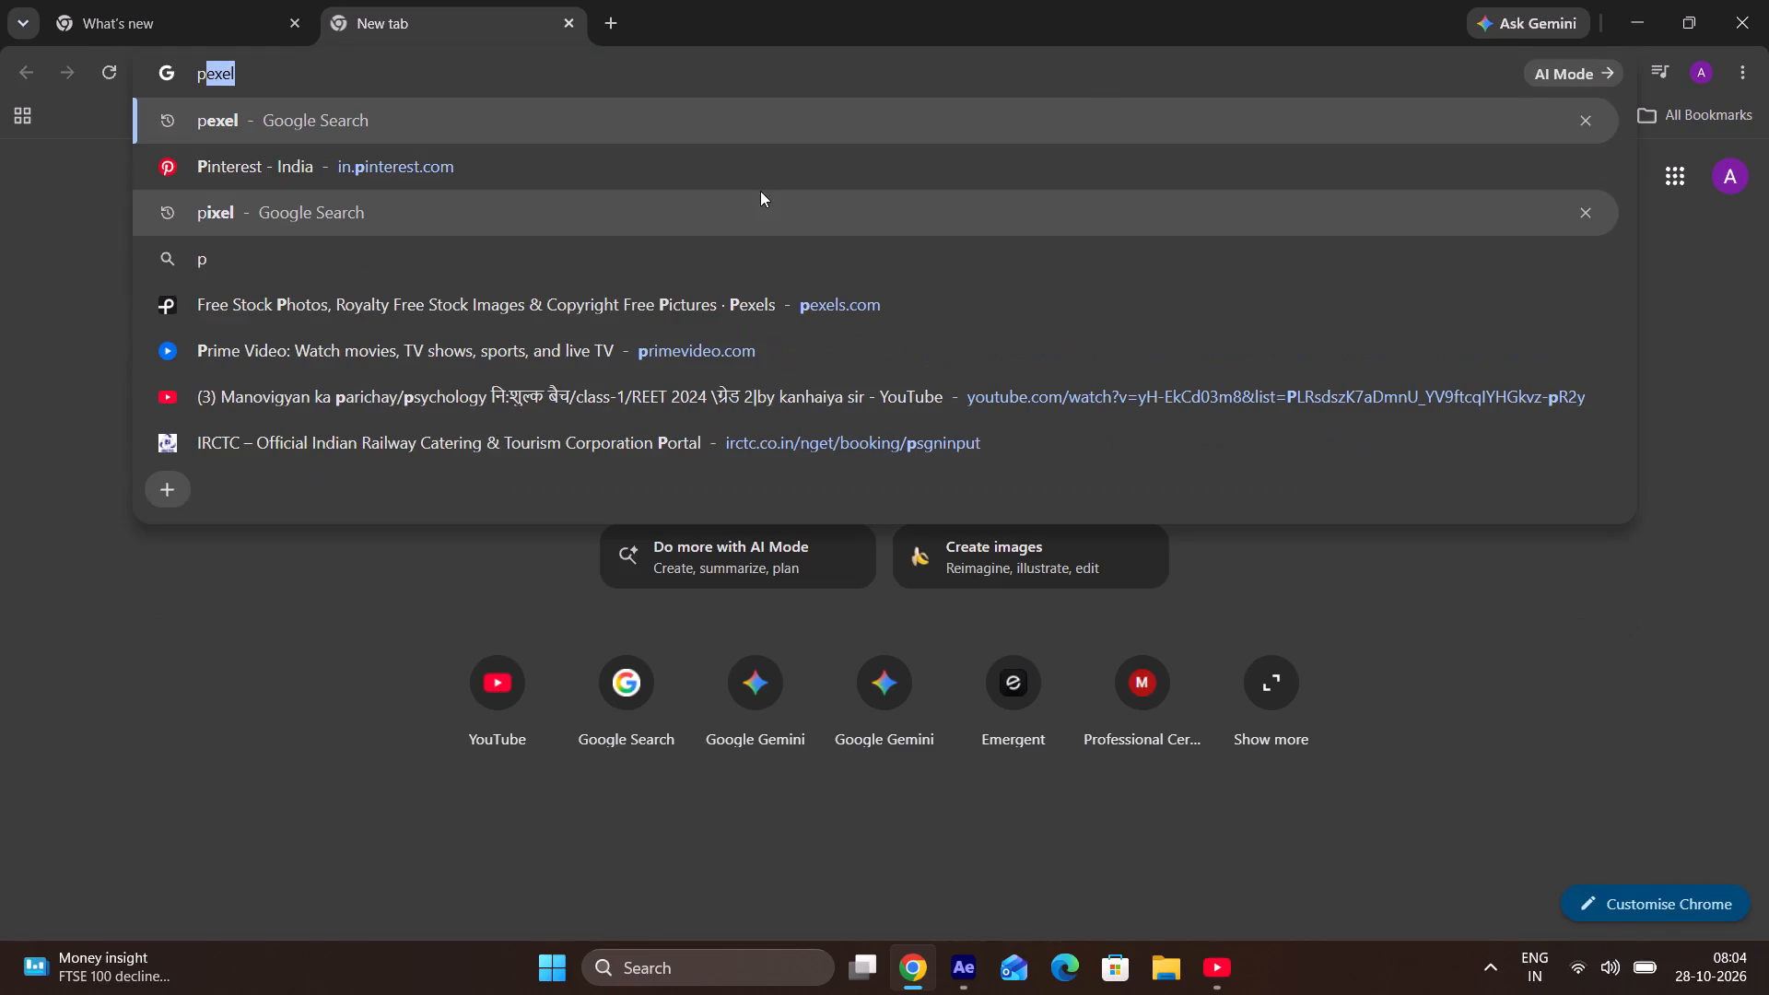
{"action": "left_click", "coordinate": [769, 175]}
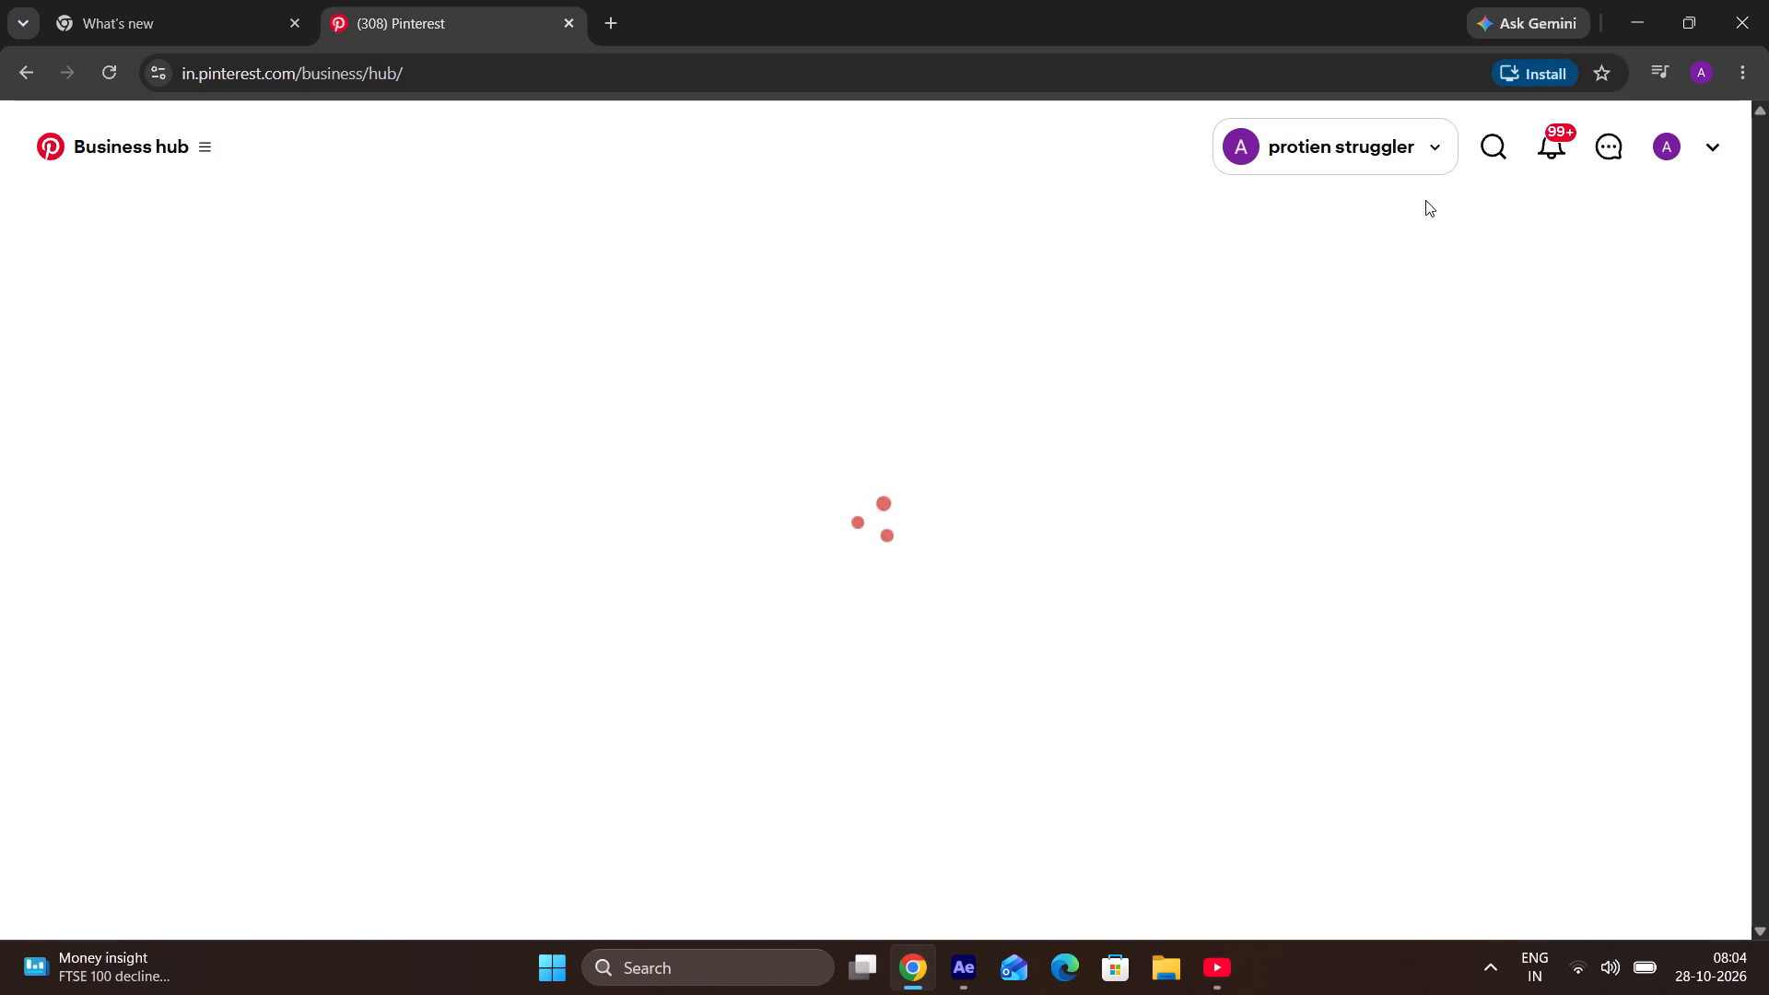
{"action": "left_click", "coordinate": [1482, 166]}
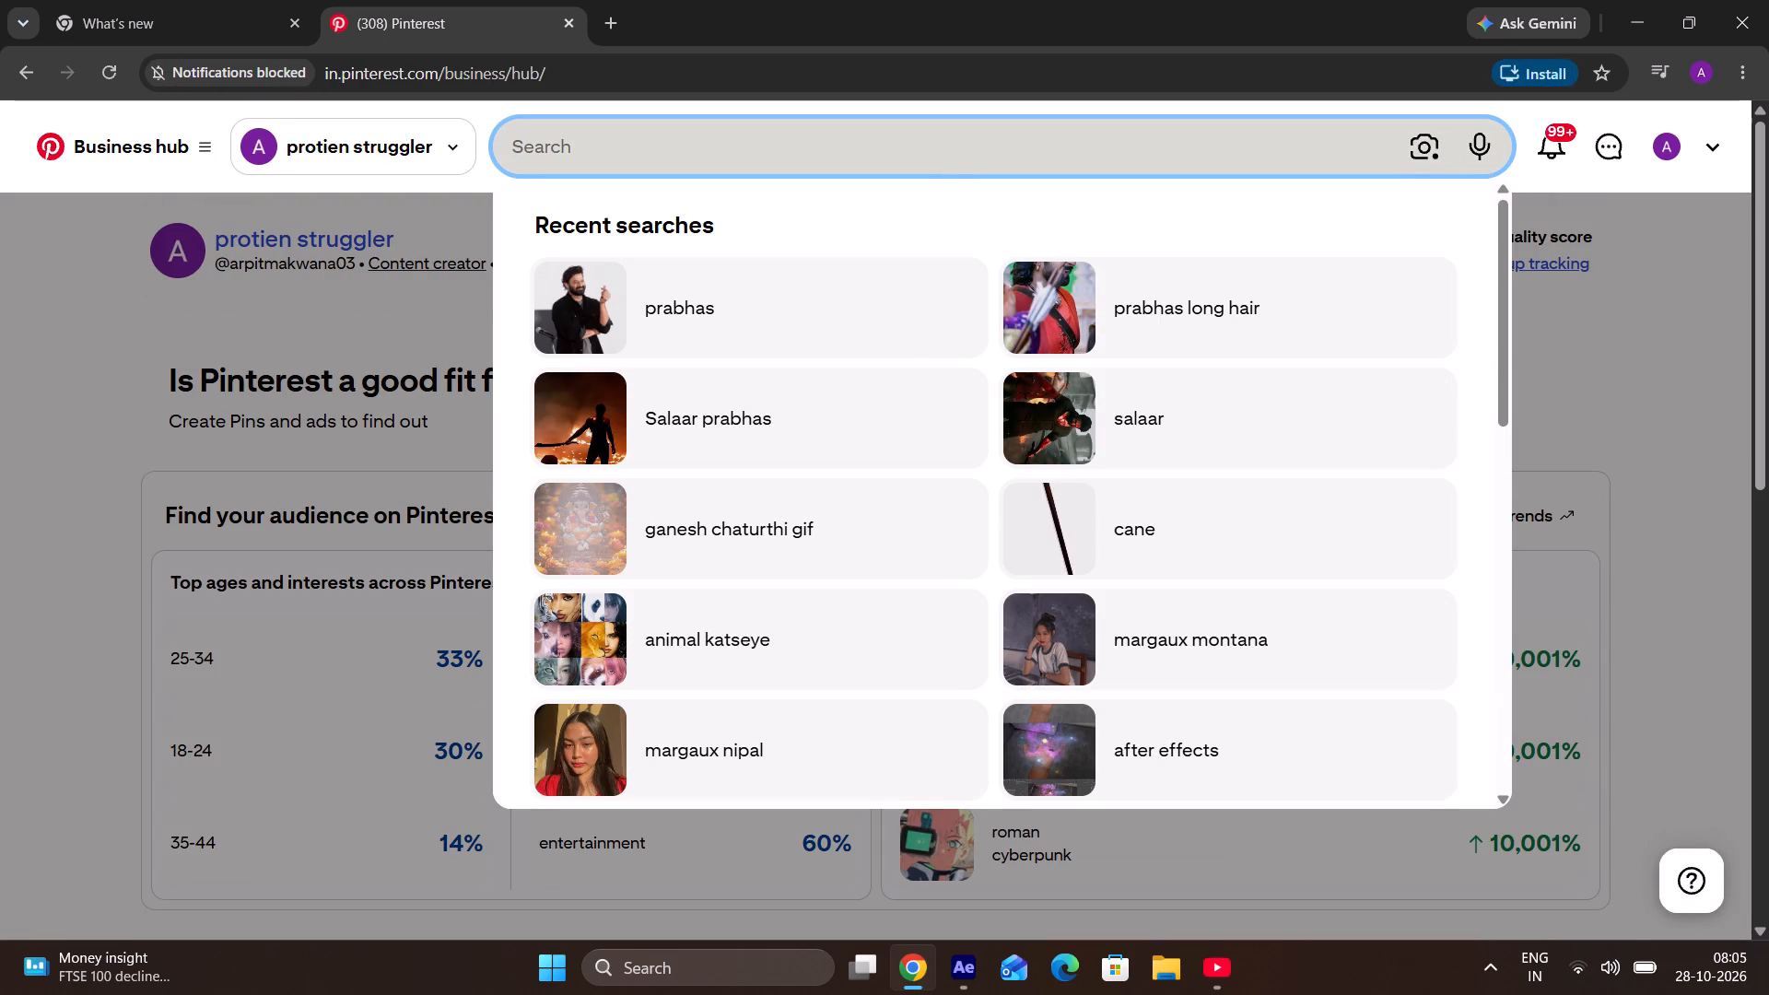
{"action": "key", "text": "o"}
{"action": "type", "text": "range"}
{"action": "key", "text": "space"}
{"action": "type", "text": "ju"}
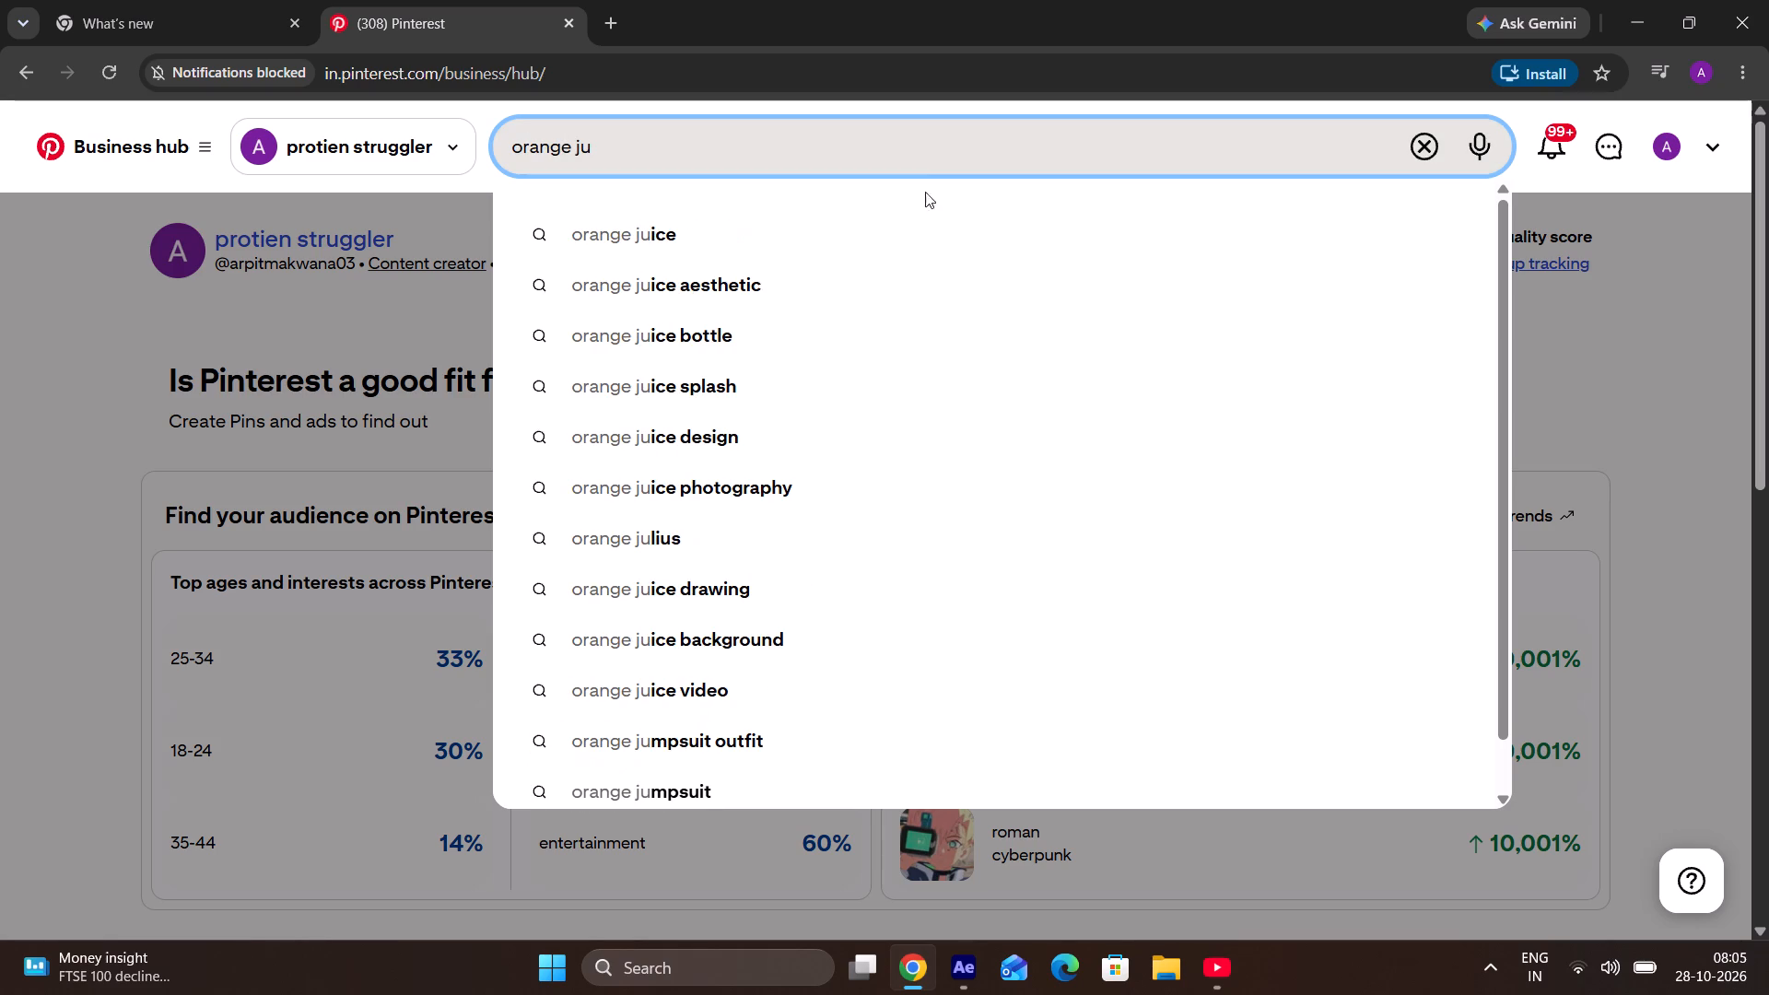
{"action": "left_click", "coordinate": [899, 234]}
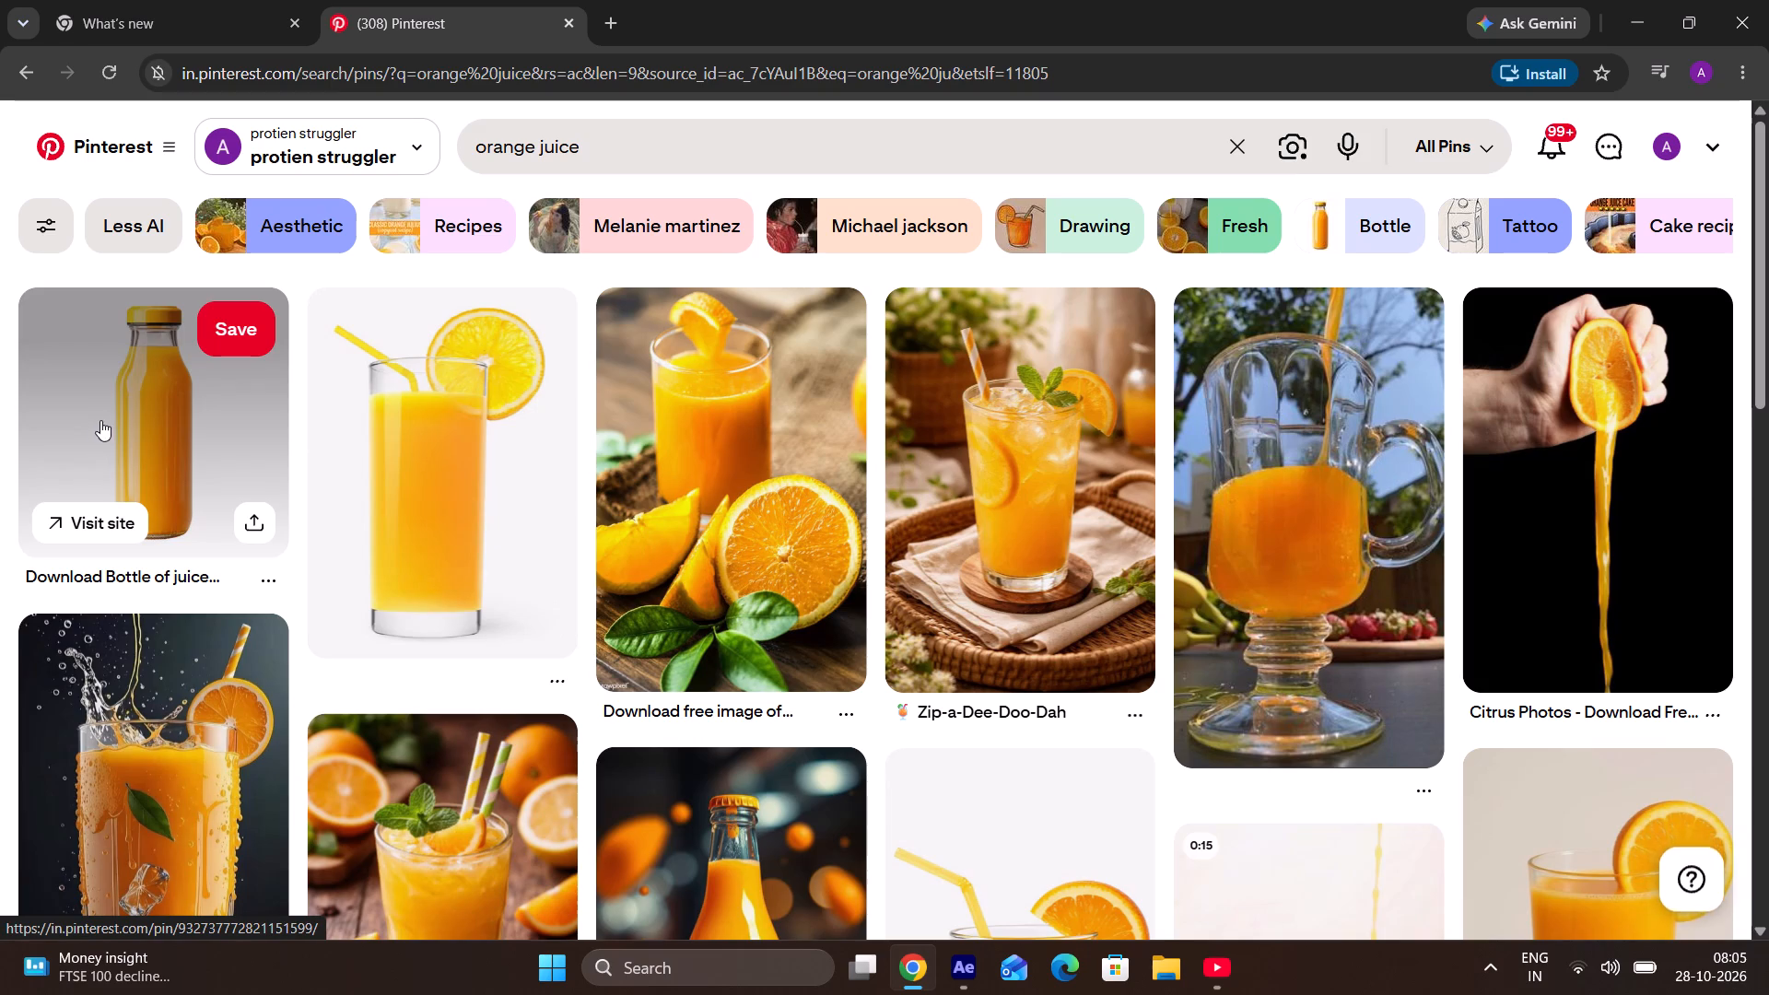
Download the isolated juice bottle image and the related isolated orange fruit image from Pinterest.
{"action": "left_click", "coordinate": [100, 420]}
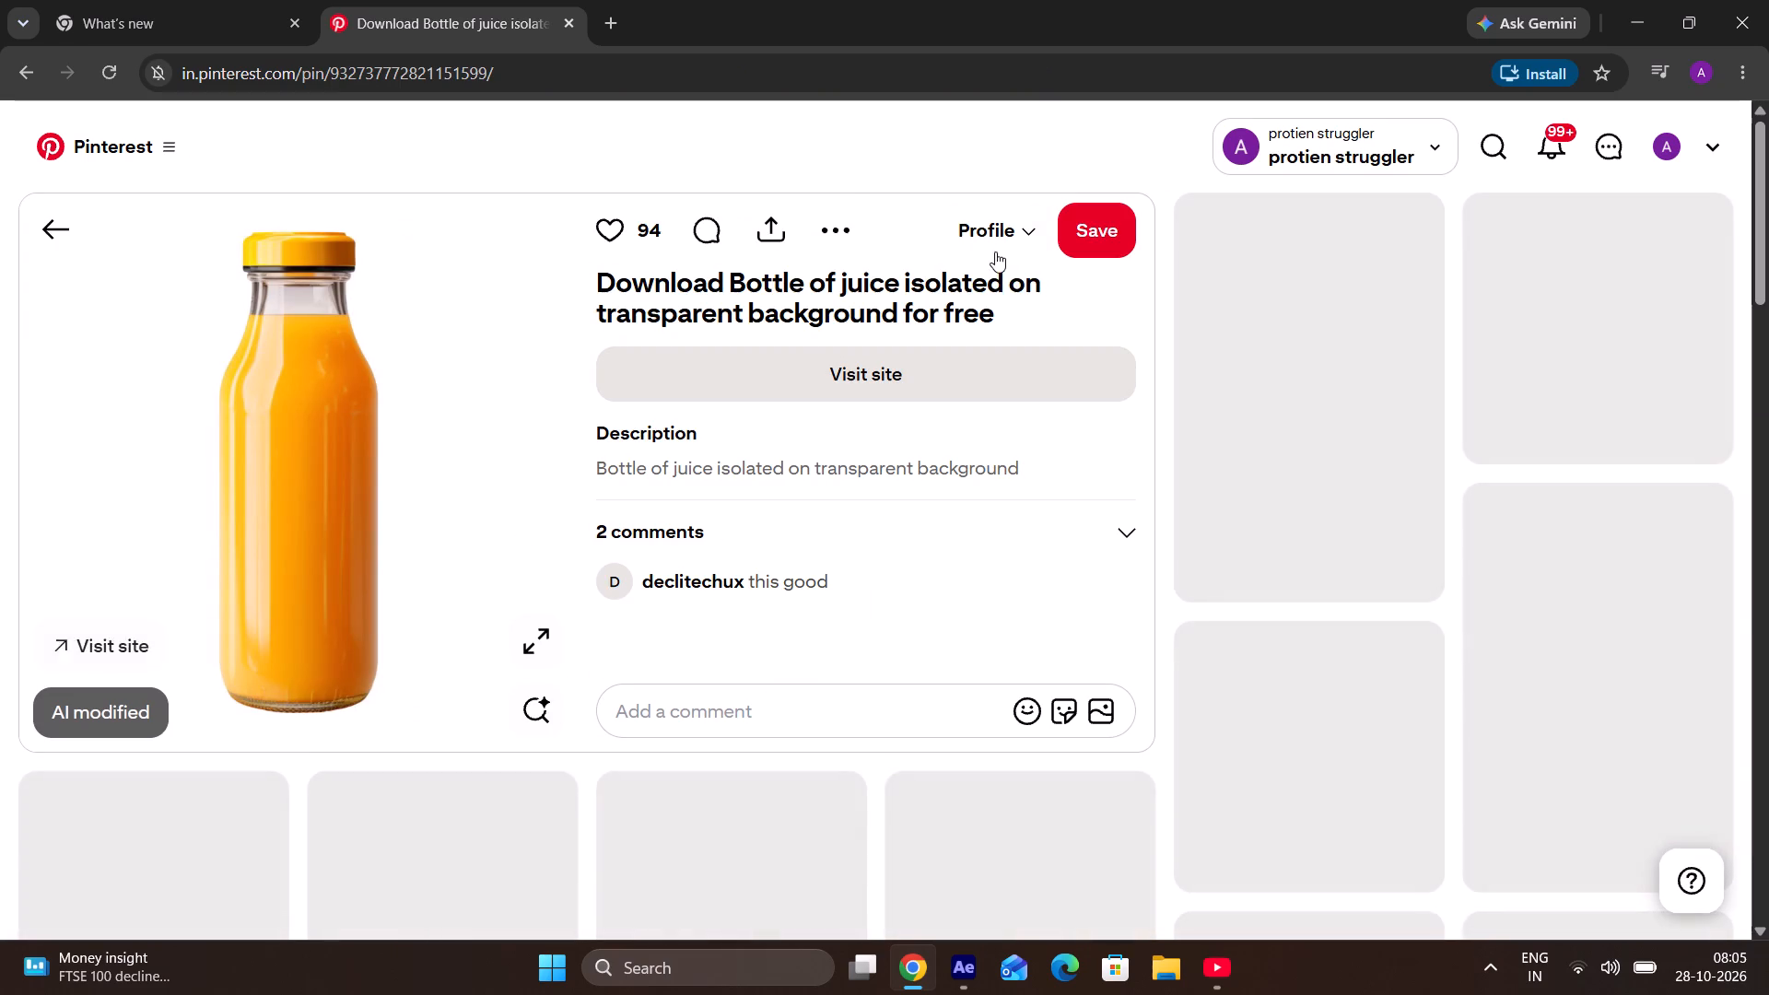
{"action": "left_click", "coordinate": [815, 224]}
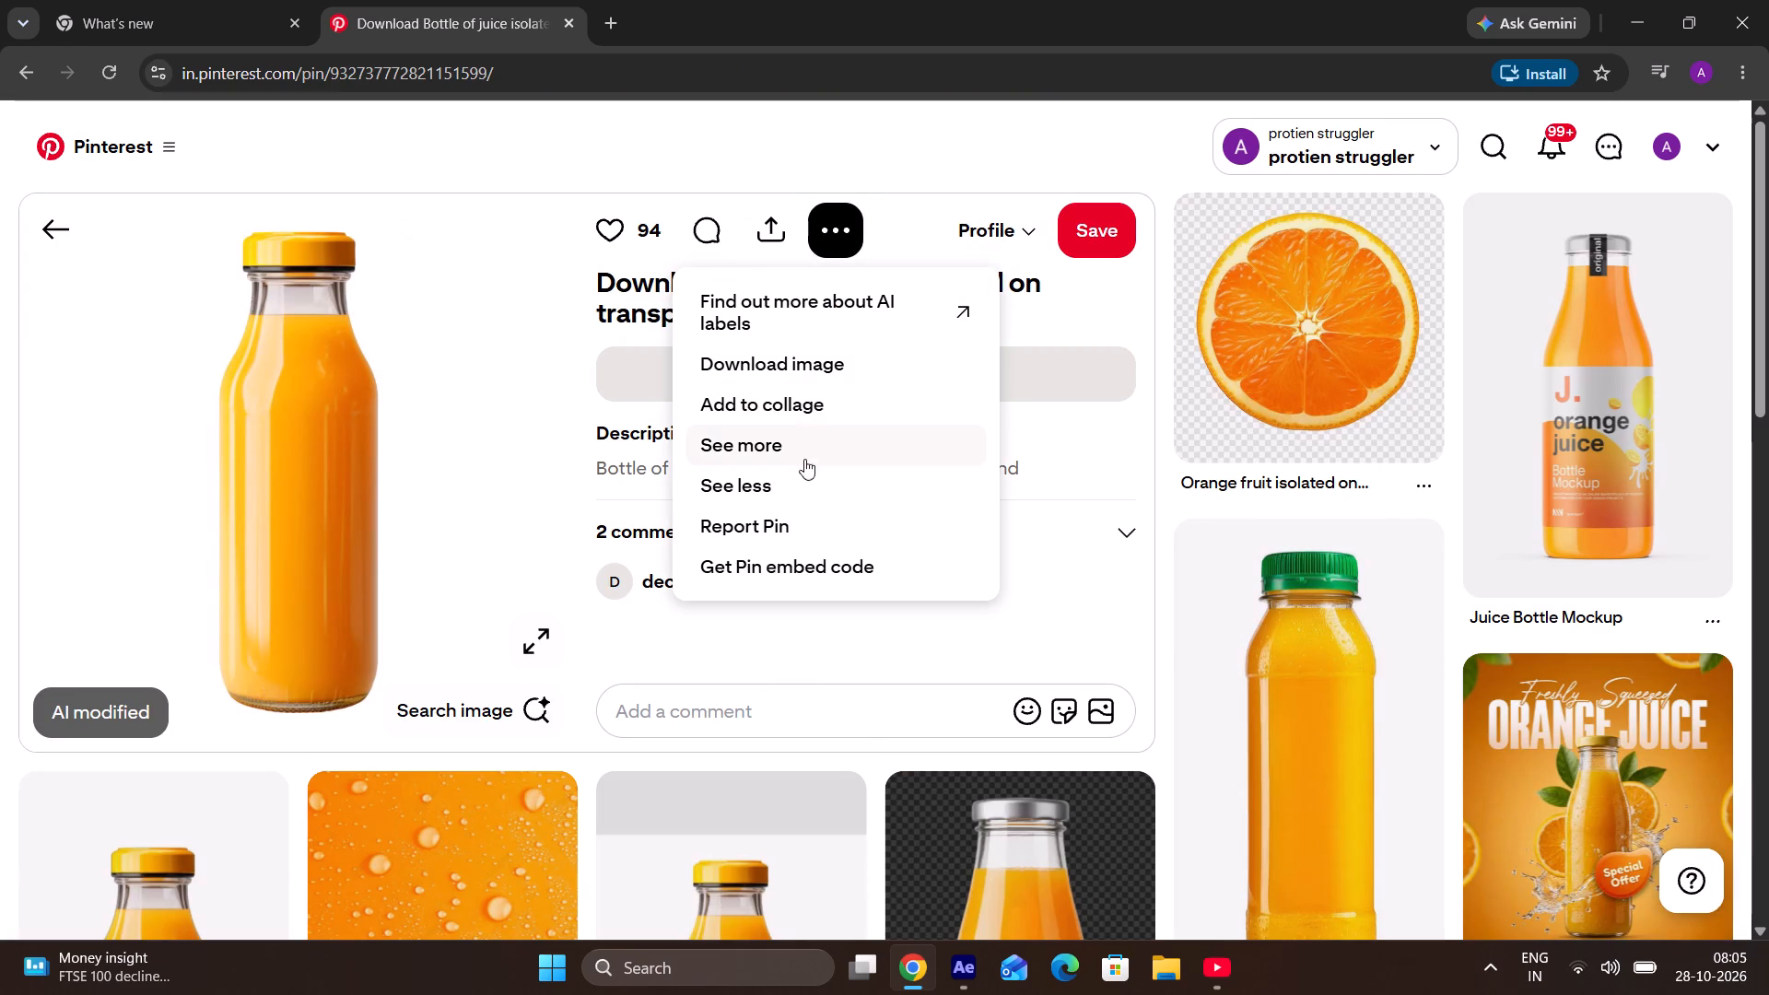
{"action": "left_click", "coordinate": [833, 362]}
{"action": "left_click", "coordinate": [1434, 495]}
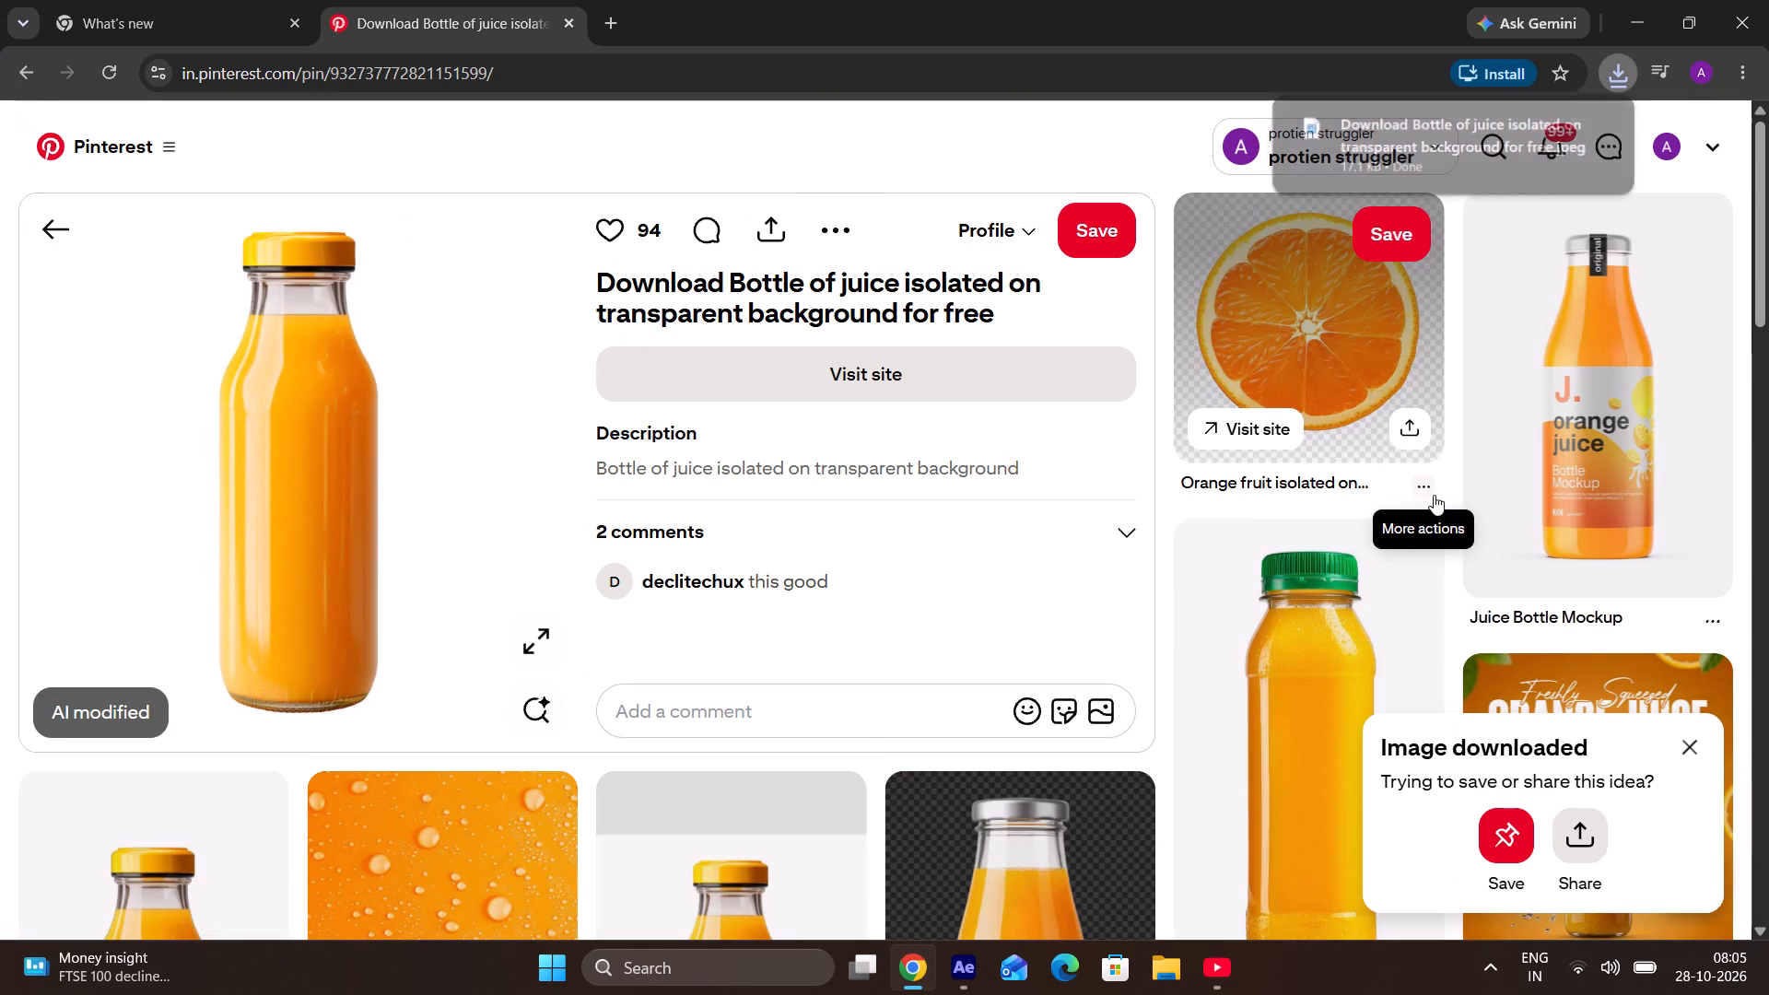
{"action": "left_click", "coordinate": [1399, 620]}
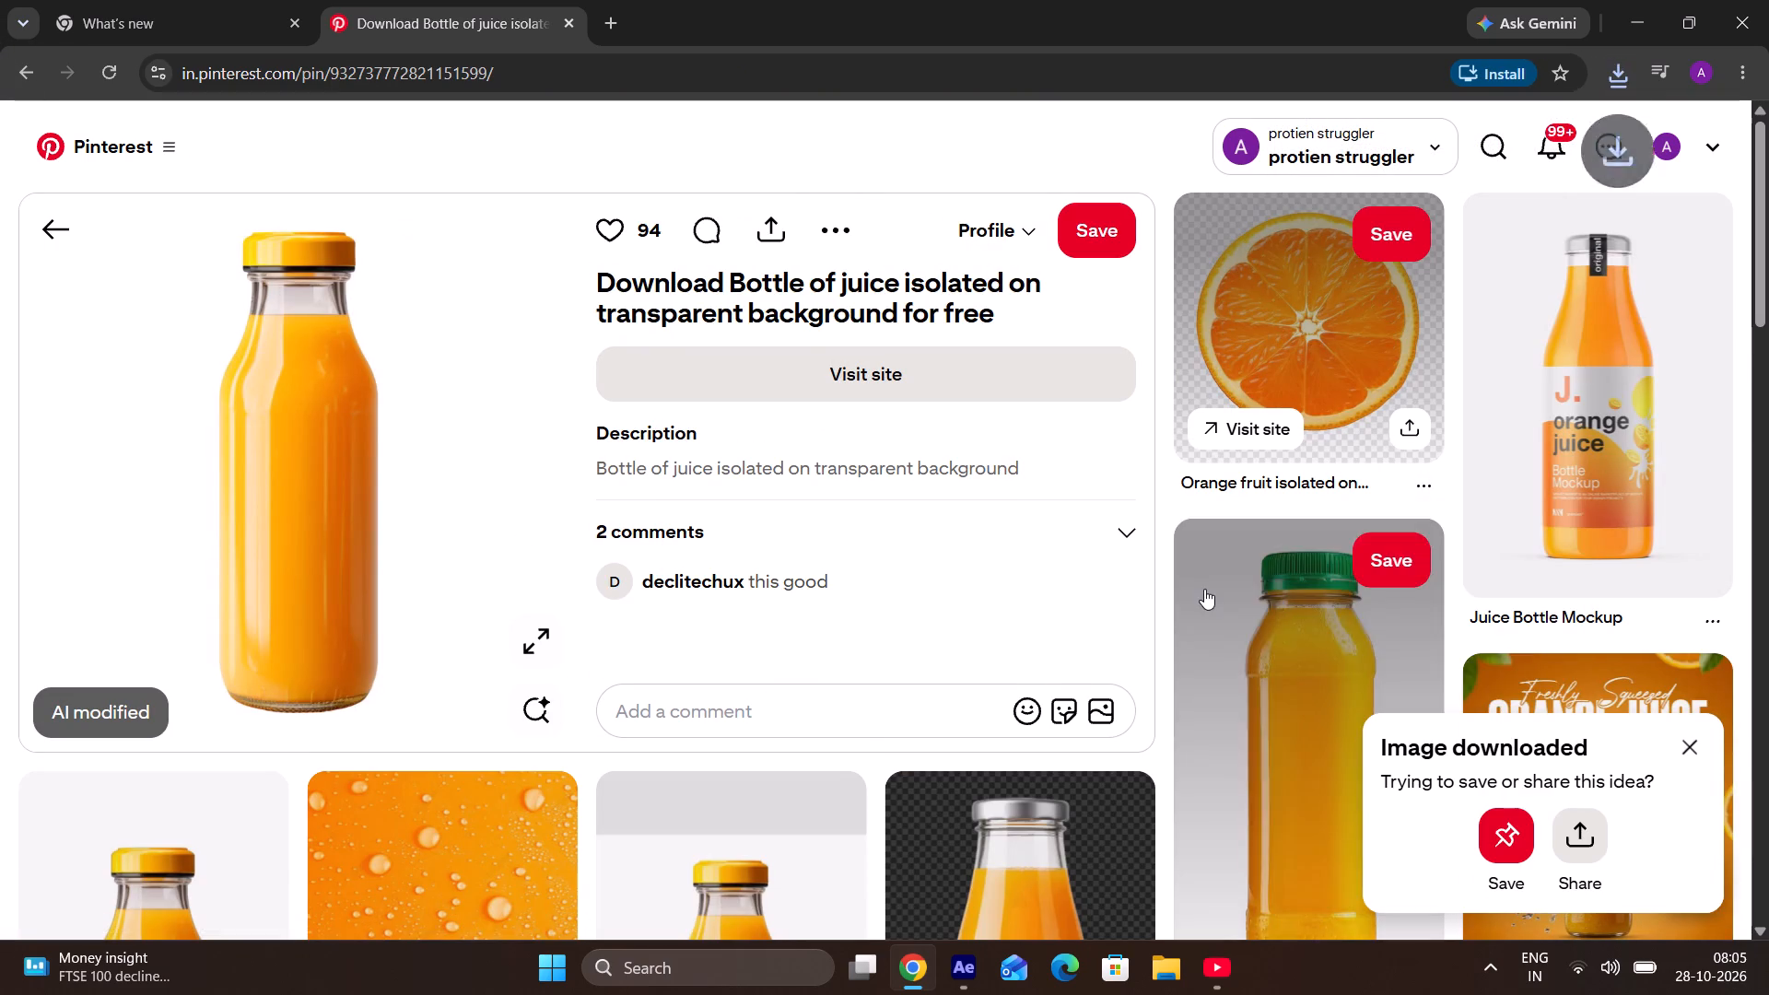
{"action": "scroll", "coordinate": [1204, 589], "scroll_direction": "down", "scroll_amount": 5}
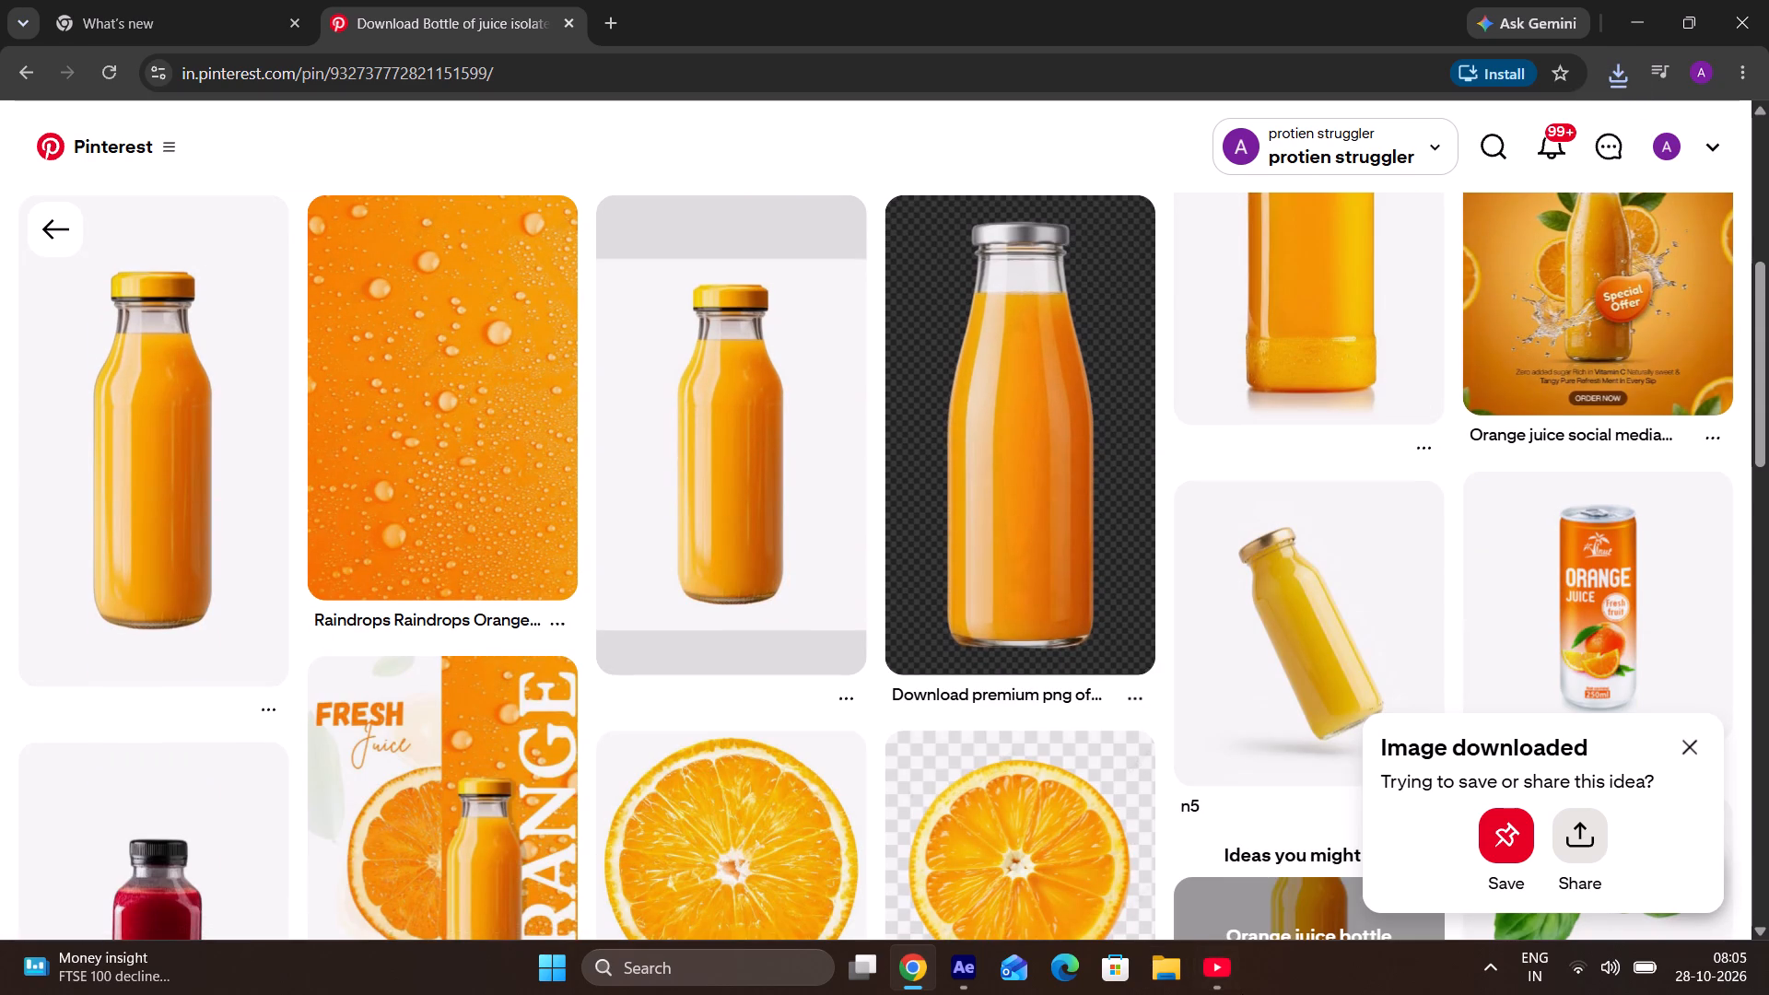
Switch to YouTube, toggle playback of the product animation tutorial, and switch to After Effects.
{"action": "left_click", "coordinate": [1228, 989]}
{"action": "left_click", "coordinate": [840, 451]}
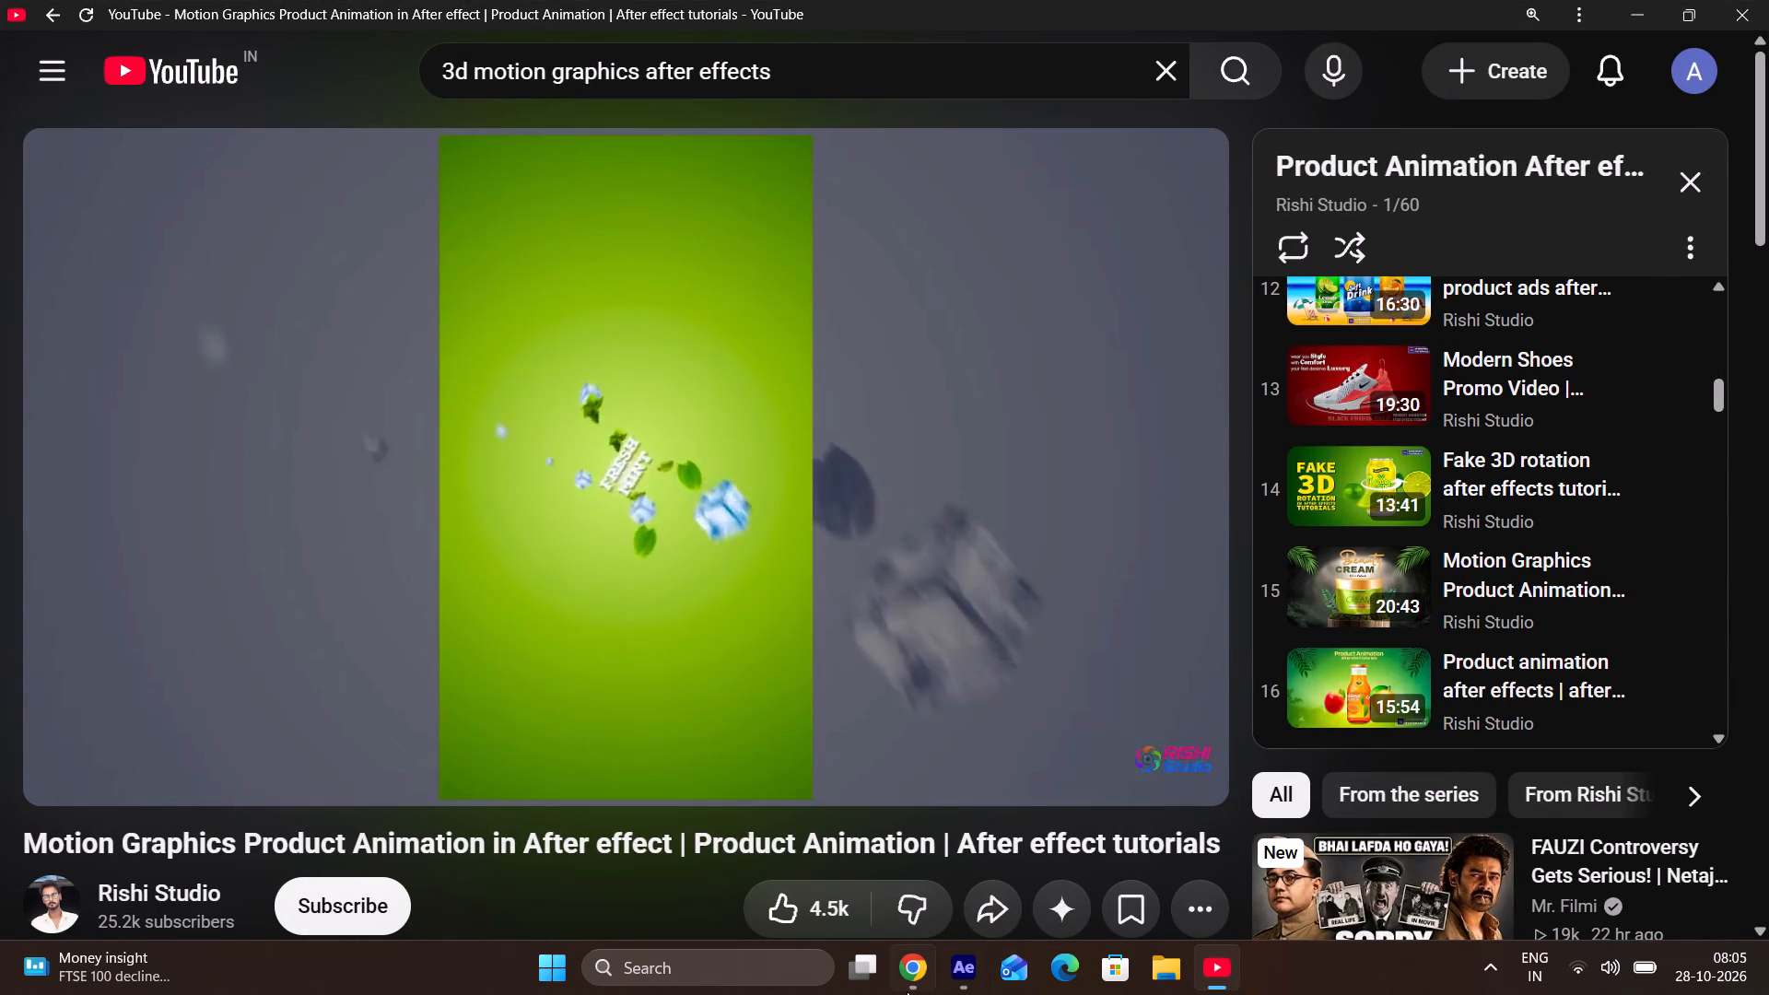
{"action": "left_click", "coordinate": [946, 969]}
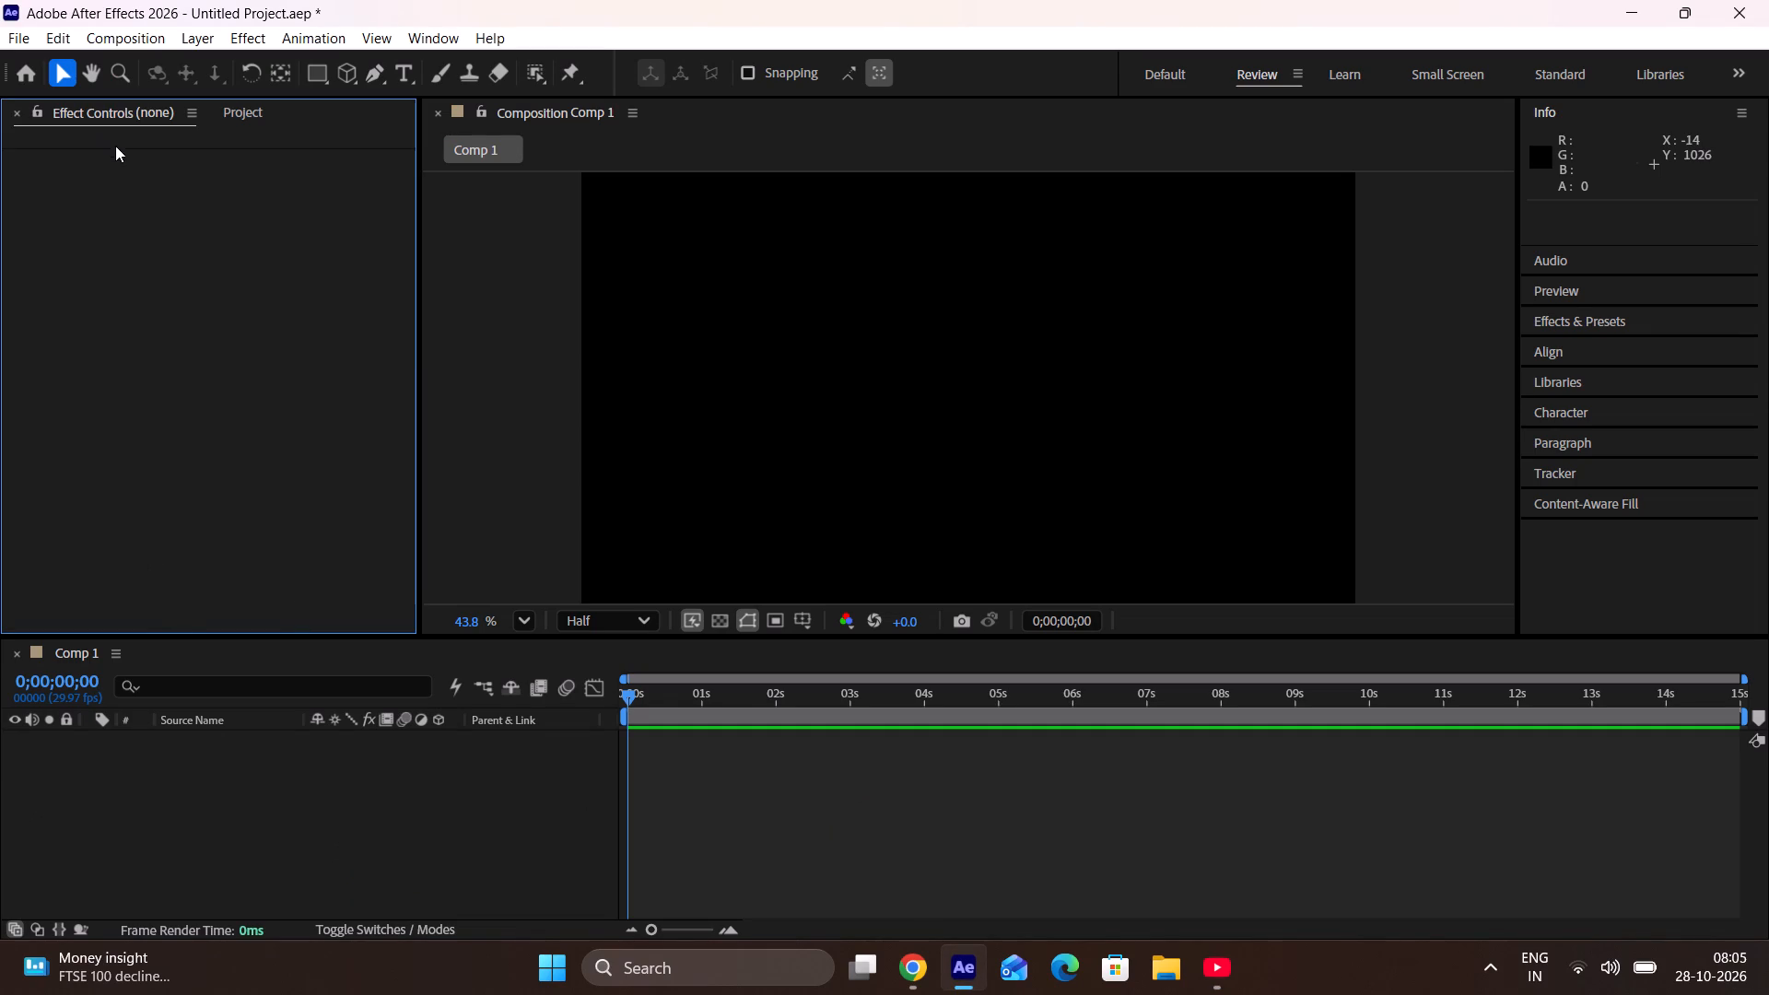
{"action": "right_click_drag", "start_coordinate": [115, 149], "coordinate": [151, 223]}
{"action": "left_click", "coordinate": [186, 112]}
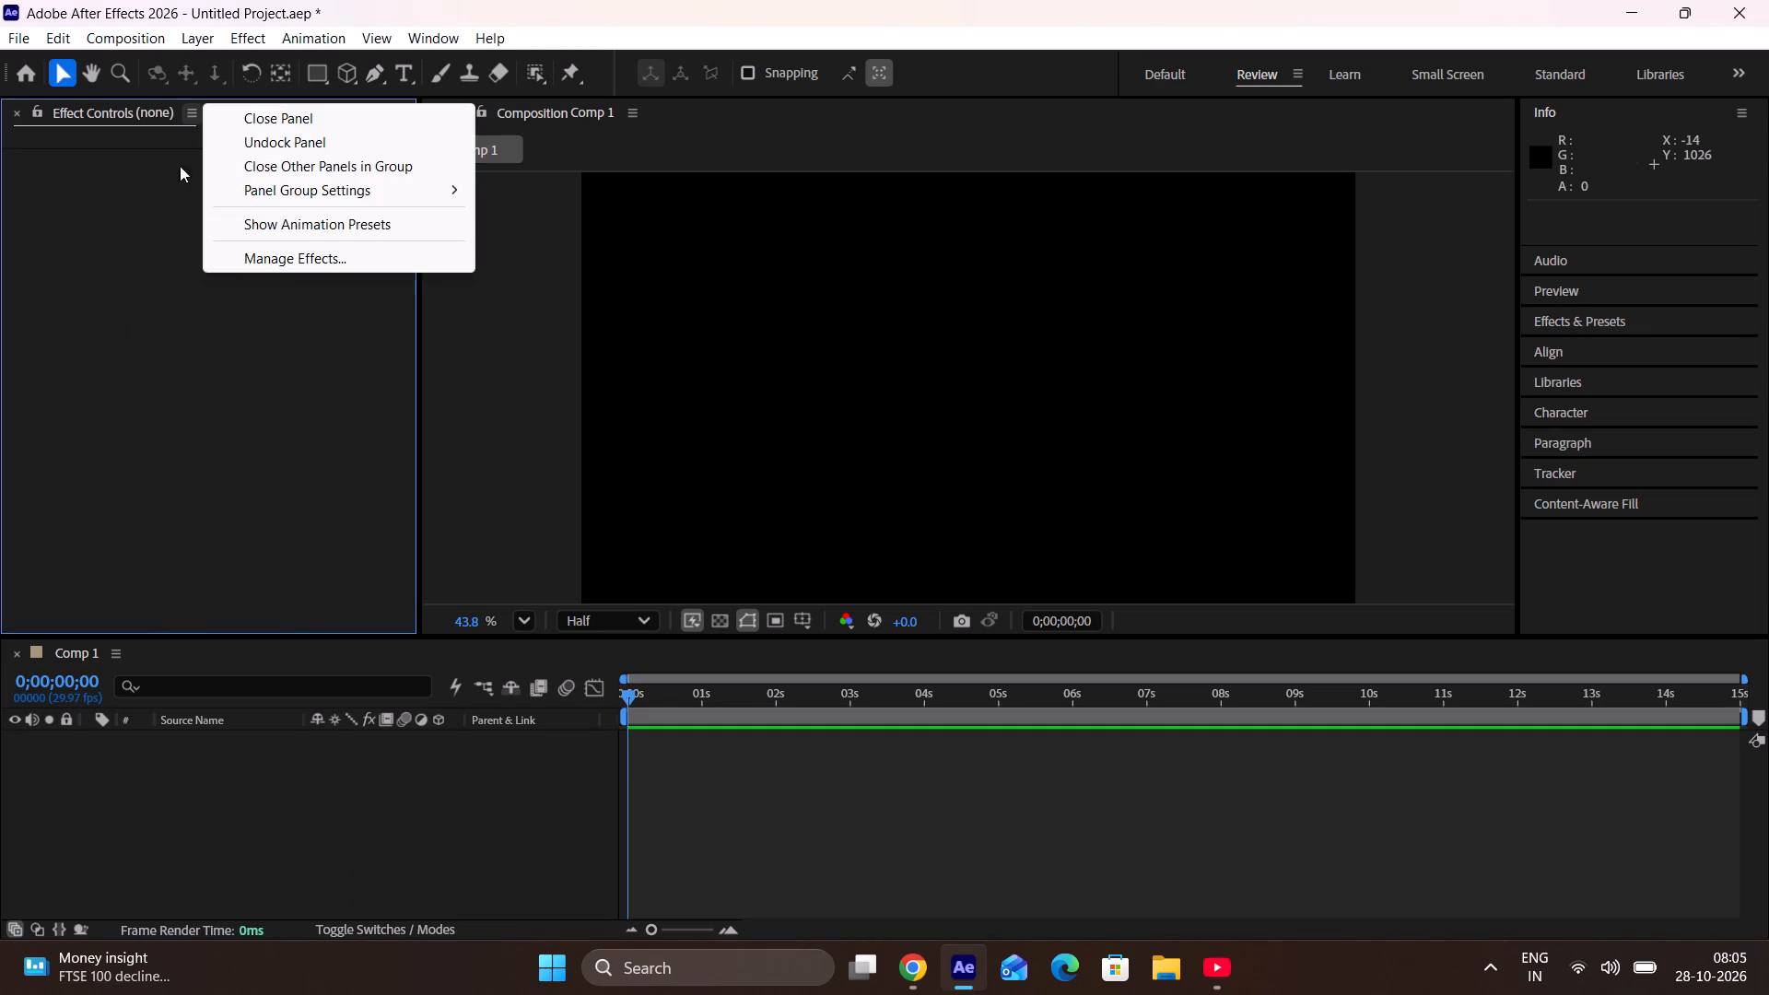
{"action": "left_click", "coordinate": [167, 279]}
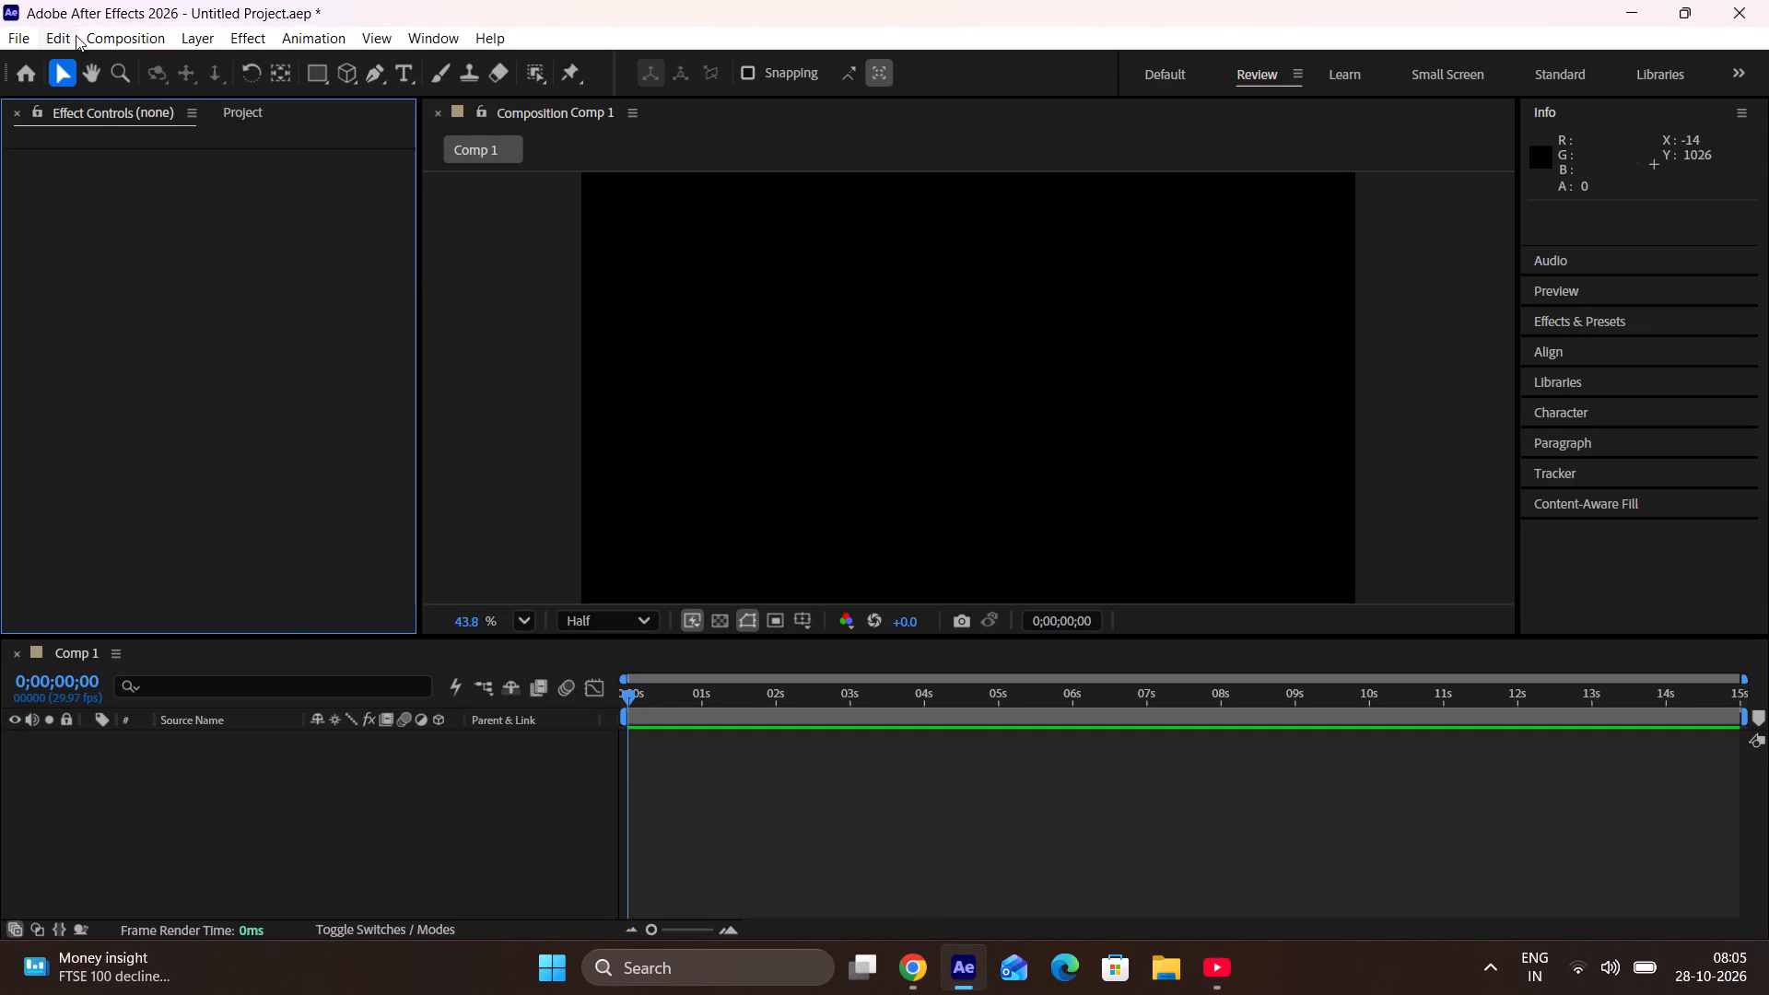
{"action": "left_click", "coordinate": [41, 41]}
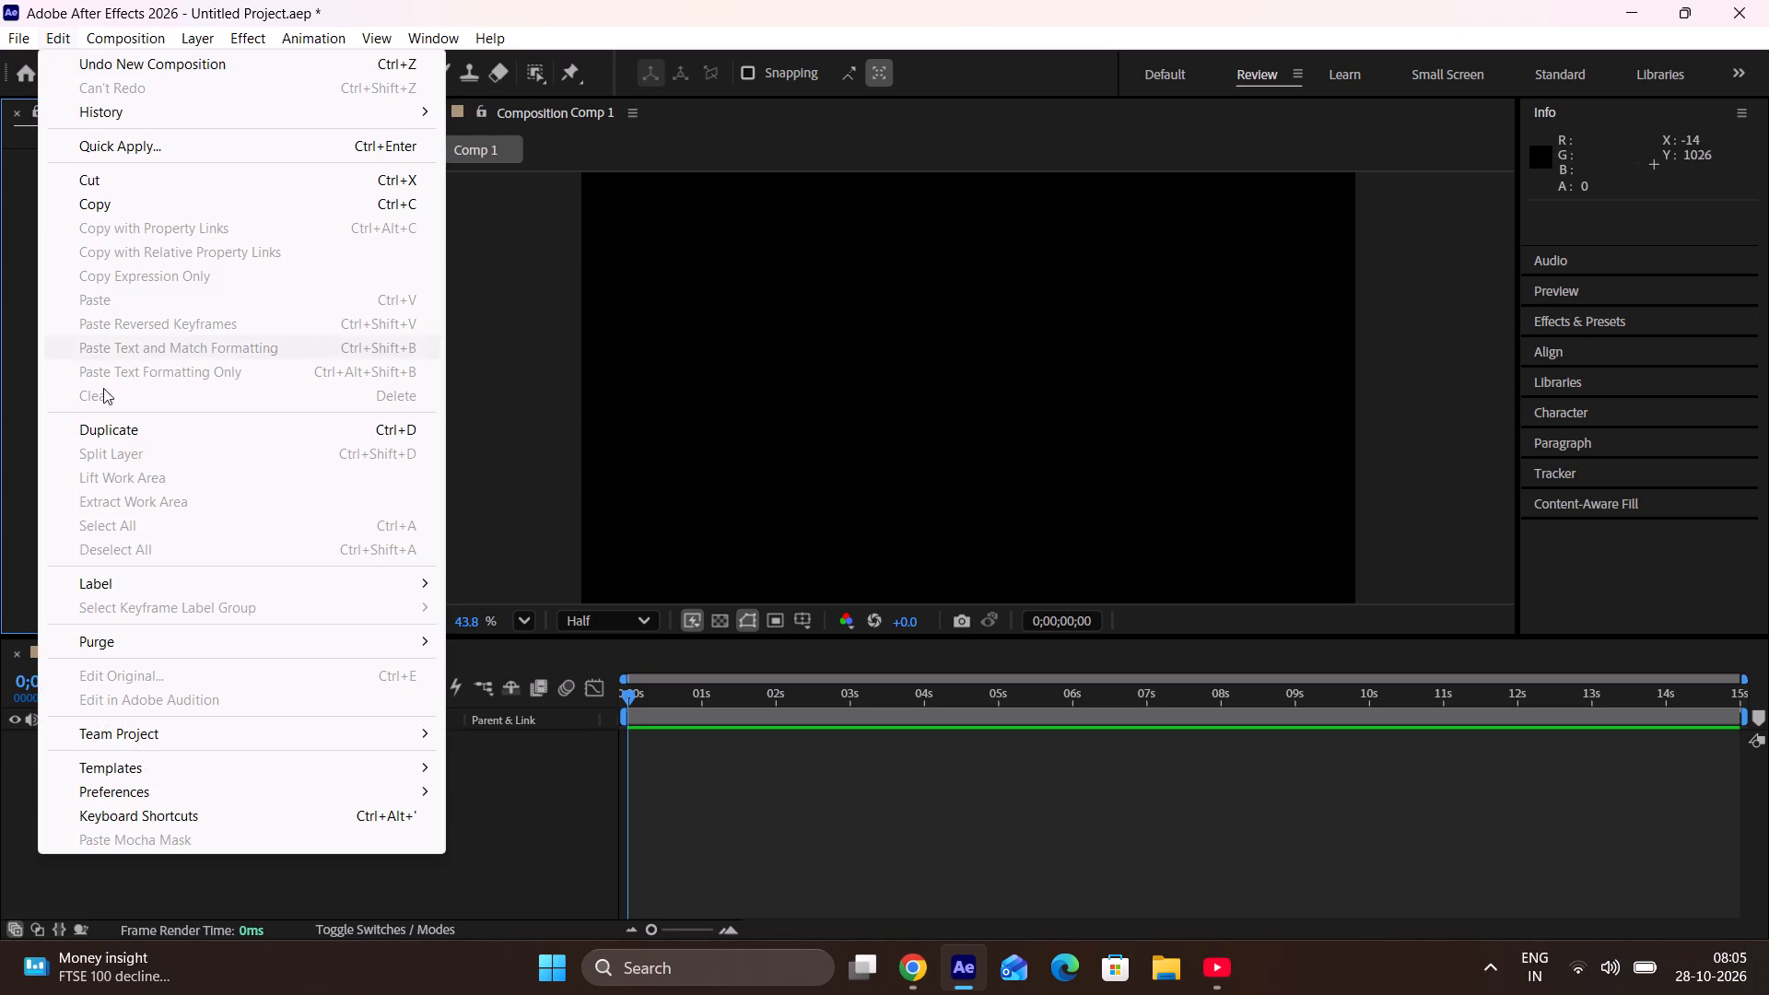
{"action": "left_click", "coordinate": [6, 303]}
Import the orange fruit JPEG from the Downloads folder into the project as footage.
{"action": "left_click", "coordinate": [27, 28]}
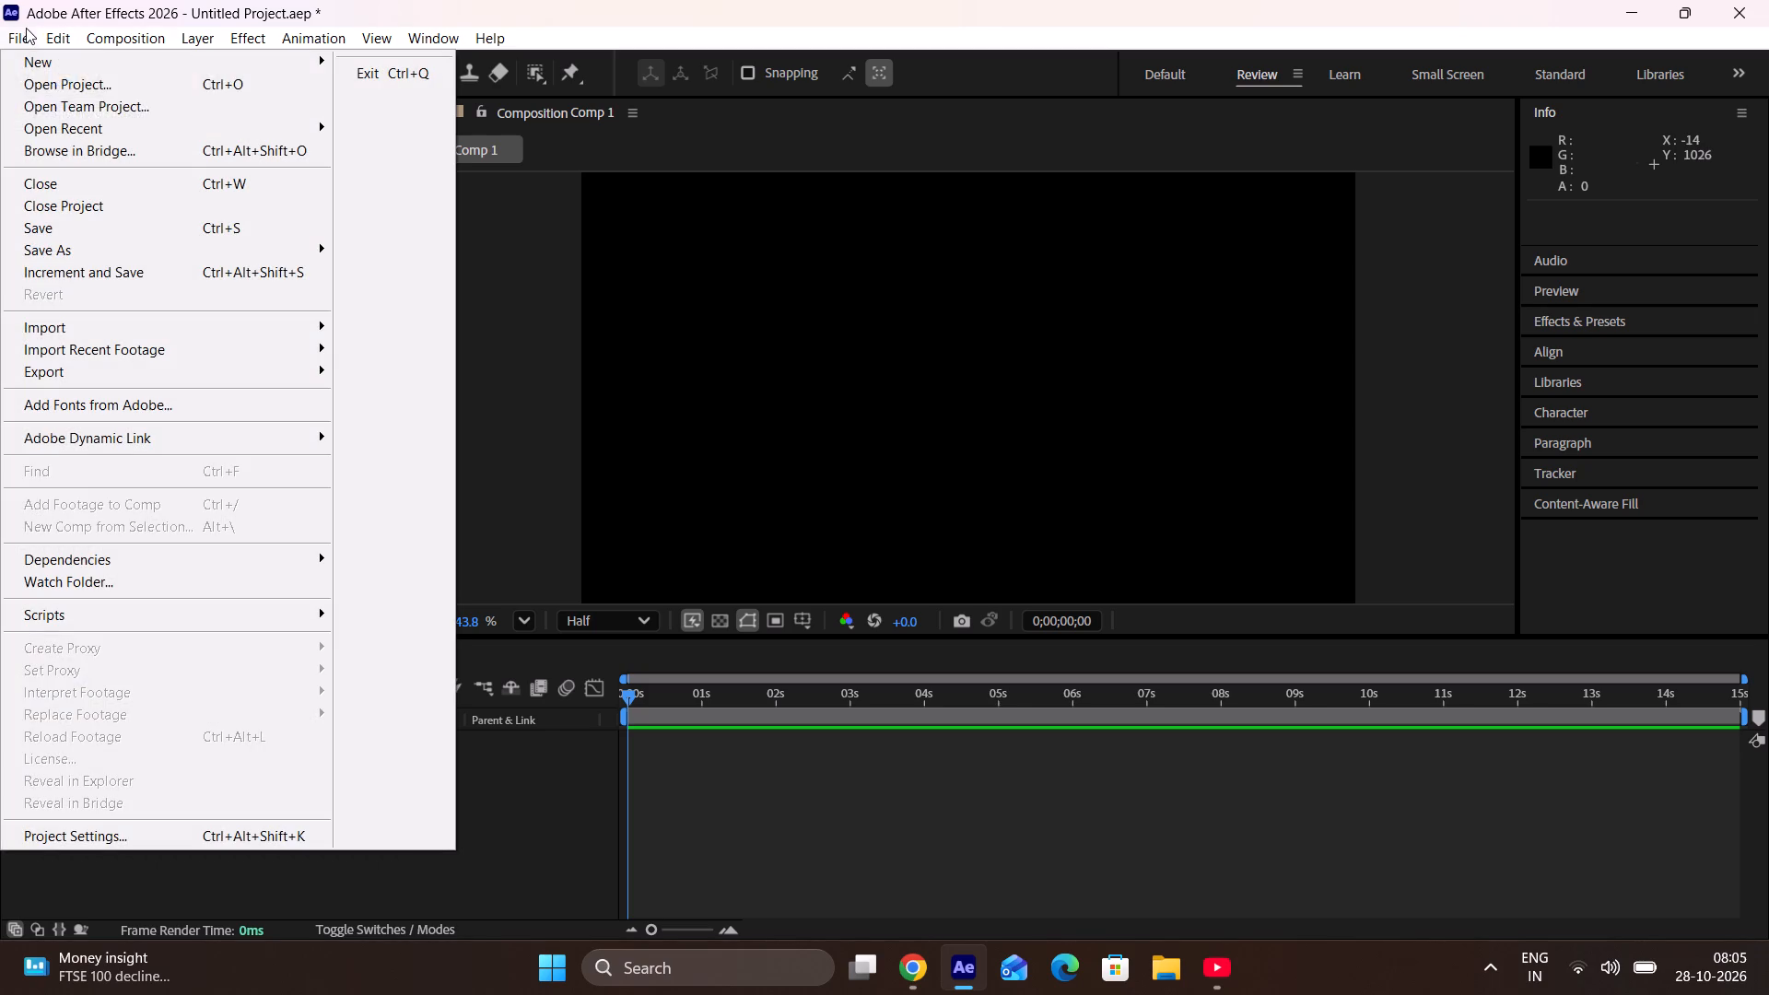
{"action": "left_click", "coordinate": [146, 323]}
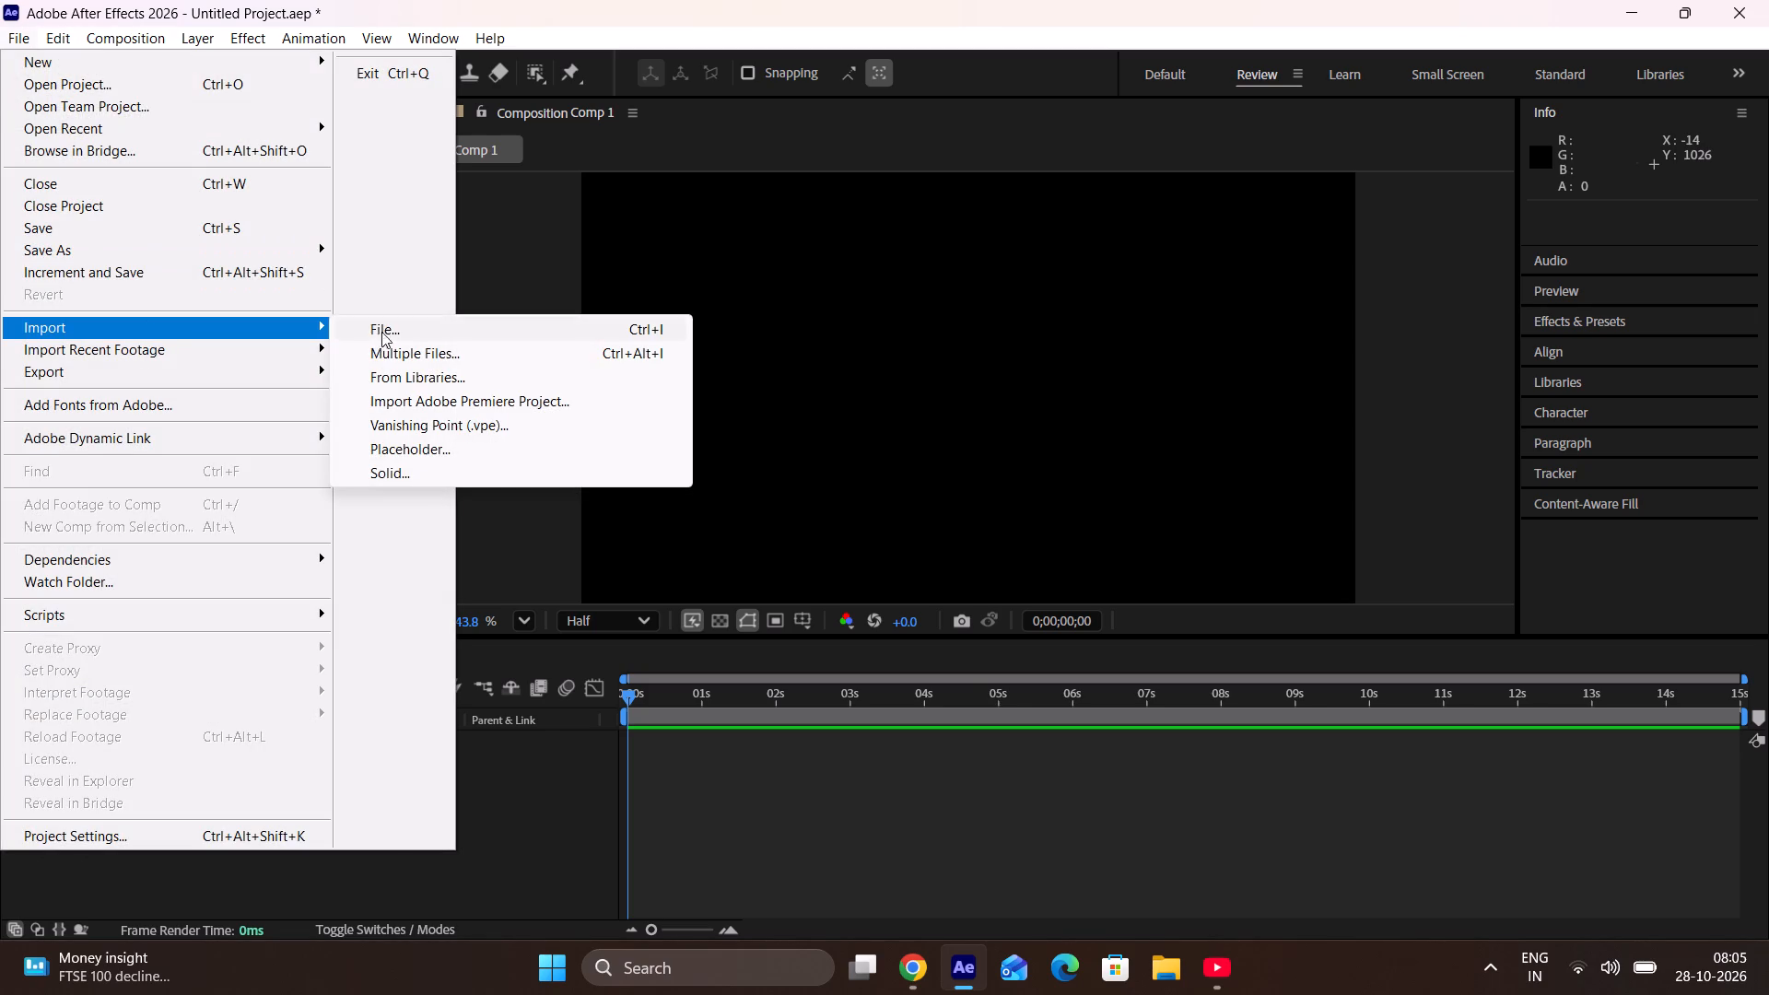
{"action": "left_click", "coordinate": [389, 330]}
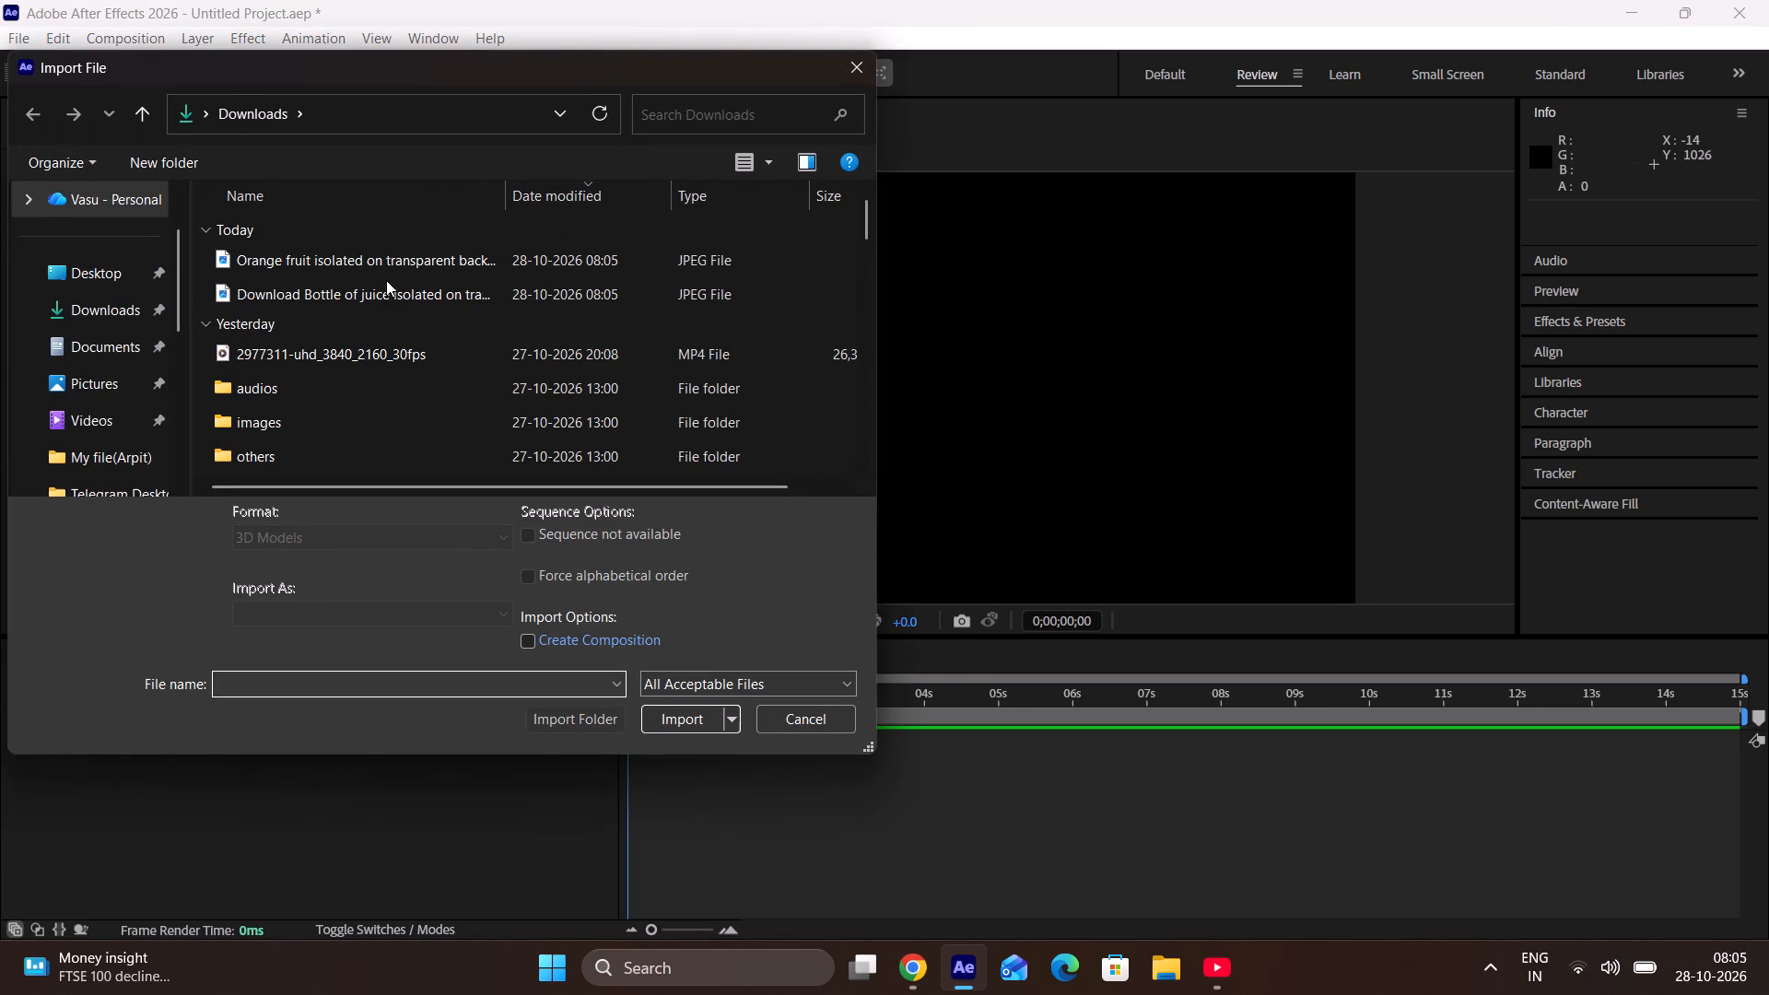
{"action": "left_click", "coordinate": [392, 262]}
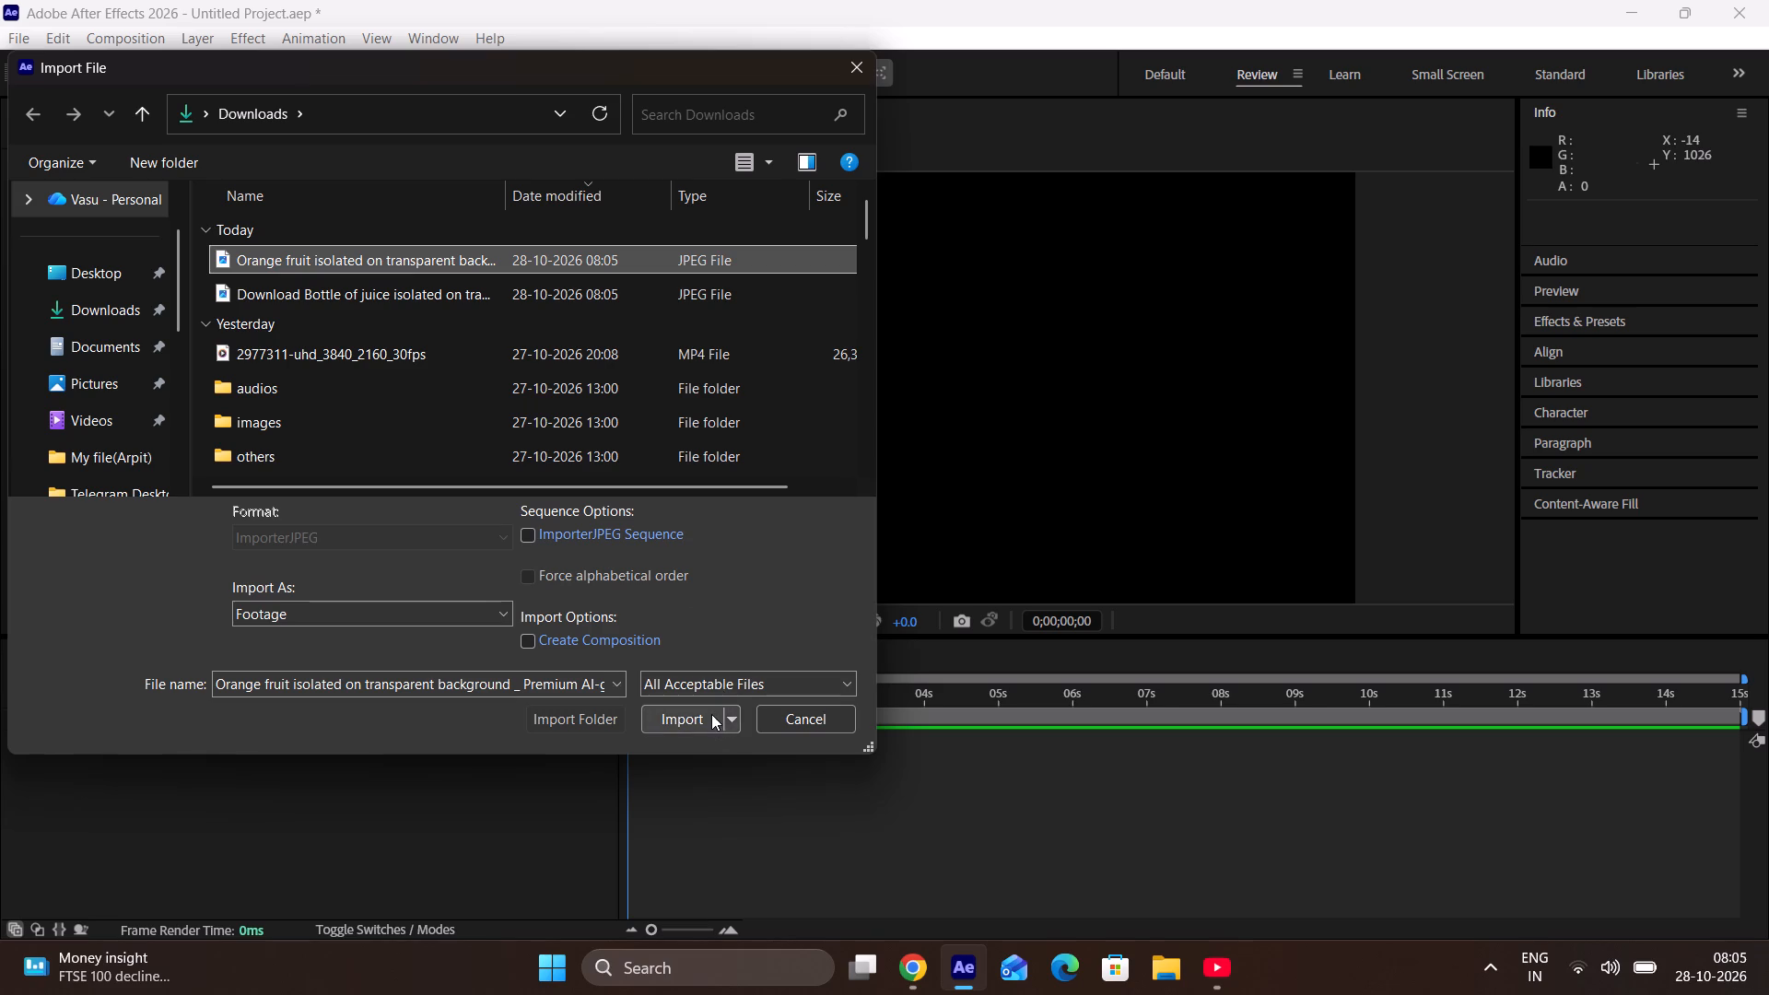
{"action": "left_click", "coordinate": [711, 714]}
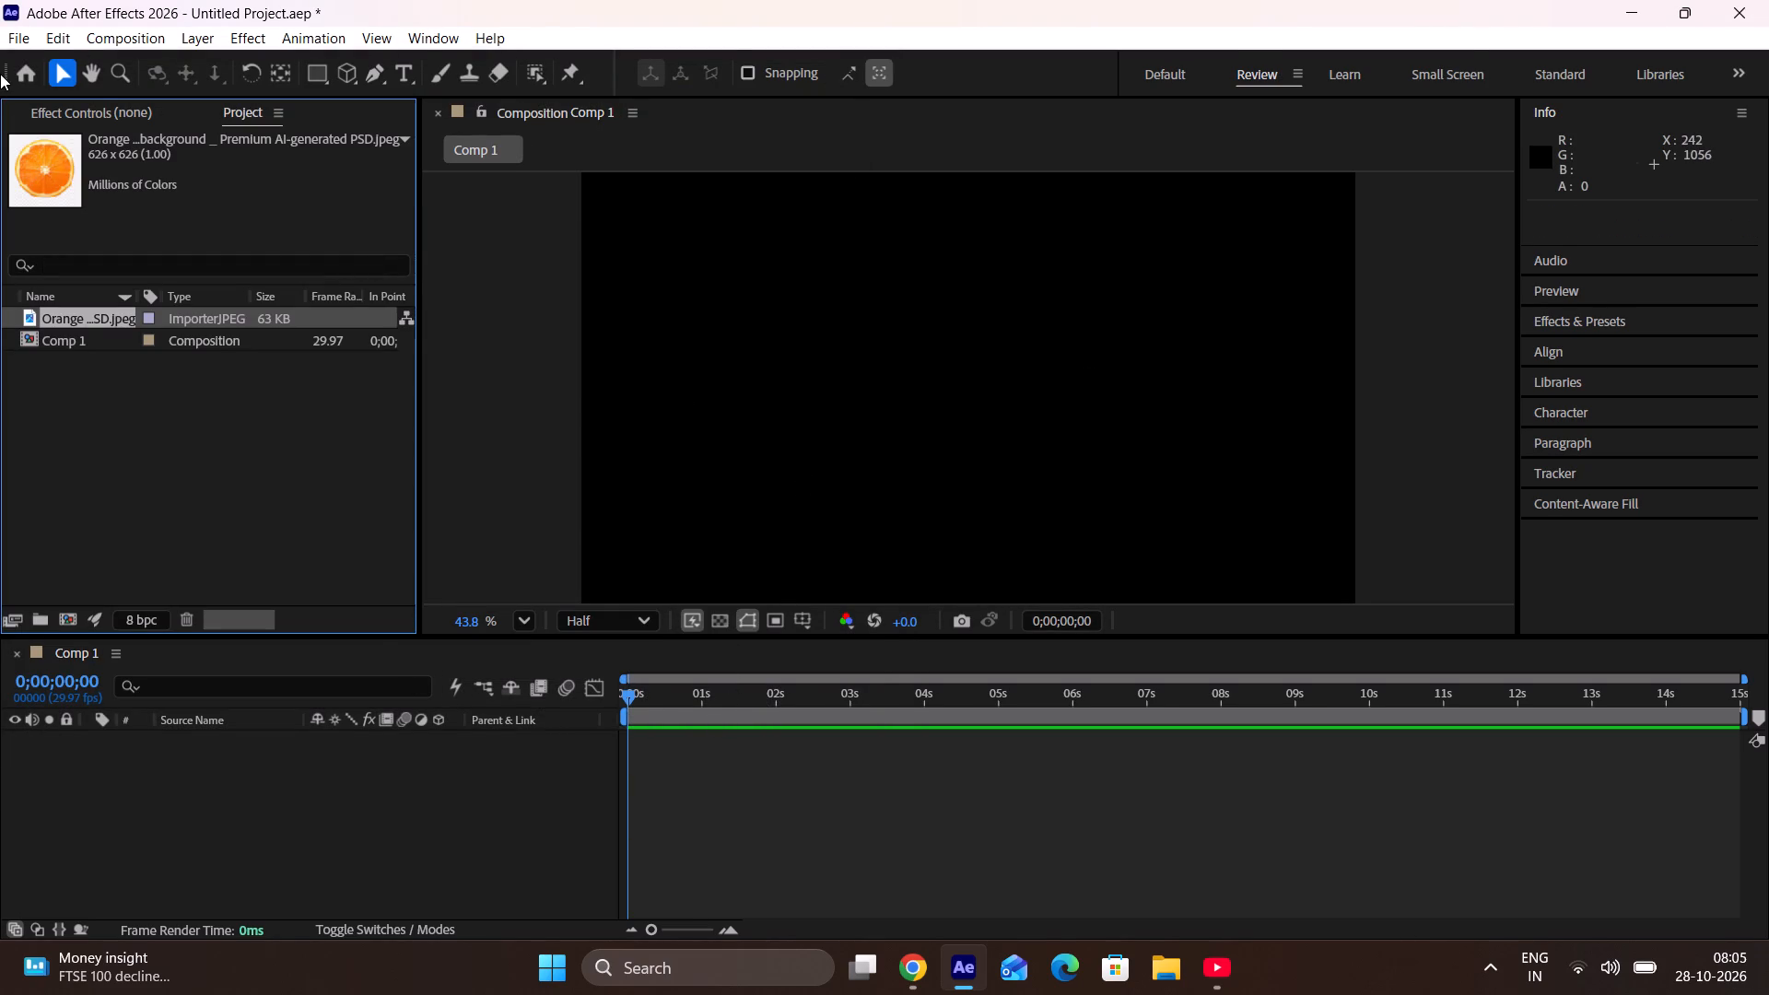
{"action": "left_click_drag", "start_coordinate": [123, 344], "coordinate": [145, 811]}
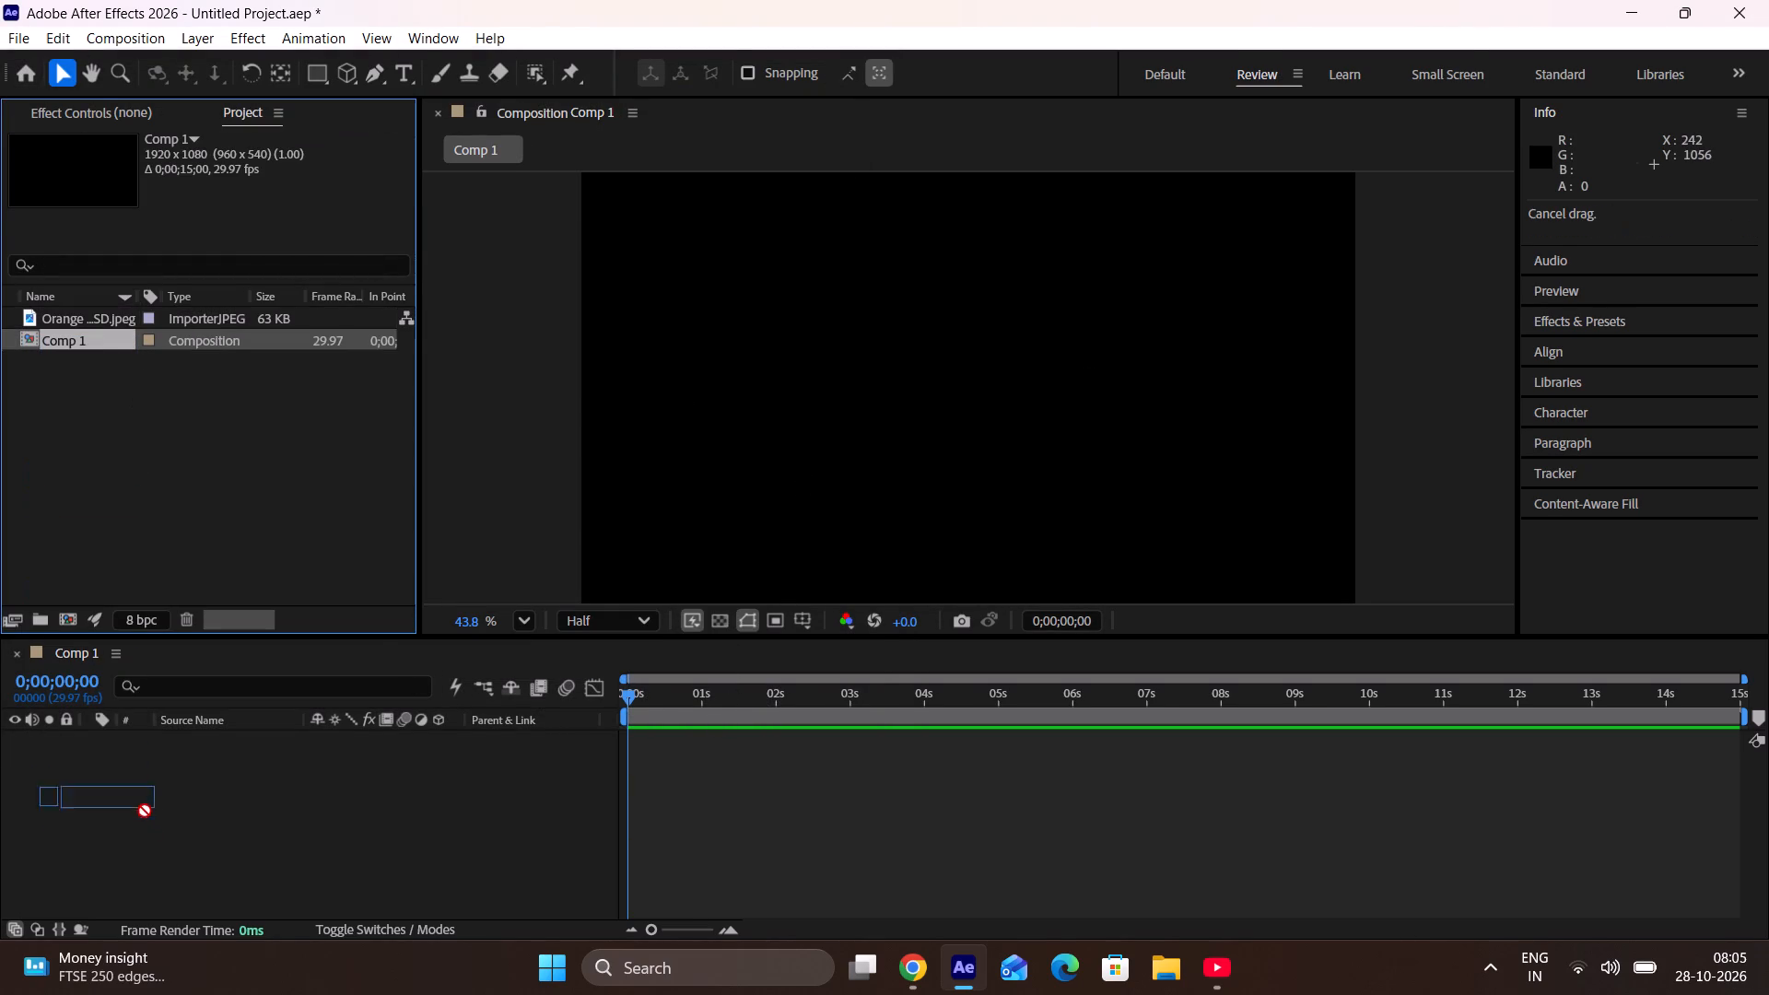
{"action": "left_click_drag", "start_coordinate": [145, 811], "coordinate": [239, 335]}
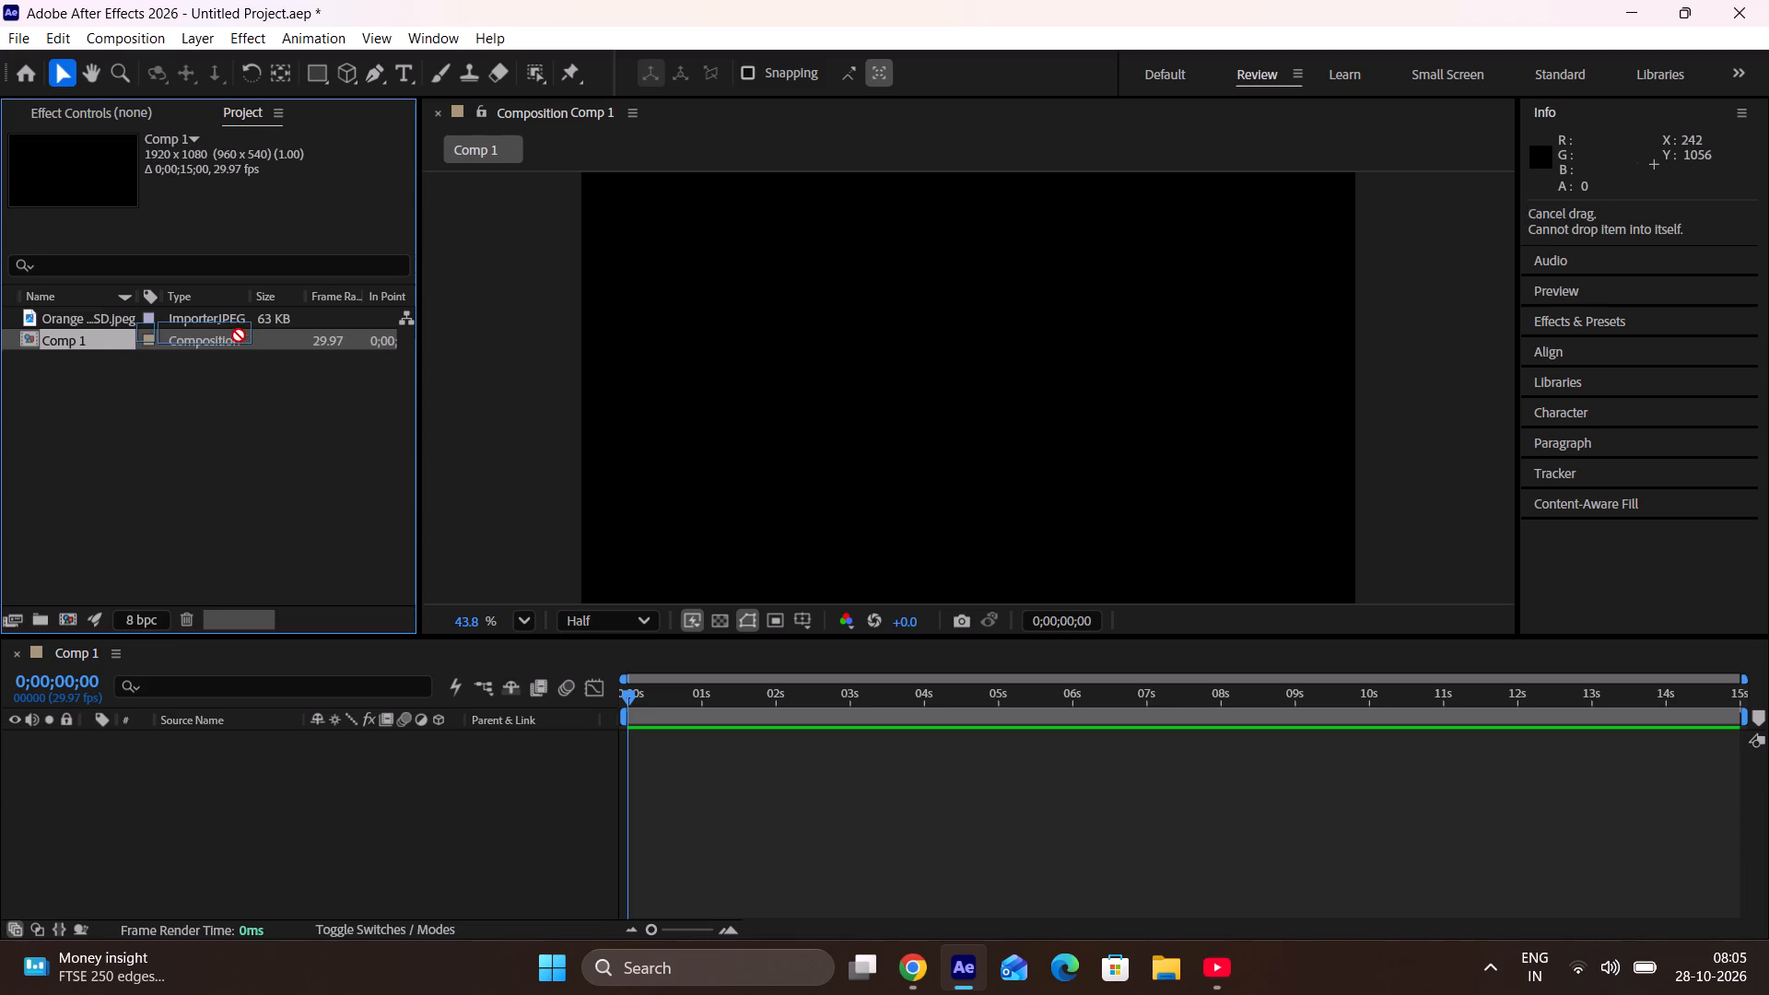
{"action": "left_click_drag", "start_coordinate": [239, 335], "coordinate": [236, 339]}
Add the imported orange fruit image to Comp 1 as a layer in the timeline.
{"action": "left_click_drag", "start_coordinate": [233, 316], "coordinate": [185, 800]}
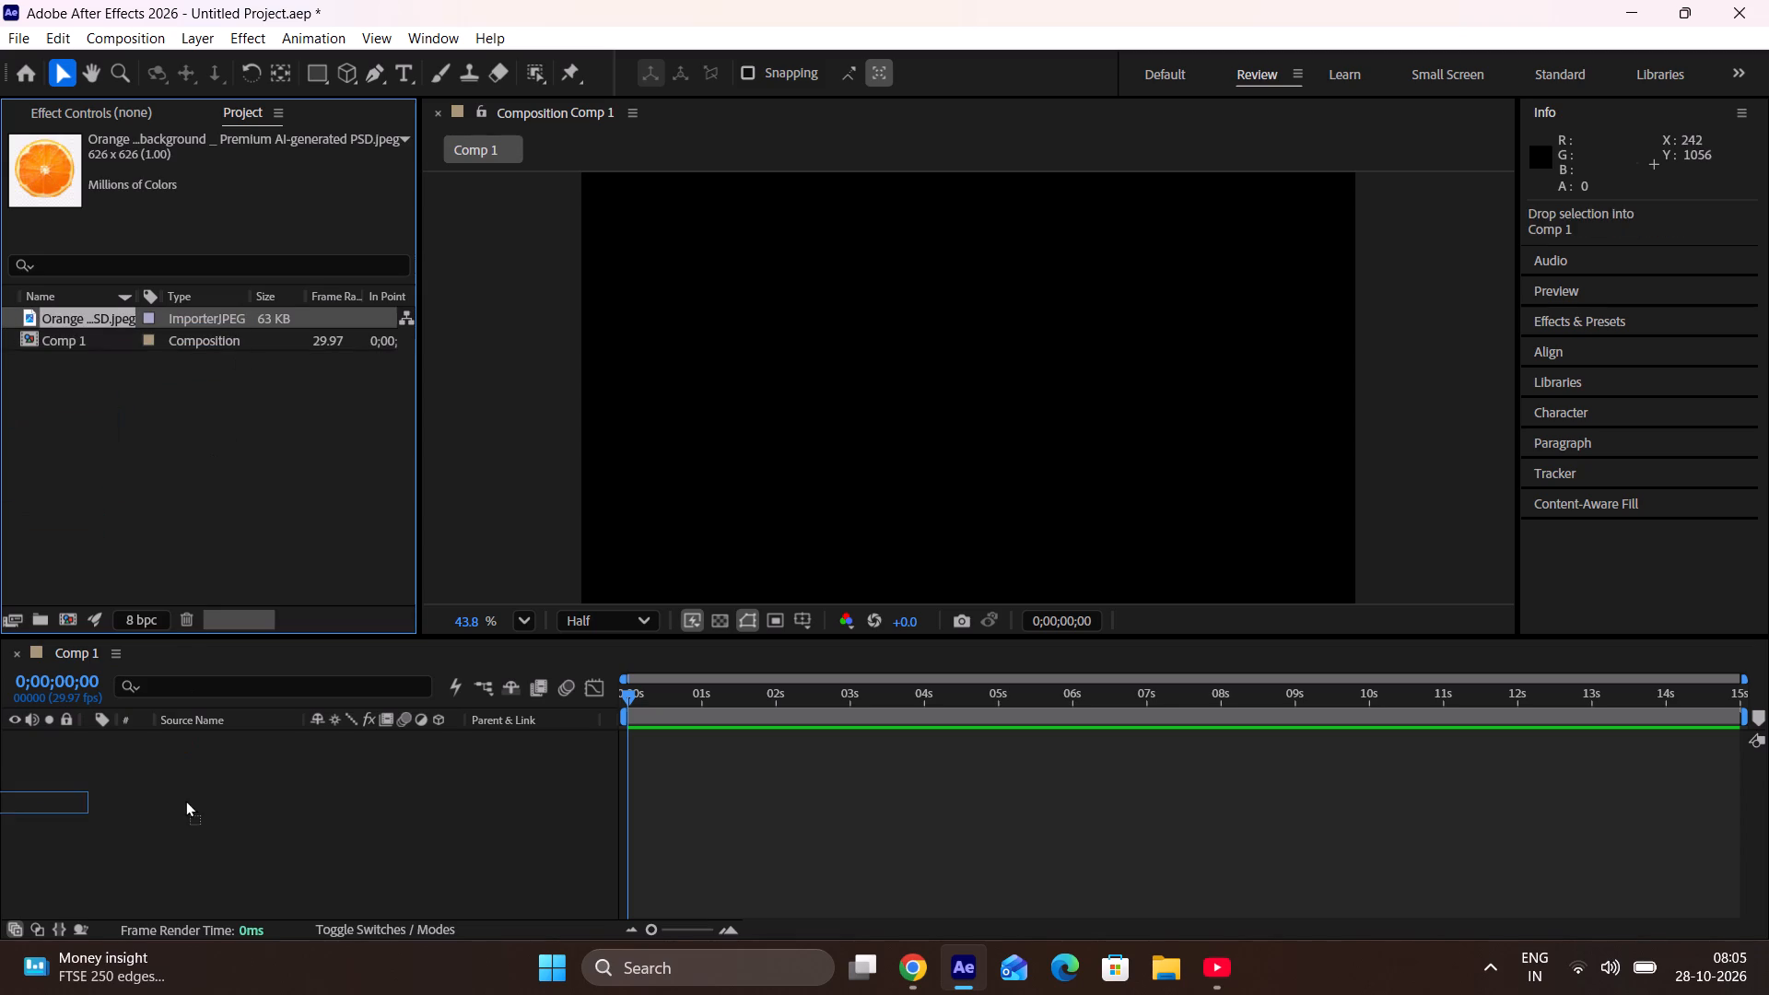
{"action": "left_click_drag", "start_coordinate": [185, 800], "coordinate": [208, 754]}
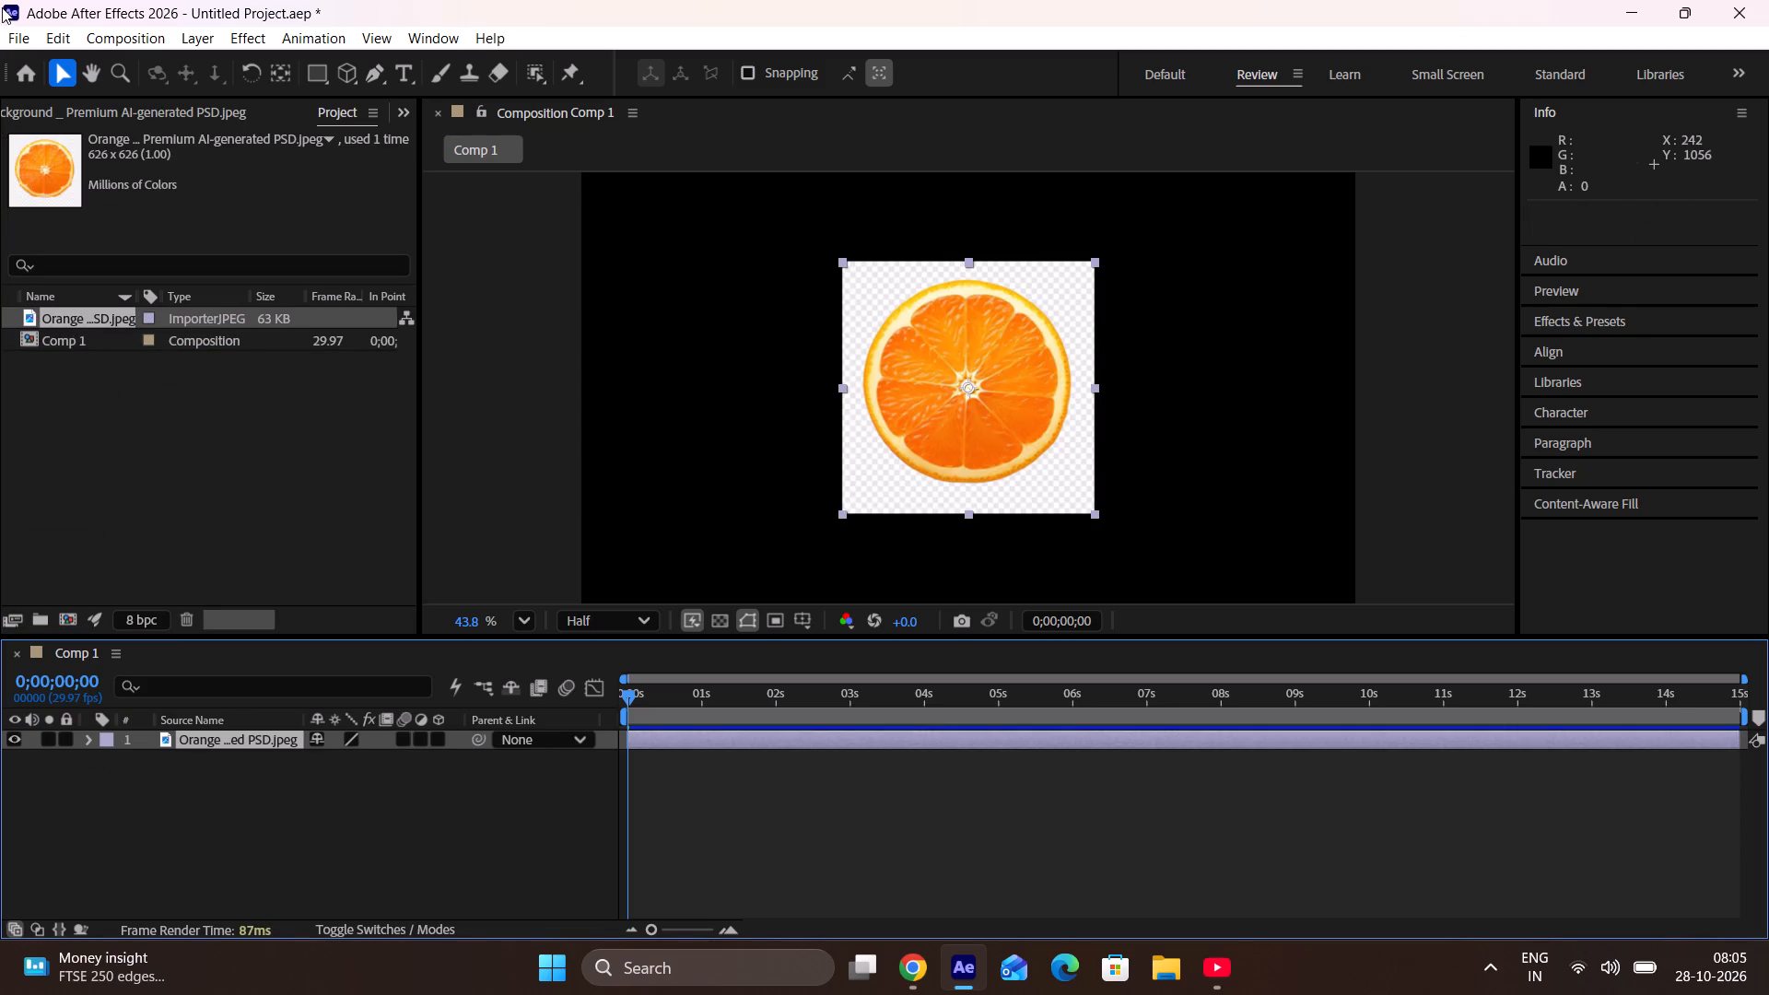
Import the juice bottle JPEG from the Downloads folder into the project as footage.
{"action": "left_click", "coordinate": [22, 36]}
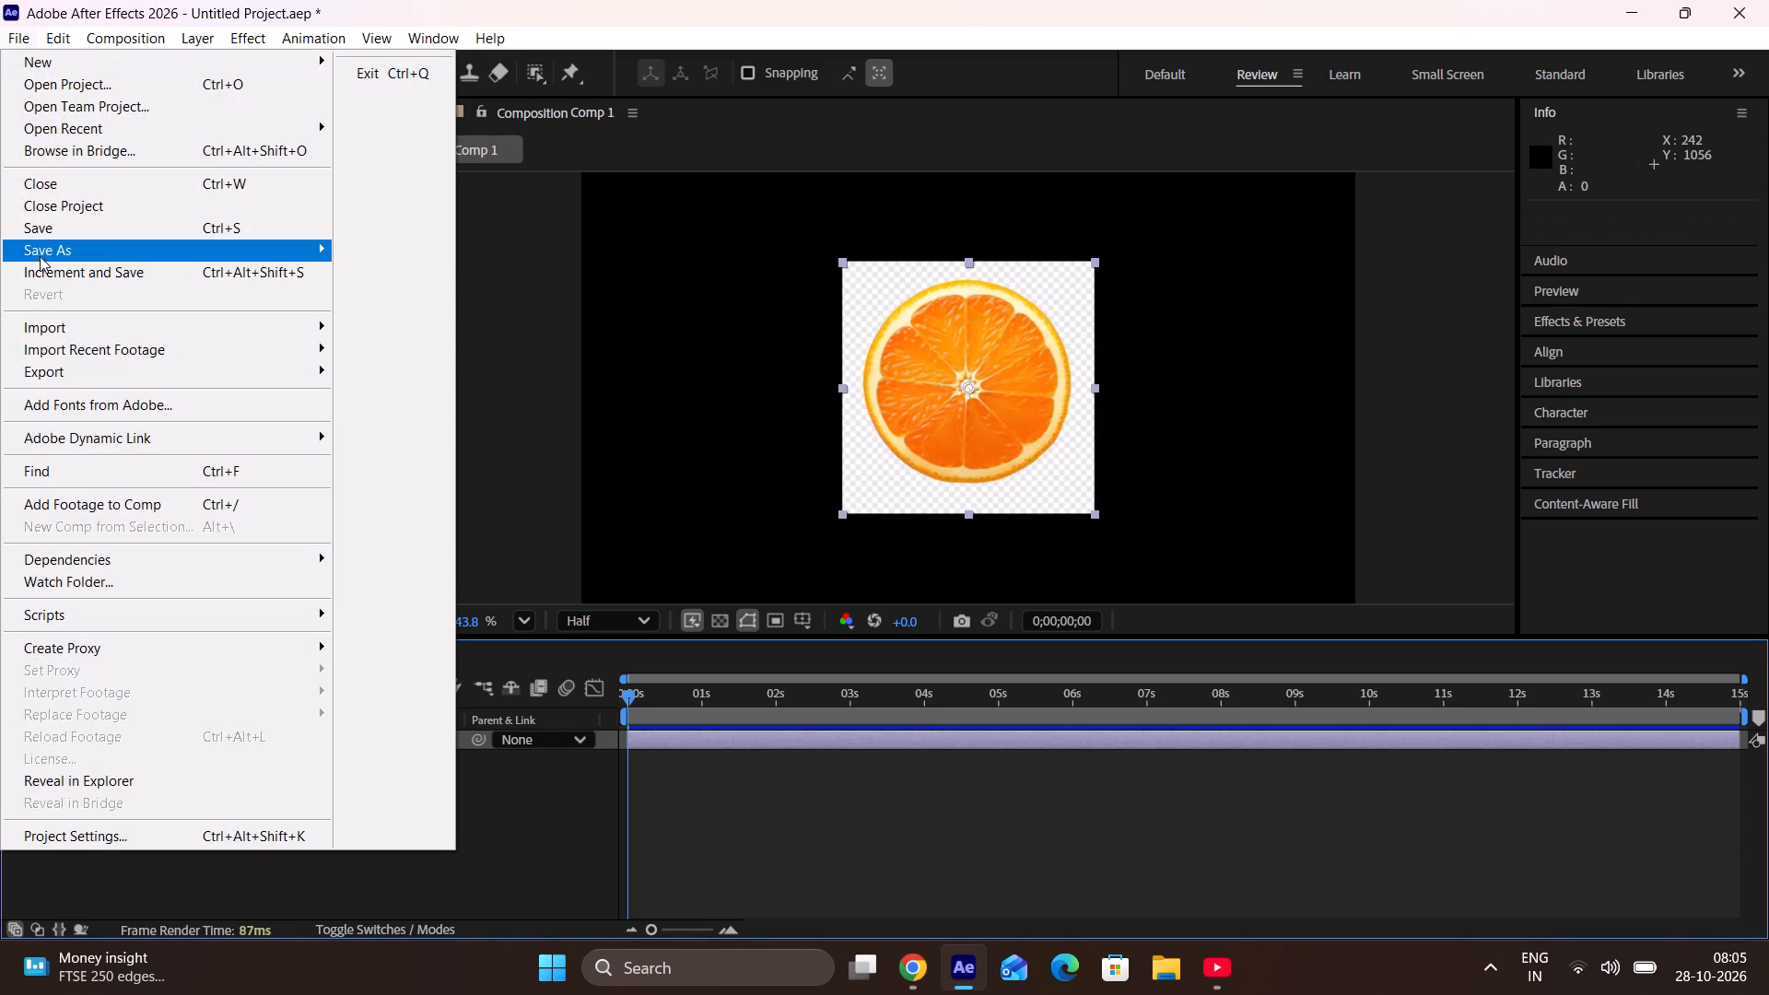
{"action": "left_click", "coordinate": [149, 322]}
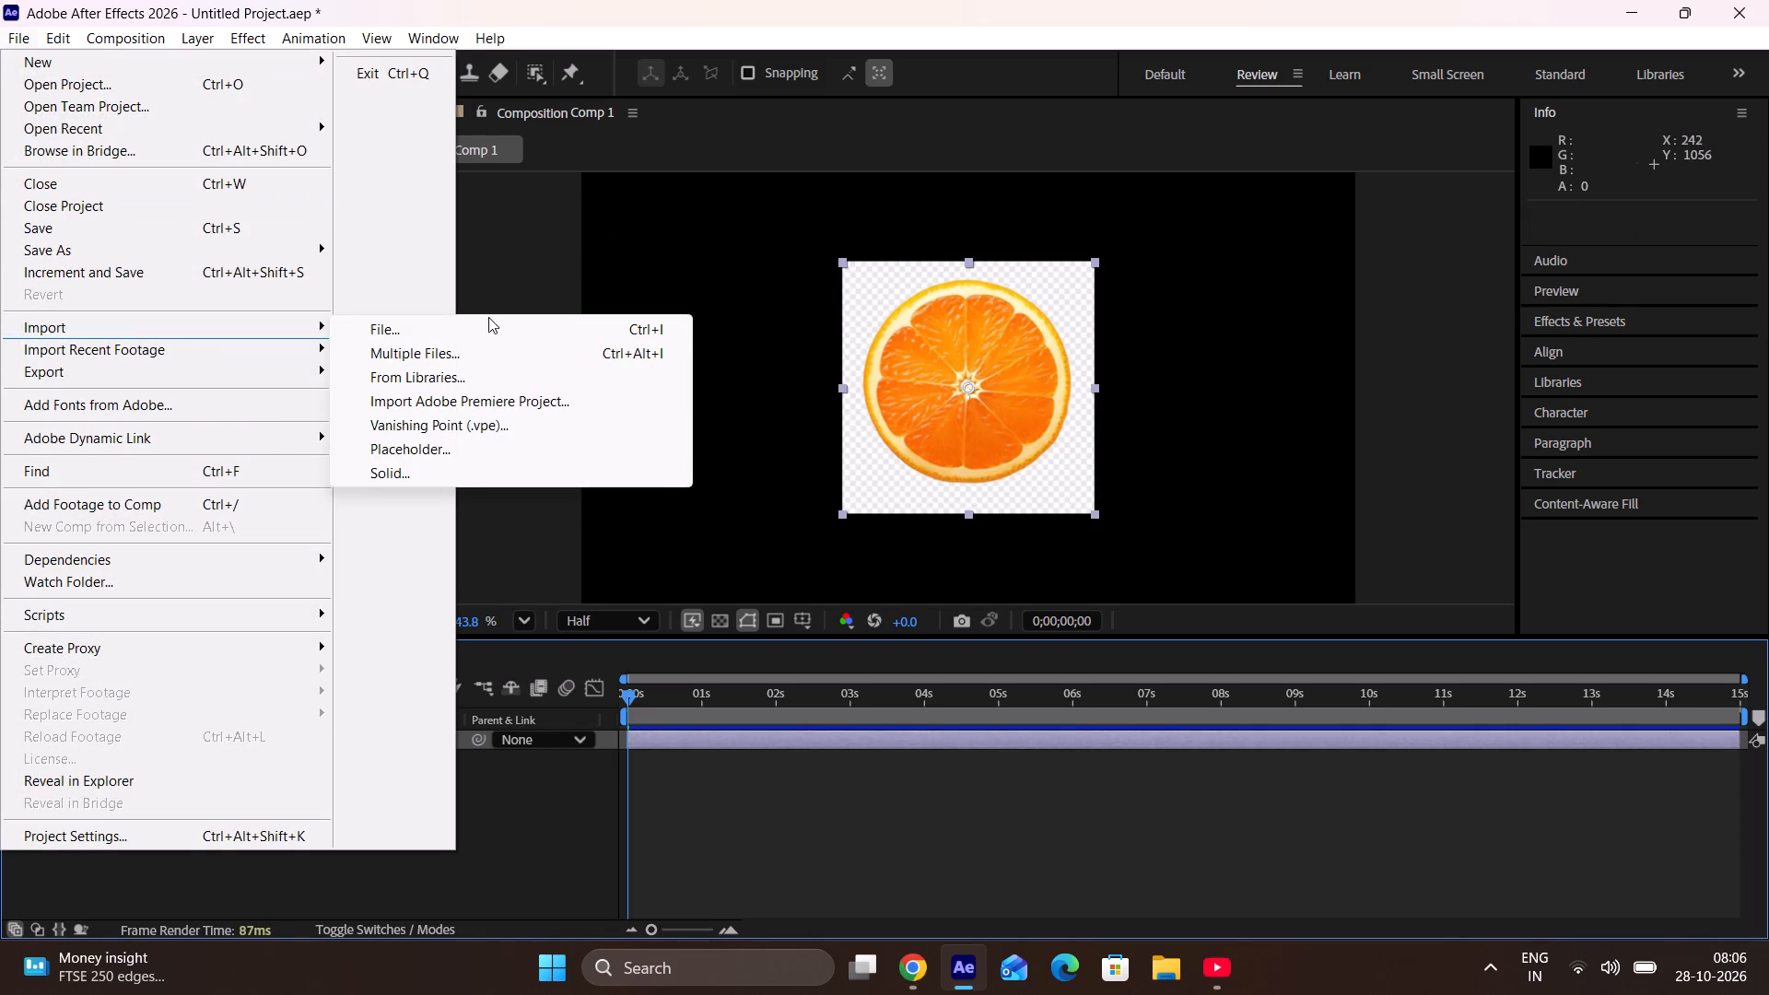
{"action": "left_click", "coordinate": [512, 335]}
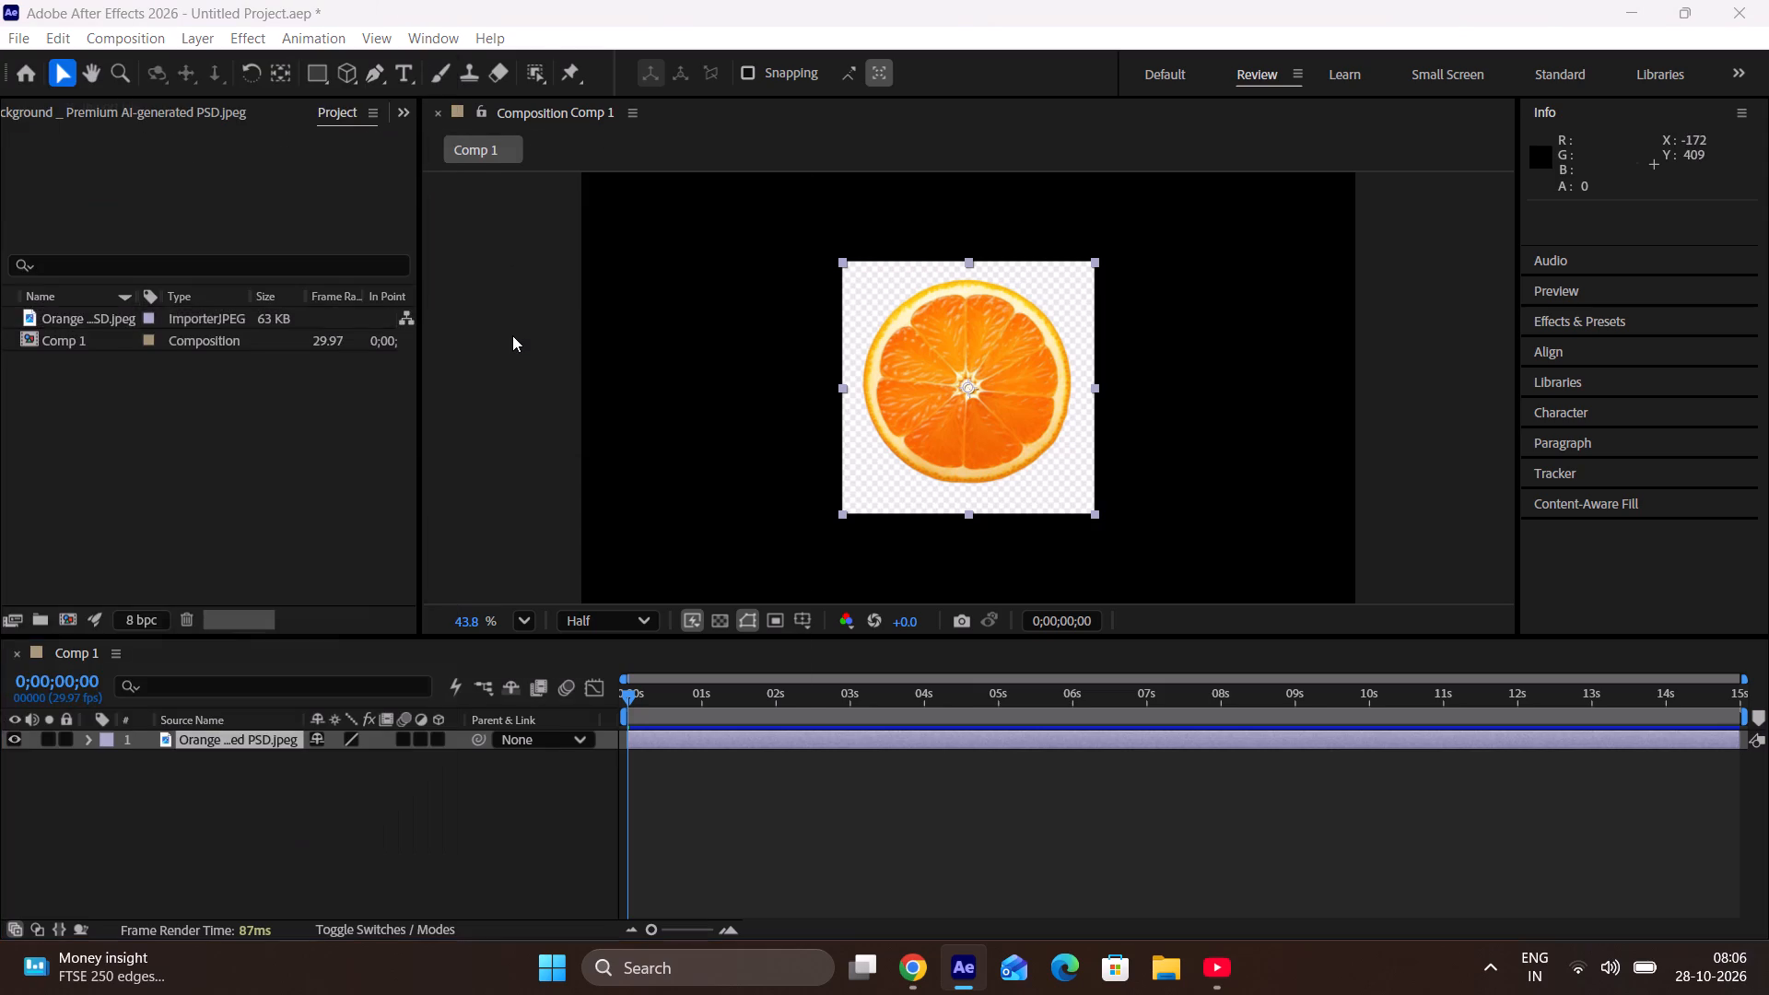
{"action": "left_click", "coordinate": [511, 301]}
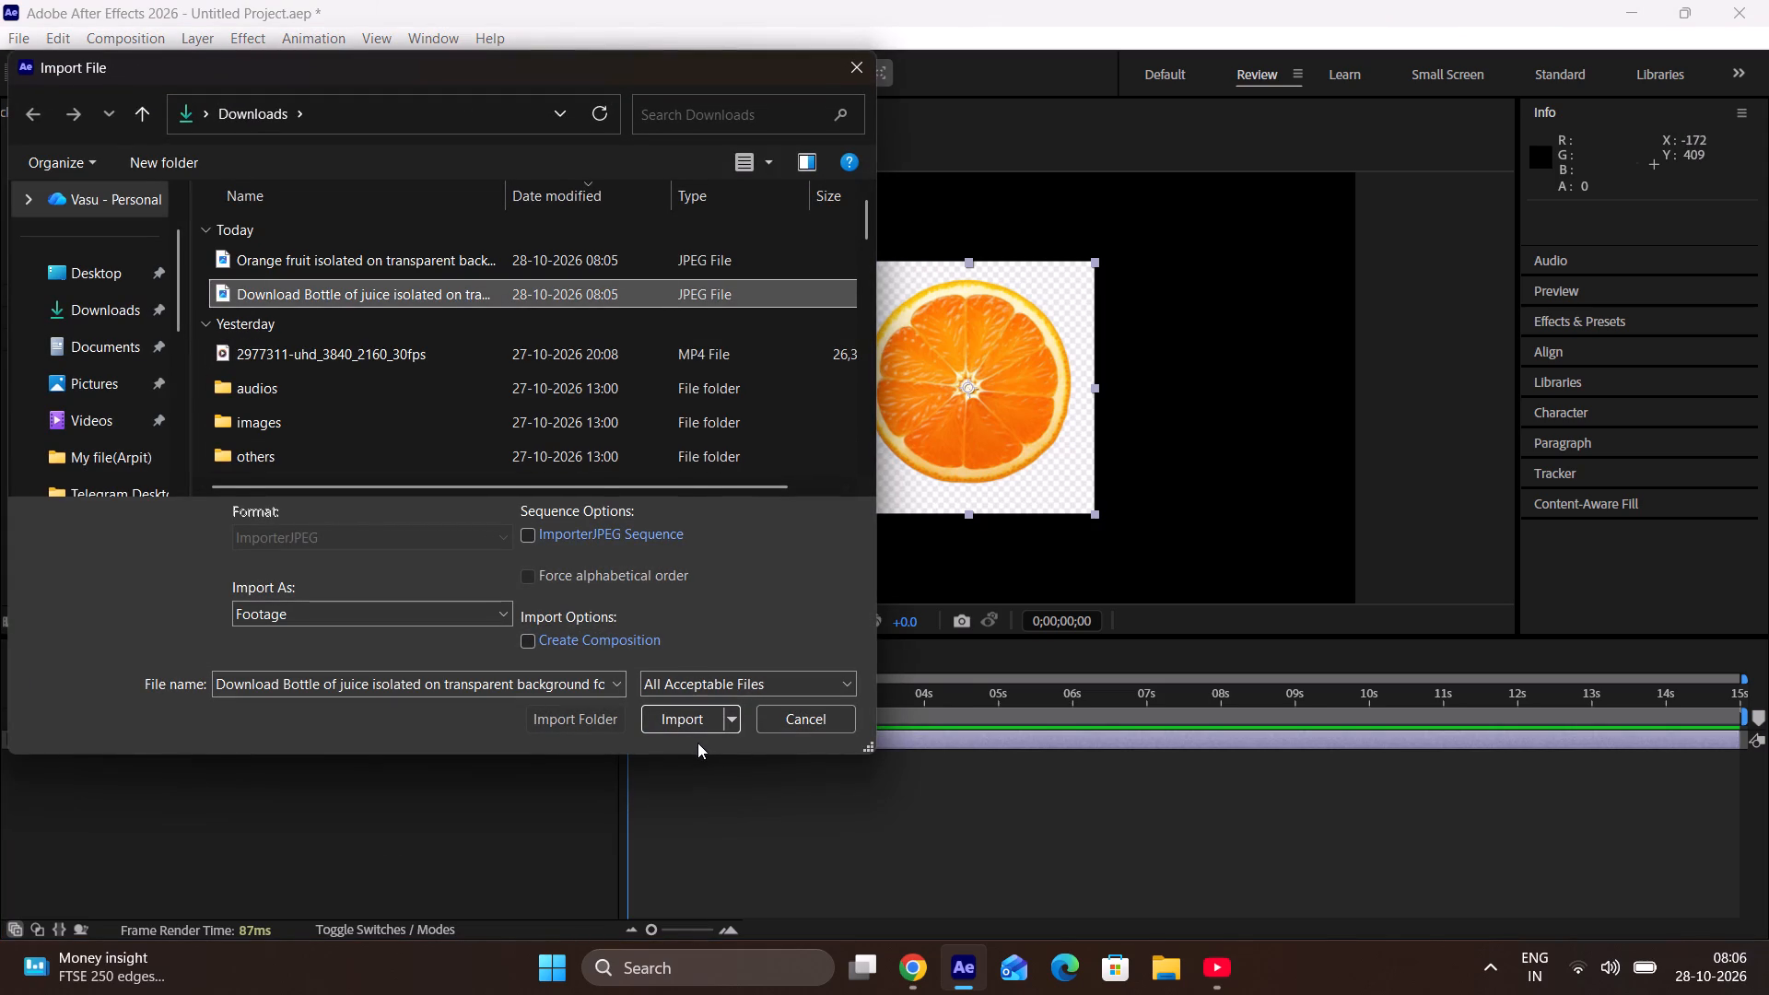
{"action": "left_click", "coordinate": [691, 708]}
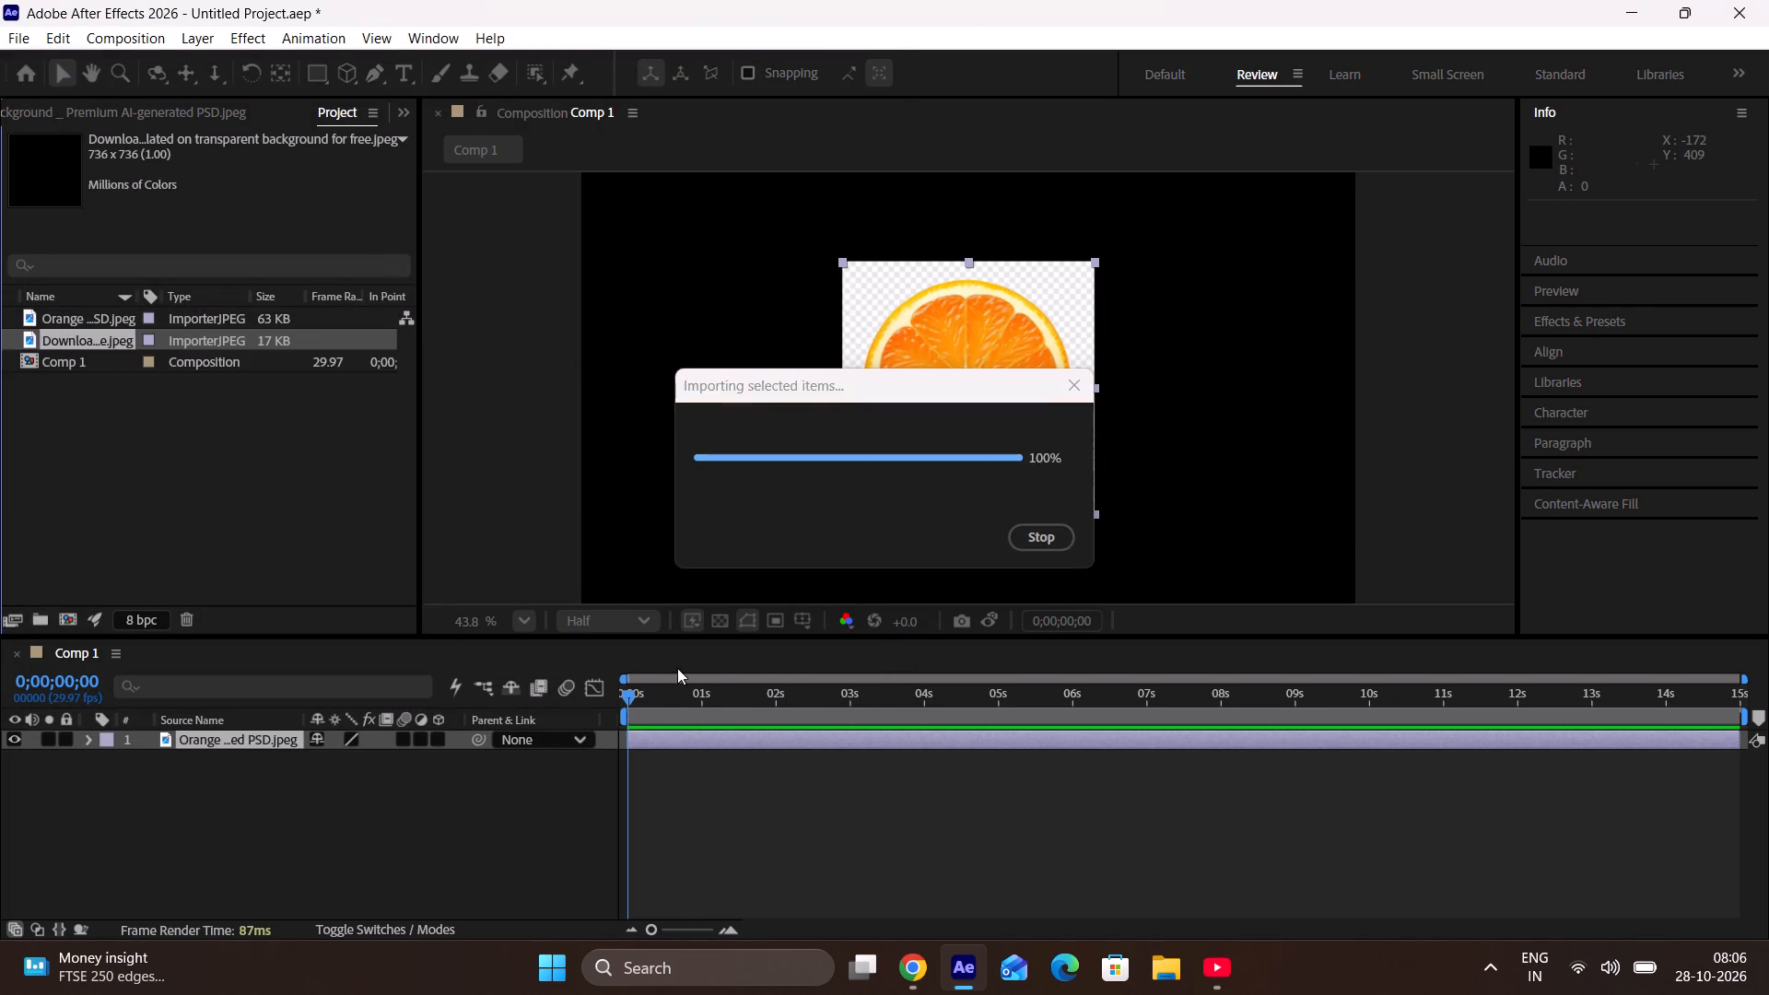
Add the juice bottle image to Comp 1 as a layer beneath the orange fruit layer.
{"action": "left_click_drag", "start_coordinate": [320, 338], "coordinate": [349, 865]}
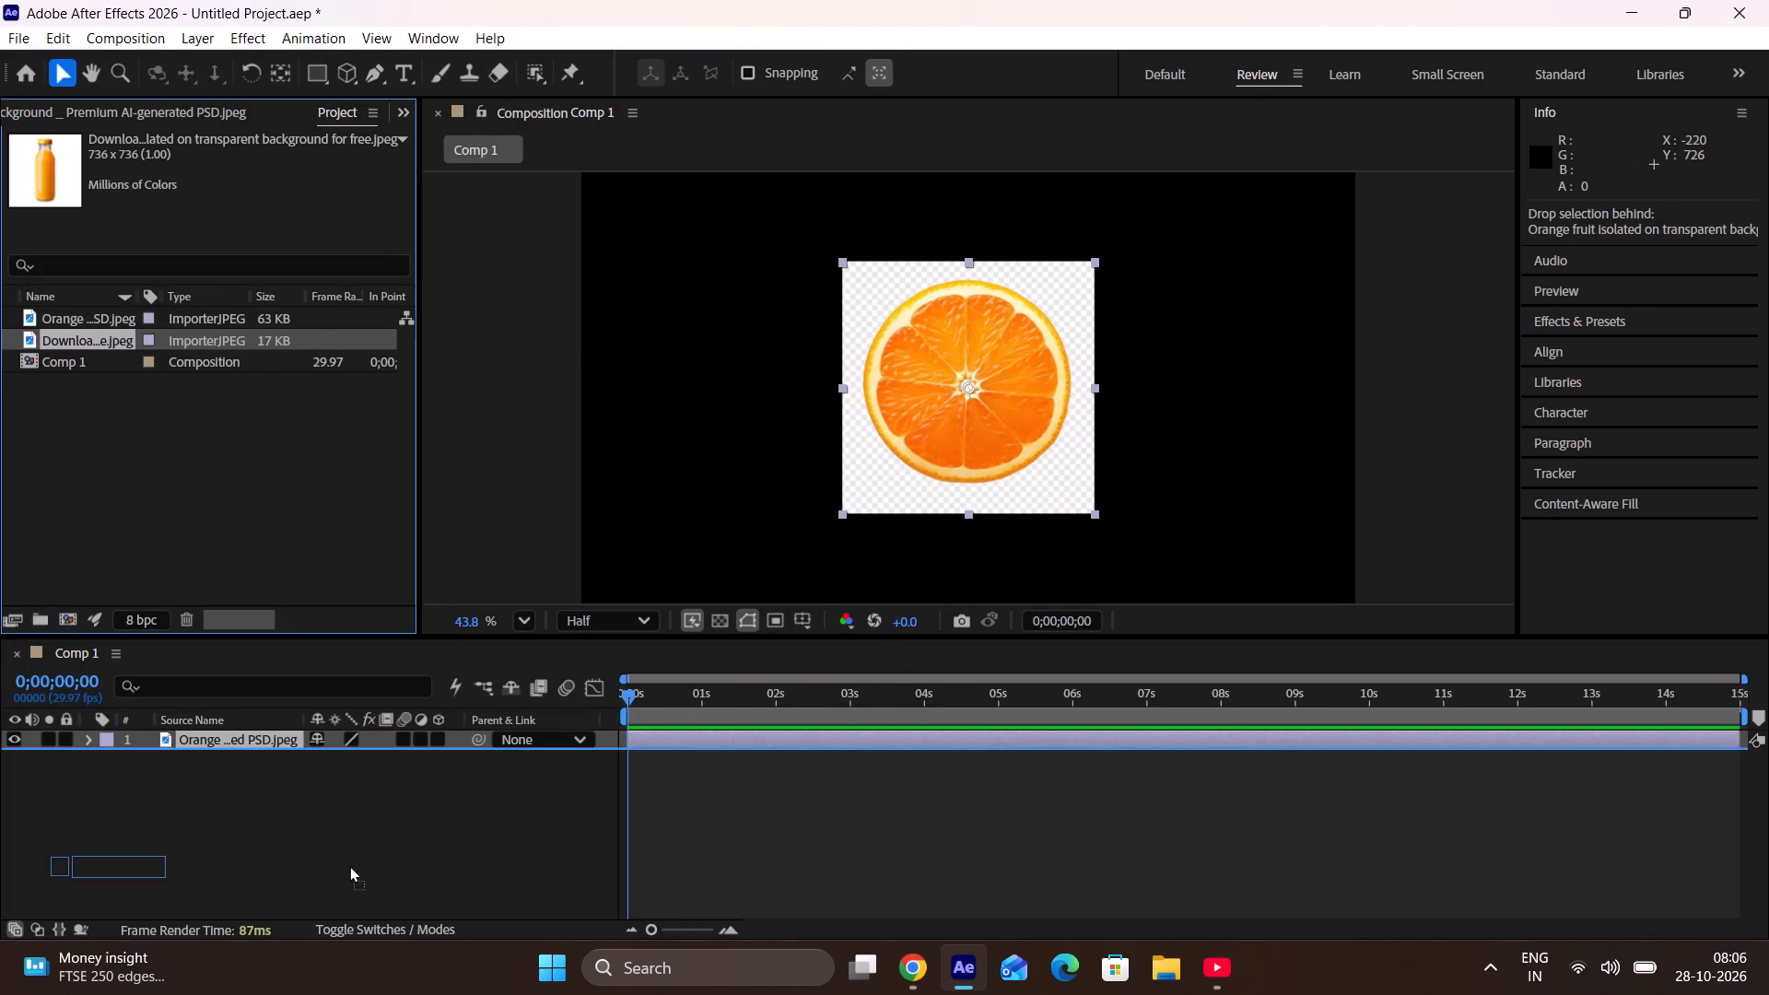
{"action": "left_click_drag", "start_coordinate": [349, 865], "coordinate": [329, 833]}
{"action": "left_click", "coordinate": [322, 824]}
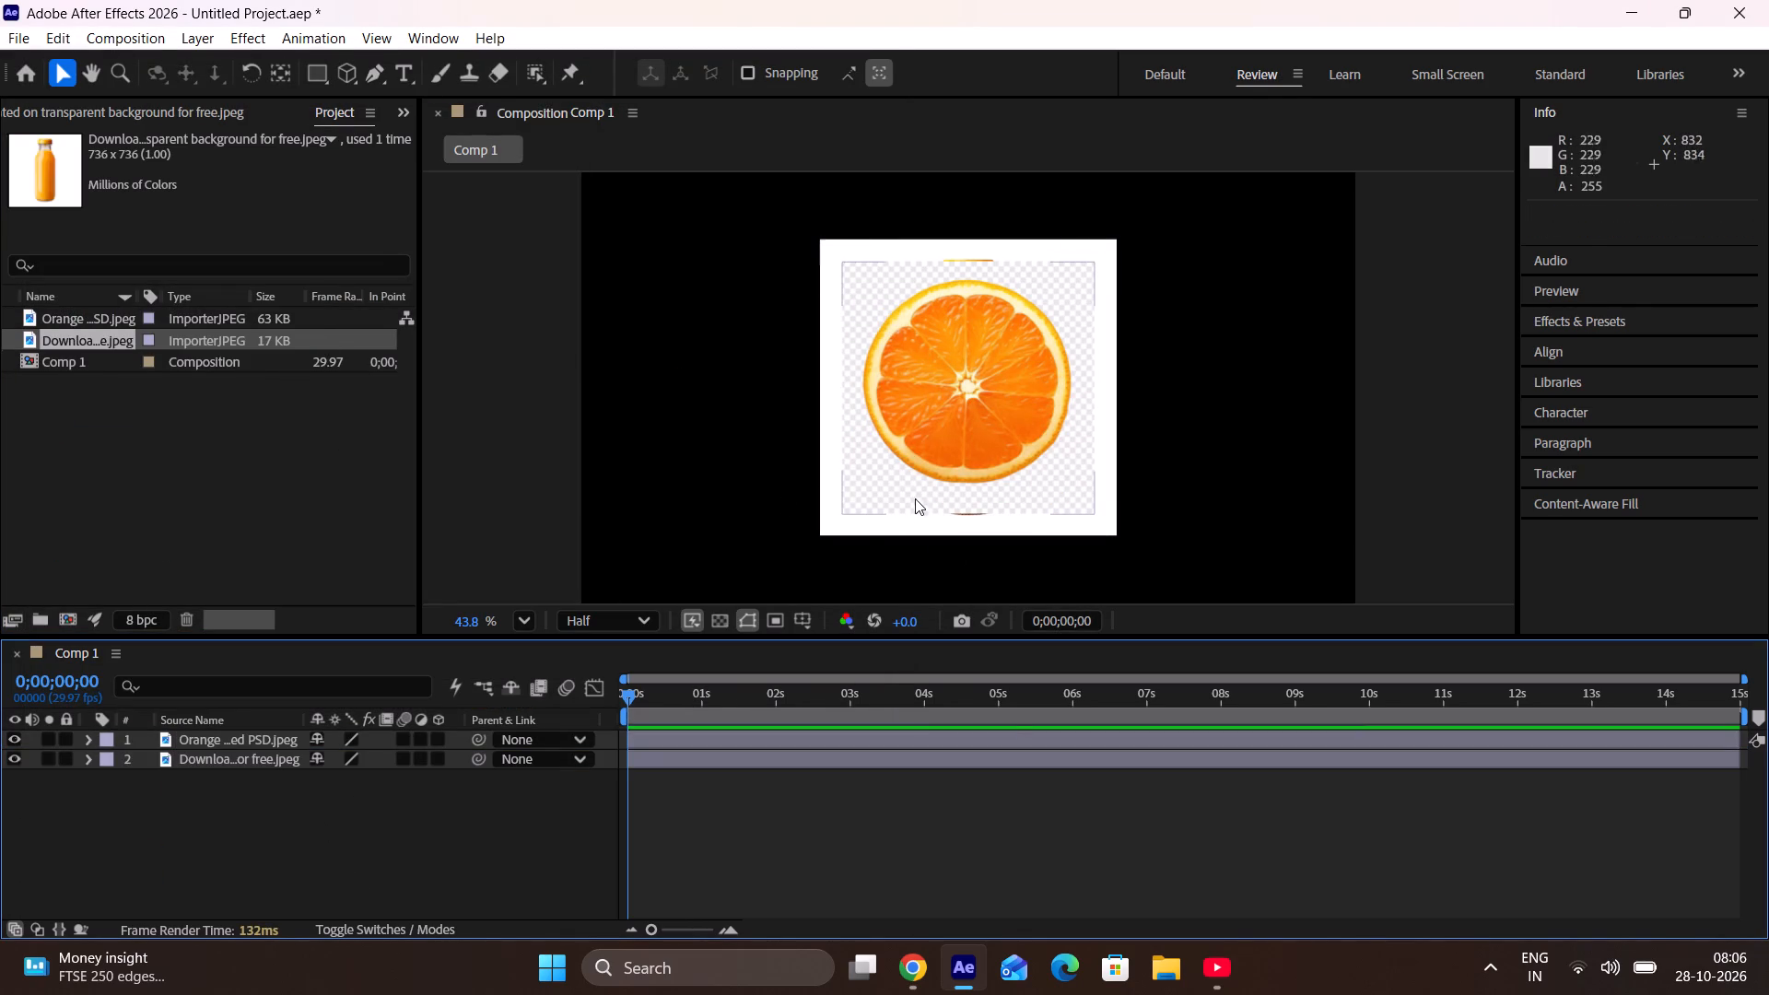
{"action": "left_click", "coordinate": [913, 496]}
Switch to YouTube and watch the product animation tutorial's gradient background section full screen at 100% page zoom.
{"action": "left_click", "coordinate": [1210, 986]}
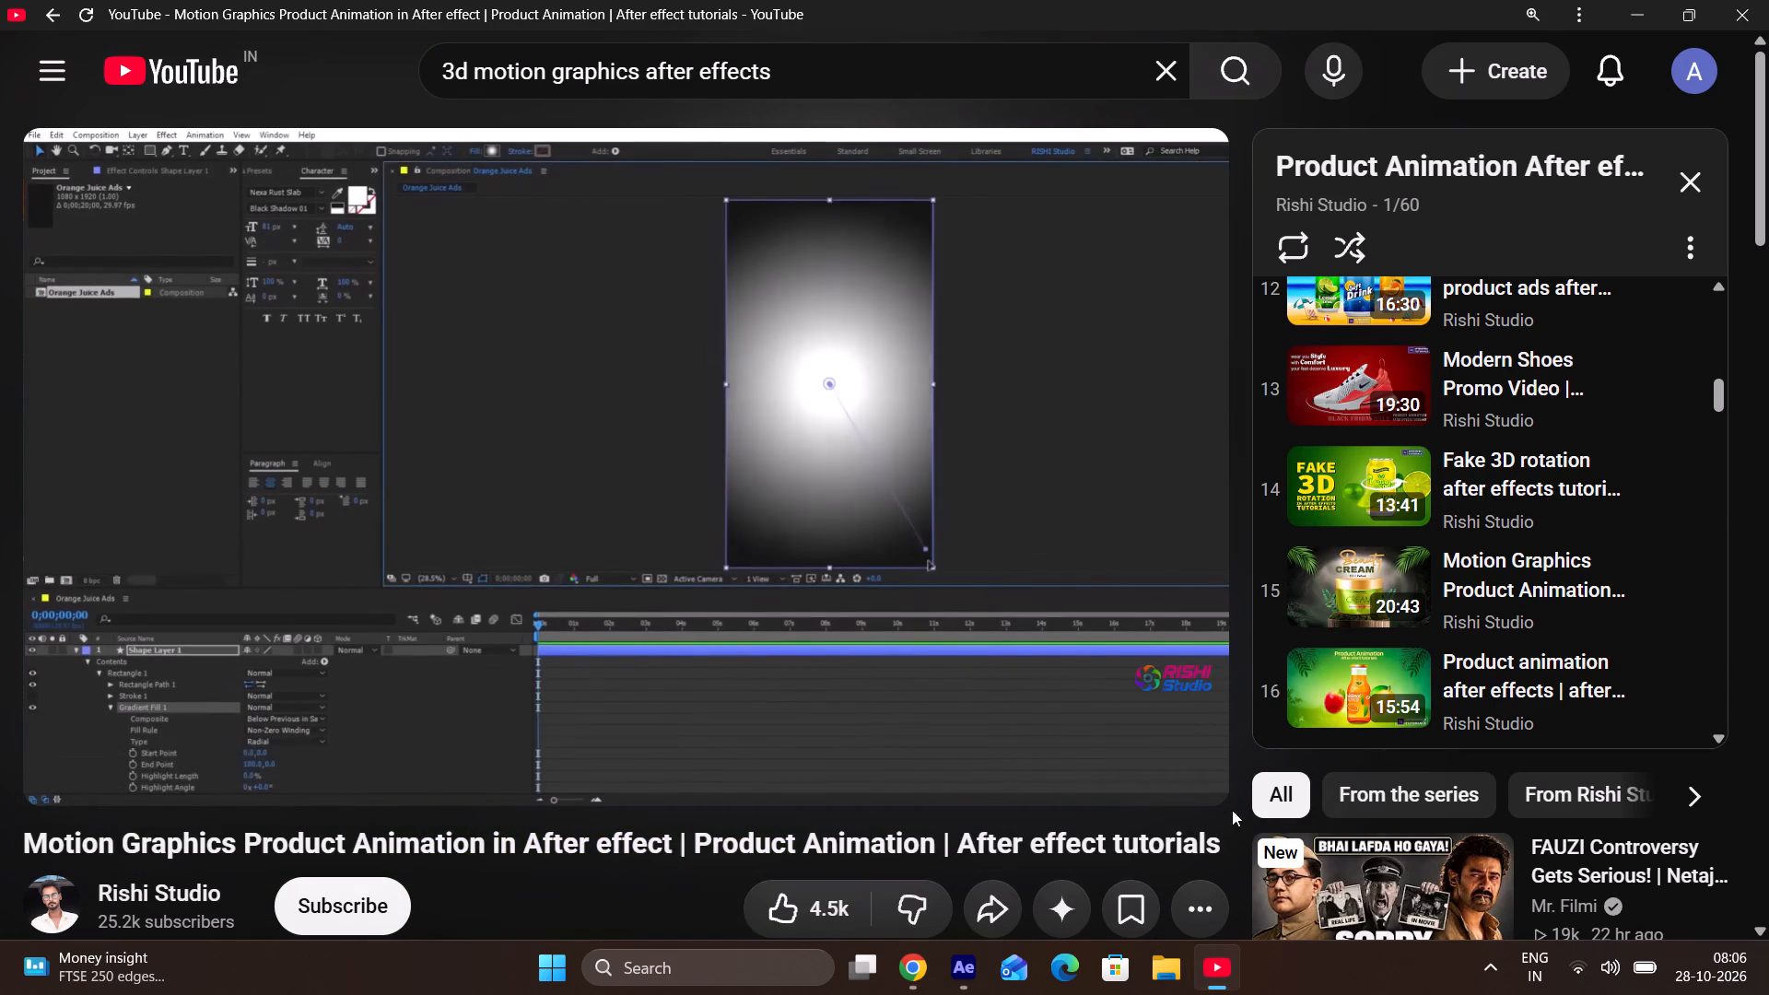
{"action": "left_click", "coordinate": [1184, 763]}
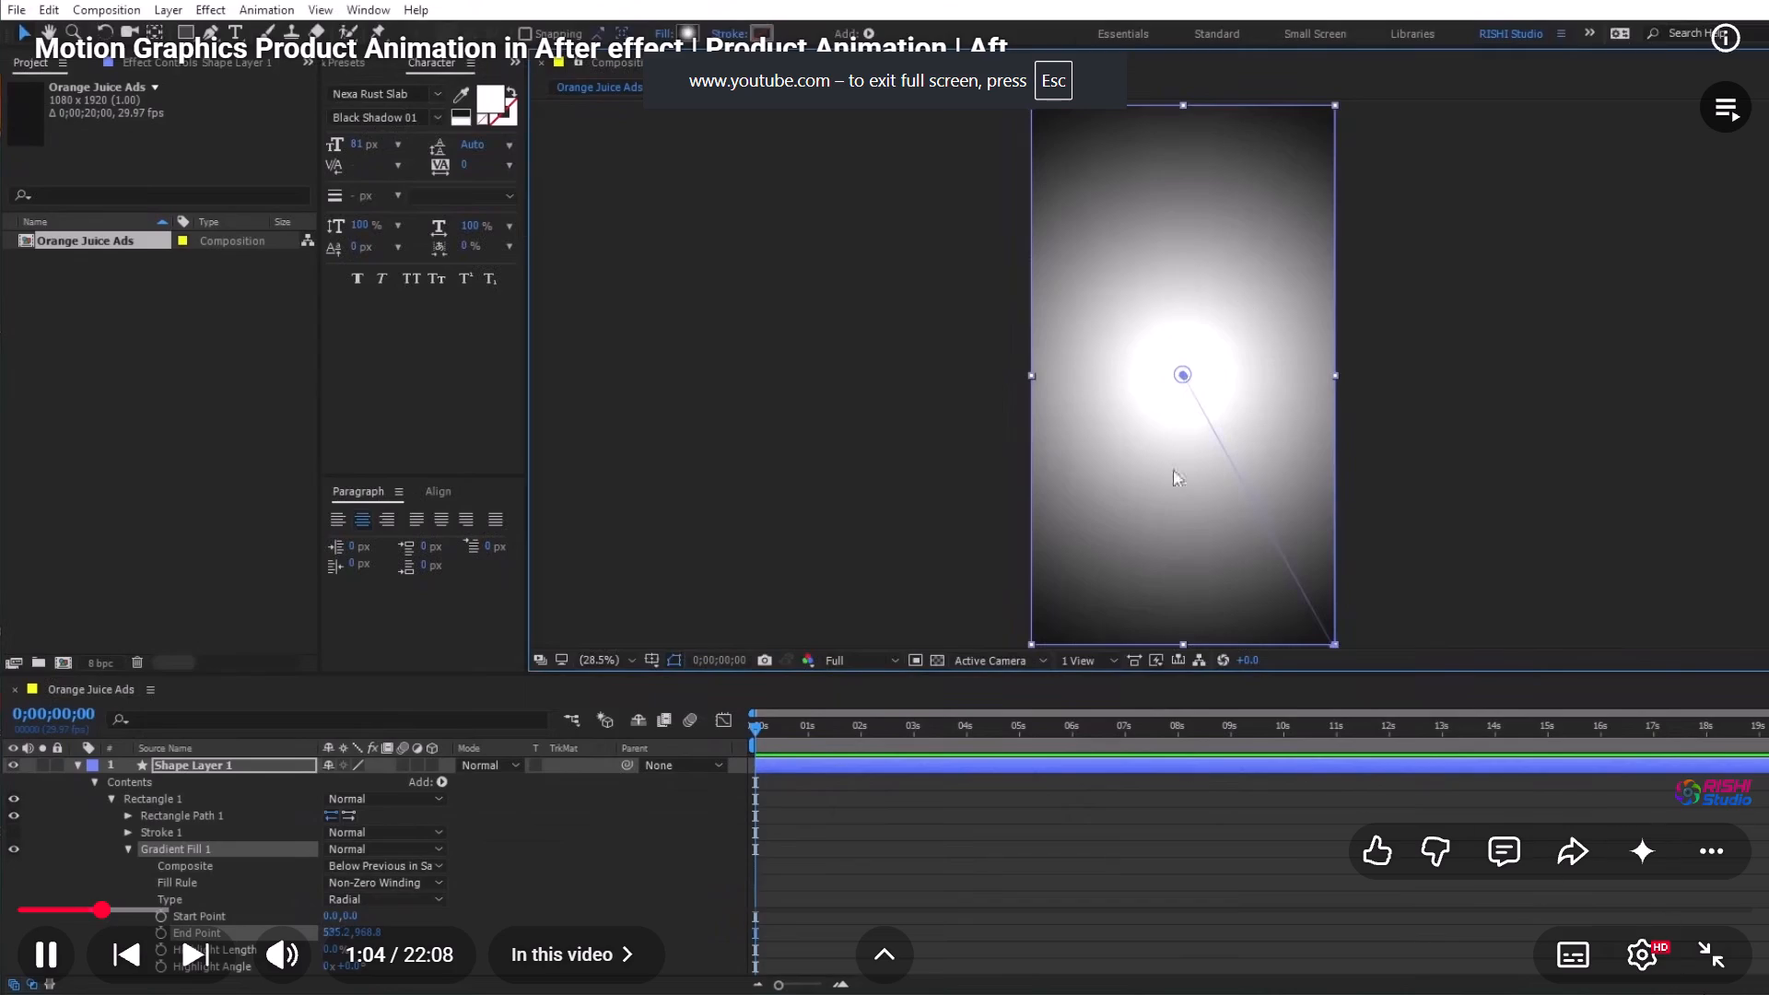
{"action": "left_click", "coordinate": [1641, 951]}
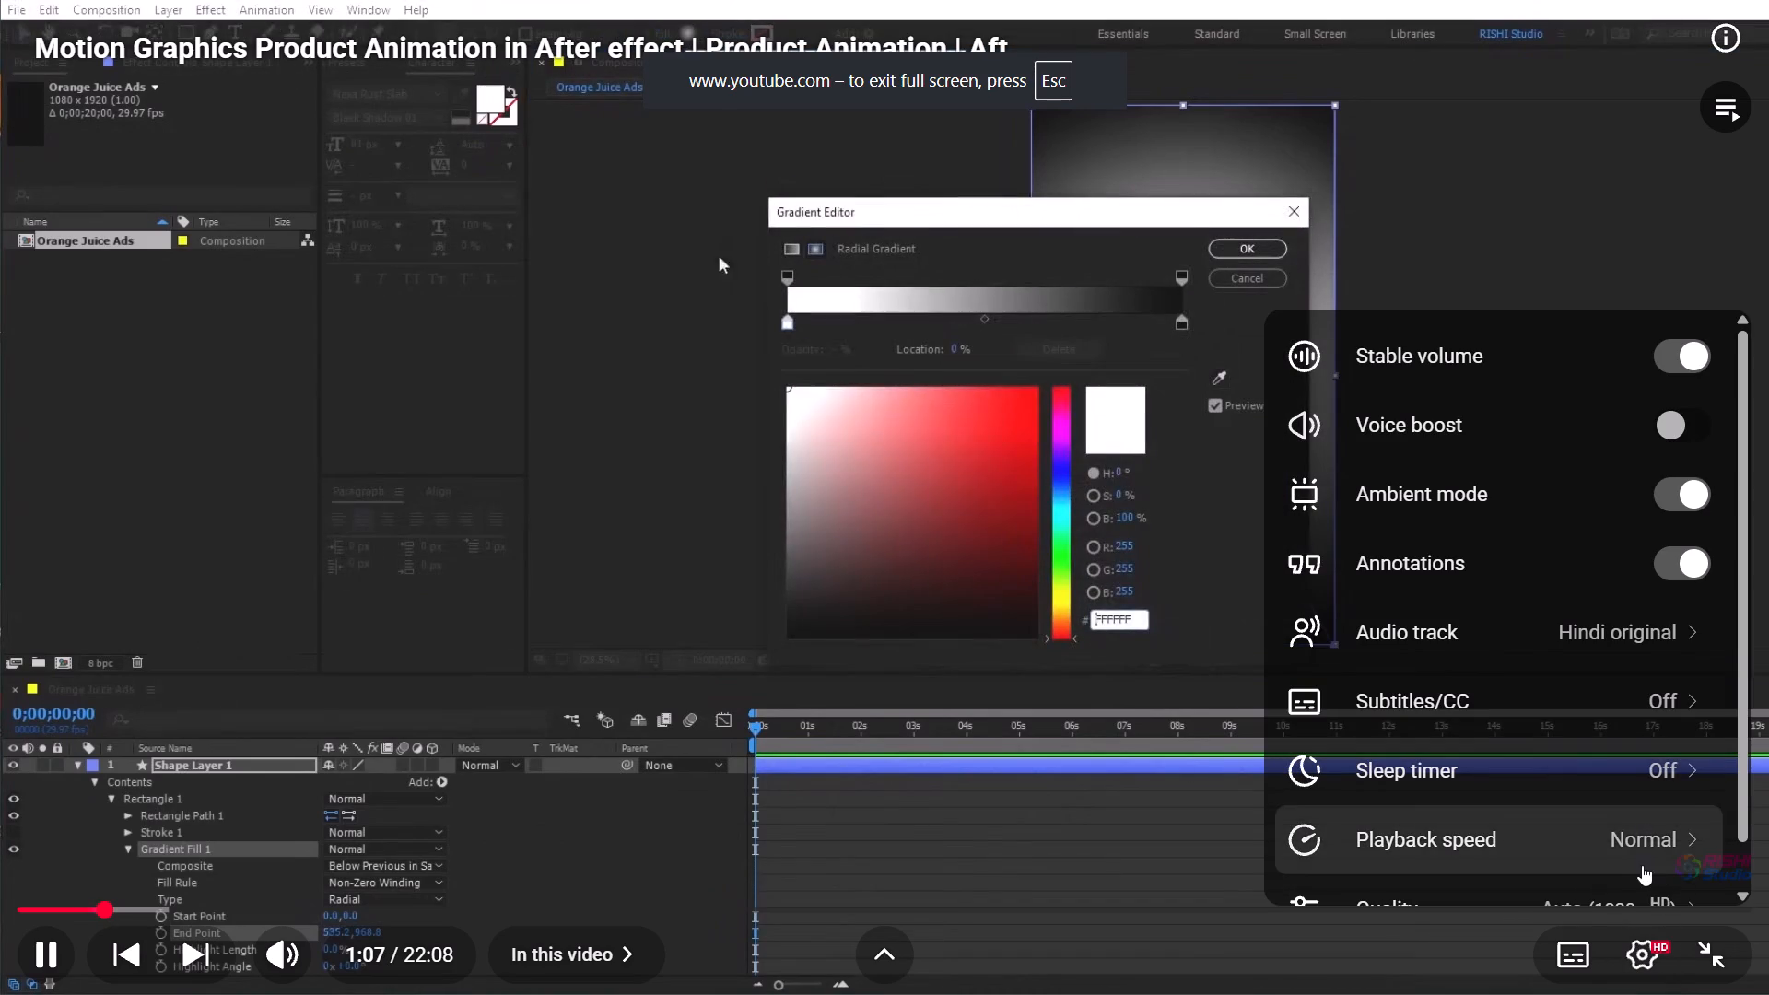
{"action": "left_click", "coordinate": [1635, 881]}
{"action": "left_click", "coordinate": [1582, 524]}
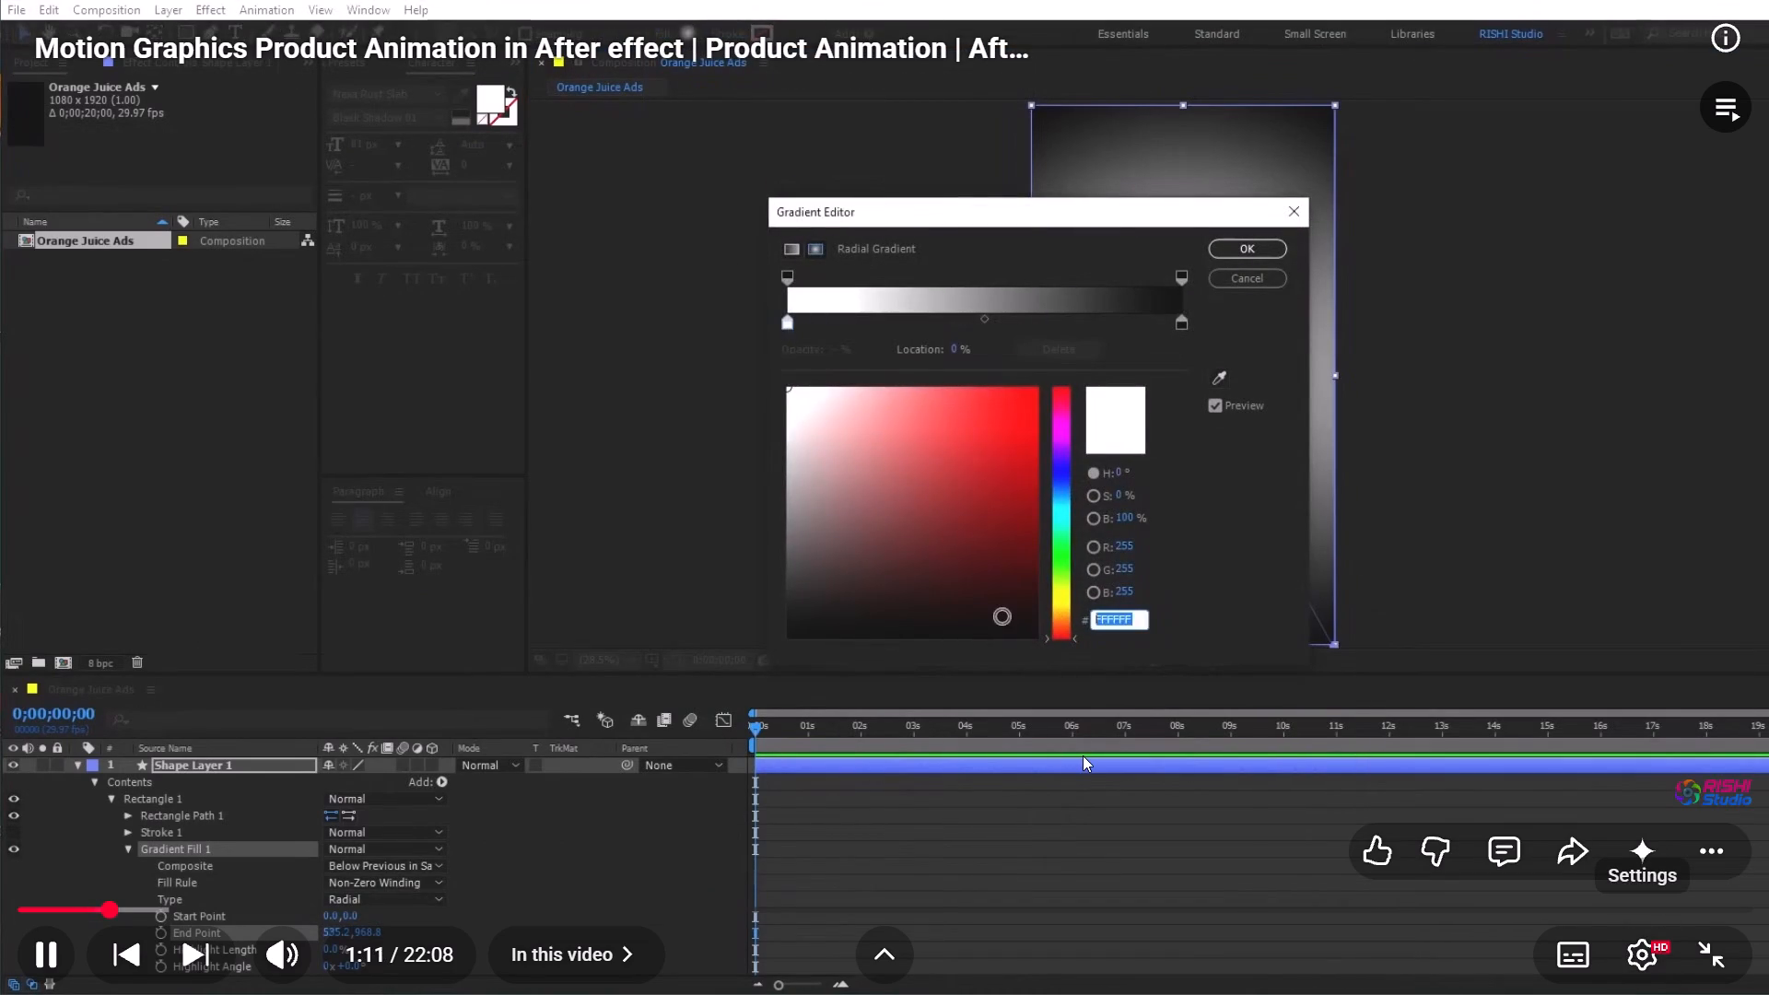
{"action": "scroll", "coordinate": [1083, 755], "scroll_direction": "up", "scroll_amount": 4, "text": "ctrl"}
{"action": "scroll", "coordinate": [1083, 755], "scroll_direction": "down", "scroll_amount": 3, "text": "ctrl"}
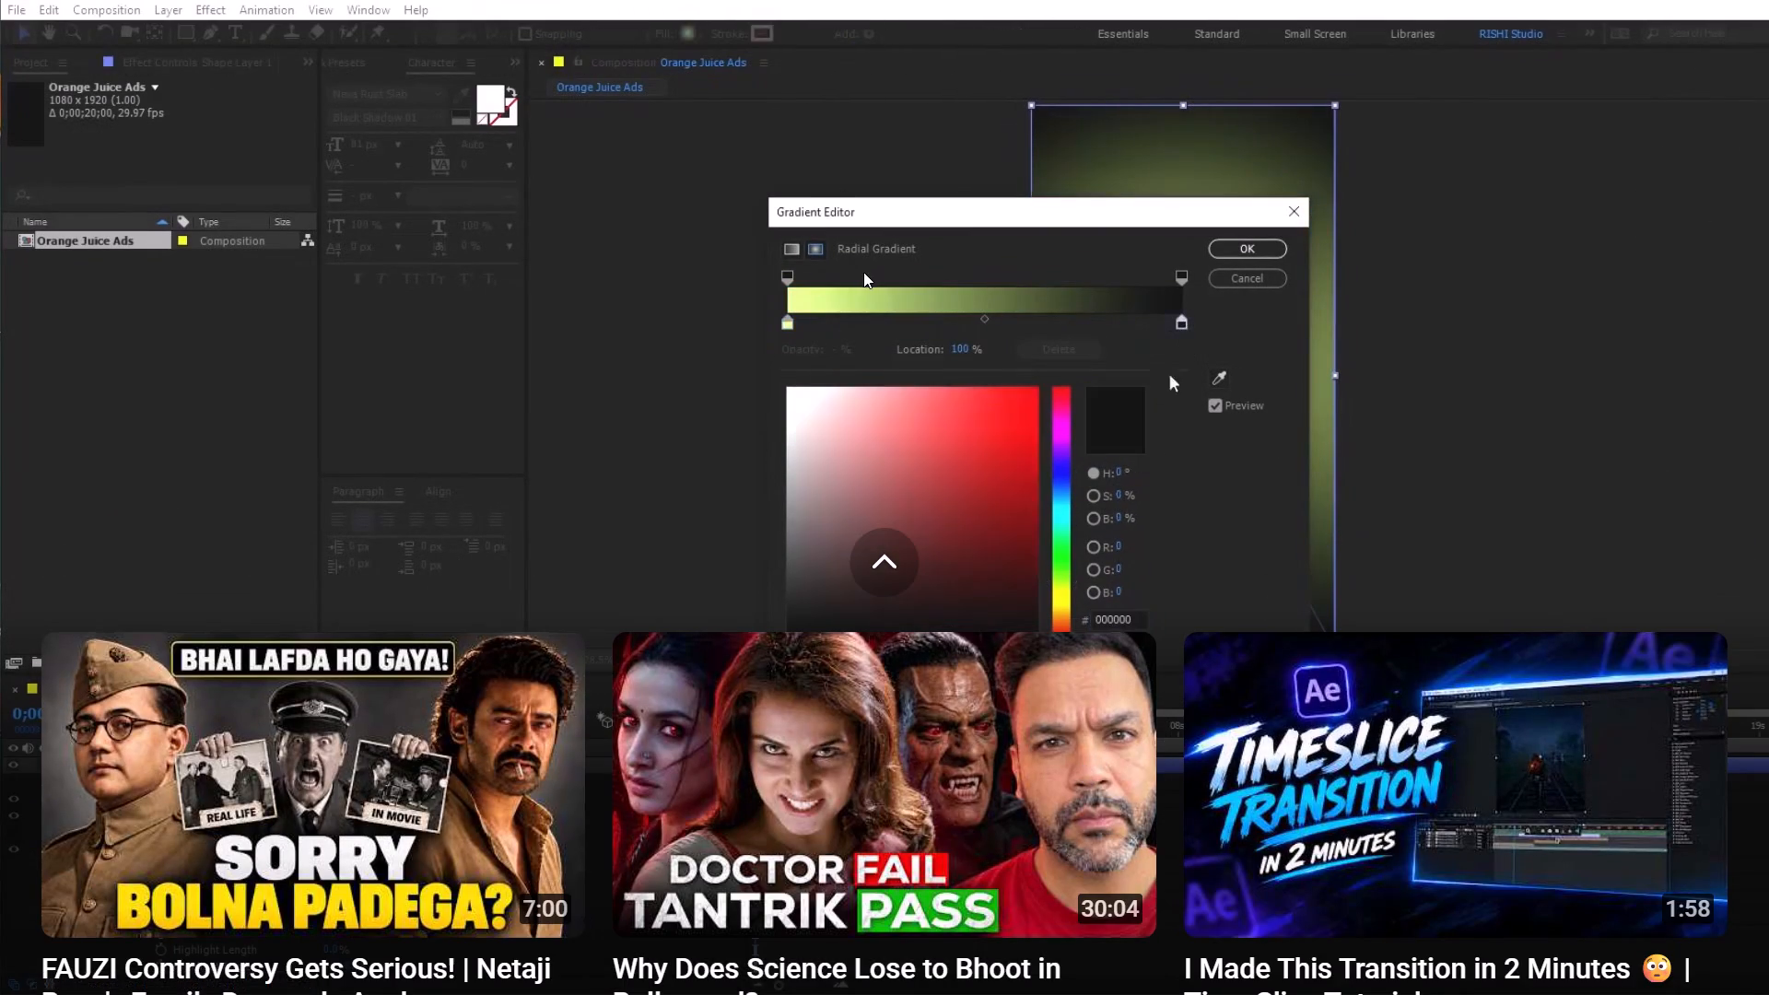
{"action": "scroll", "coordinate": [864, 274], "scroll_direction": "down", "scroll_amount": 2, "text": "ctrl"}
{"action": "left_click", "coordinate": [730, 25]}
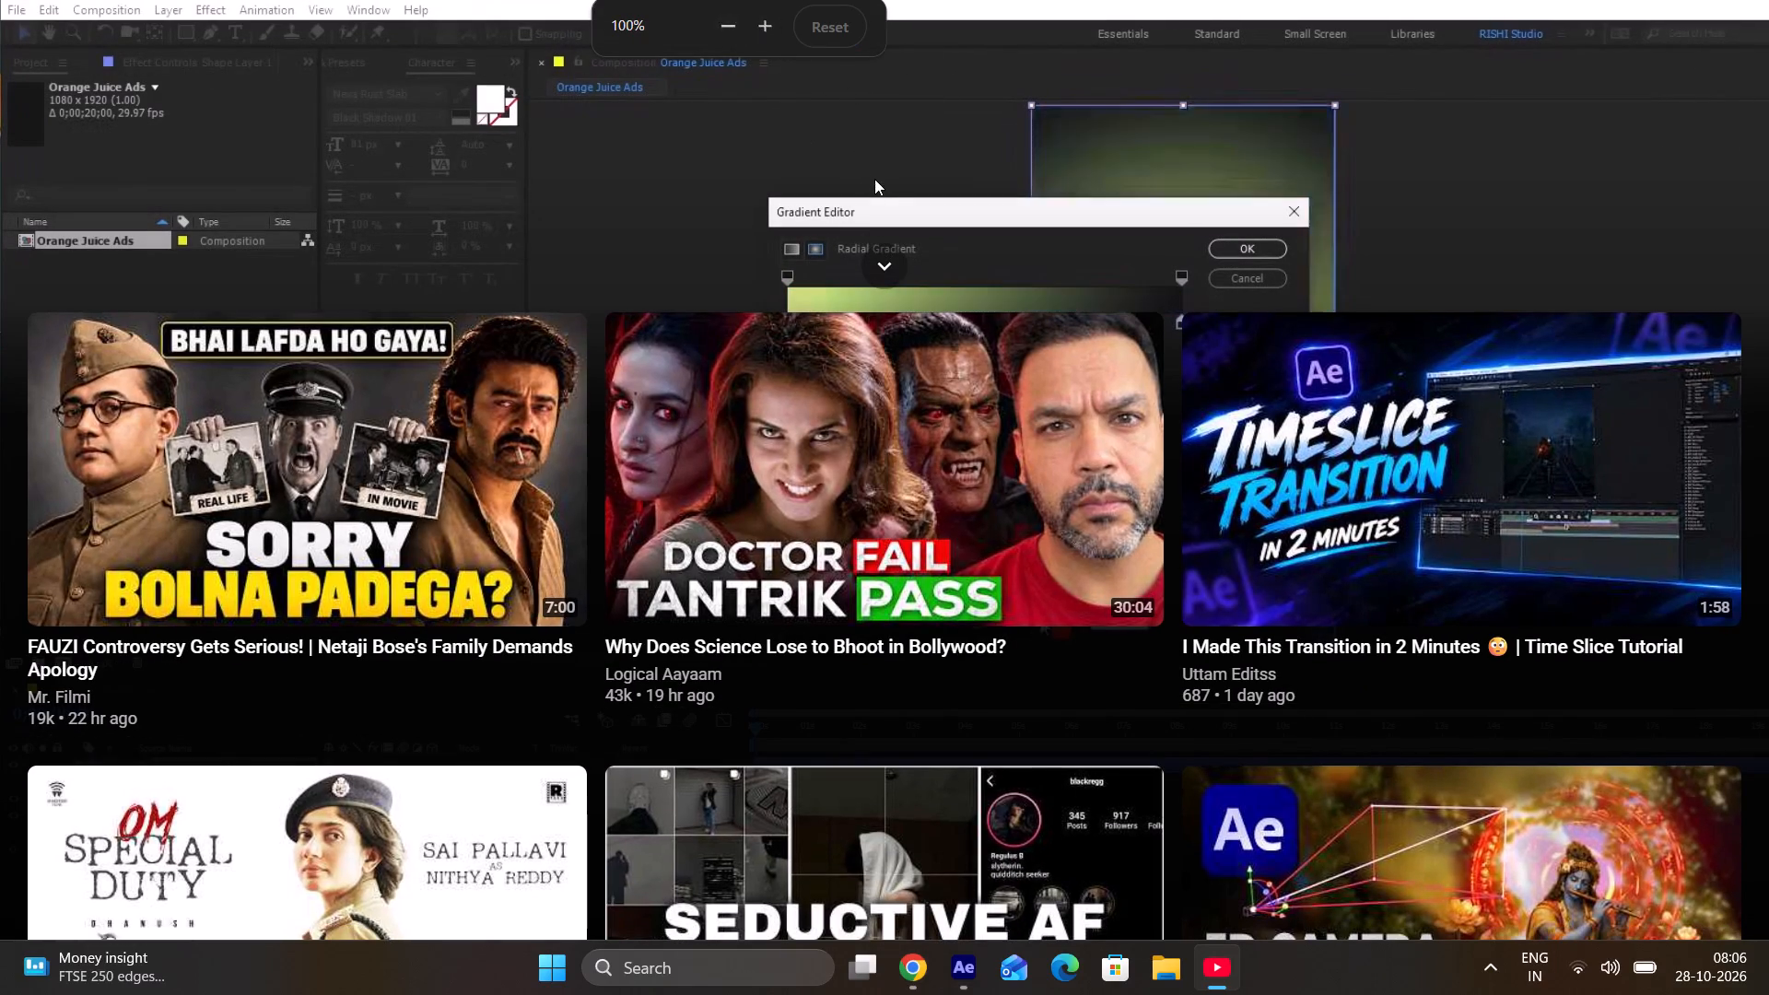
{"action": "left_click", "coordinate": [874, 179]}
{"action": "left_click", "coordinate": [896, 263]}
{"action": "left_click", "coordinate": [913, 297]}
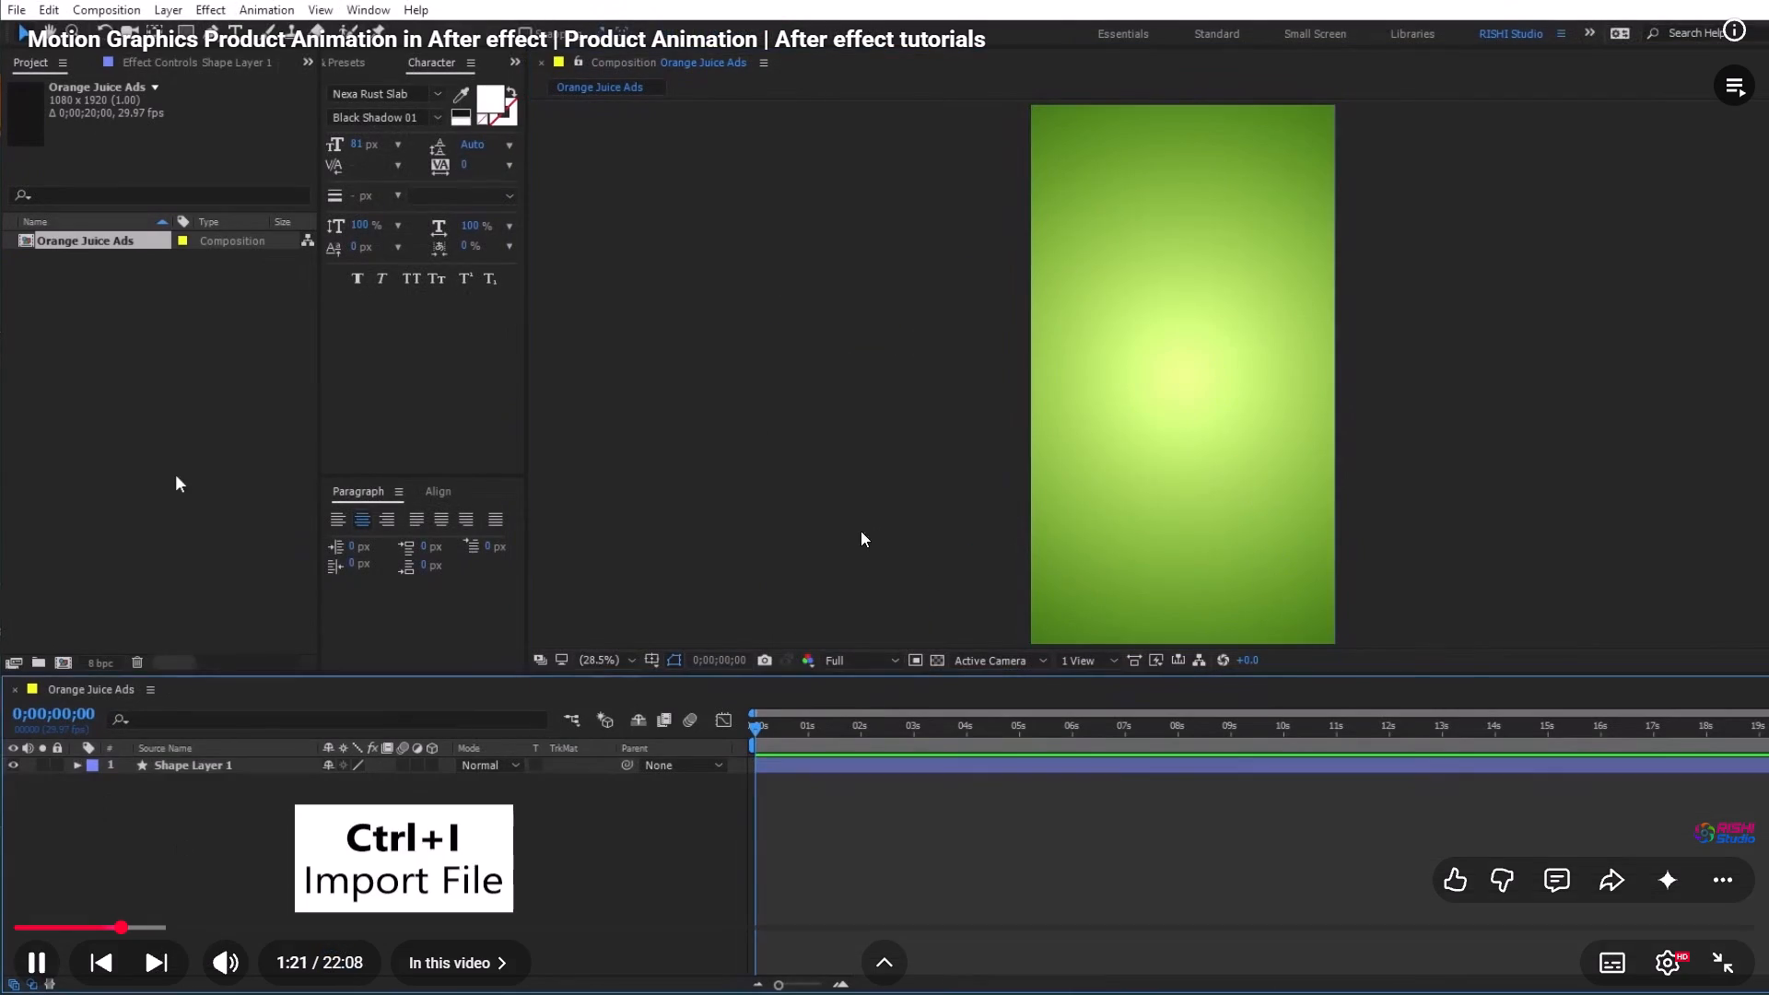
Rewind the tutorial and review how the background rectangle is created and given a radial gradient fill, then exit full screen.
{"action": "key", "text": "Left"}
{"action": "key", "text": "Left"}
{"action": "key", "text": "Left"}
{"action": "key", "text": "Left"}
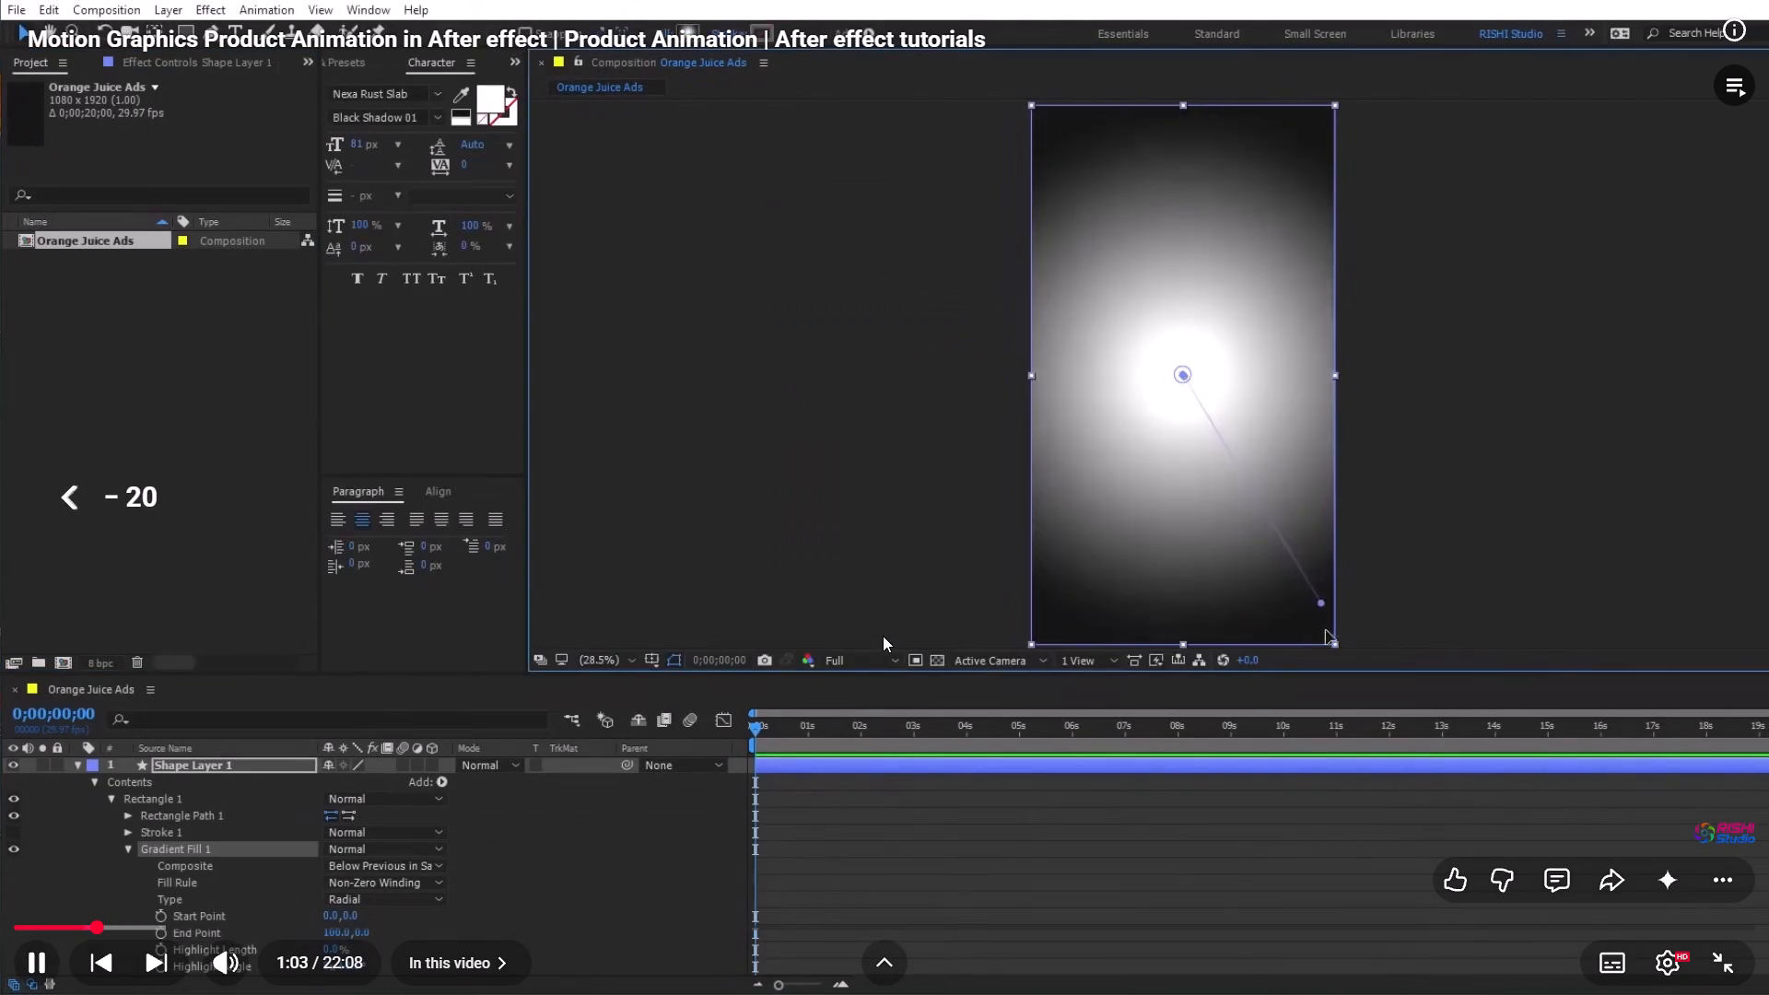
{"action": "key", "text": "Left"}
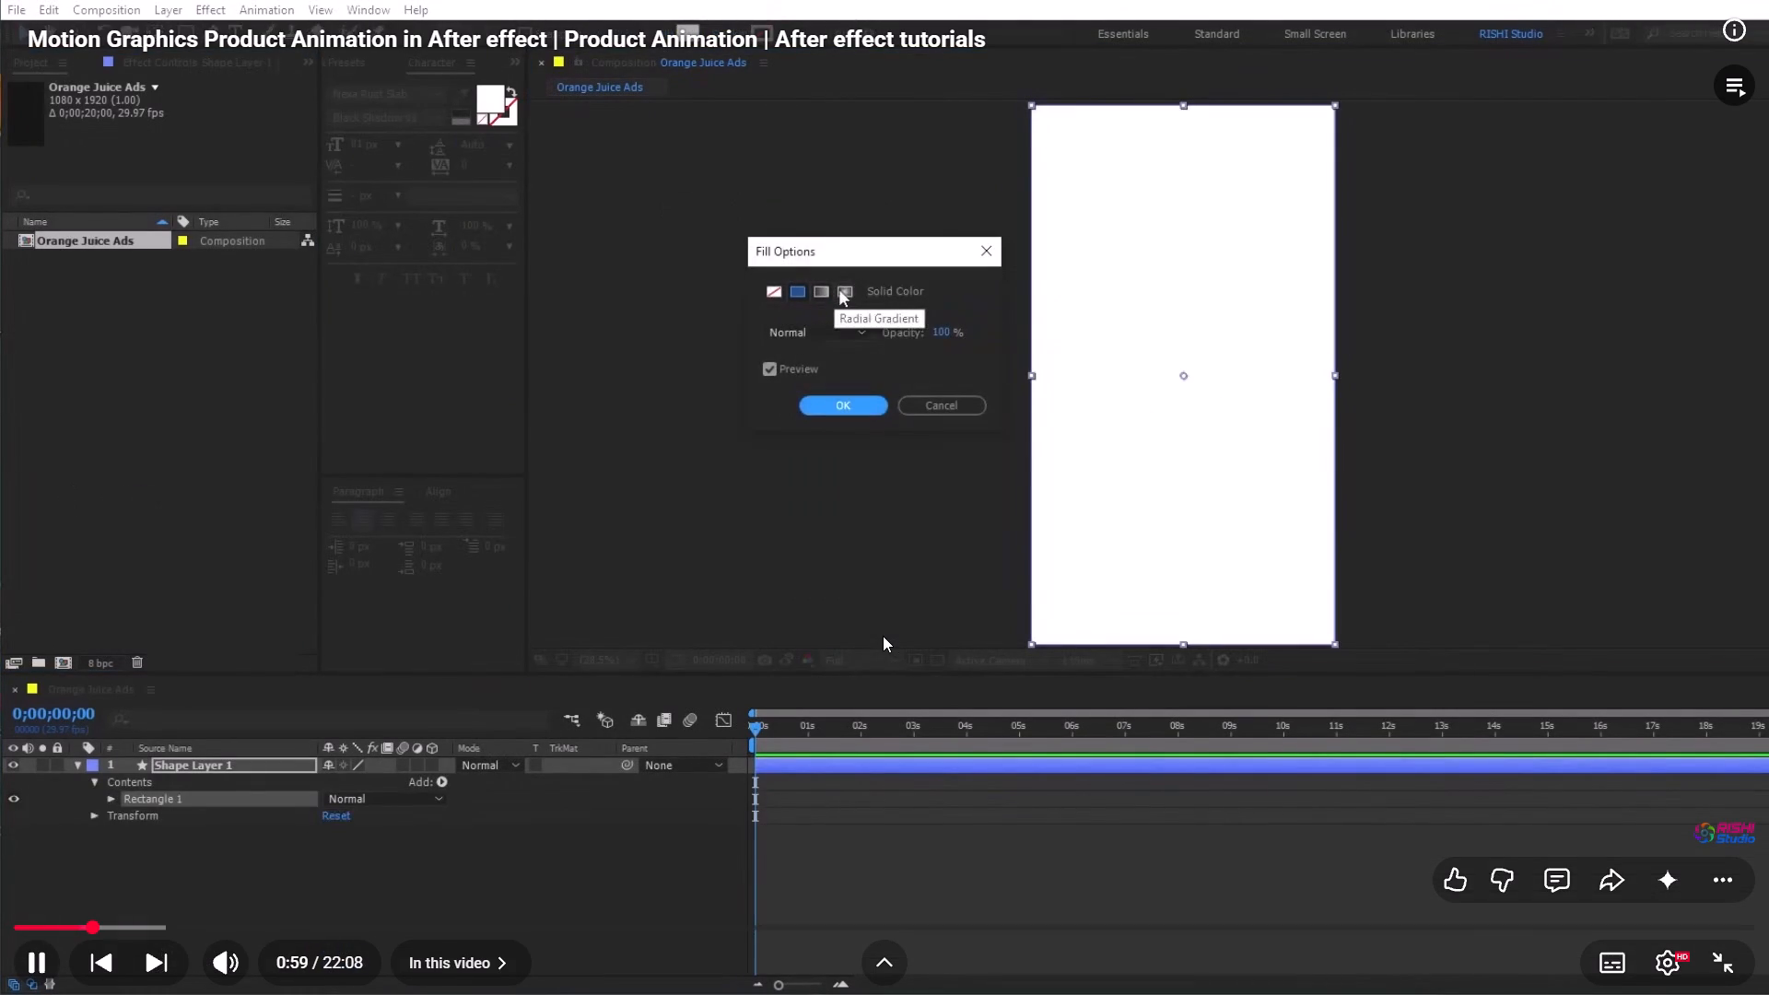
{"action": "key", "text": "Left"}
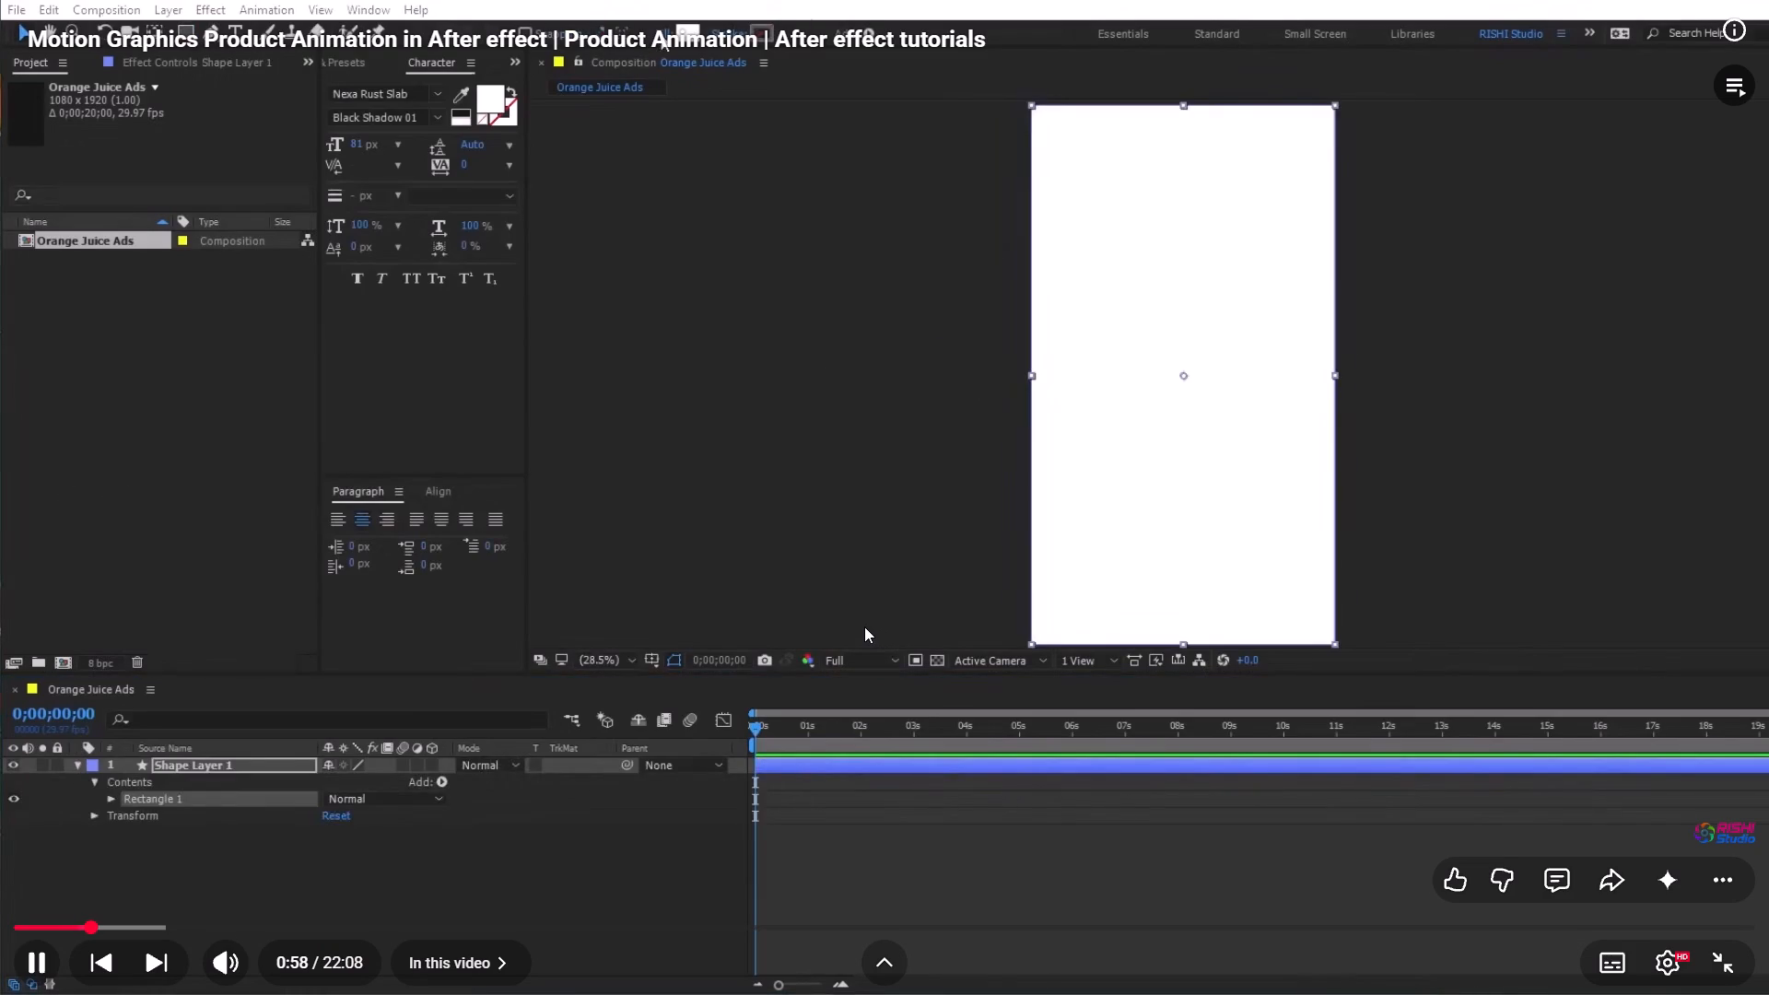
{"action": "key", "text": "space"}
{"action": "key", "text": "Left"}
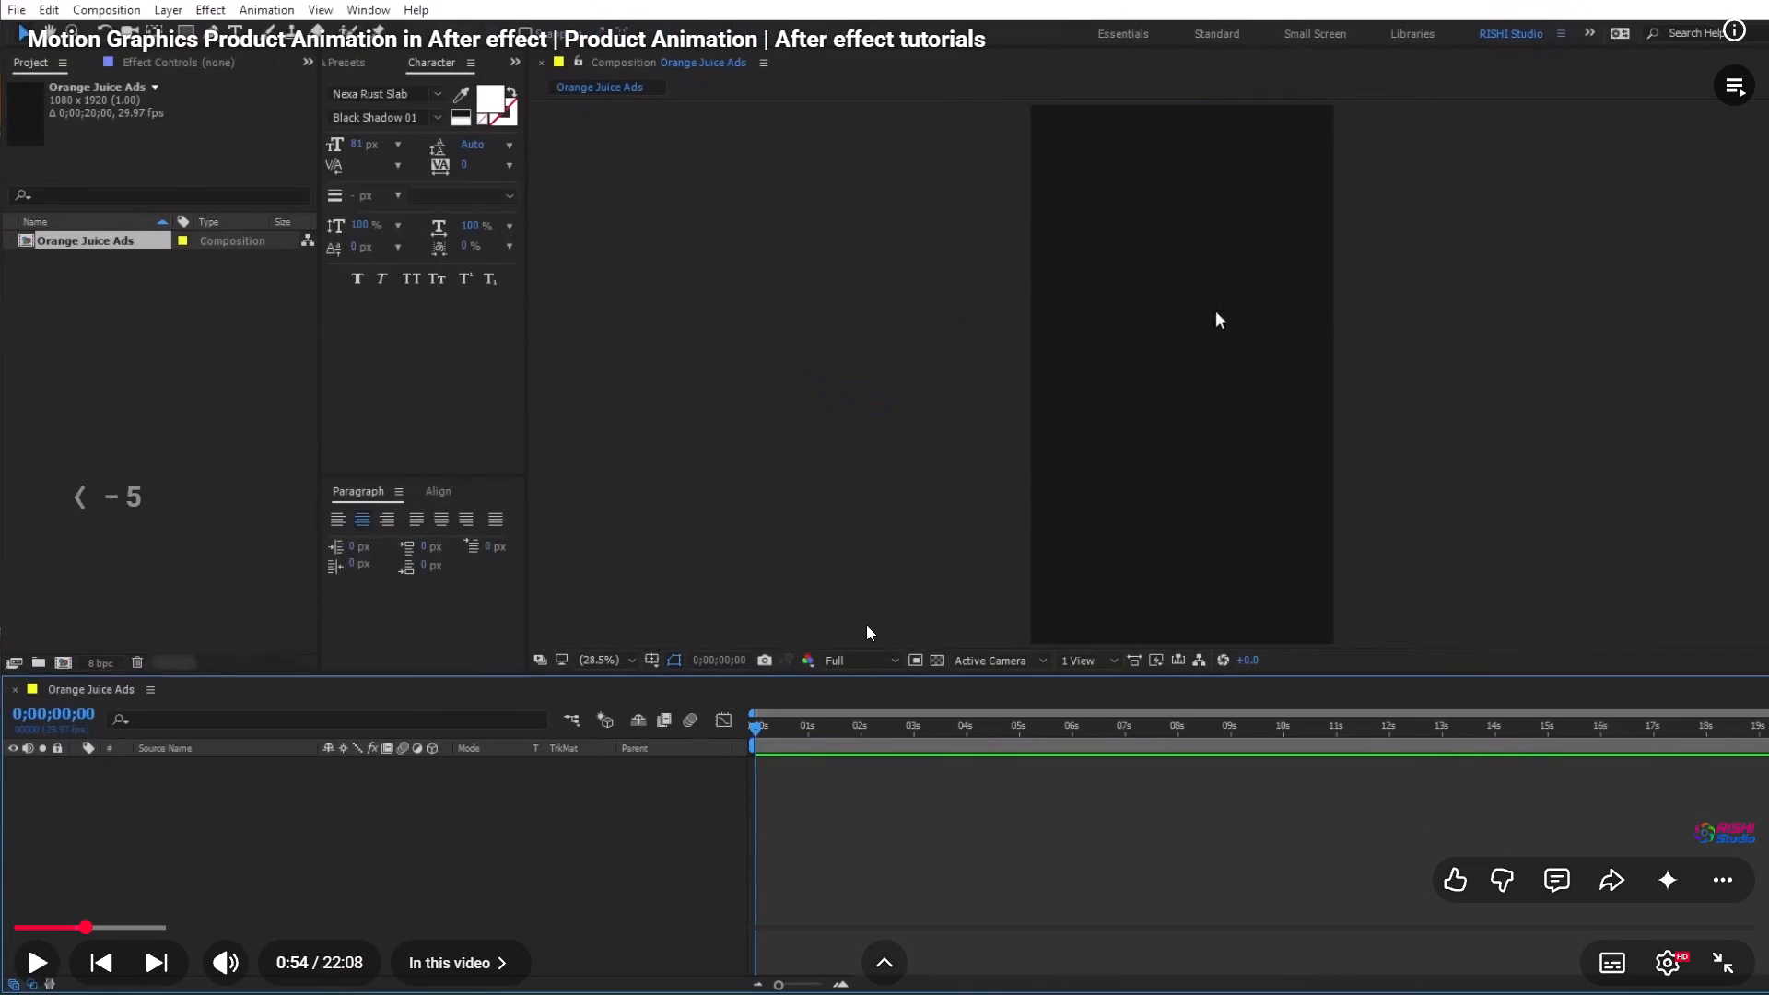
{"action": "key", "text": "space"}
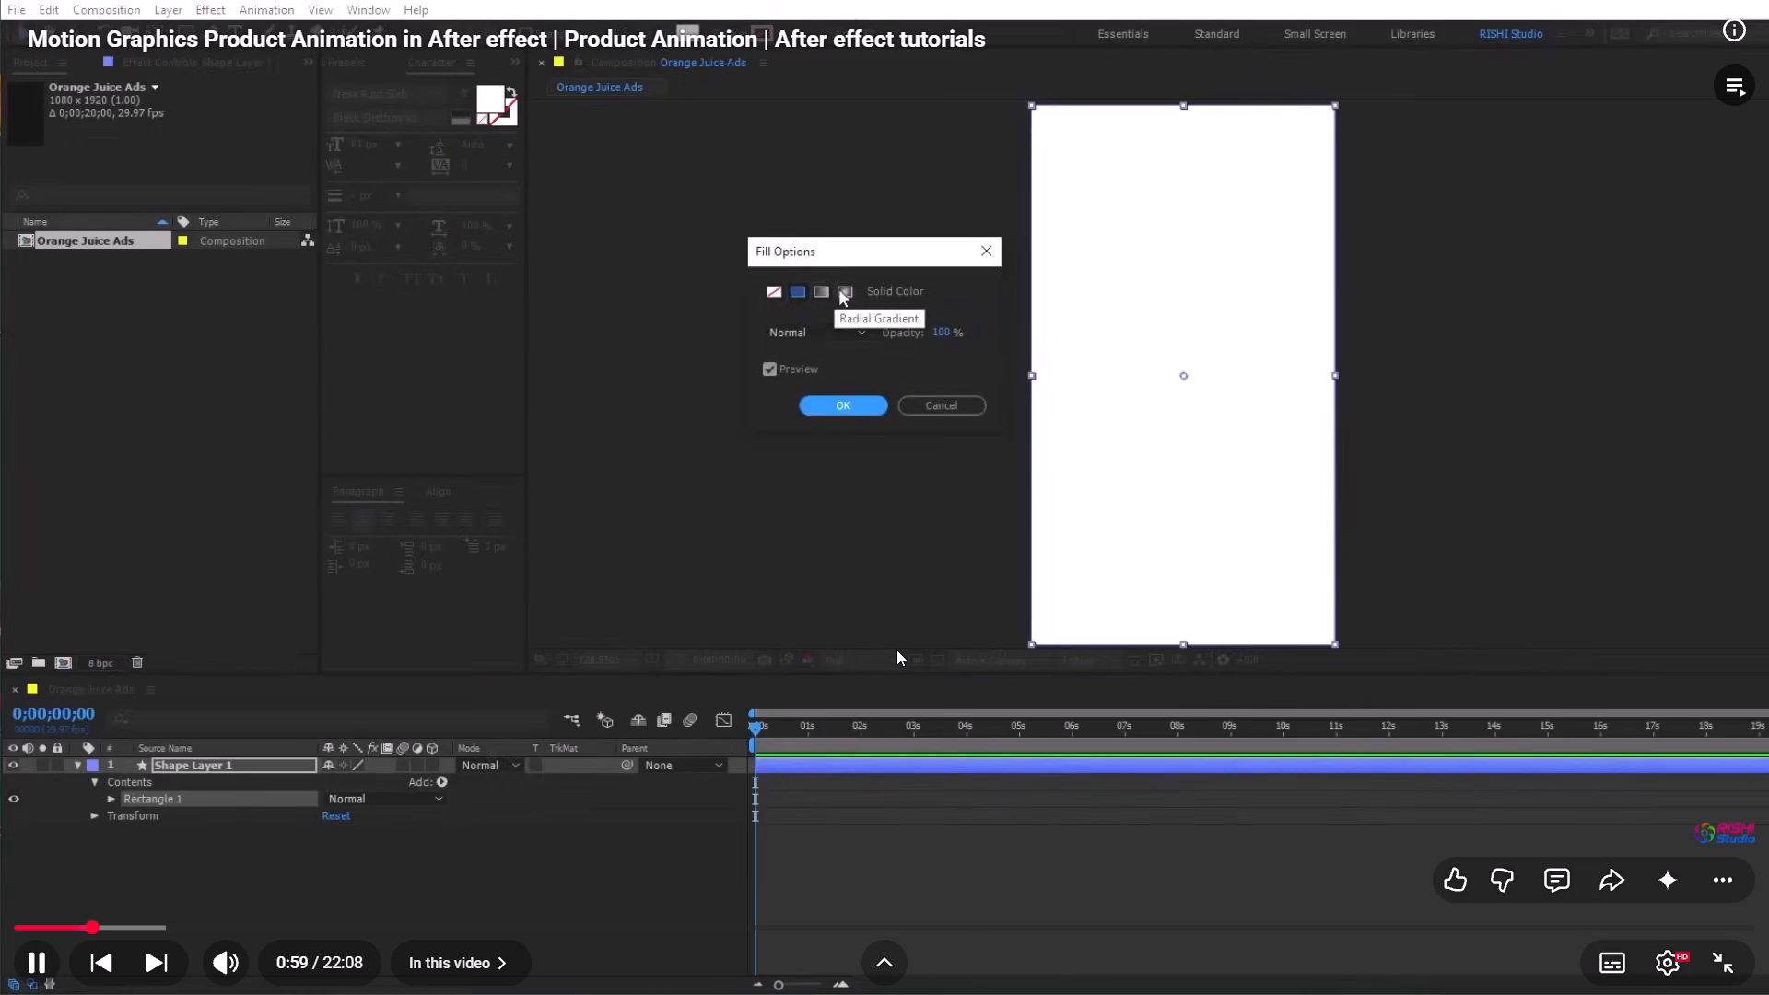
{"action": "key", "text": "space"}
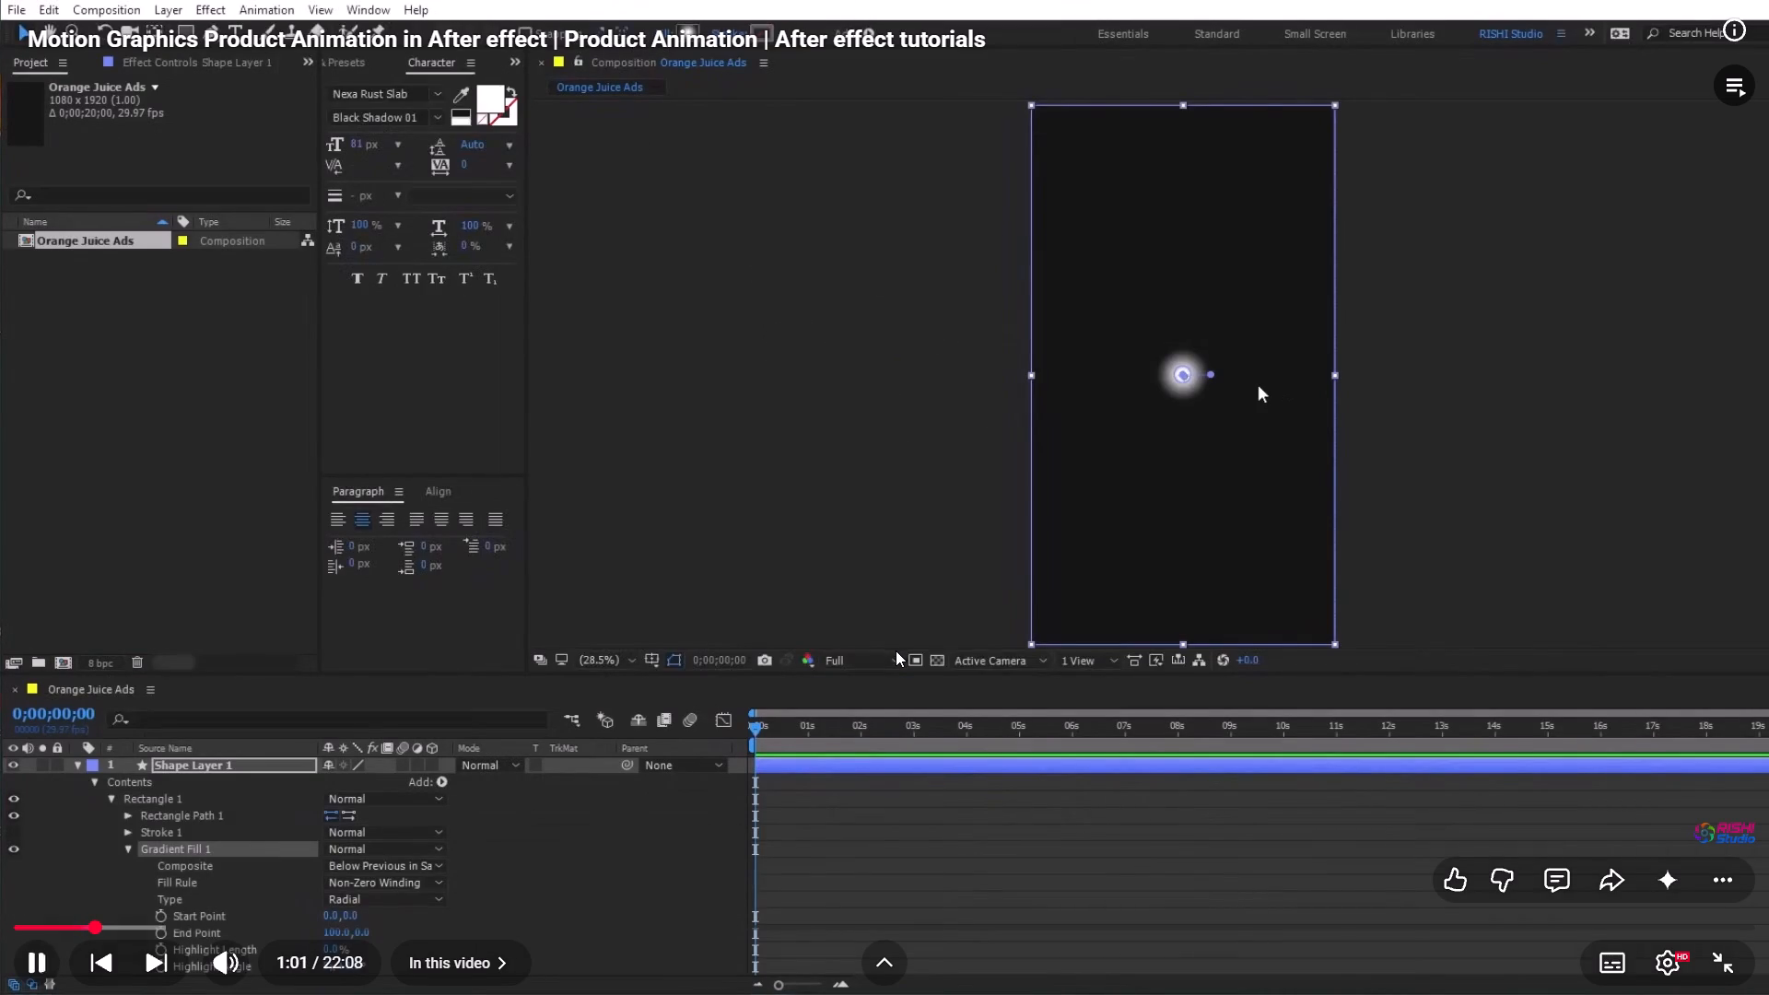
{"action": "left_click", "coordinate": [1706, 962]}
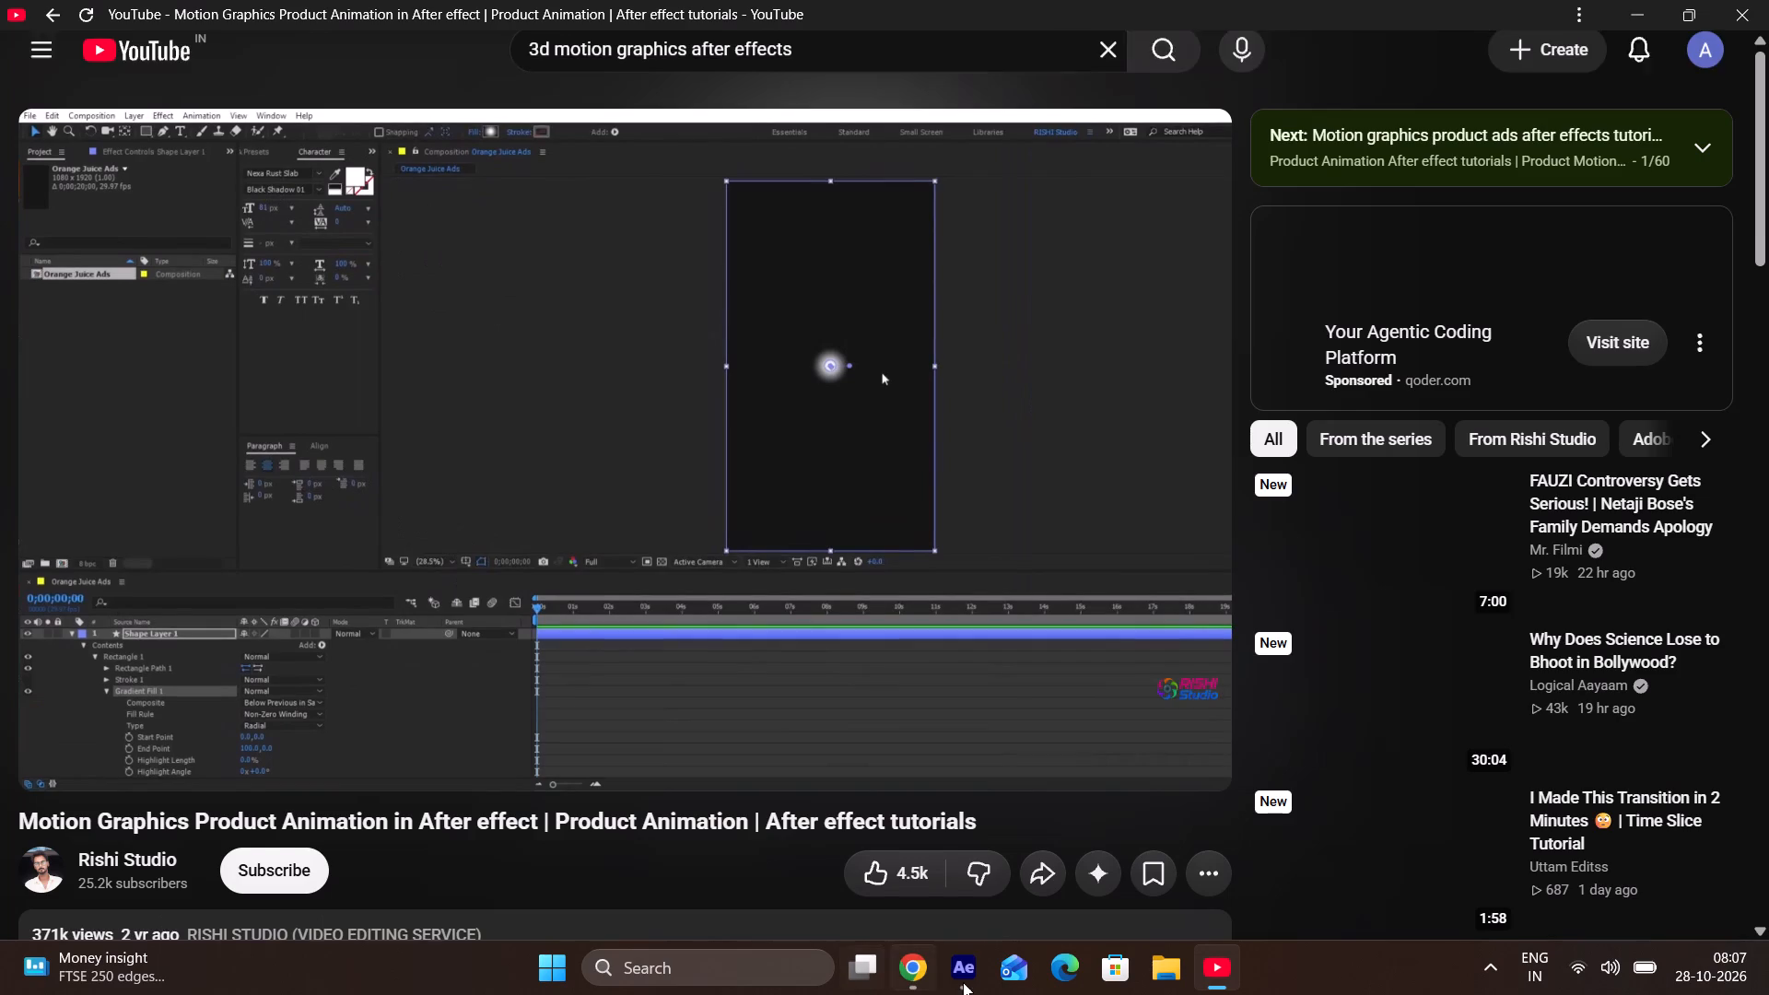
Switch to After Effects and delete the orange fruit and juice bottle layers from Comp 1.
{"action": "left_click", "coordinate": [954, 977]}
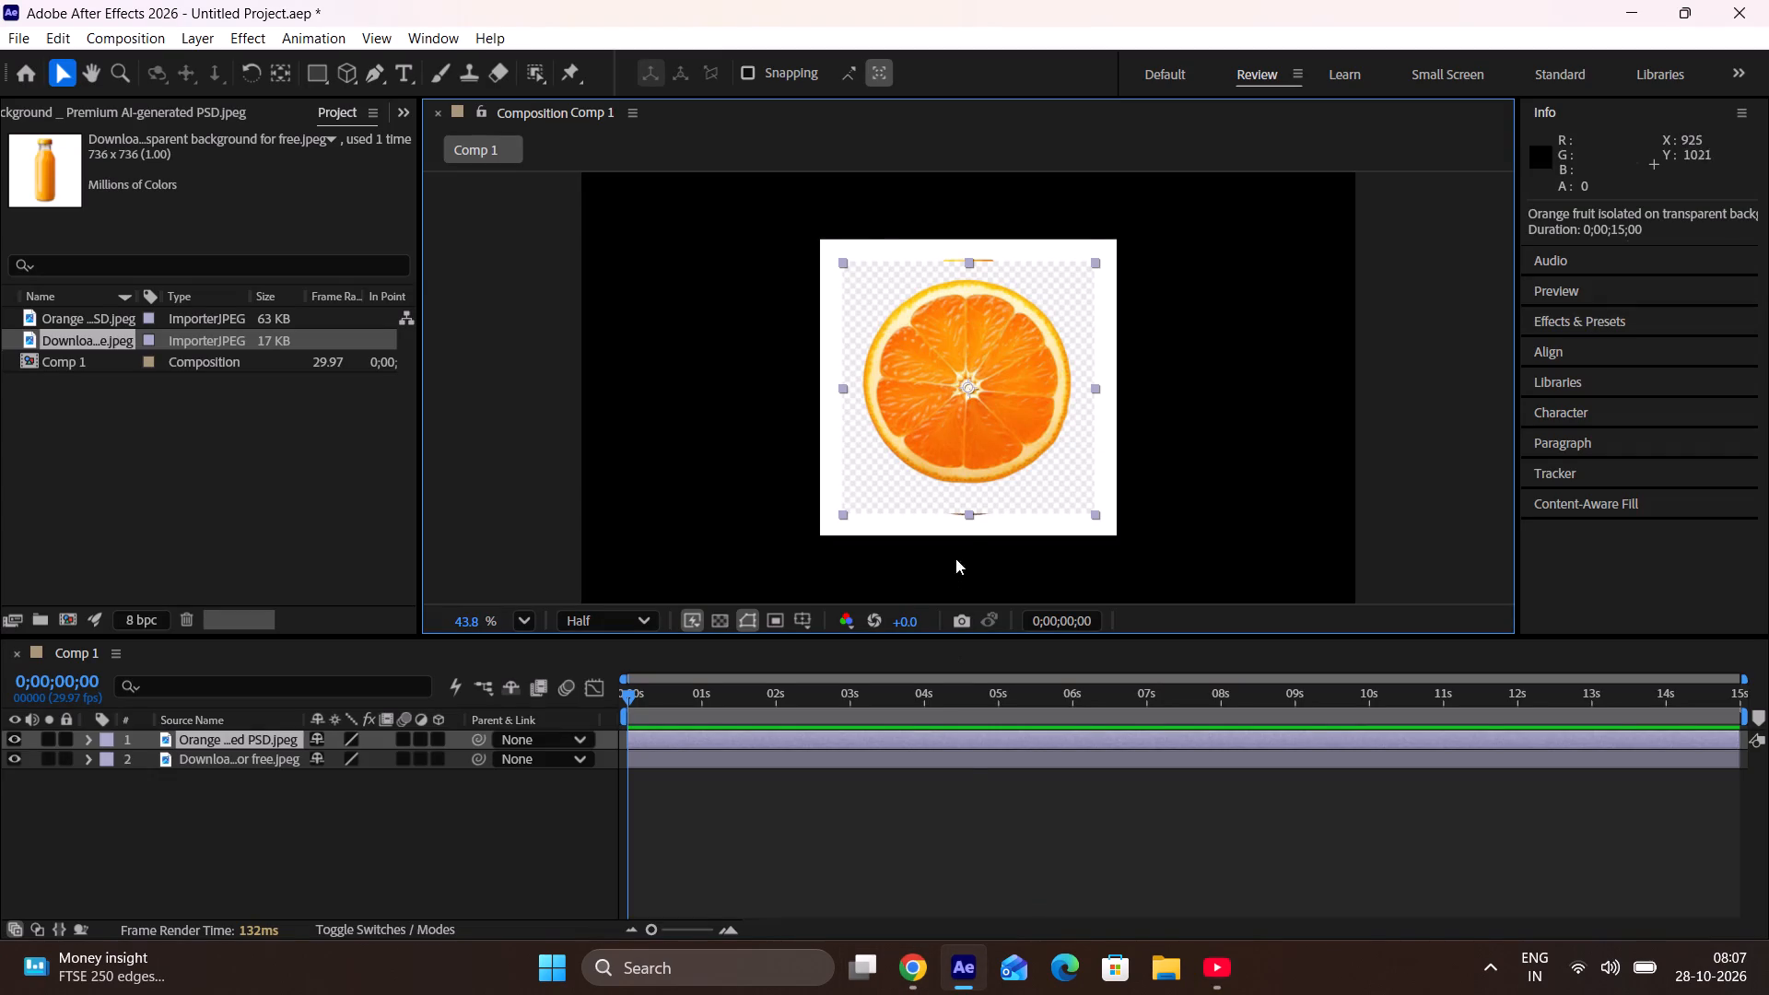
{"action": "left_click", "coordinate": [967, 494]}
{"action": "key", "text": "Delete"}
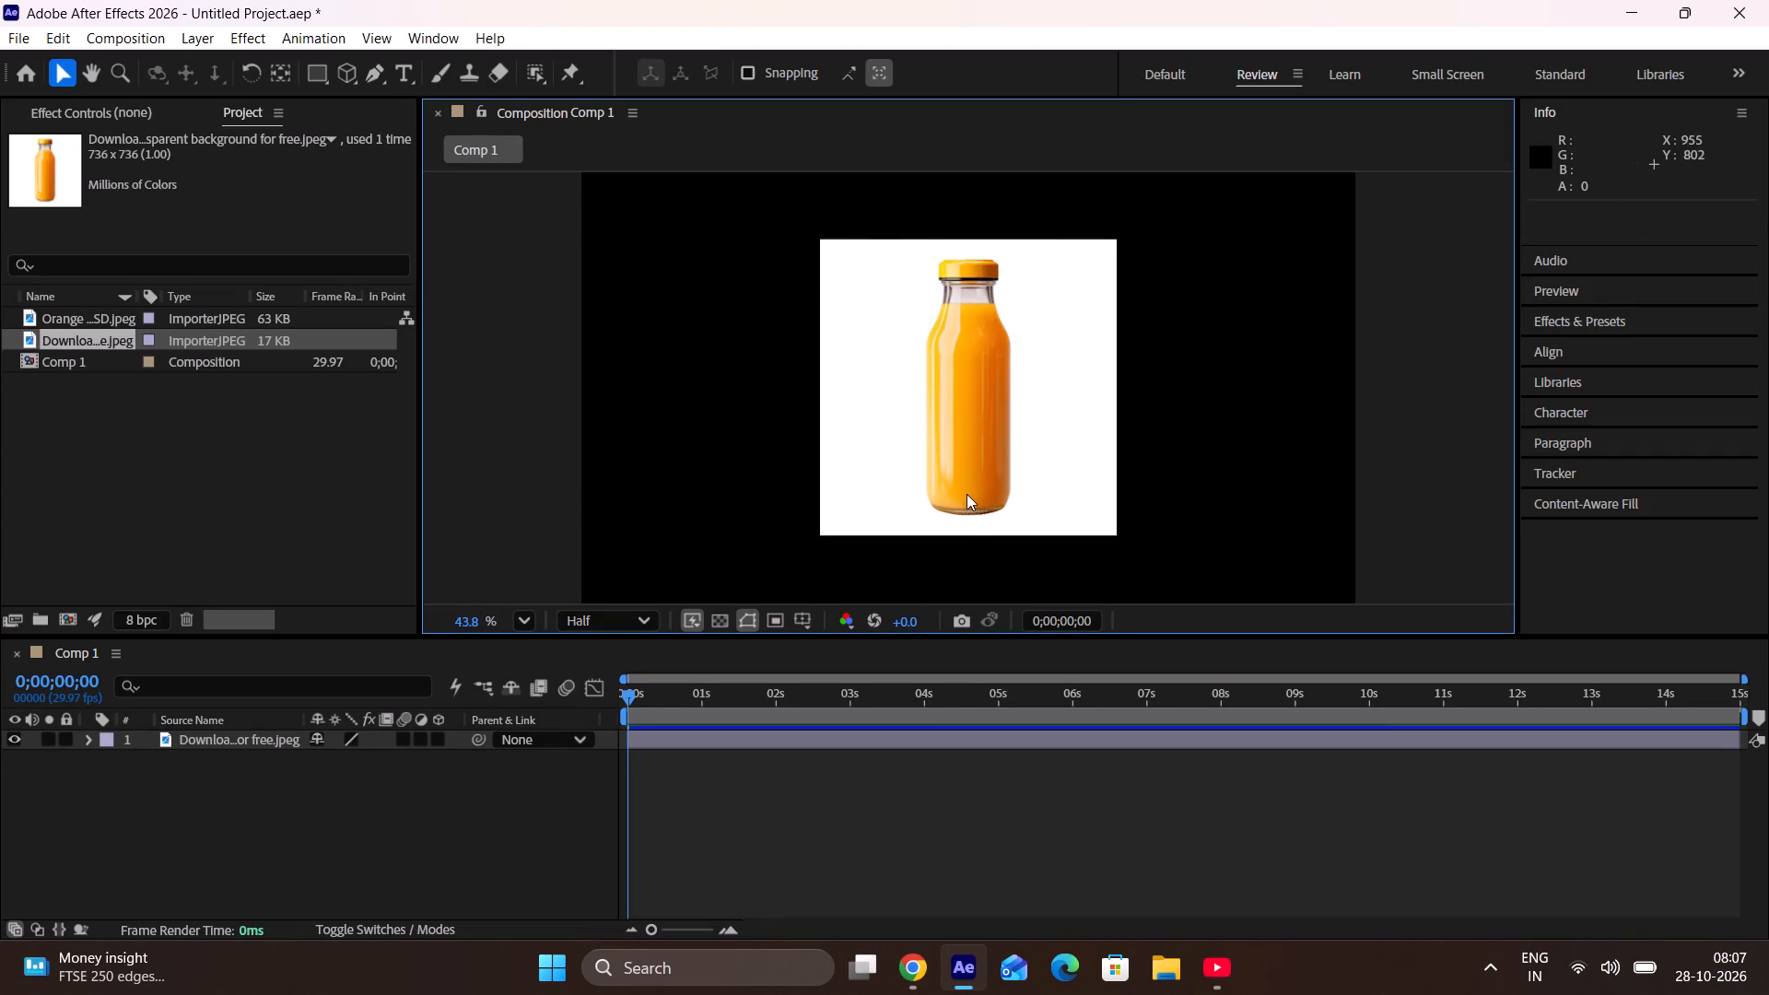
{"action": "left_click", "coordinate": [959, 476]}
{"action": "key", "text": "Delete"}
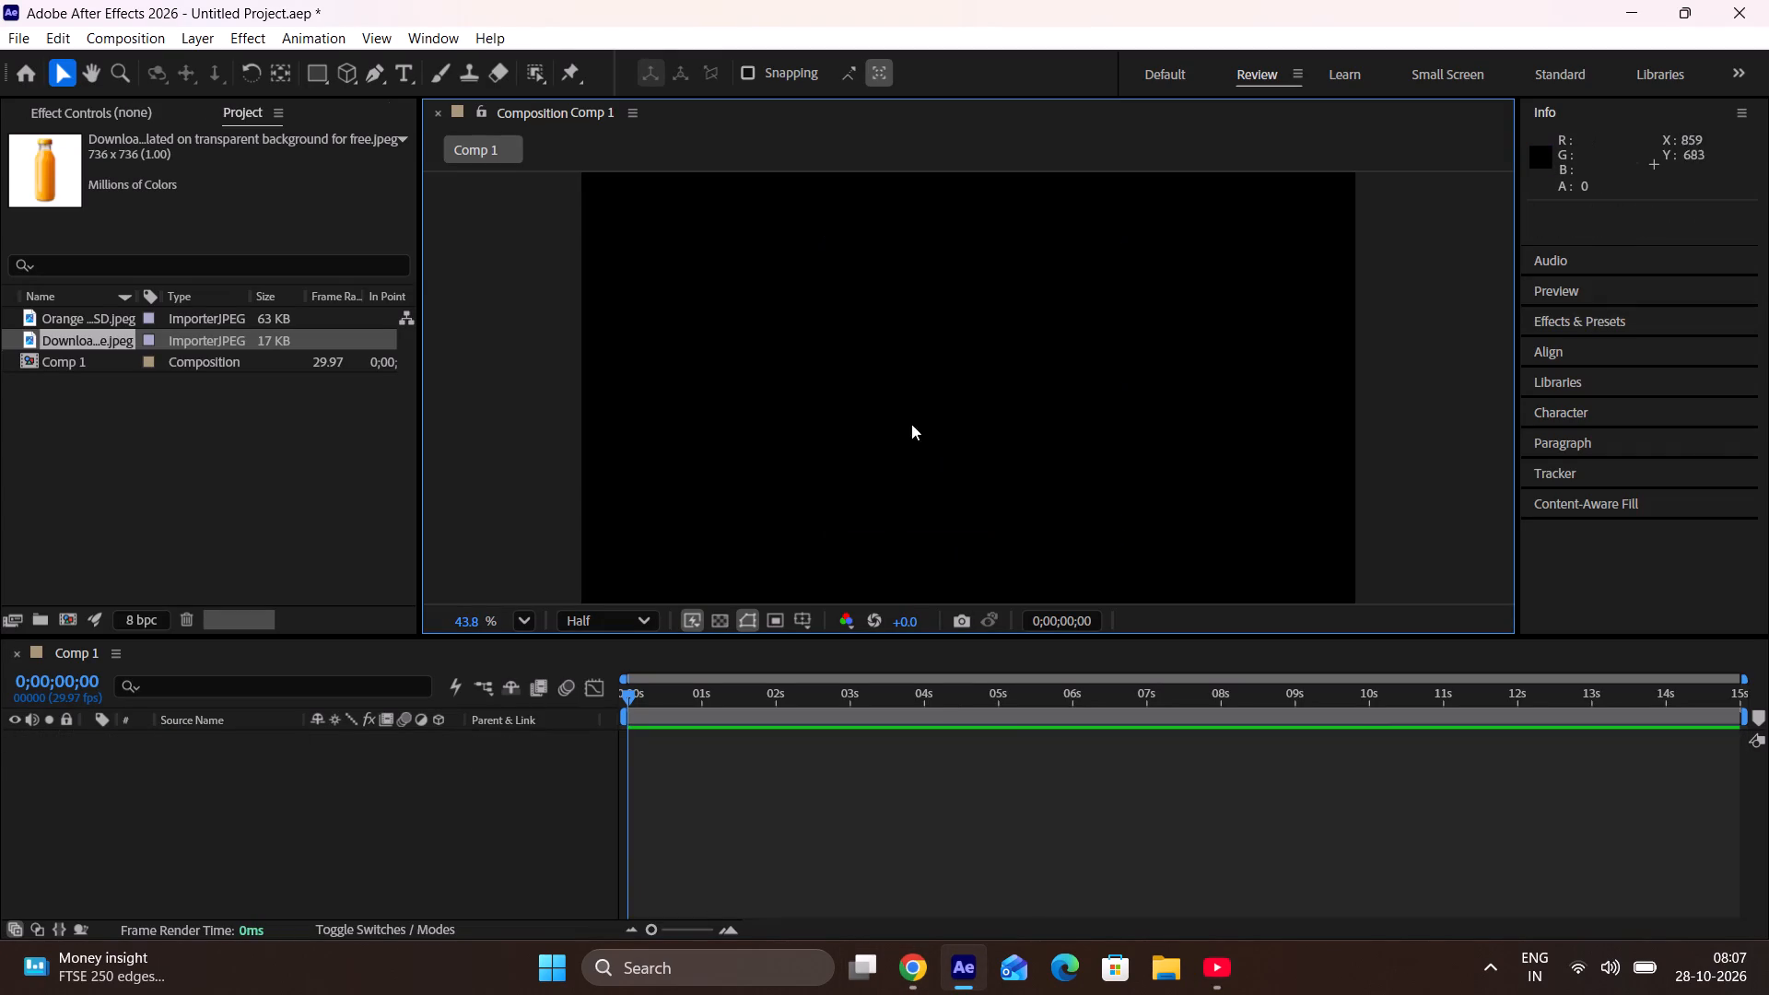
Activate the Rectangle tool and open the shape fill colour settings.
{"action": "left_click", "coordinate": [322, 74]}
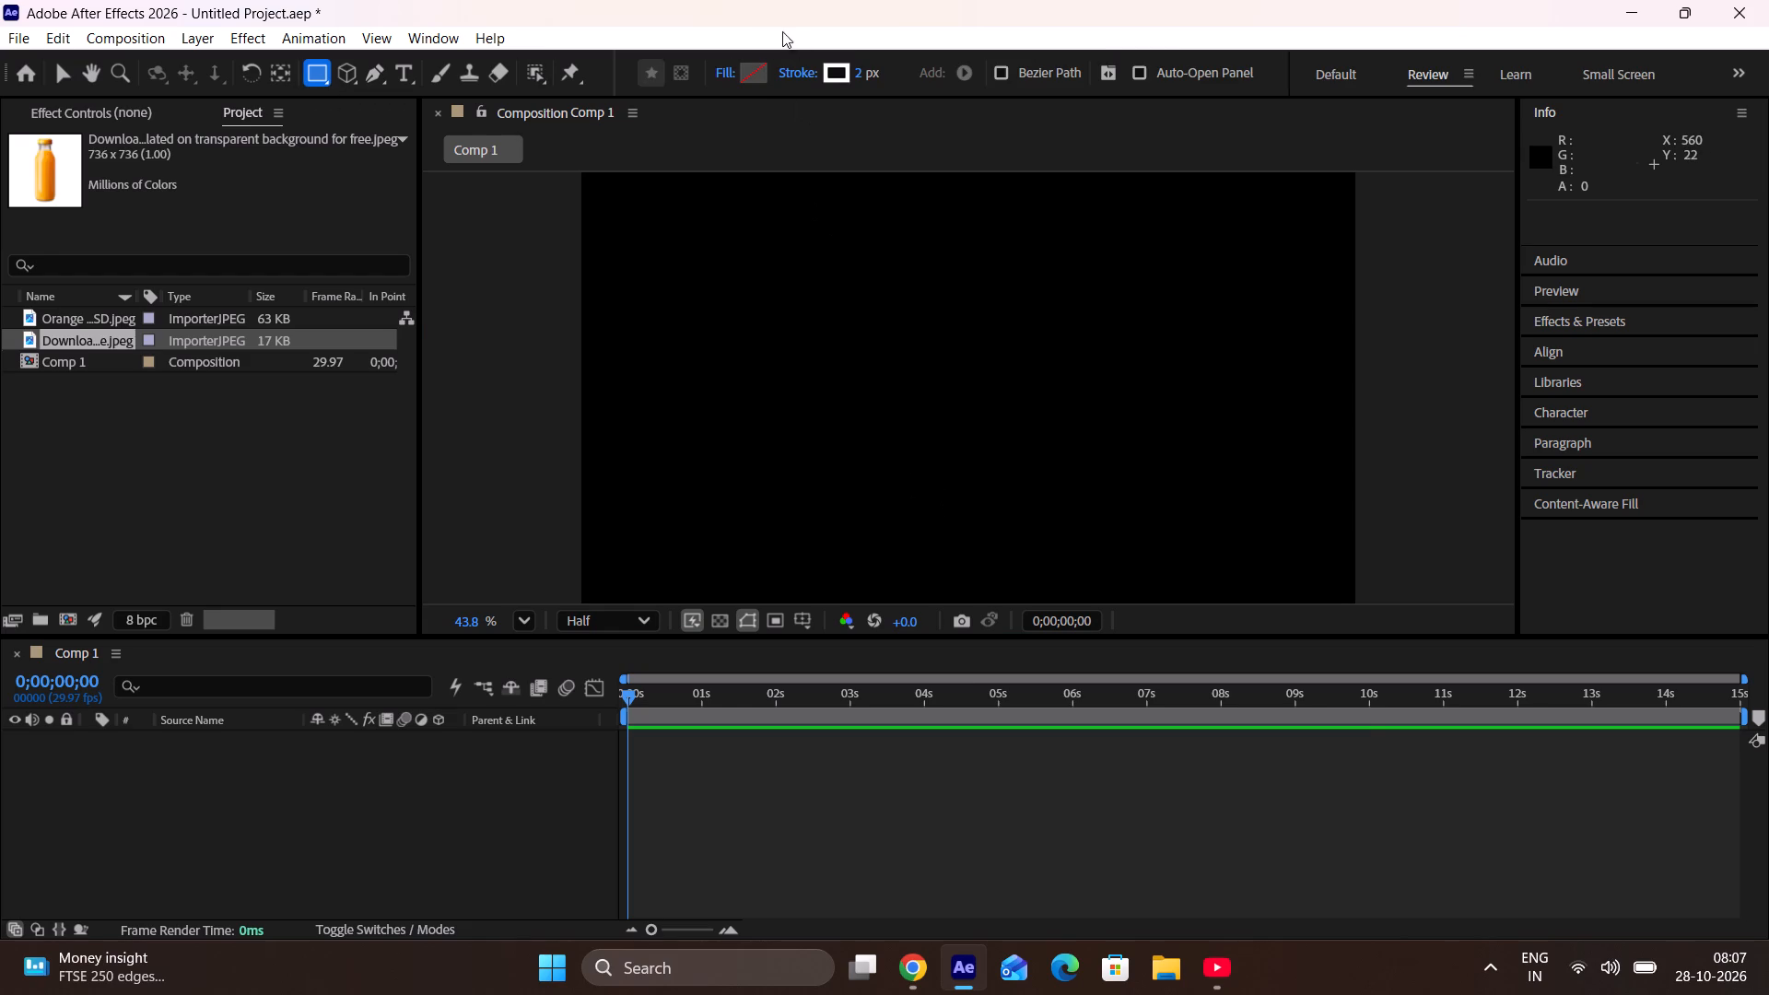
{"action": "left_click", "coordinate": [746, 63]}
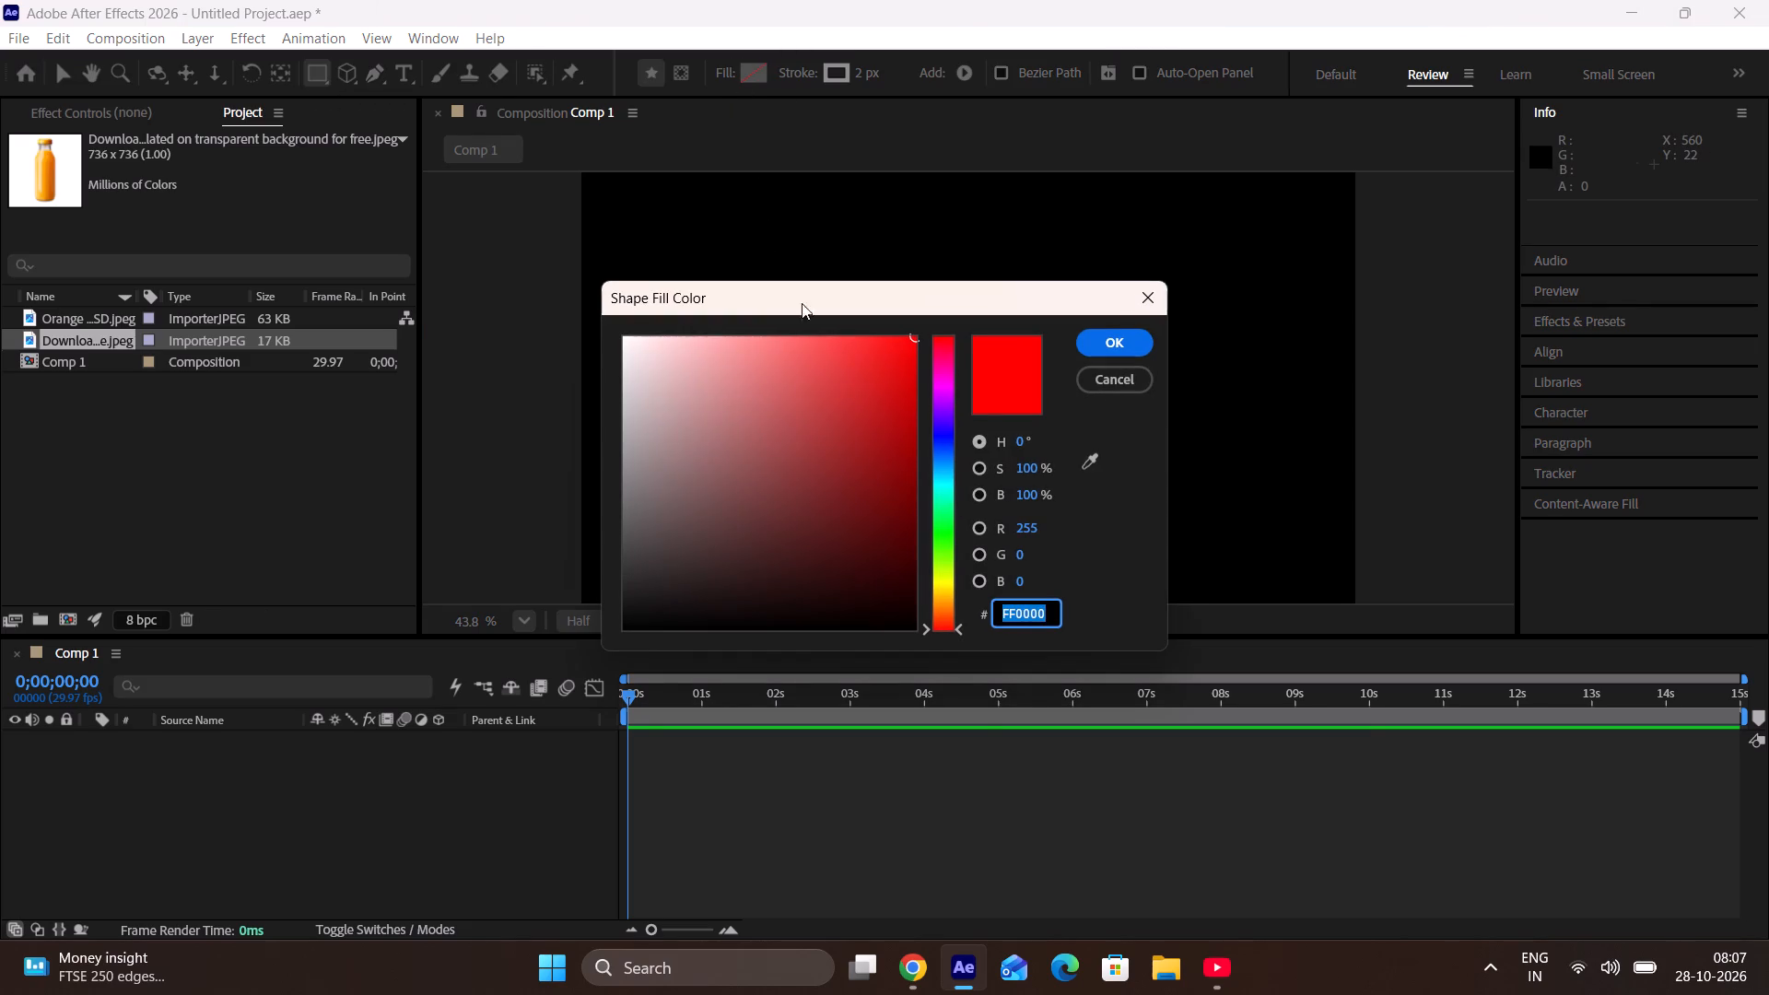
Switch to YouTube, replay the tutorial's radial gradient Fill Options section full screen, and return to After Effects.
{"action": "left_click", "coordinate": [1223, 977]}
{"action": "left_click", "coordinate": [914, 462]}
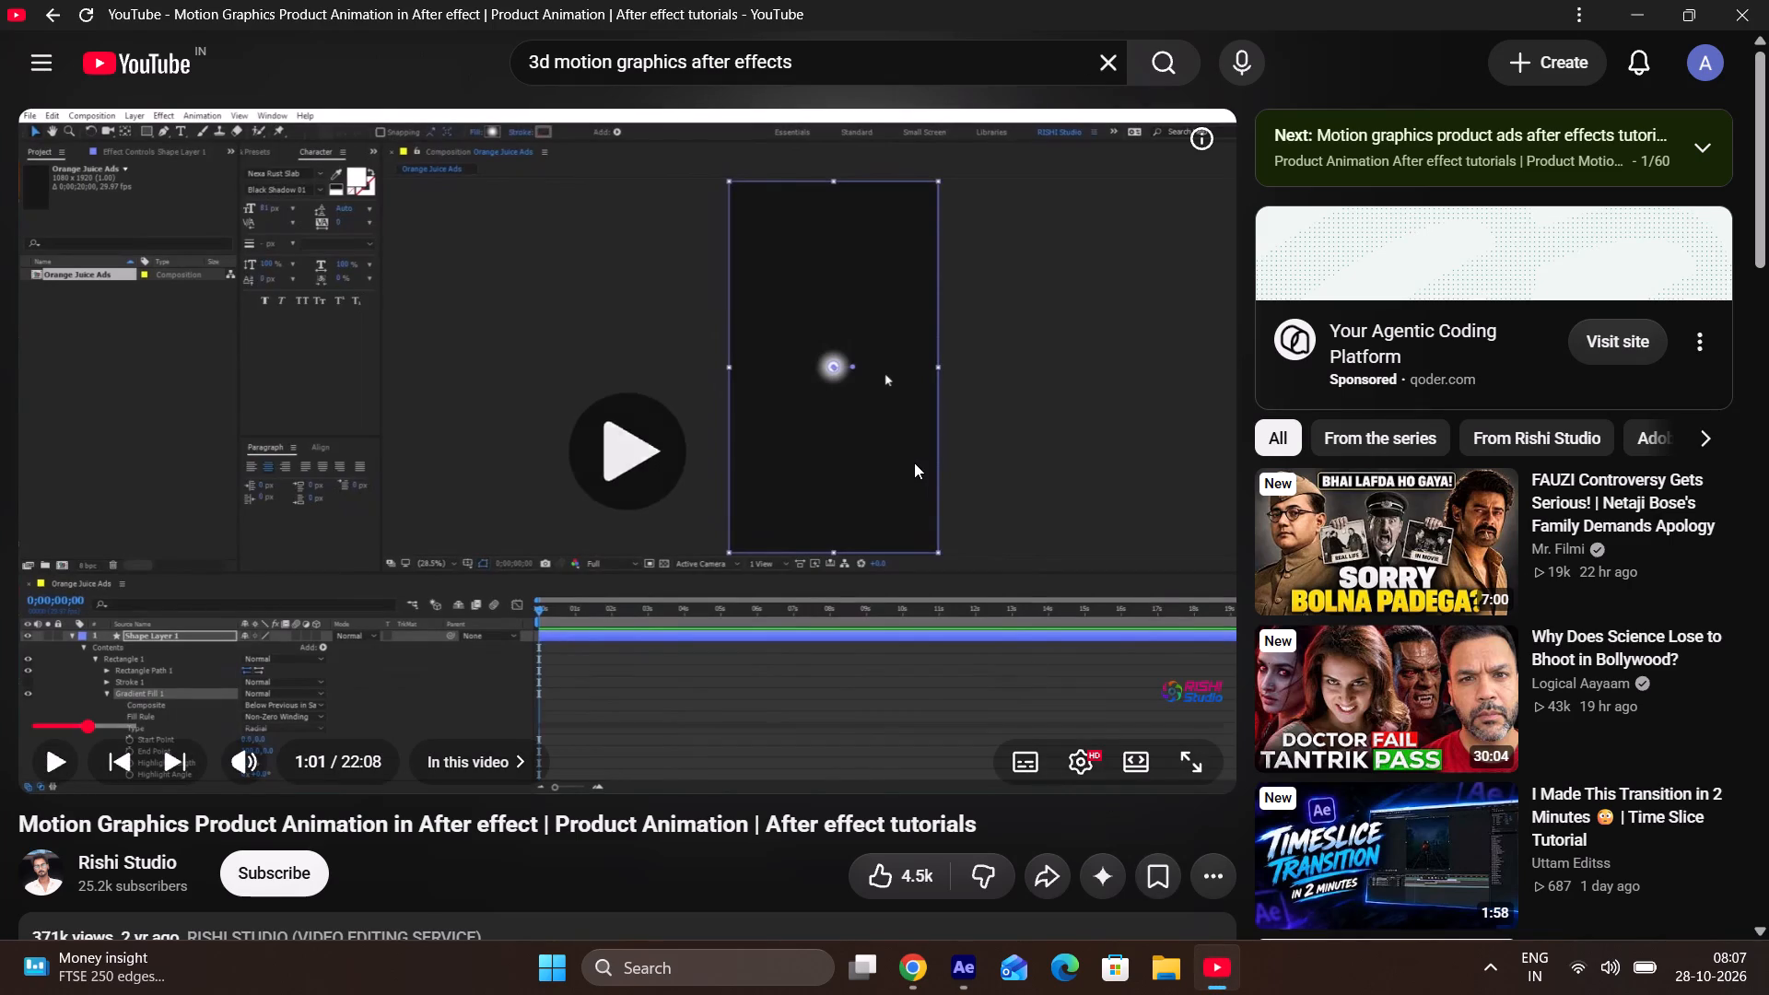
{"action": "key", "text": "Left"}
{"action": "key", "text": "Left"}
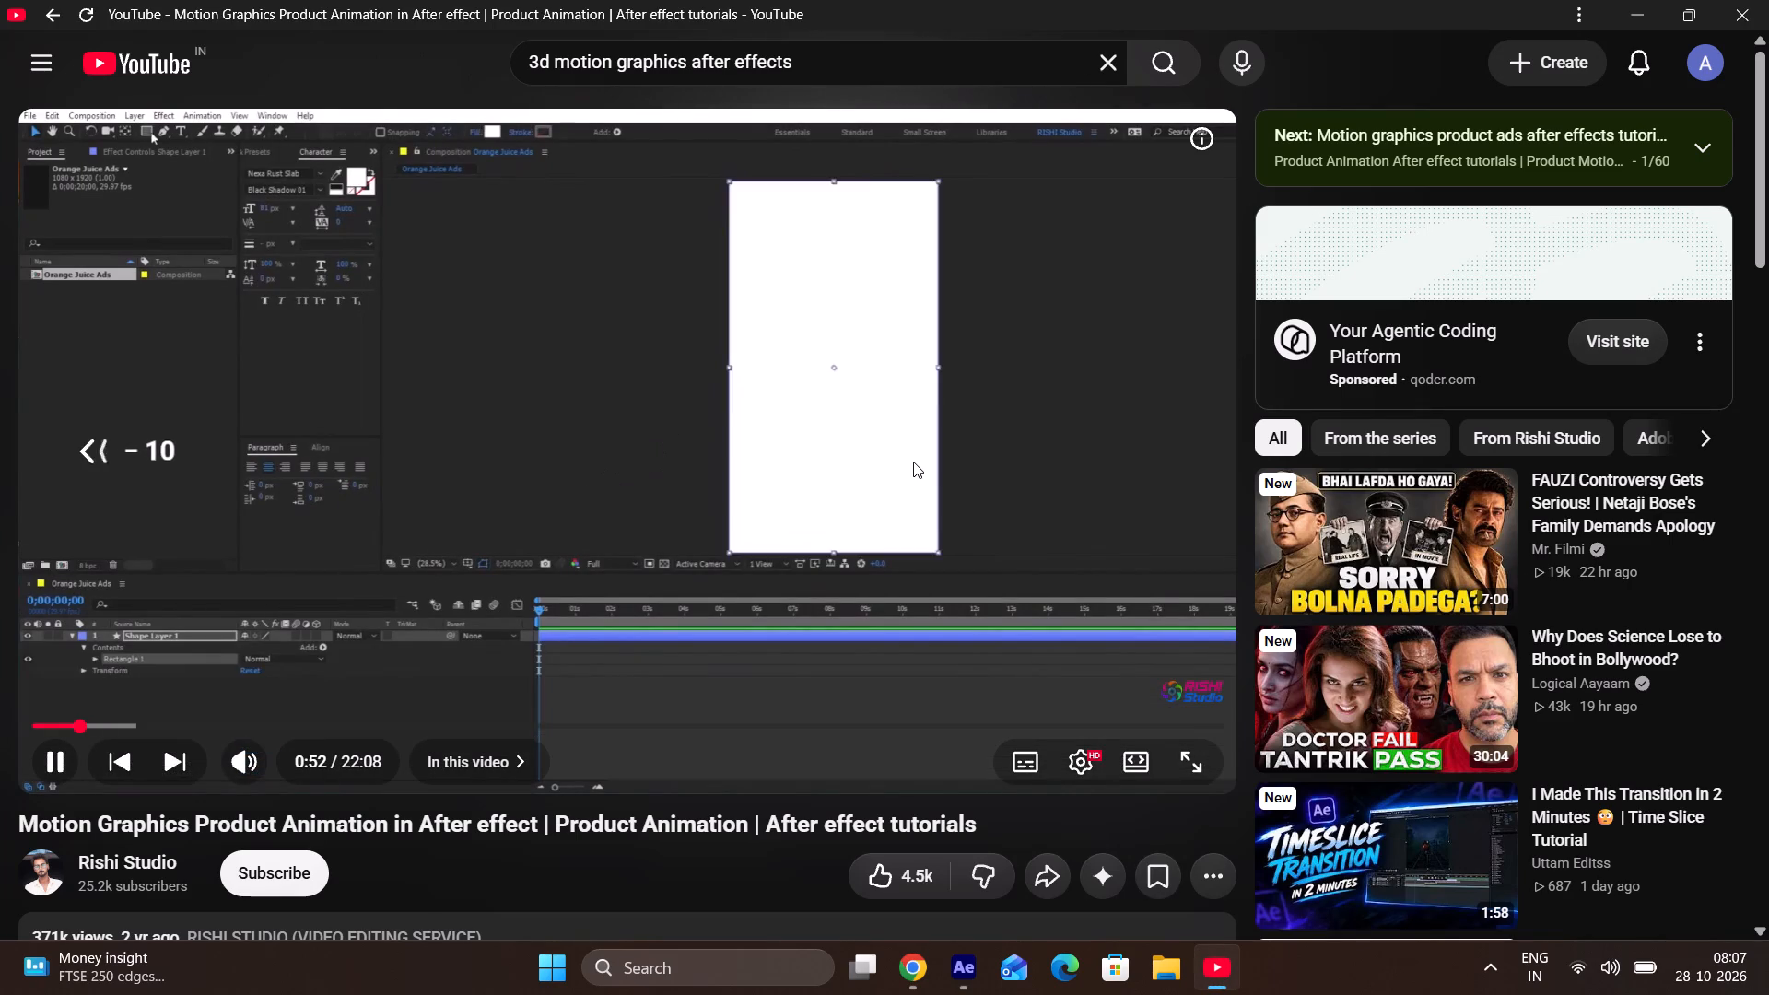
{"action": "left_click", "coordinate": [1181, 756]}
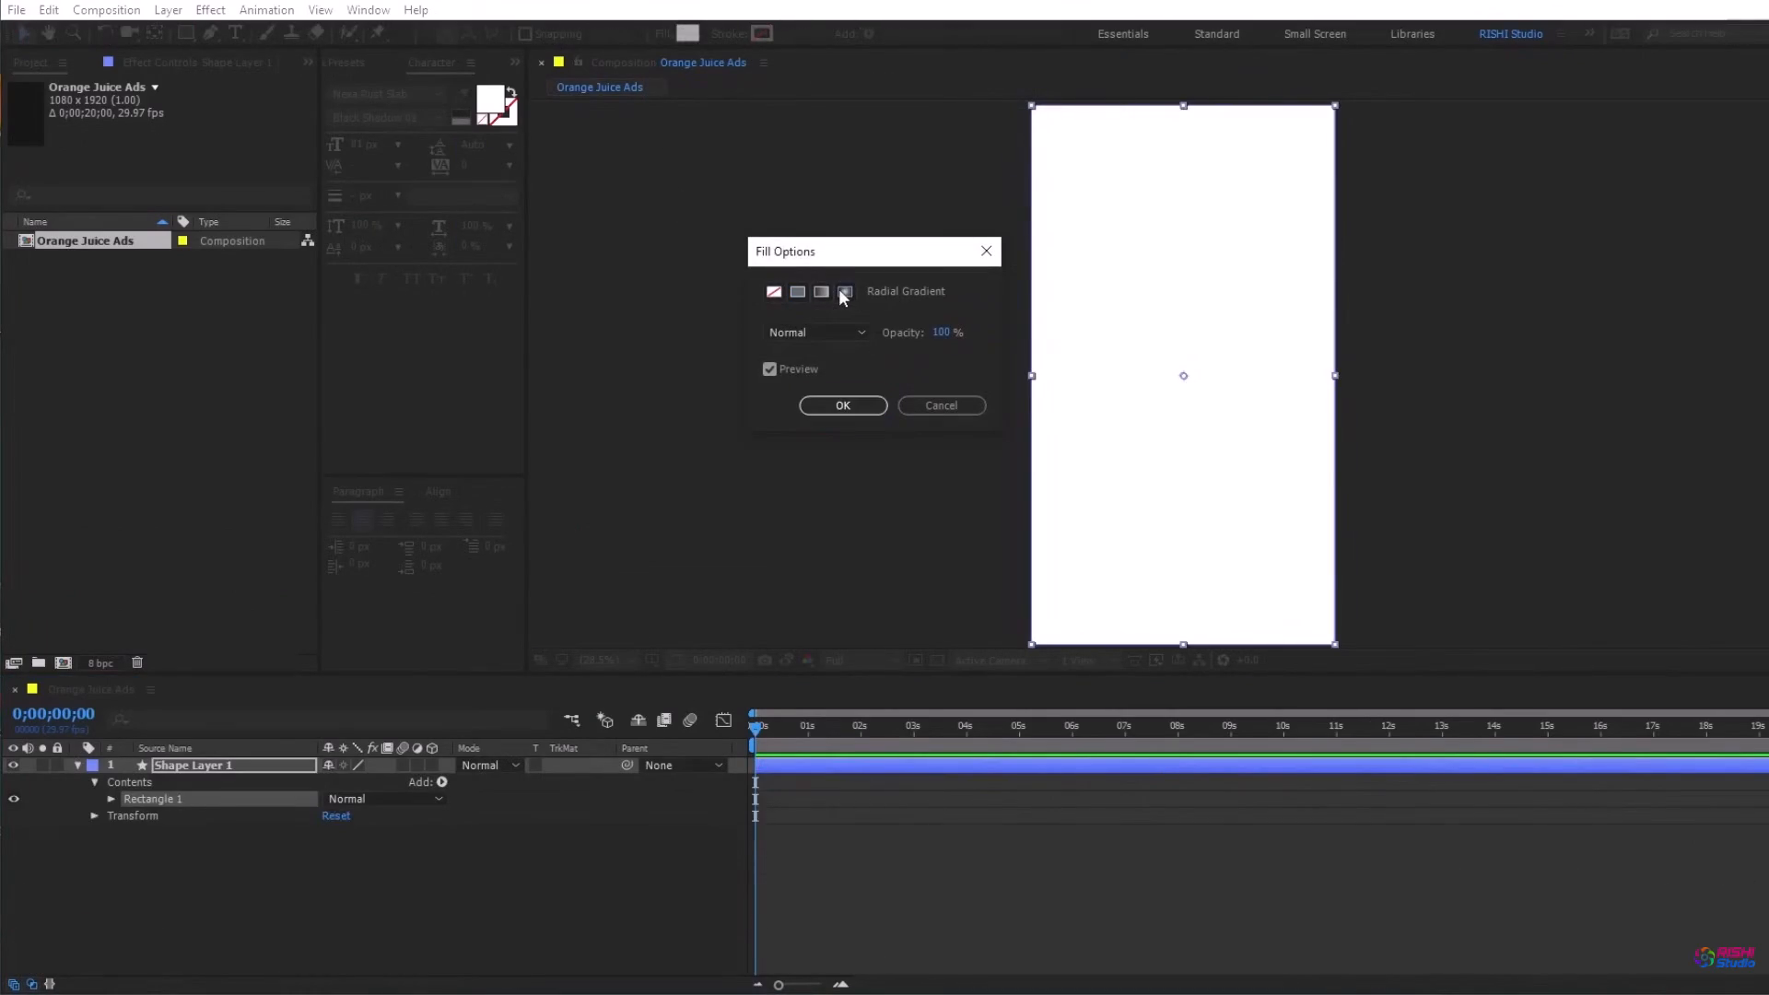
{"action": "key", "text": "space"}
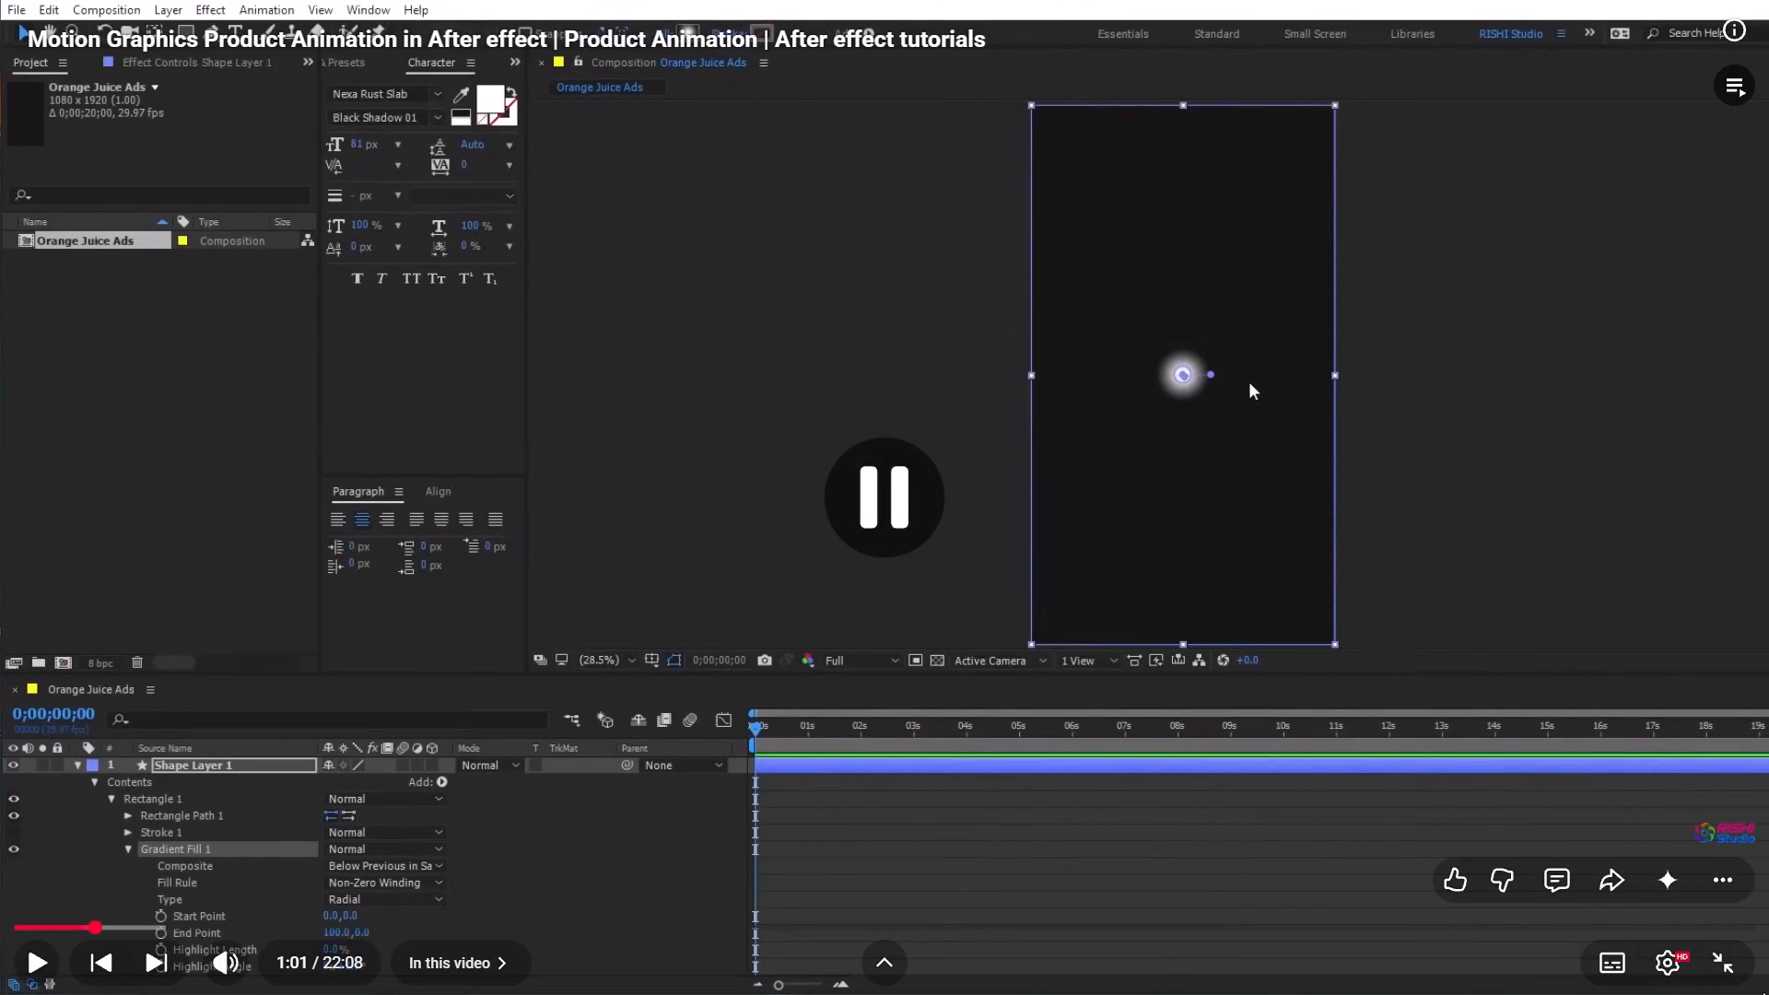
{"action": "left_click", "coordinate": [1710, 962]}
{"action": "left_click", "coordinate": [960, 949]}
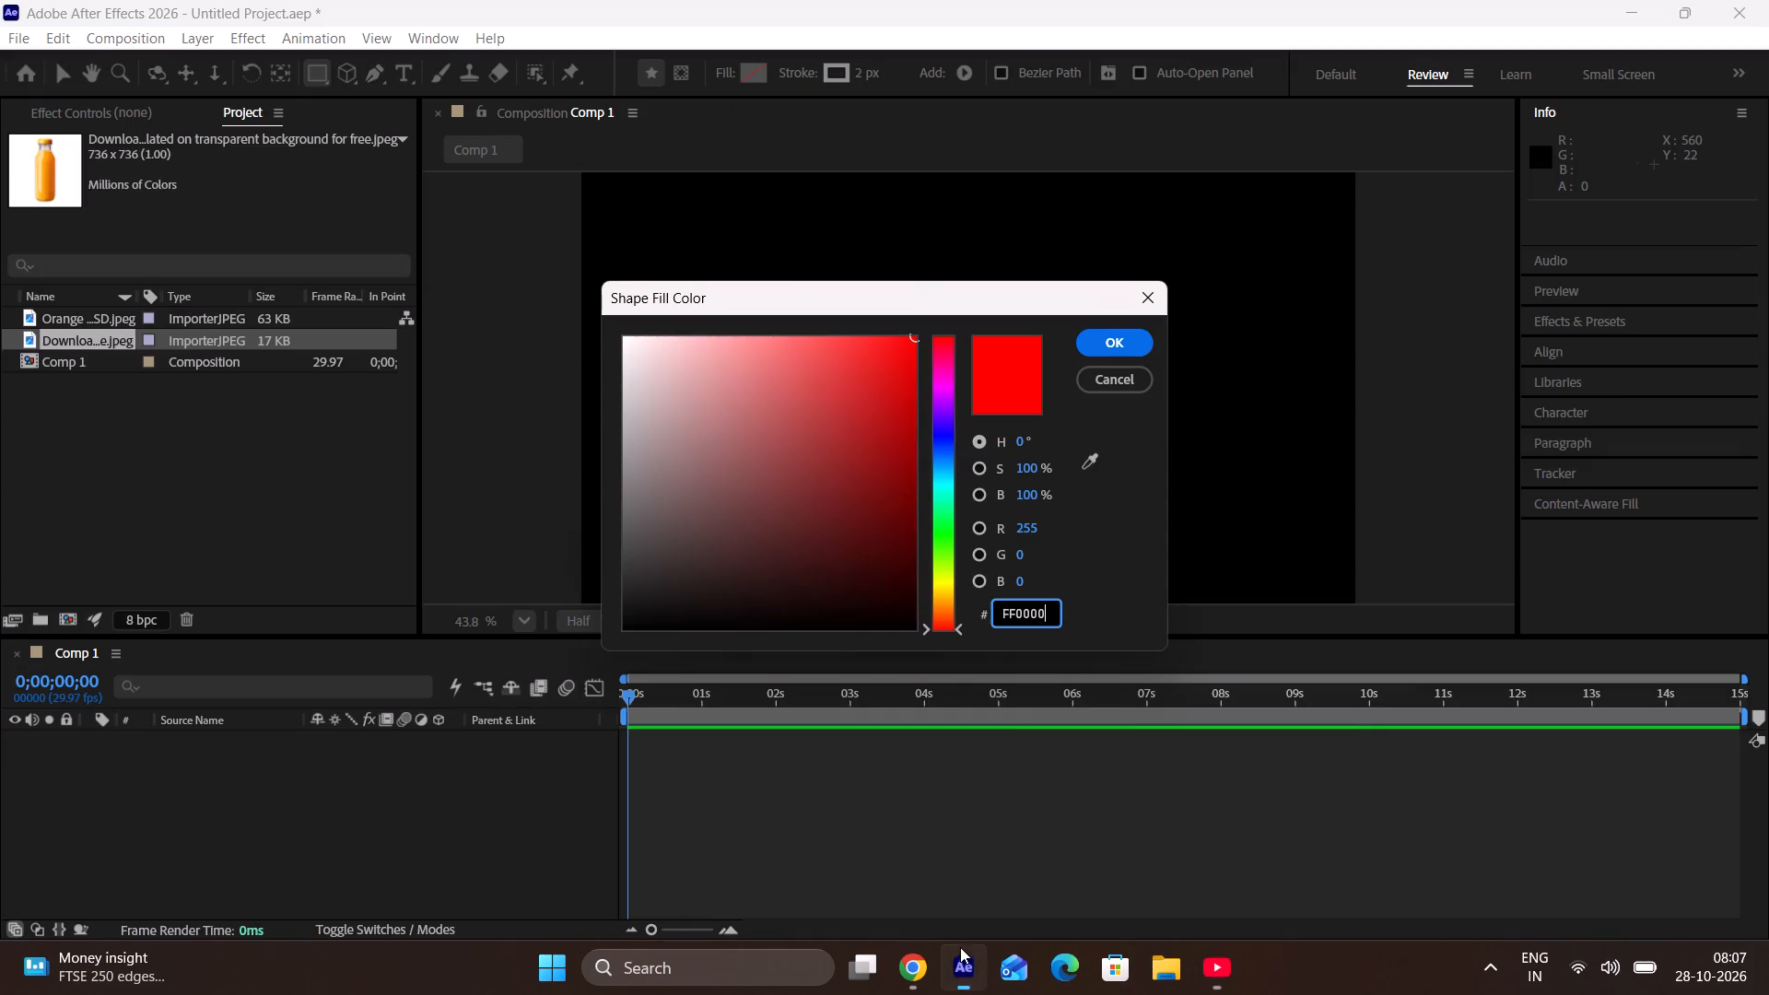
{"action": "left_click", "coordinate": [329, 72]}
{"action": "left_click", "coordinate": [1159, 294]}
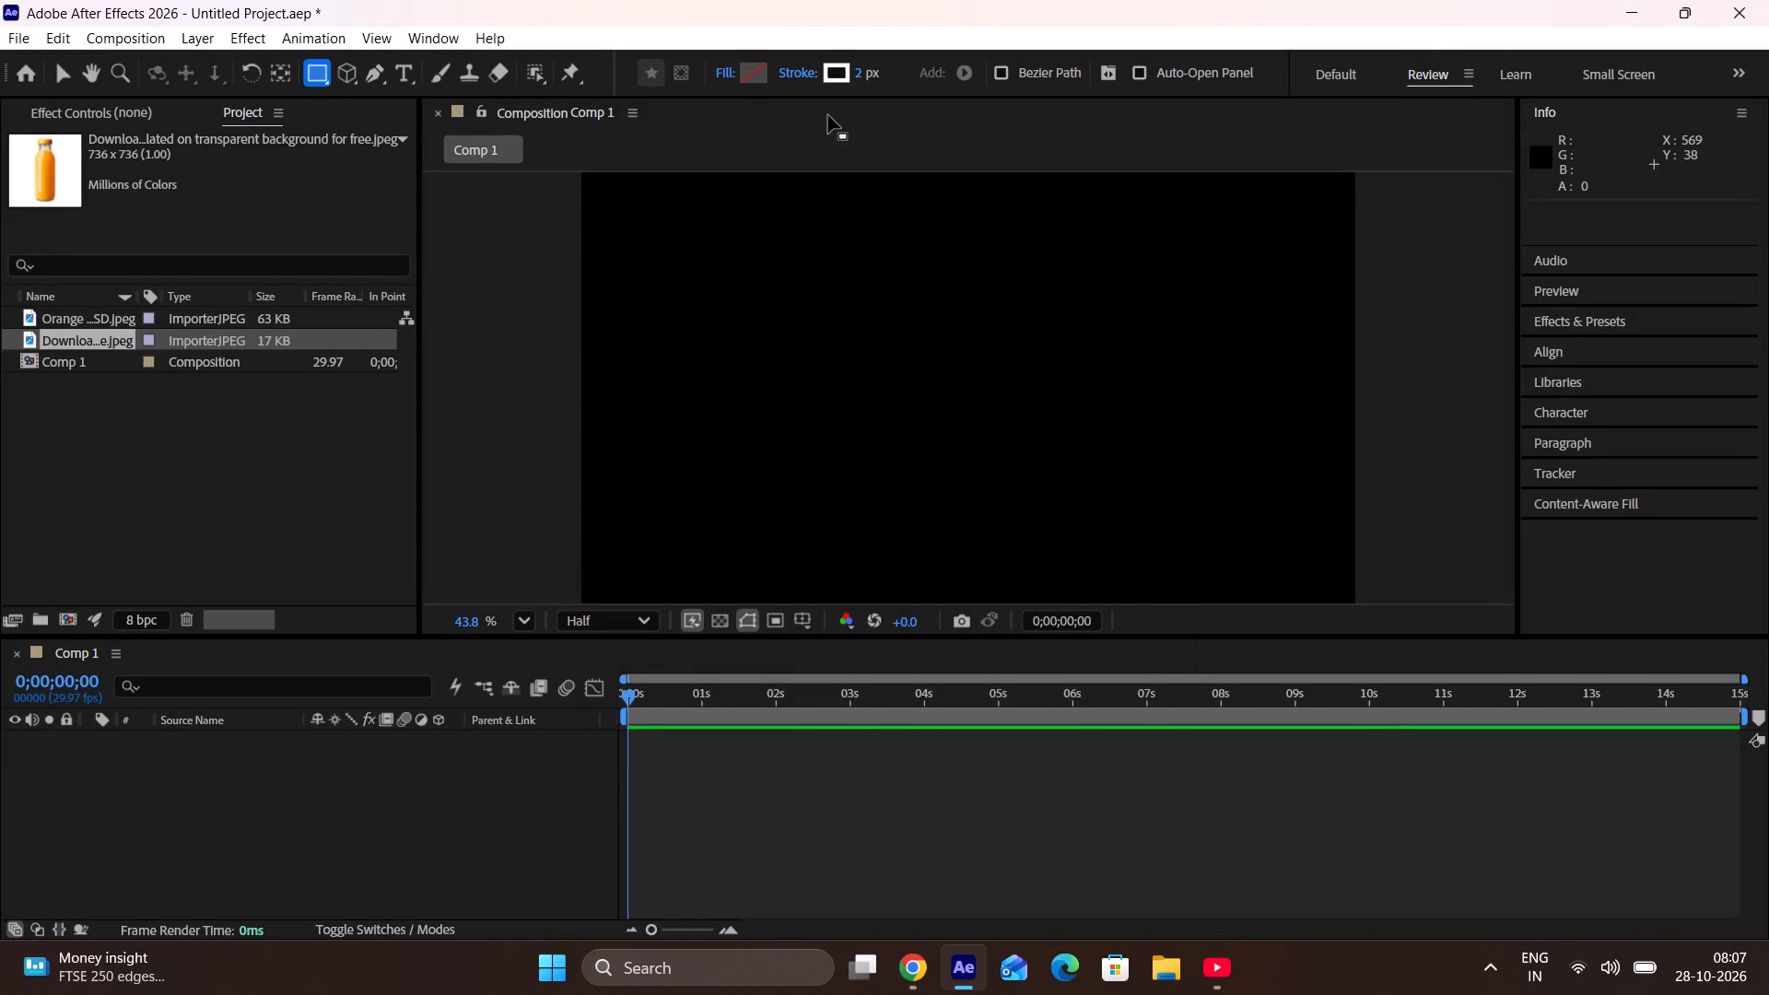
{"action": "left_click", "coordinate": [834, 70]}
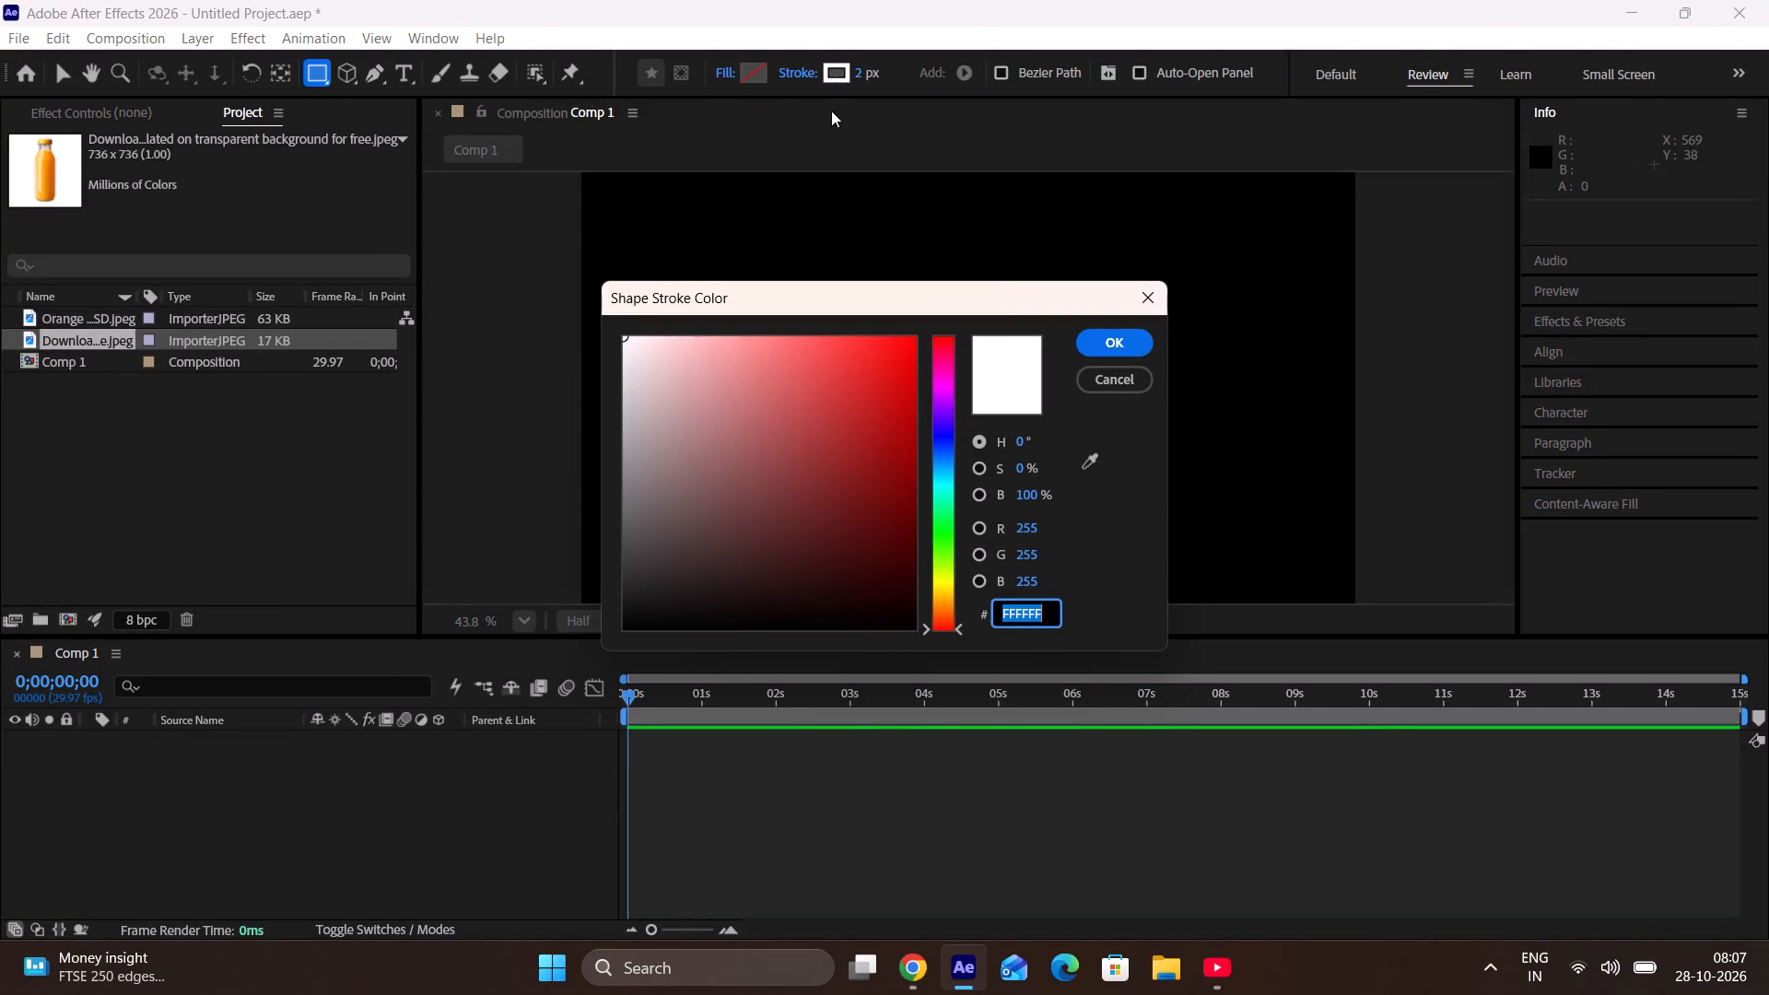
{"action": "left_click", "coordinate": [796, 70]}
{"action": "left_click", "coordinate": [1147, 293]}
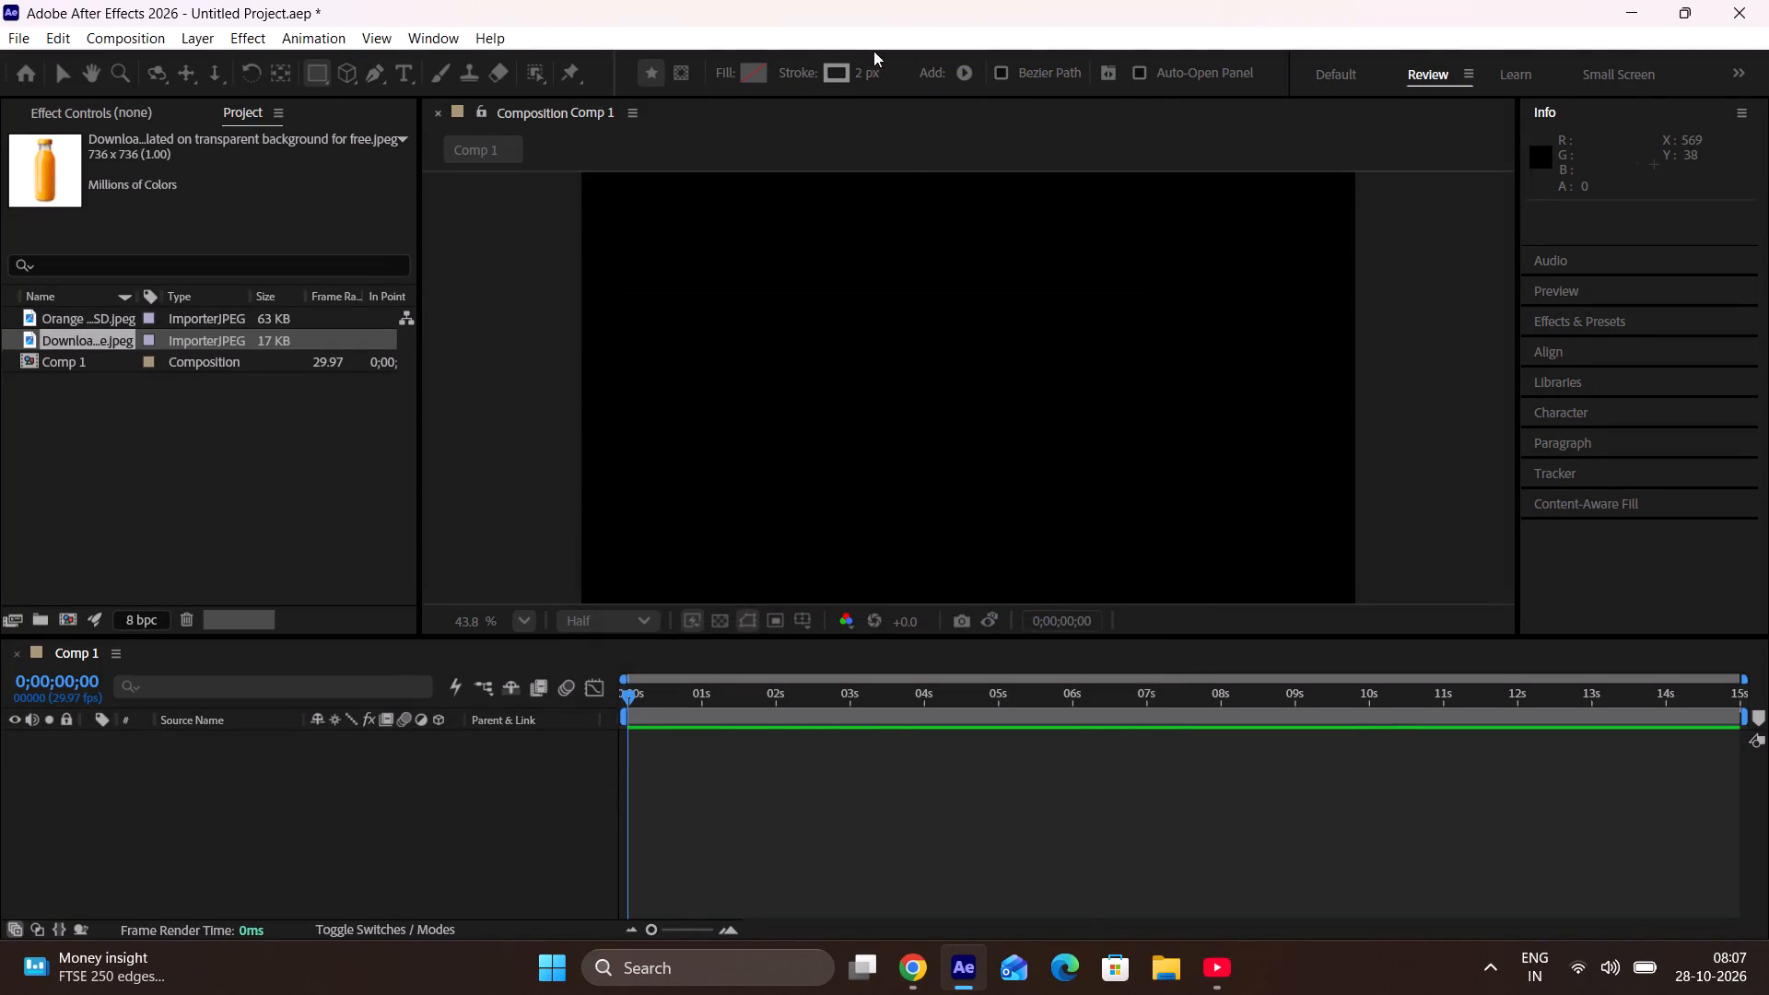
Set the shape stroke type to Radial Gradient for the Rectangle tool.
{"action": "left_click", "coordinate": [679, 68]}
{"action": "left_click", "coordinate": [678, 73]}
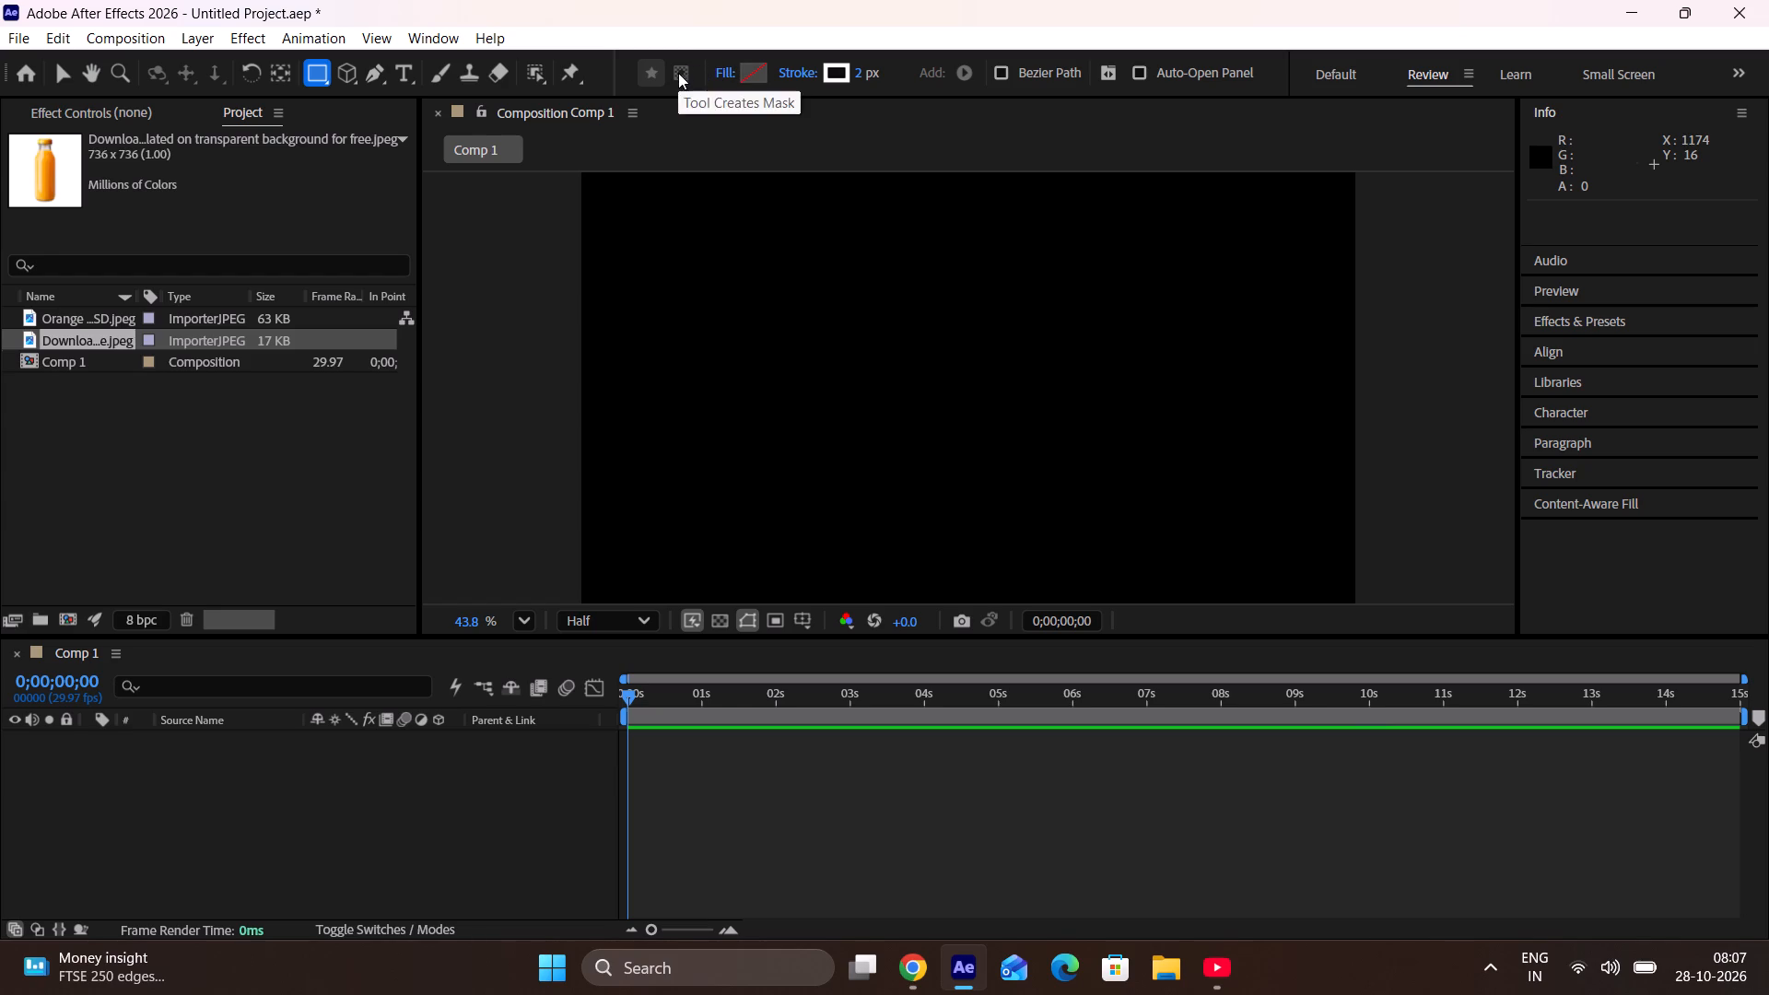
{"action": "left_click", "coordinate": [331, 81]}
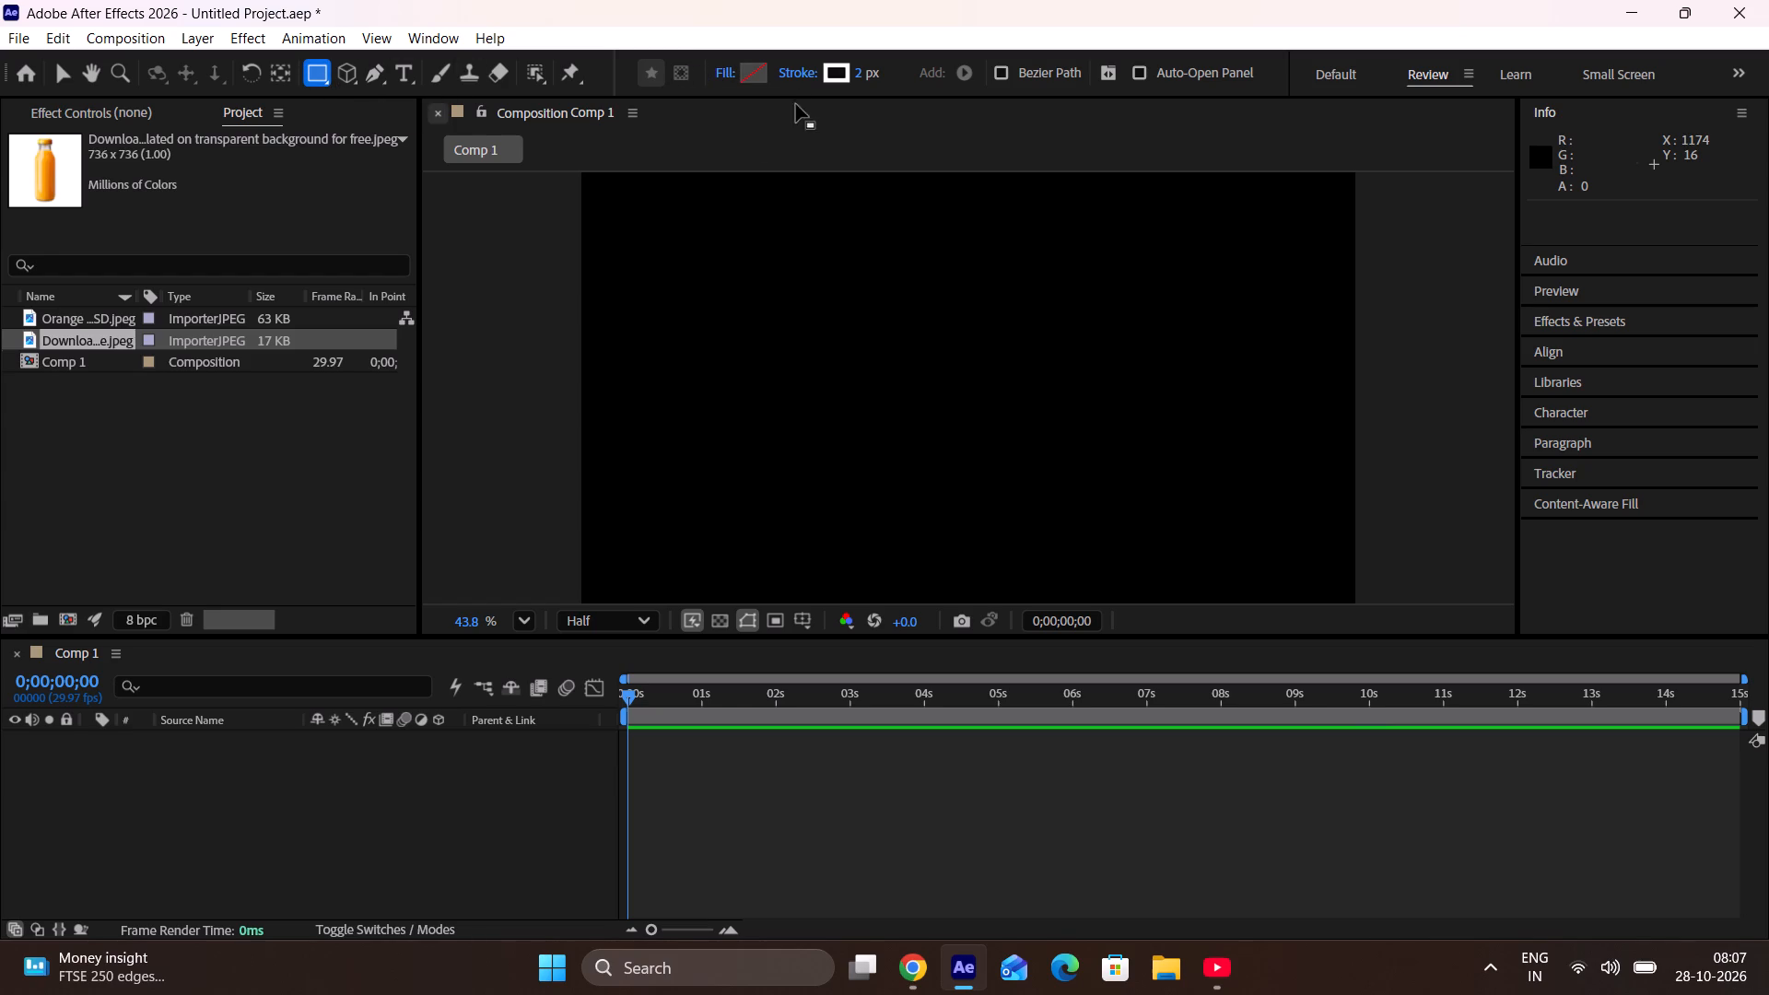
{"action": "left_click", "coordinate": [789, 72]}
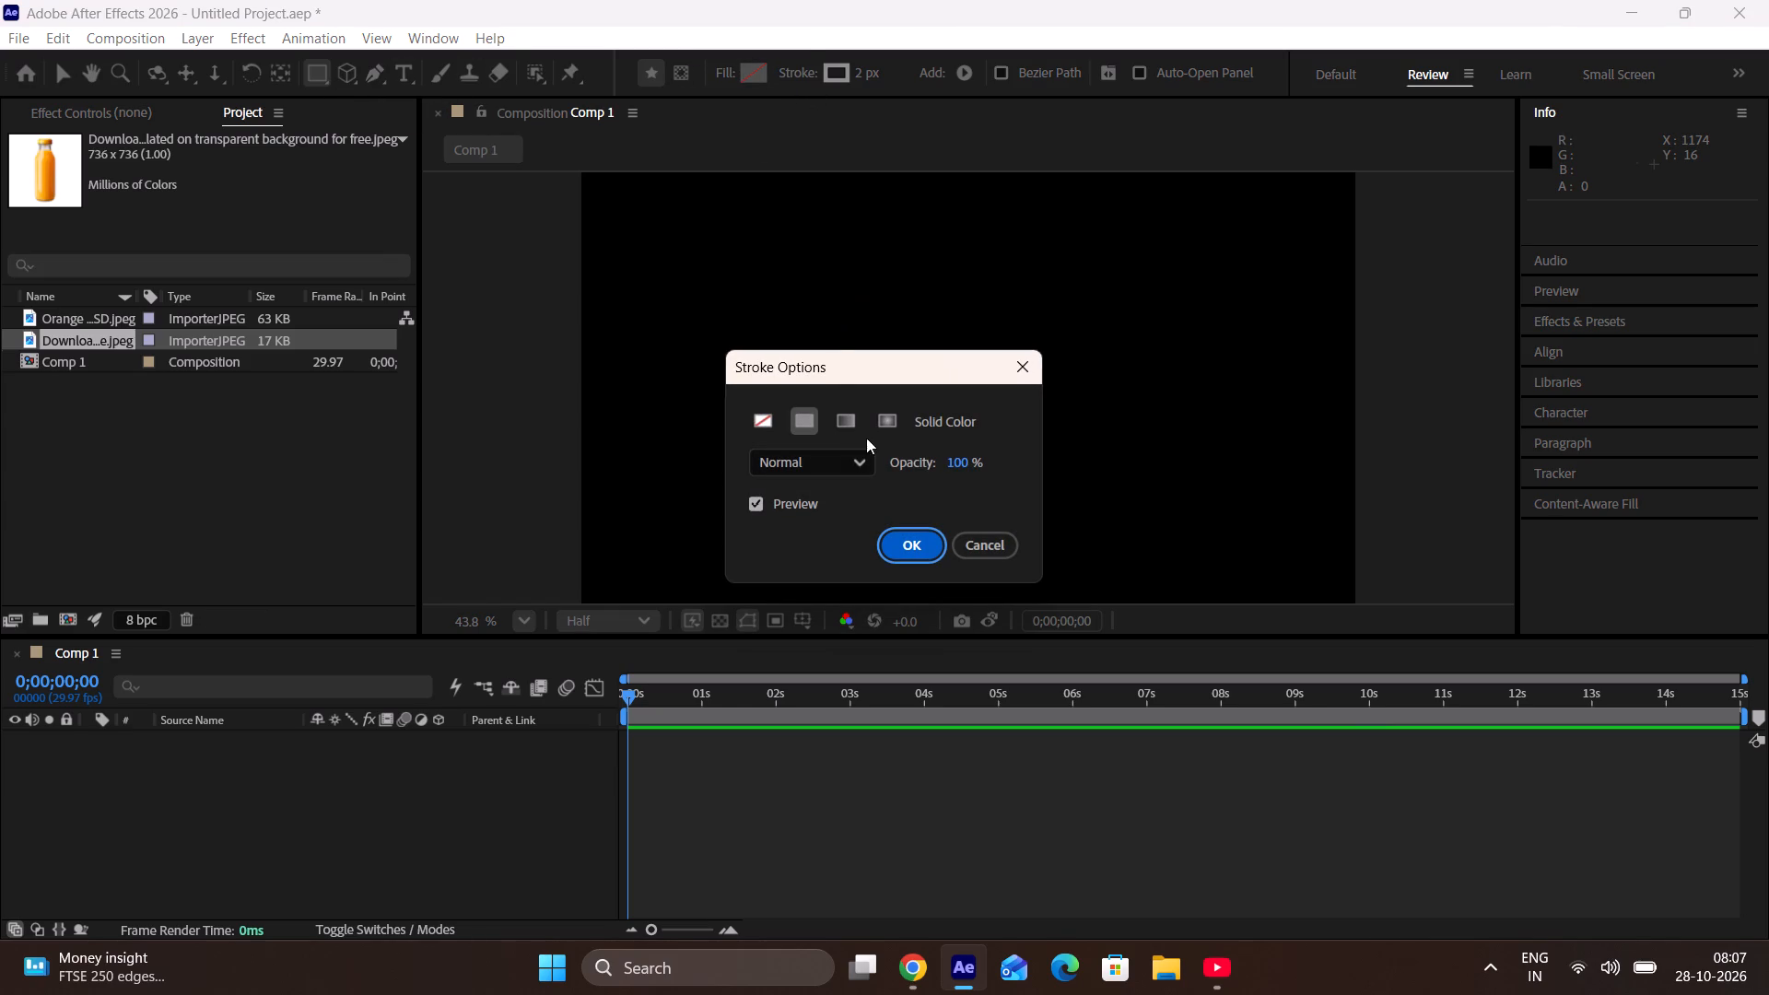
{"action": "left_click", "coordinate": [887, 432]}
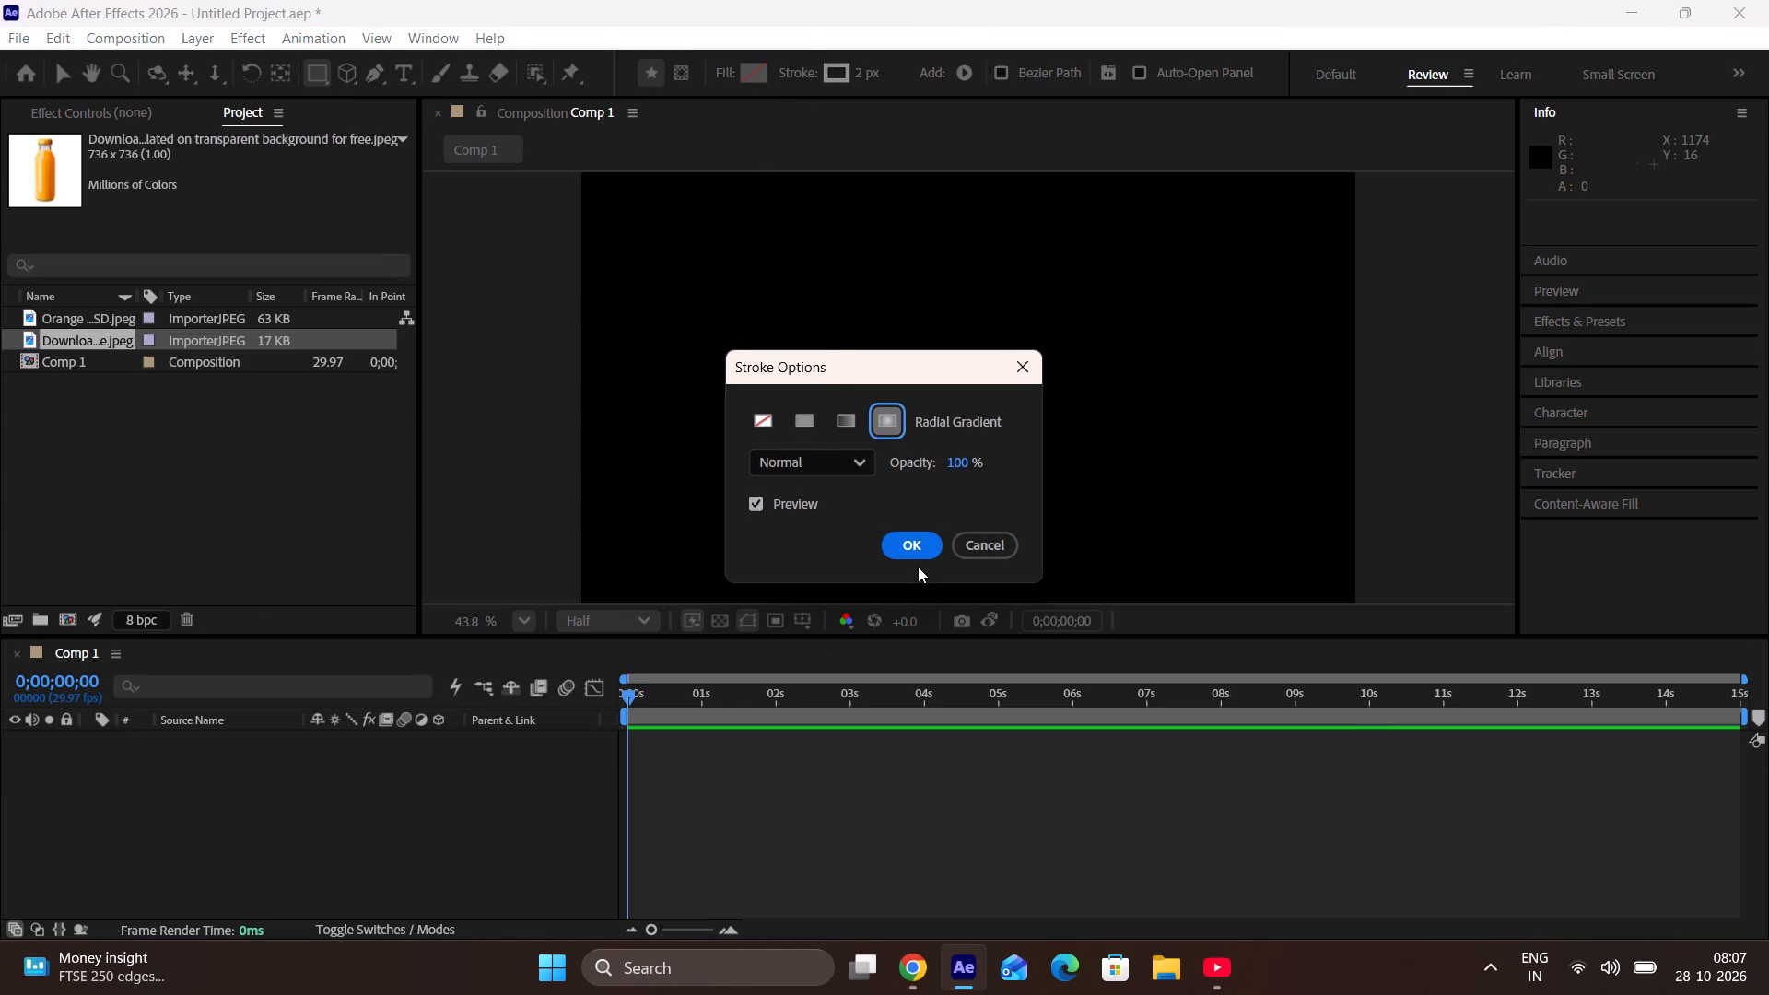
{"action": "left_click", "coordinate": [917, 553]}
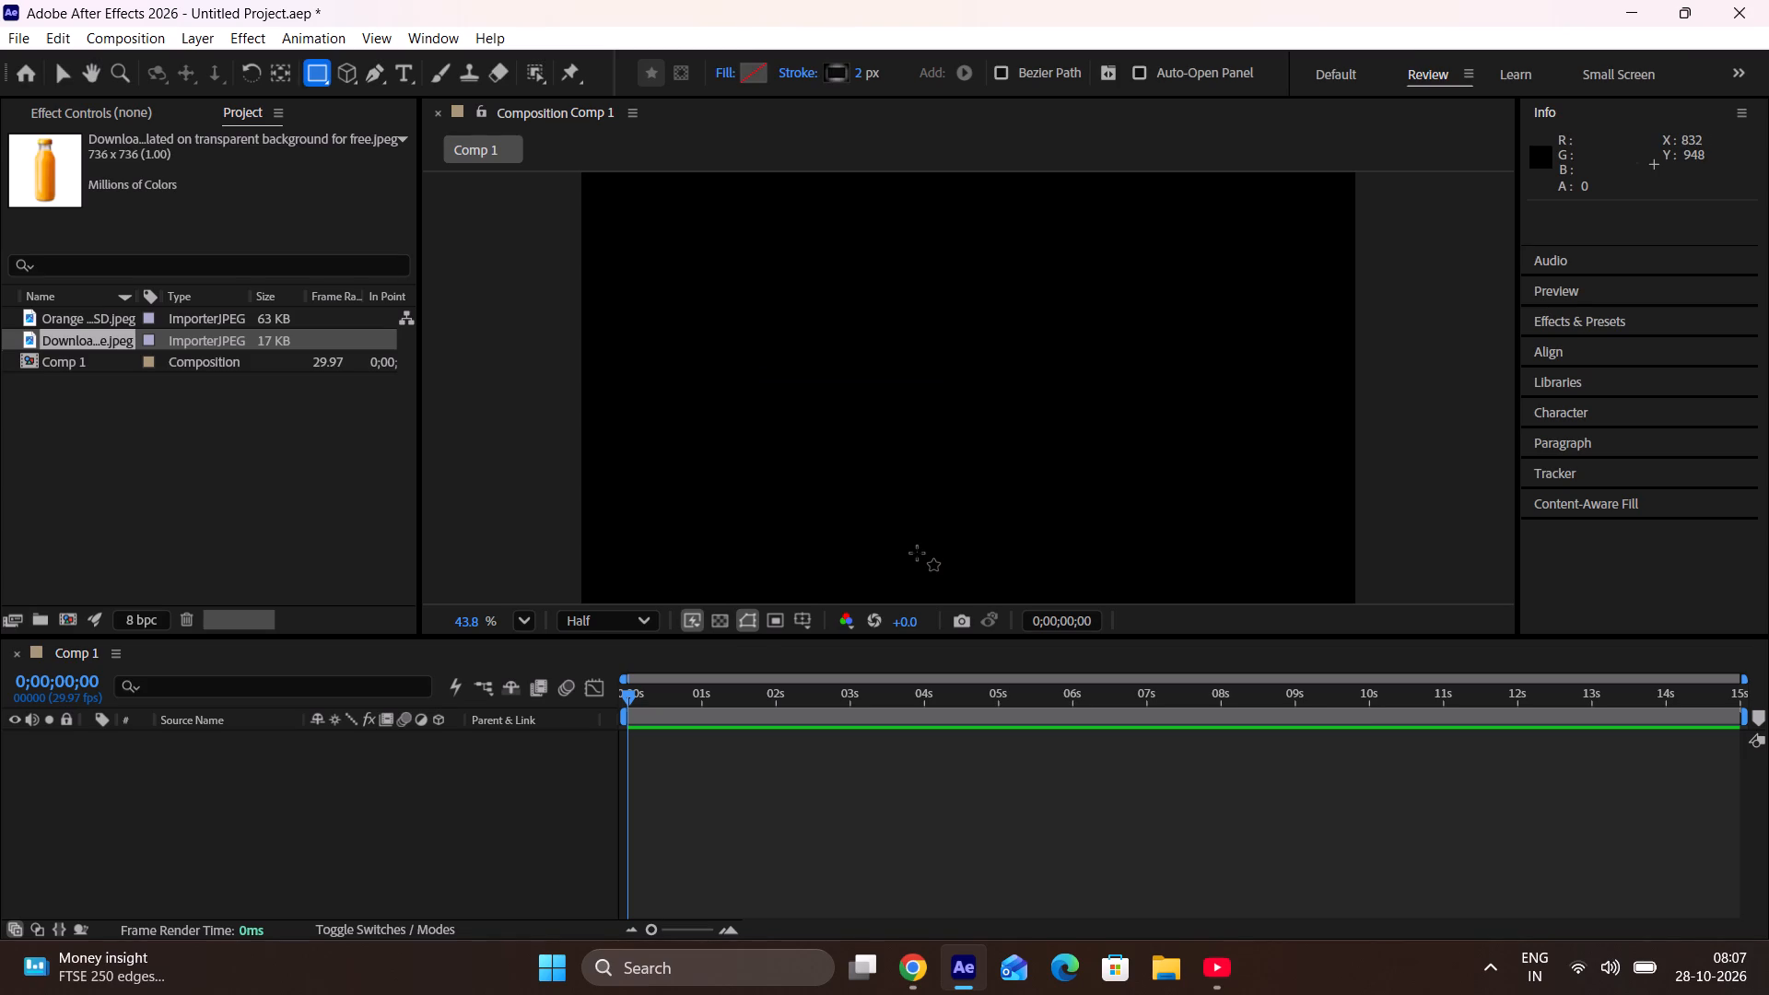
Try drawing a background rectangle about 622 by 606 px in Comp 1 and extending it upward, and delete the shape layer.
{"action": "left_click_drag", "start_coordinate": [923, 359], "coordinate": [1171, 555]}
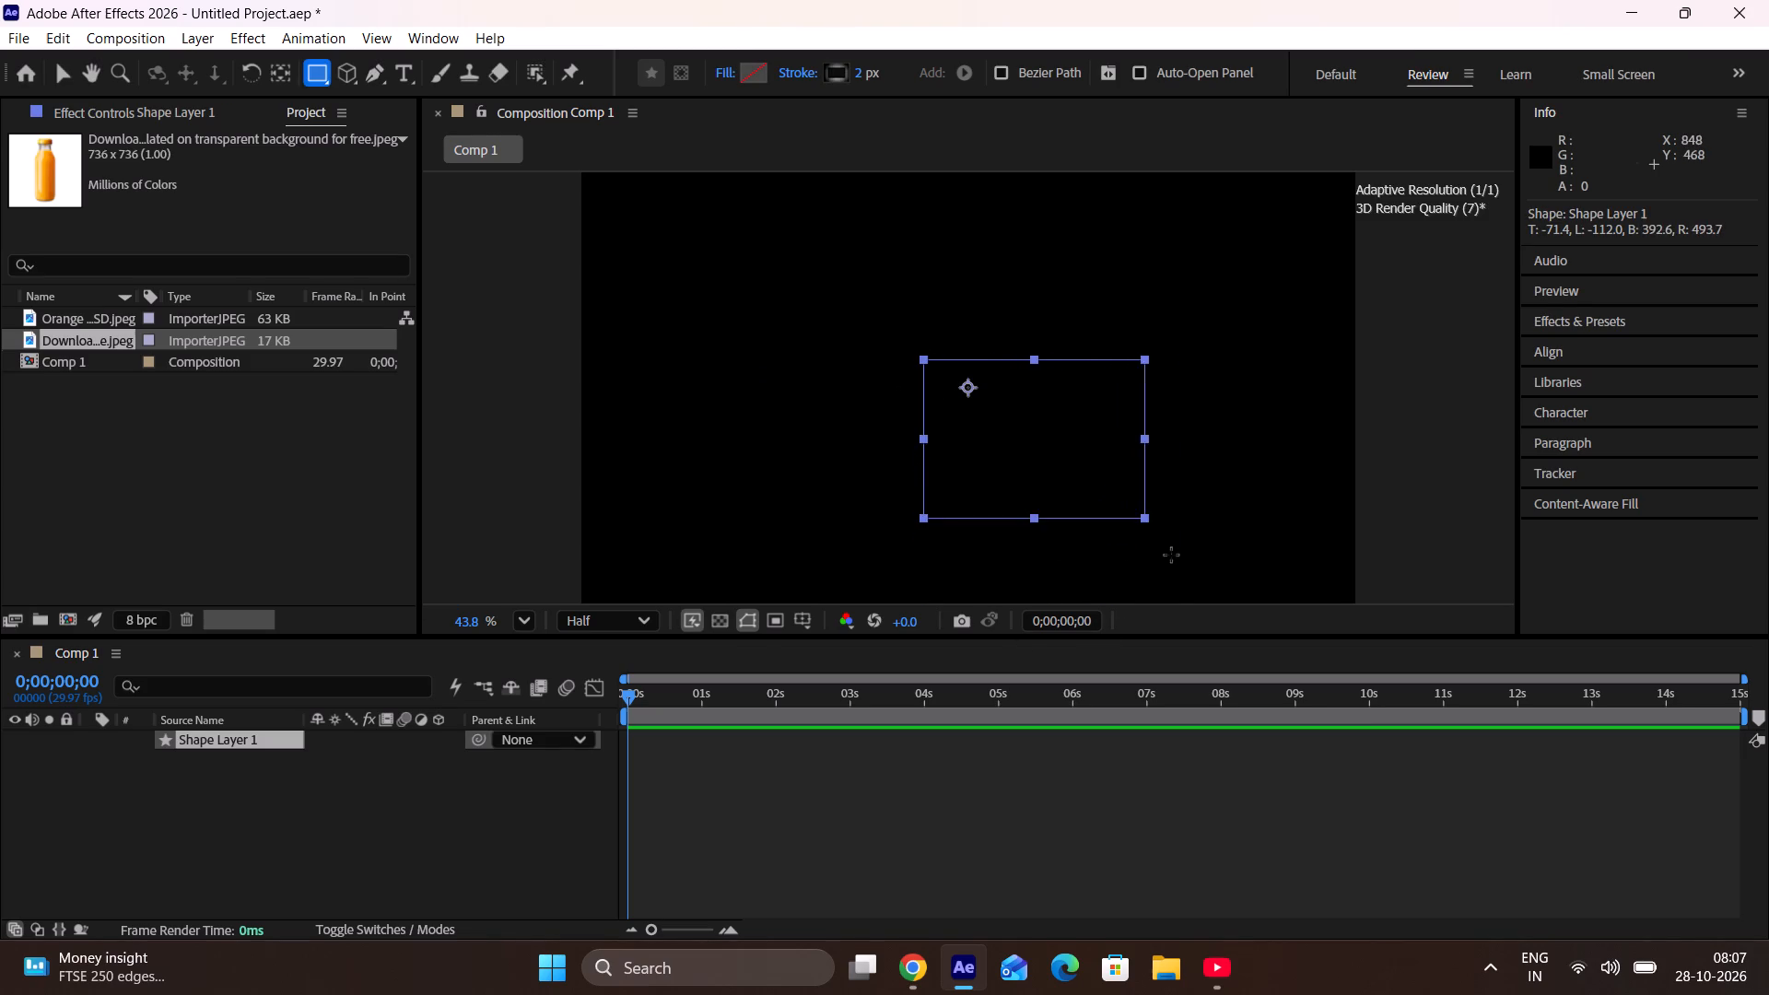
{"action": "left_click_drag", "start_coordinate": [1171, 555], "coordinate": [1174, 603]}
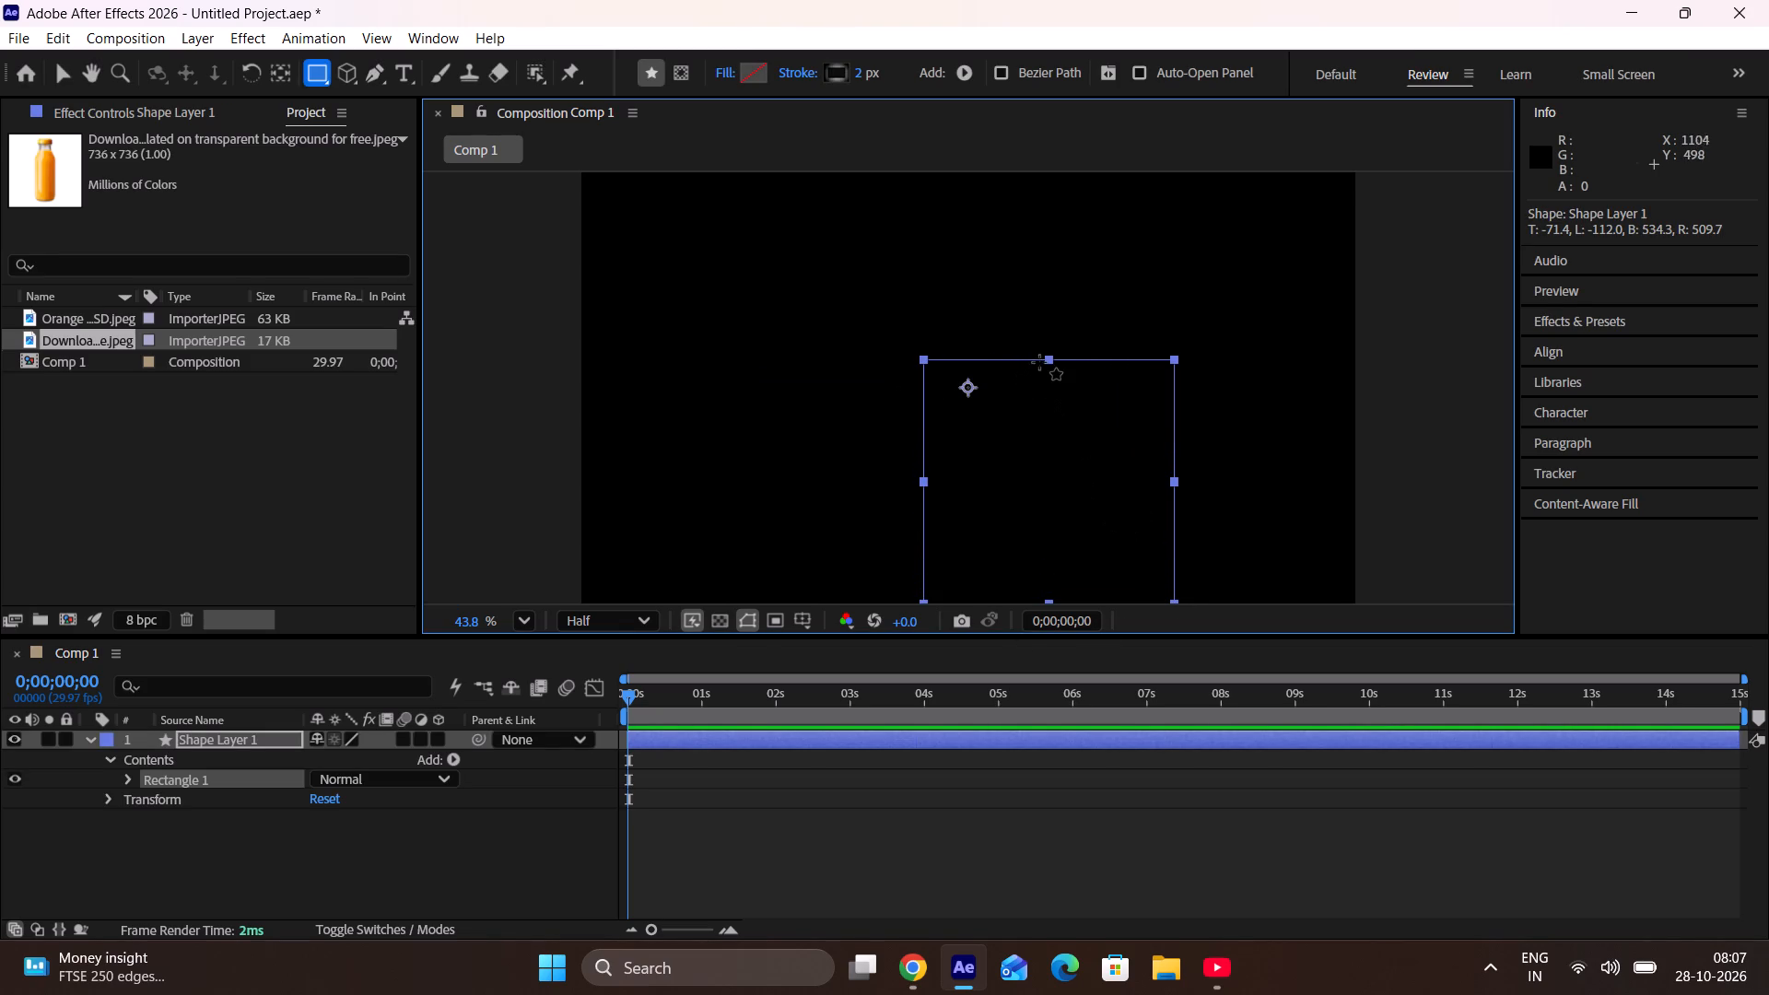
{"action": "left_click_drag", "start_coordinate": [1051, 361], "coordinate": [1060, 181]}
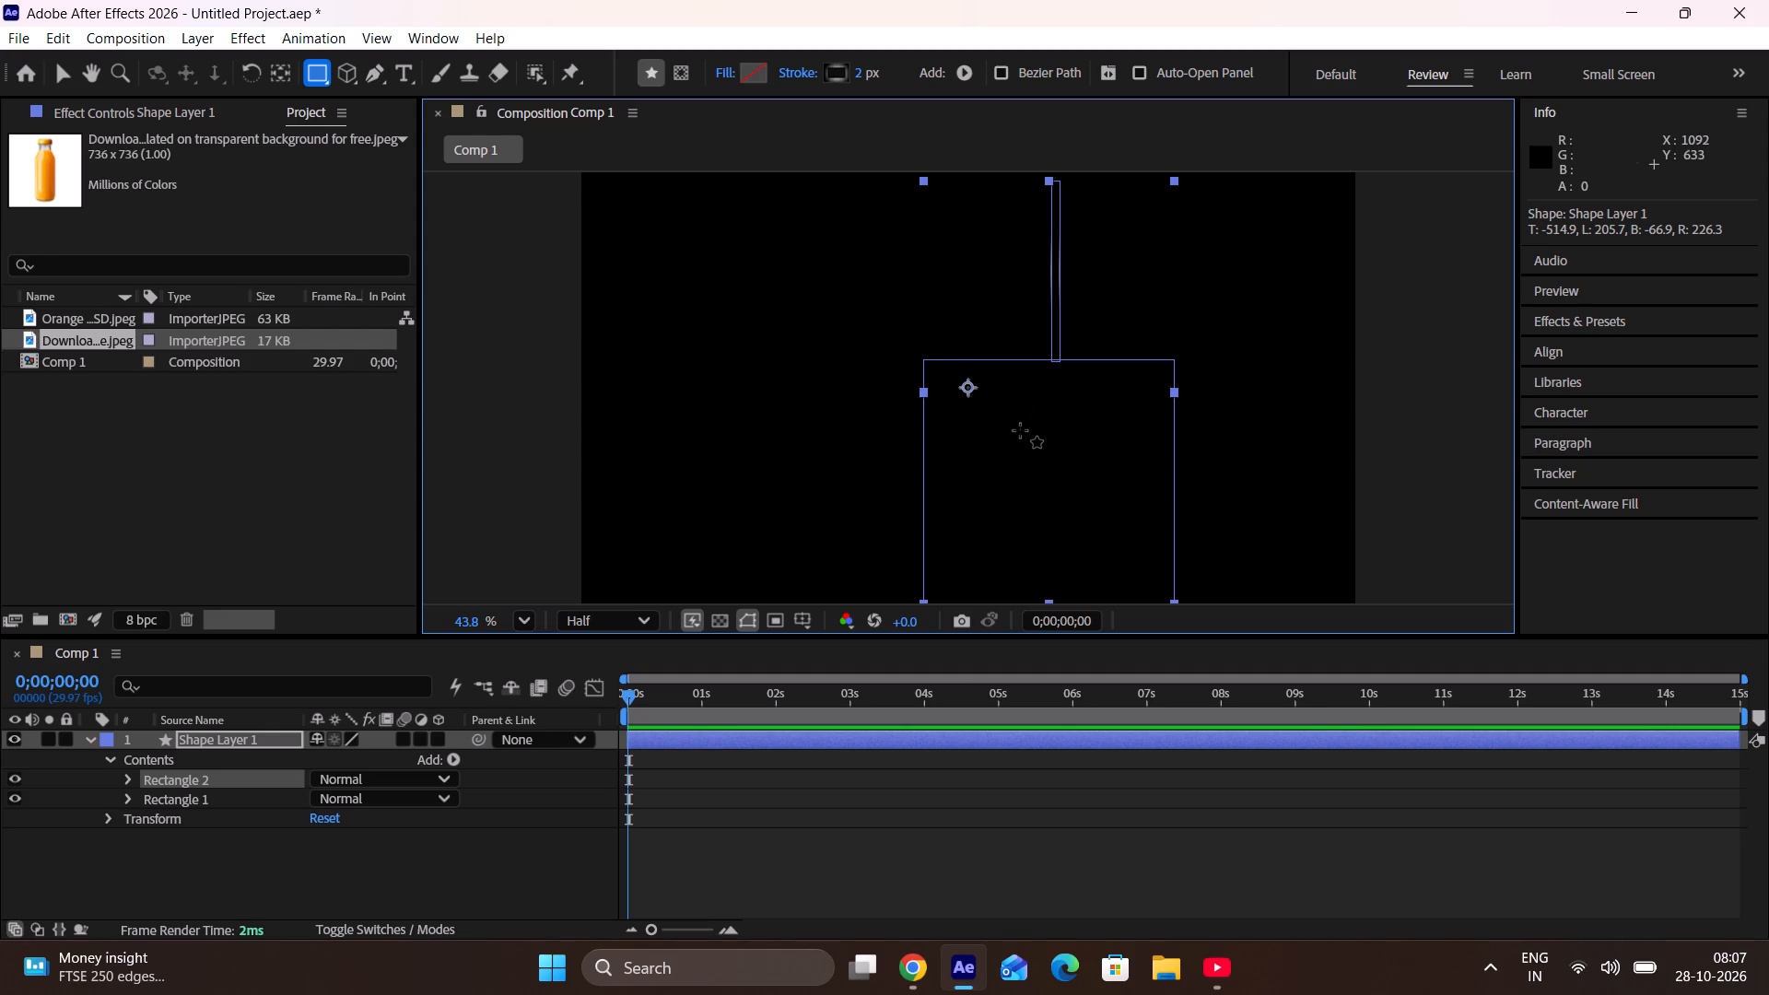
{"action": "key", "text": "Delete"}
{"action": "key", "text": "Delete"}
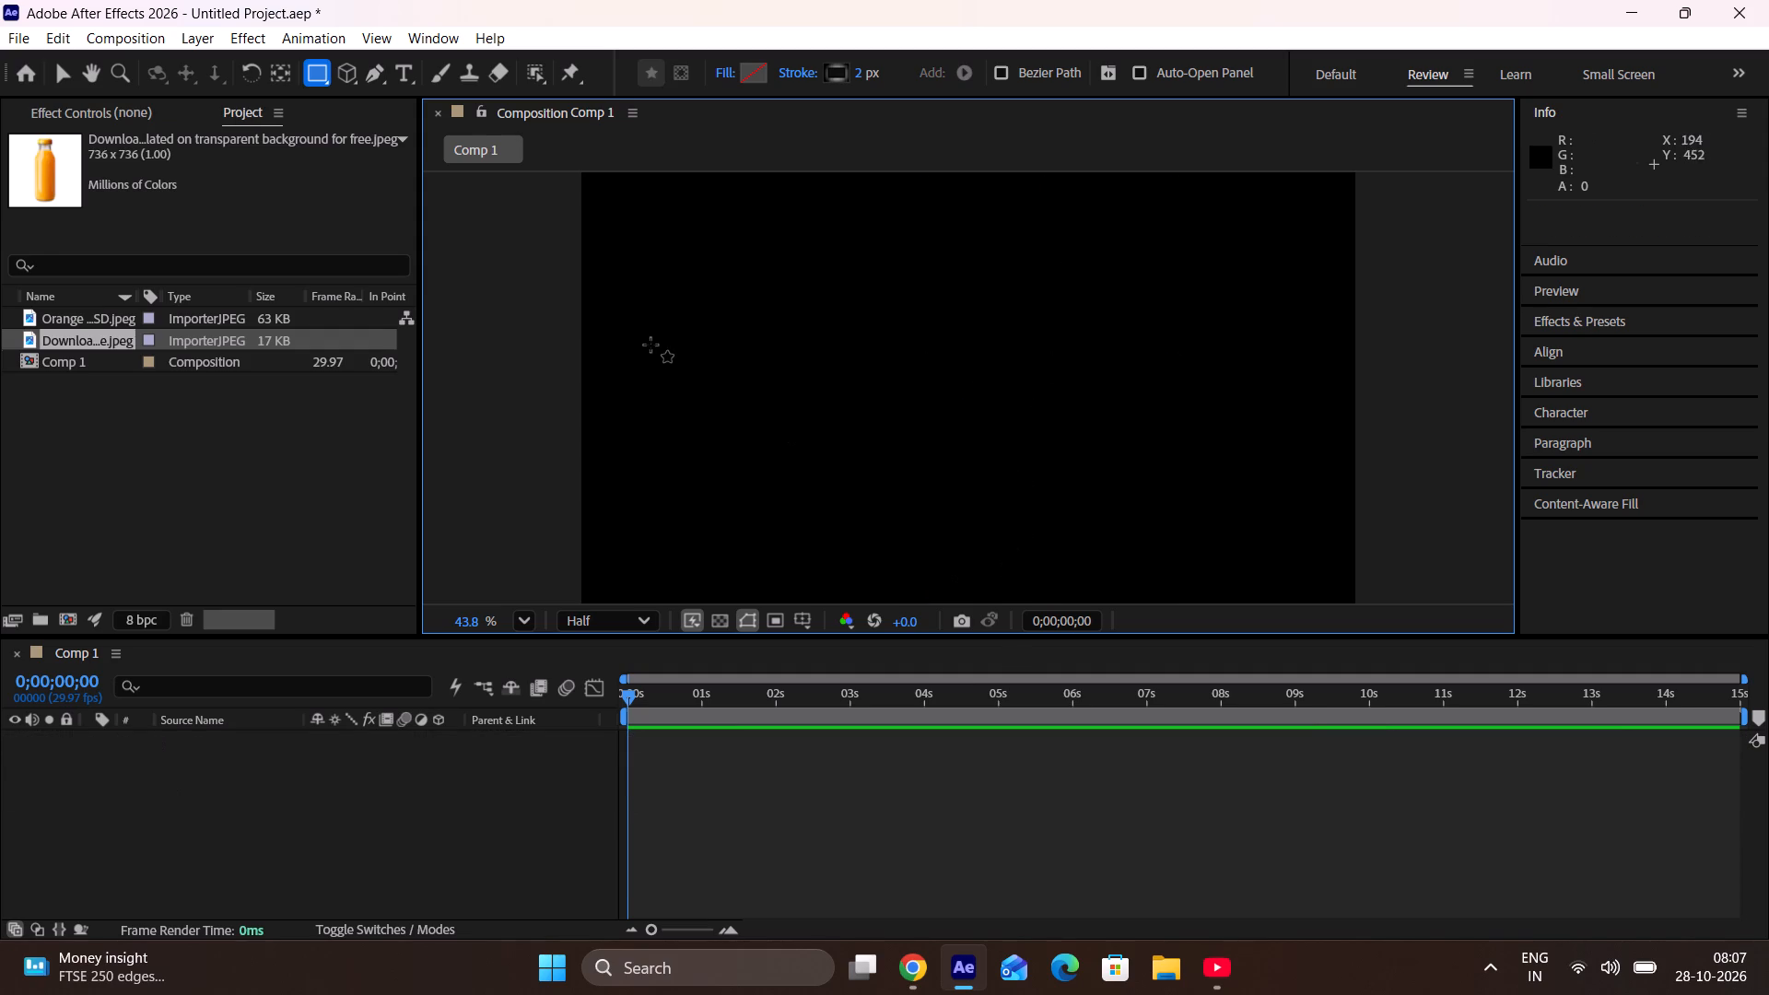
Switch to YouTube, return from the tutorial to the "3d motion graphics after effects" search results, and close the mini-player.
{"action": "left_click", "coordinate": [1218, 971]}
{"action": "left_click_drag", "start_coordinate": [67, 714], "coordinate": [10, 694]}
{"action": "key", "text": "space"}
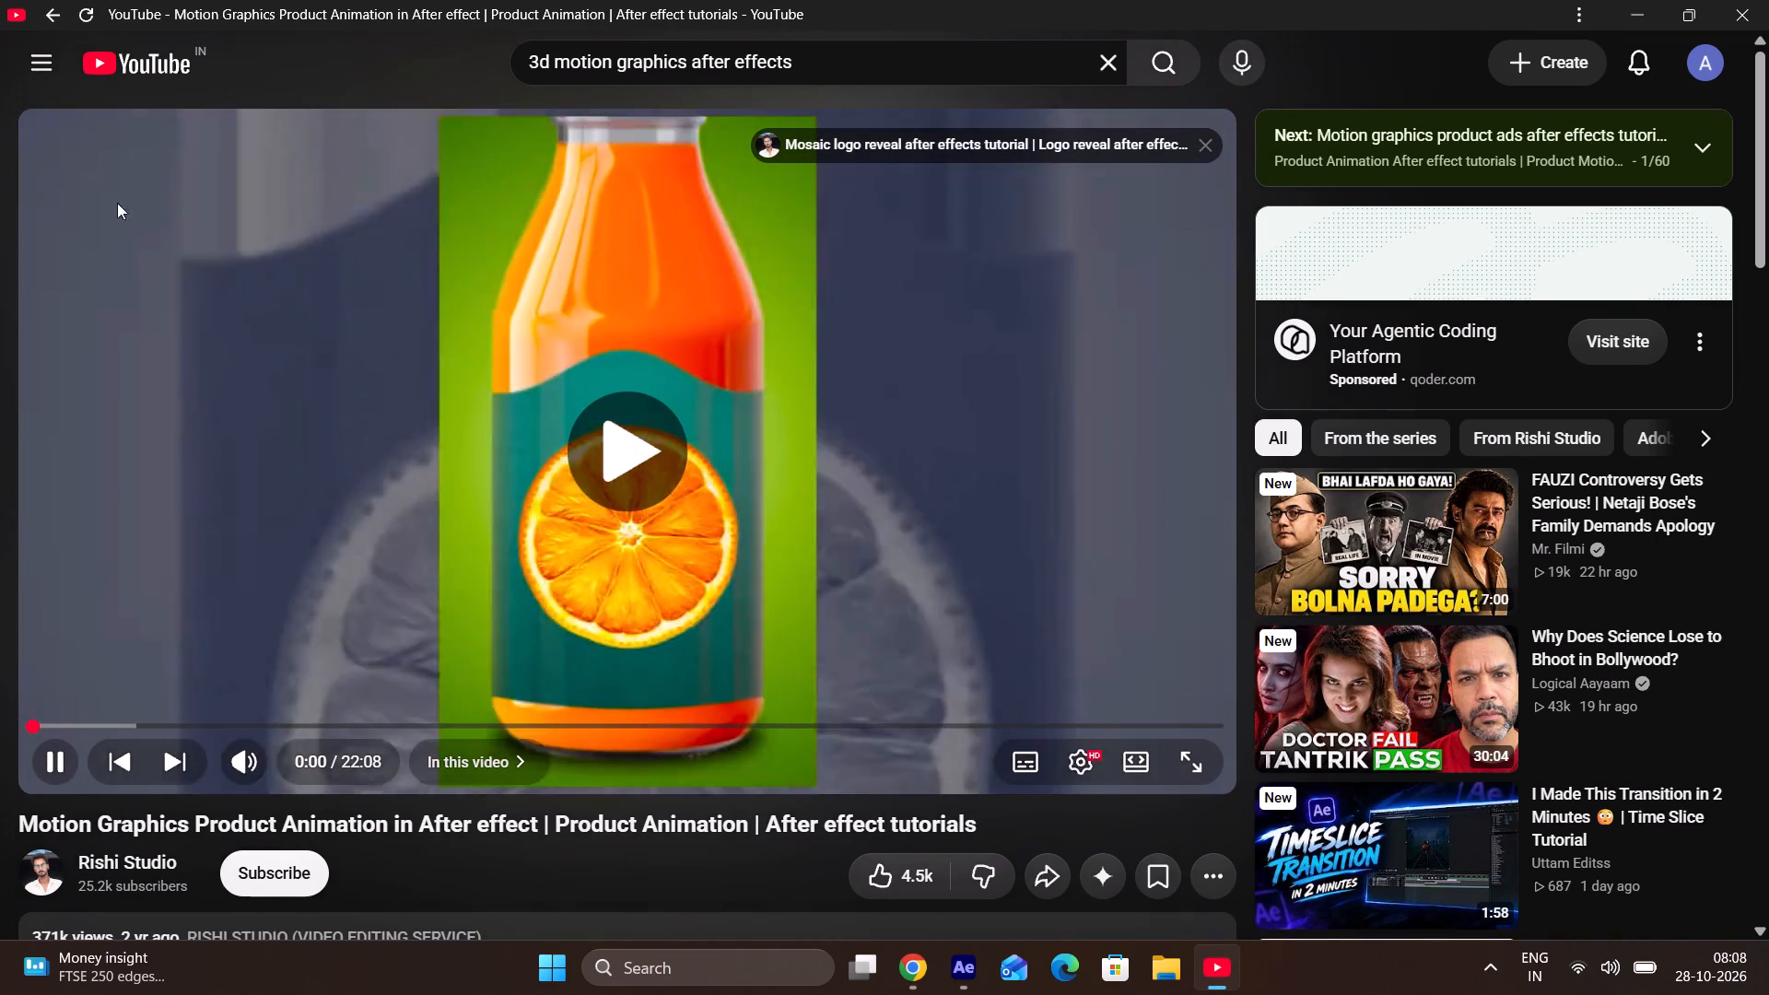
{"action": "left_click", "coordinate": [52, 13]}
{"action": "left_click_drag", "start_coordinate": [52, 13], "coordinate": [205, 242]}
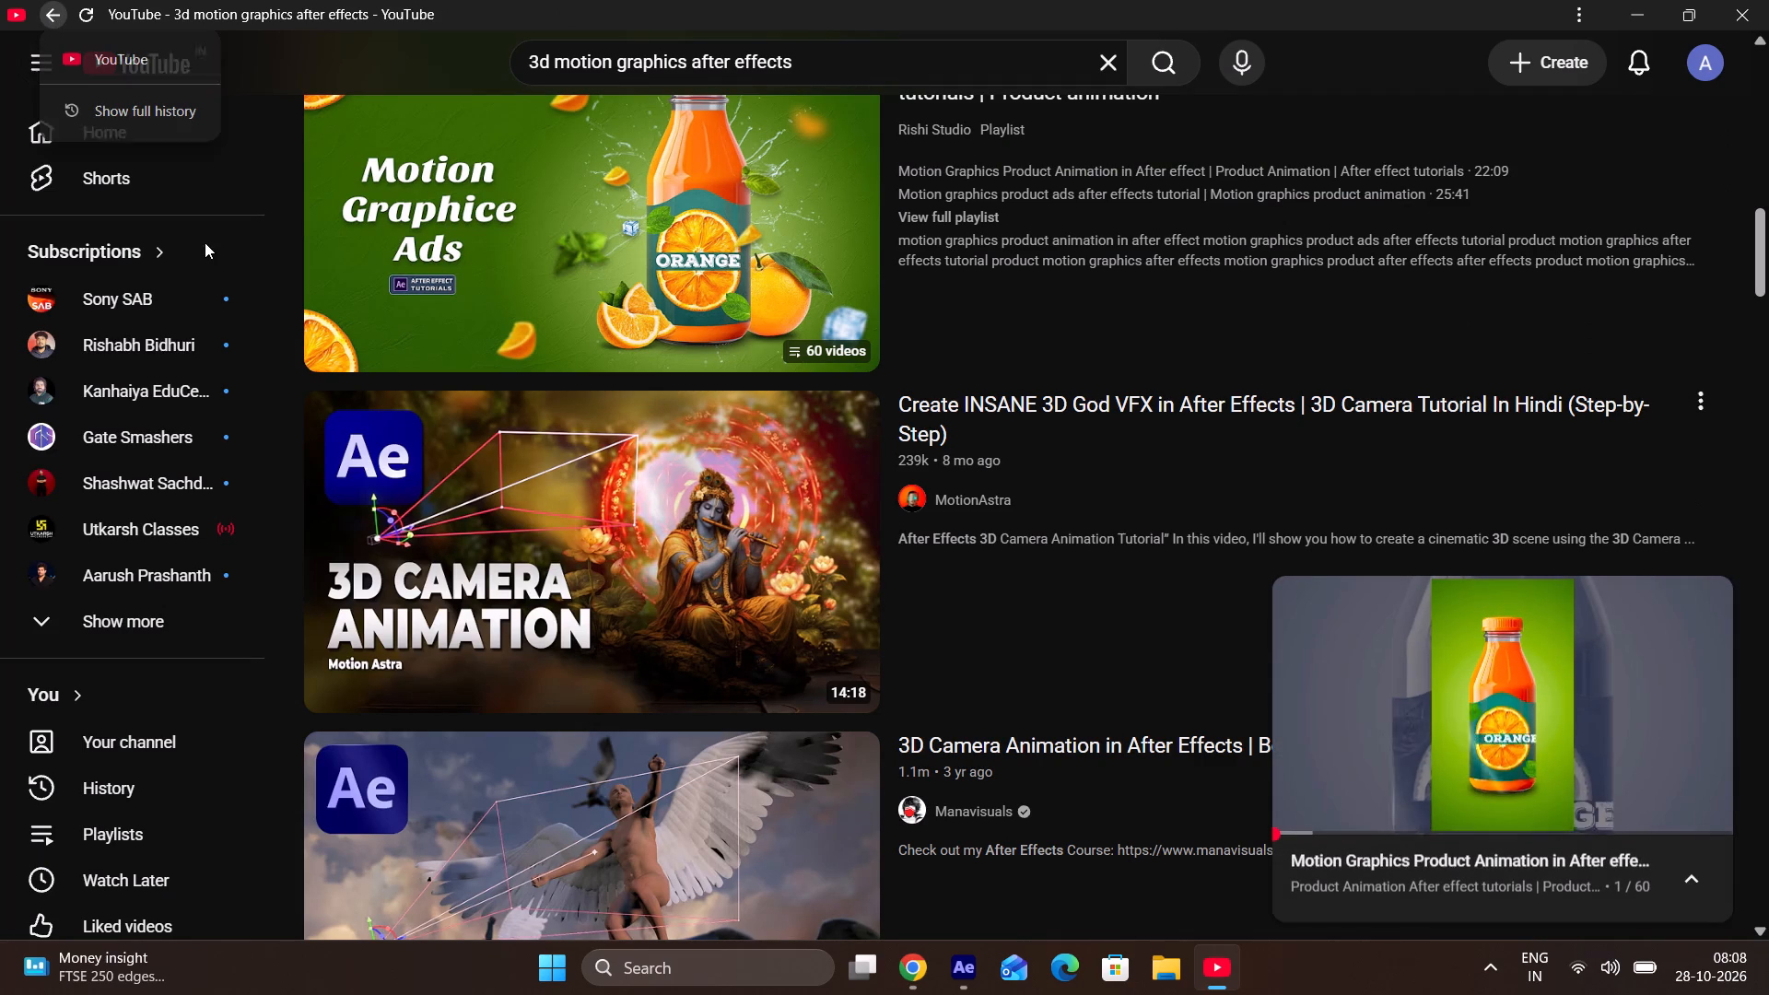
{"action": "left_click_drag", "start_coordinate": [205, 242], "coordinate": [615, 500]}
{"action": "scroll", "coordinate": [684, 787], "scroll_direction": "down", "scroll_amount": 1}
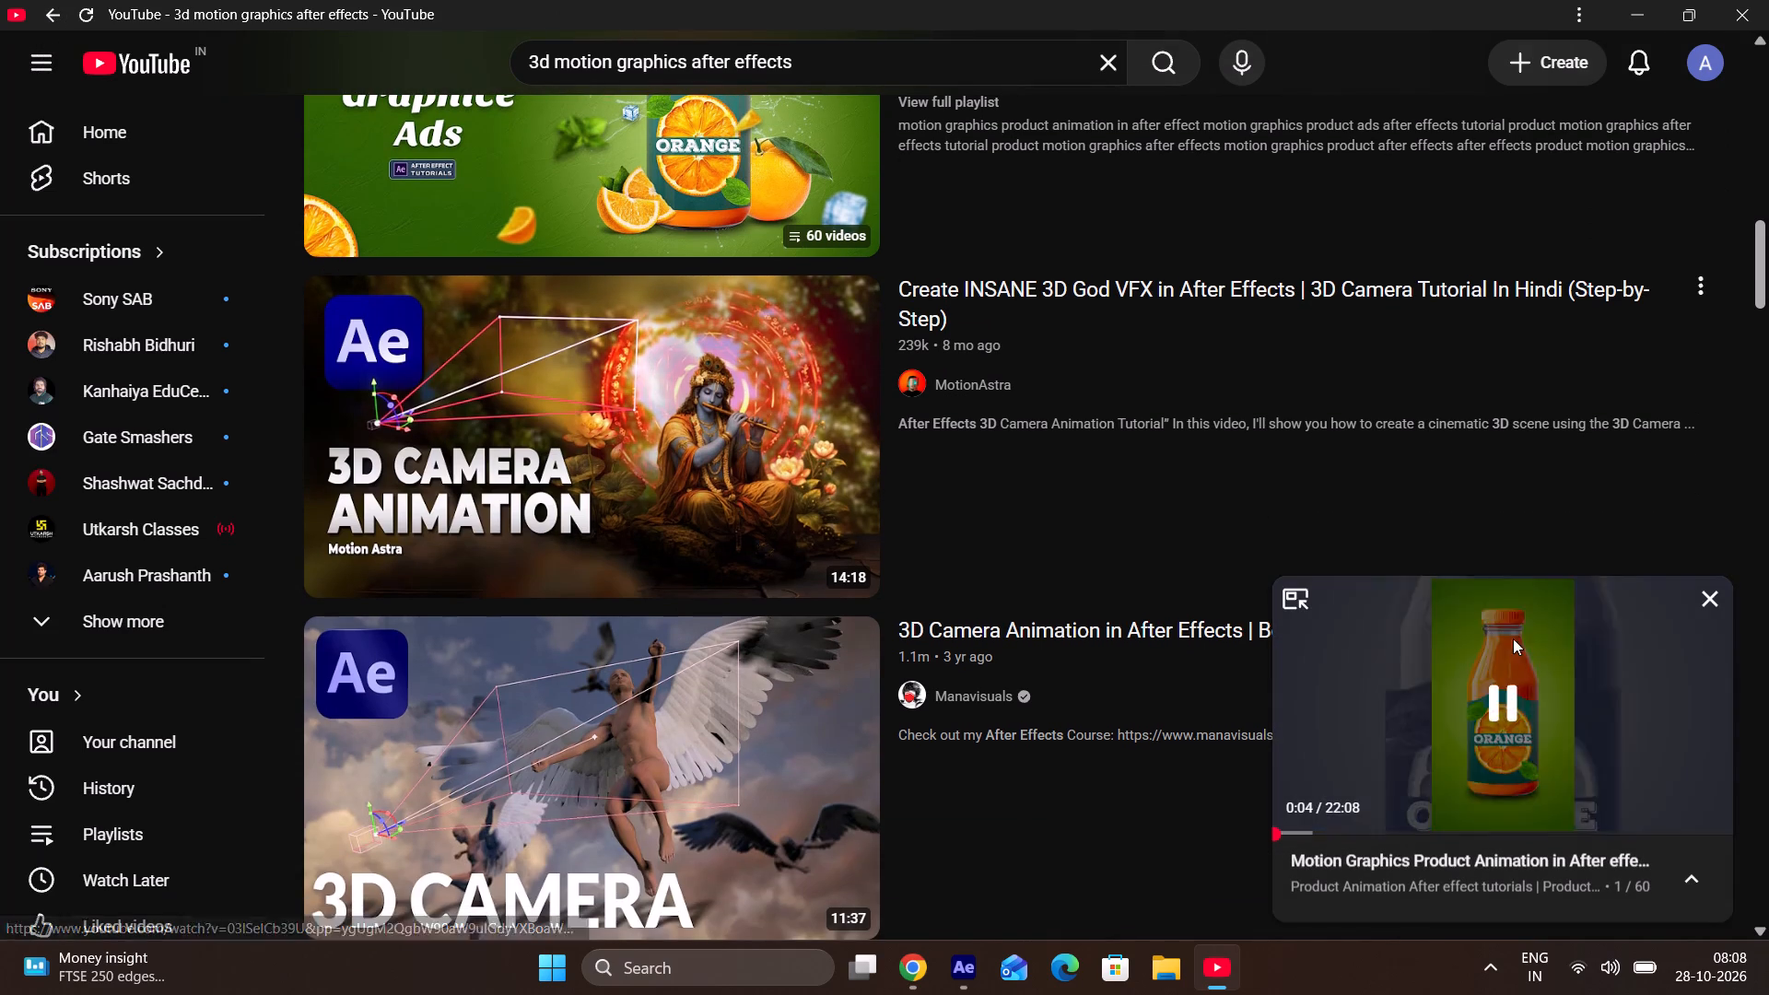
{"action": "left_click", "coordinate": [1706, 601]}
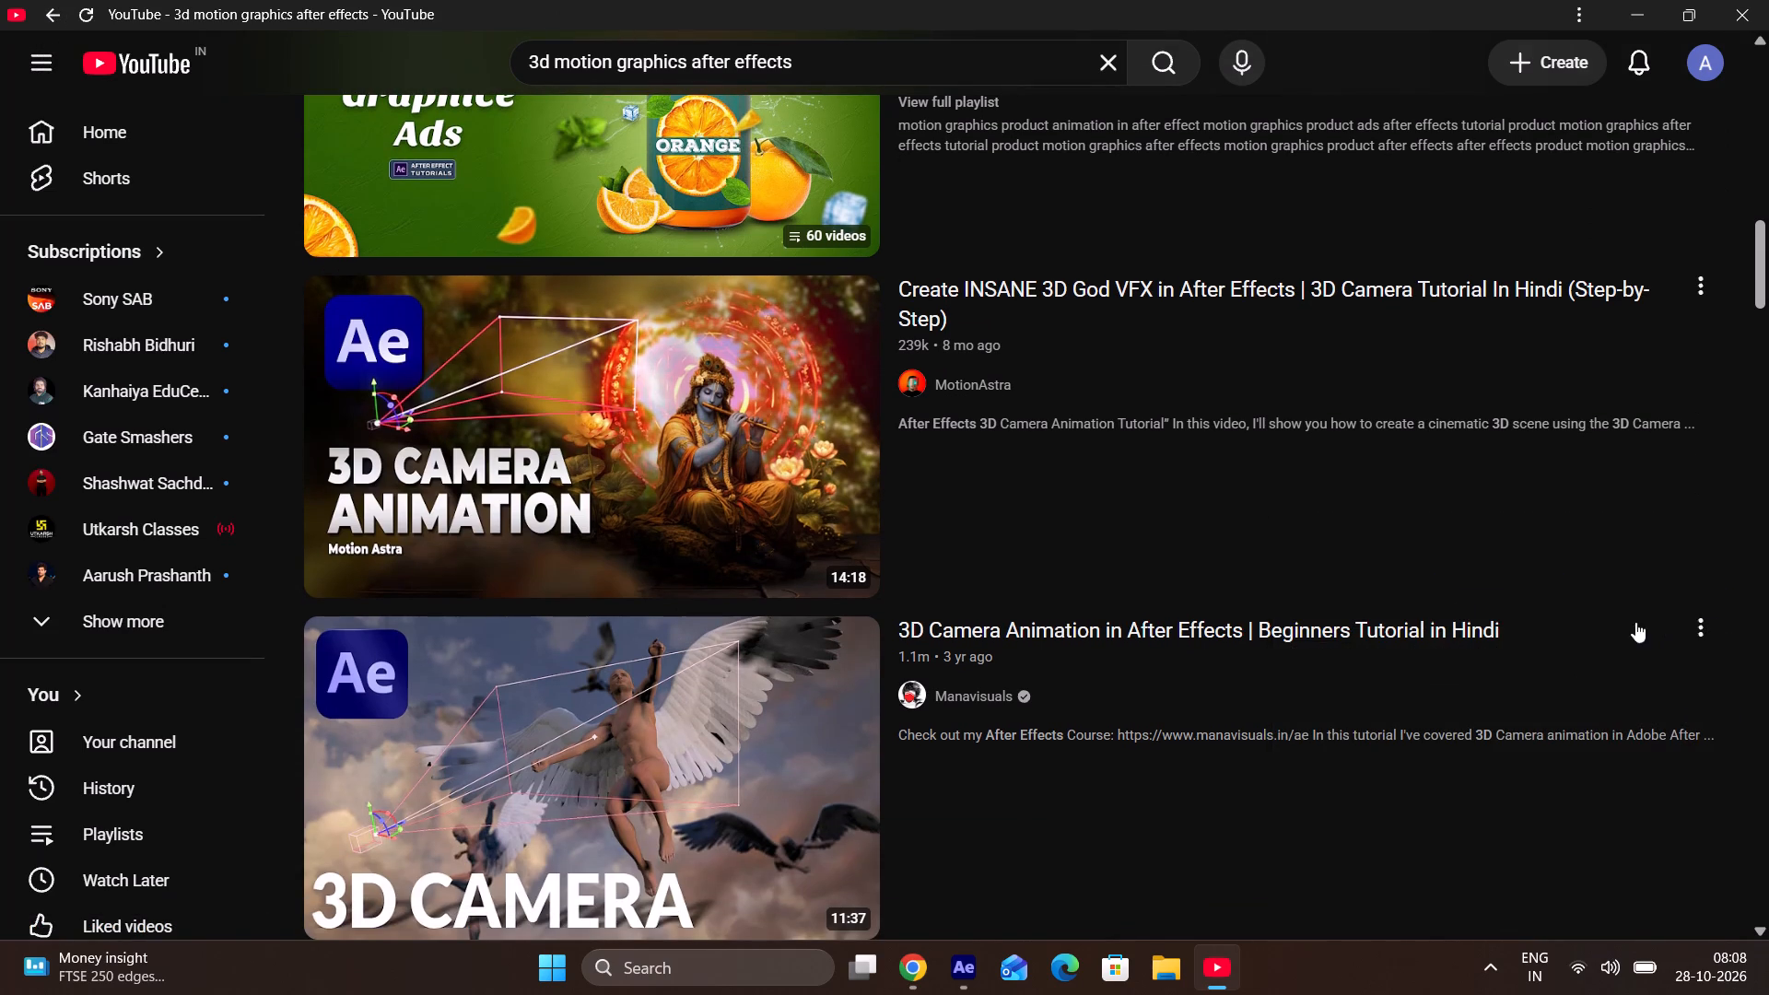
Browse the search results for other After Effects motion graphics tutorials.
{"action": "scroll", "coordinate": [1303, 575], "scroll_direction": "down", "scroll_amount": 13}
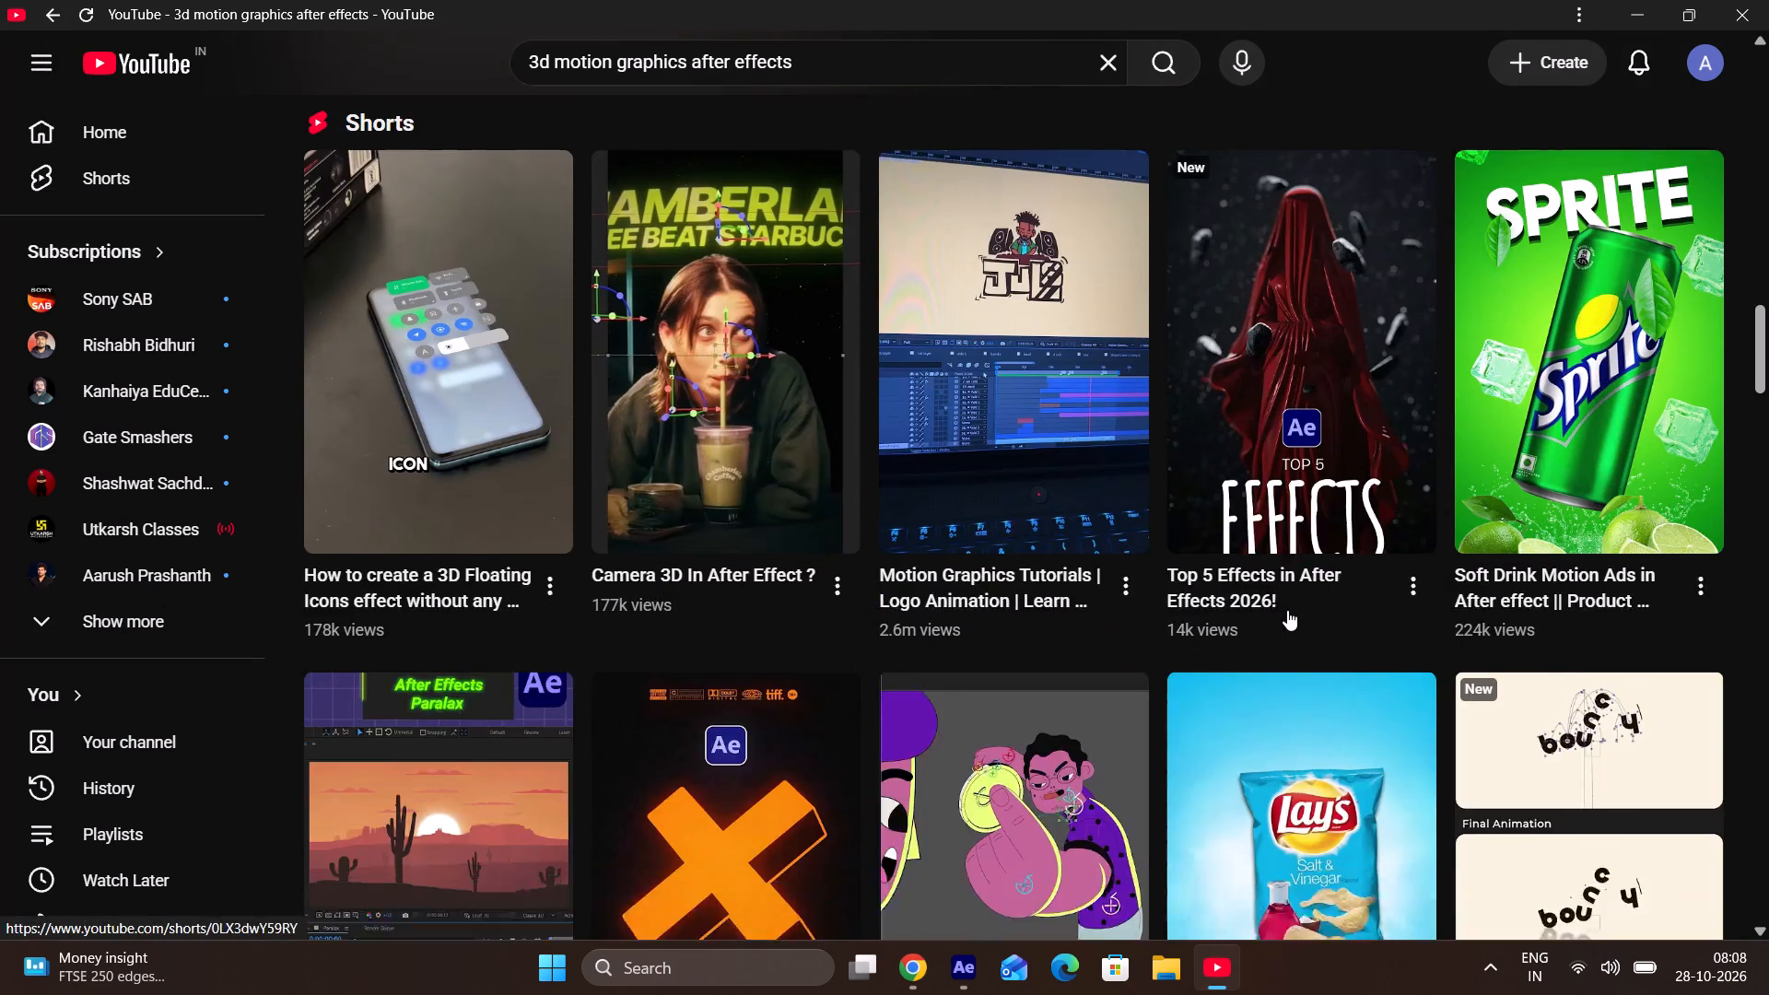
{"action": "scroll", "coordinate": [1287, 610], "scroll_direction": "down", "scroll_amount": 12}
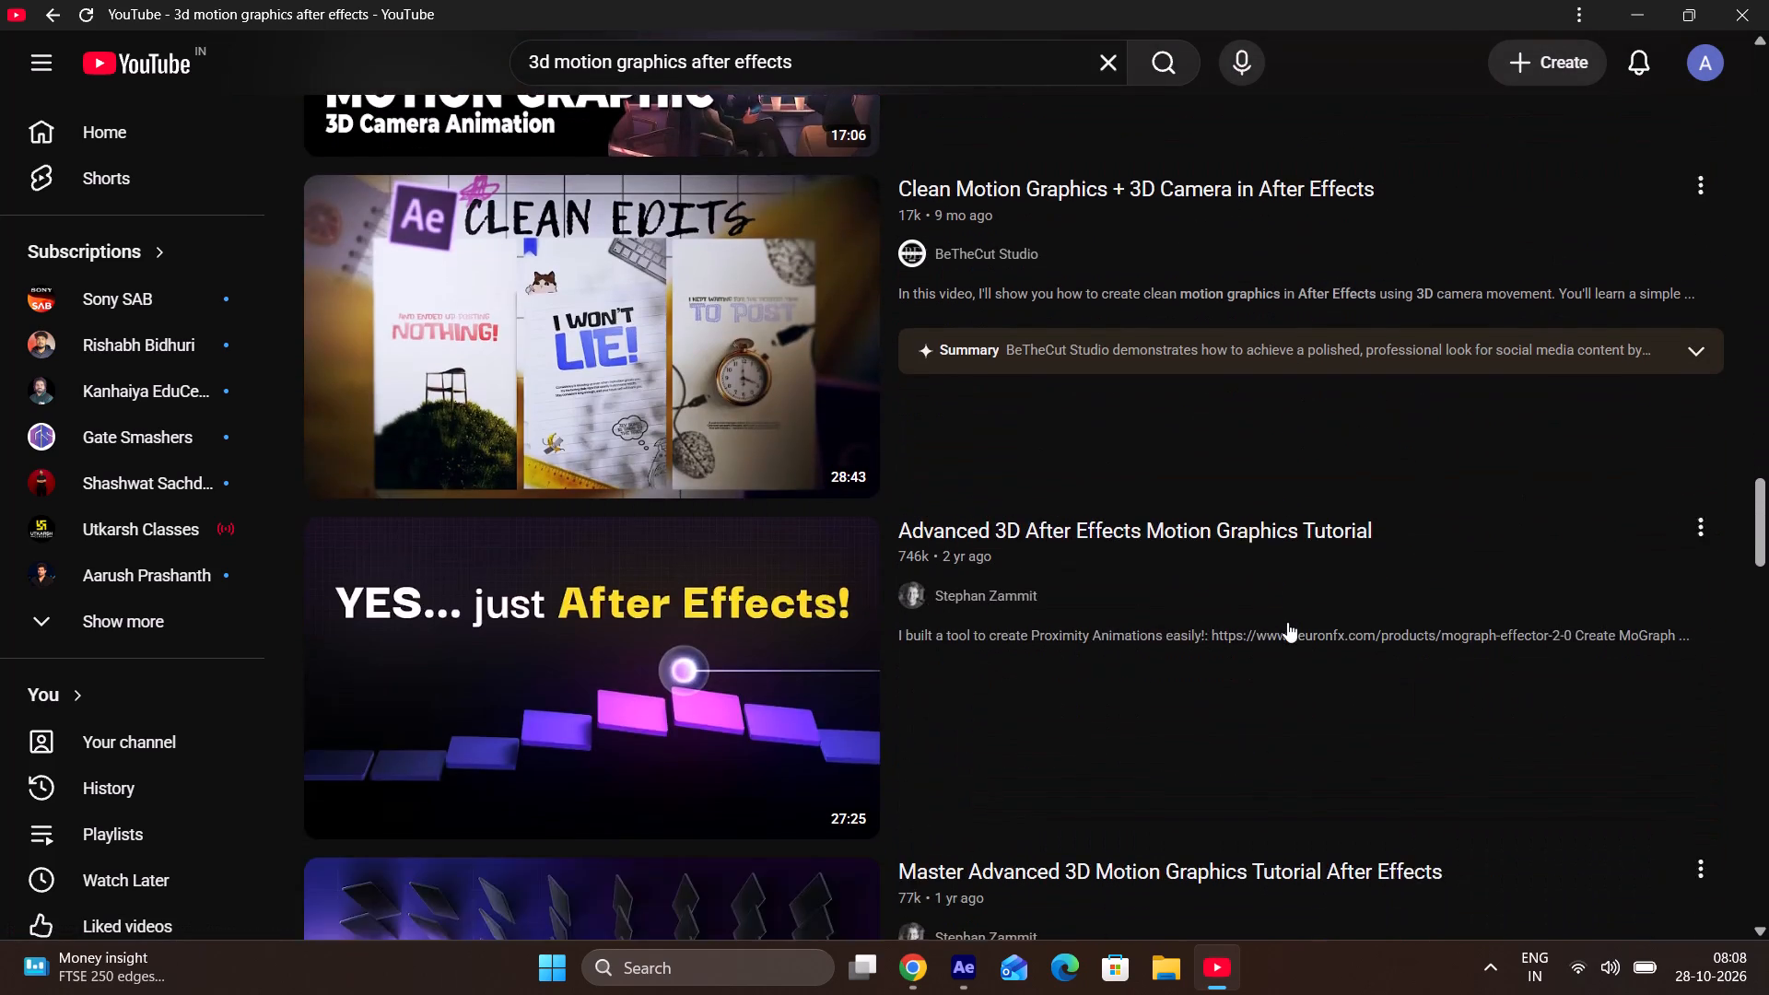
{"action": "scroll", "coordinate": [1287, 622], "scroll_direction": "down", "scroll_amount": 9}
{"action": "scroll", "coordinate": [1371, 656], "scroll_direction": "down", "scroll_amount": 3}
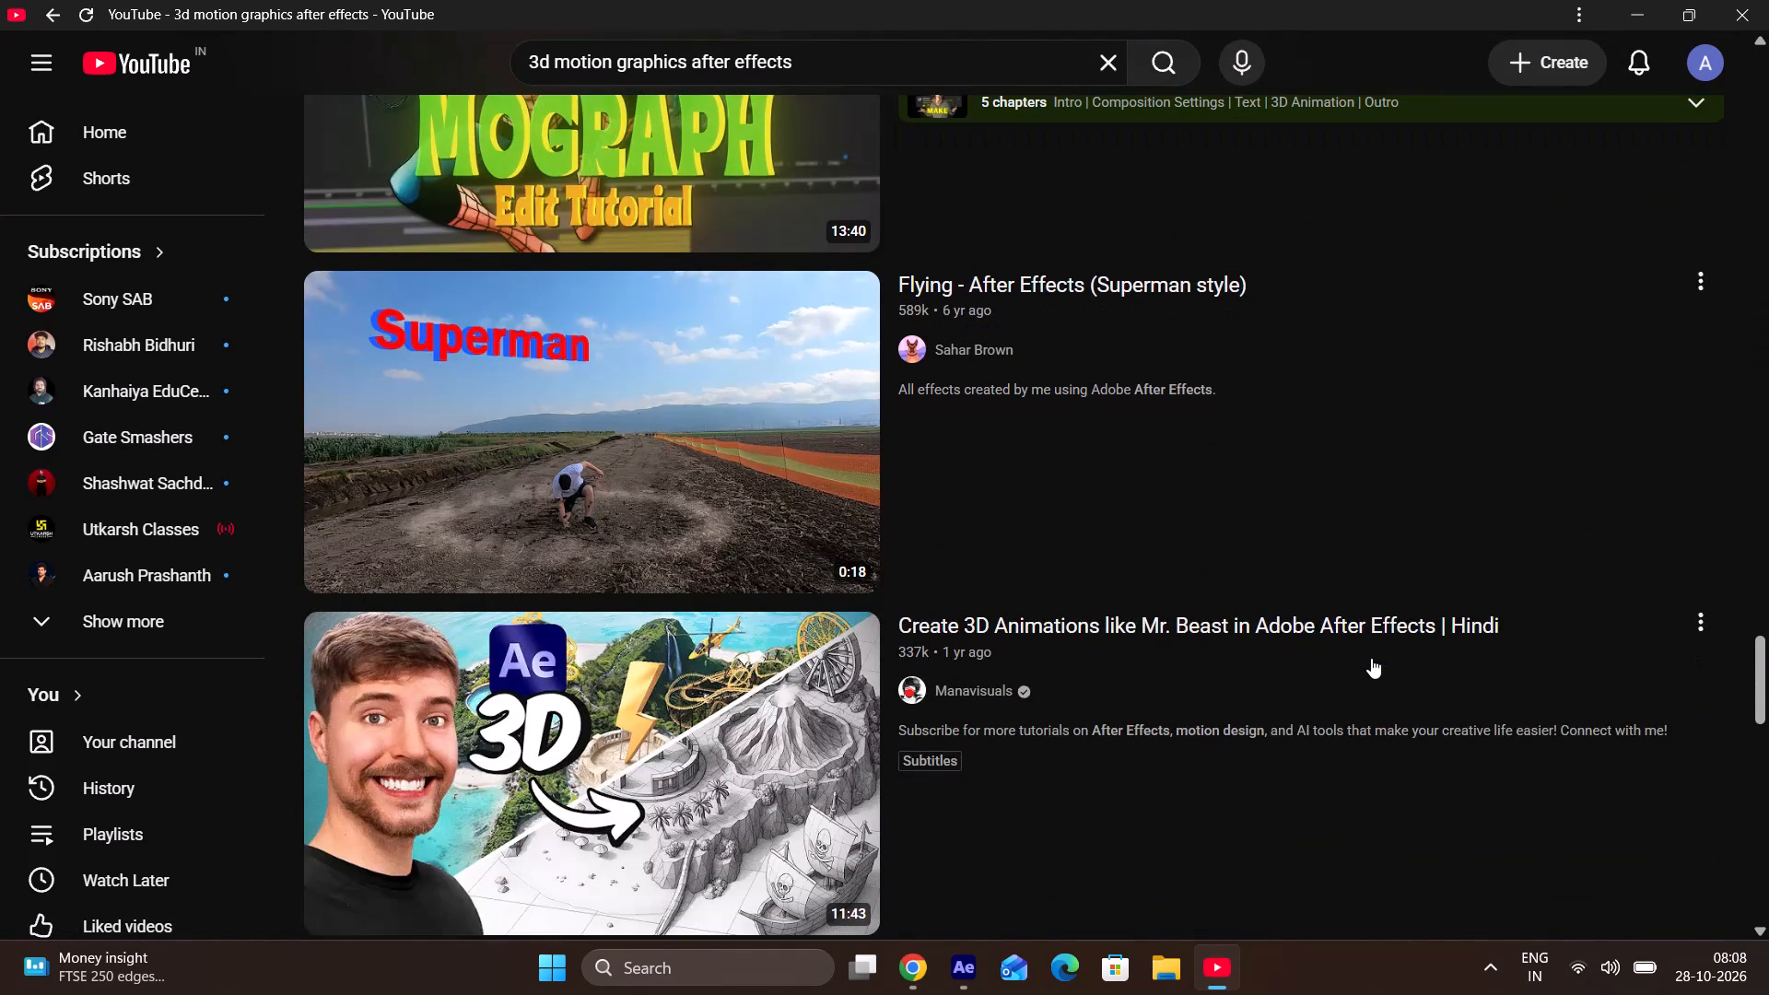
{"action": "scroll", "coordinate": [1348, 708], "scroll_direction": "down", "scroll_amount": 1}
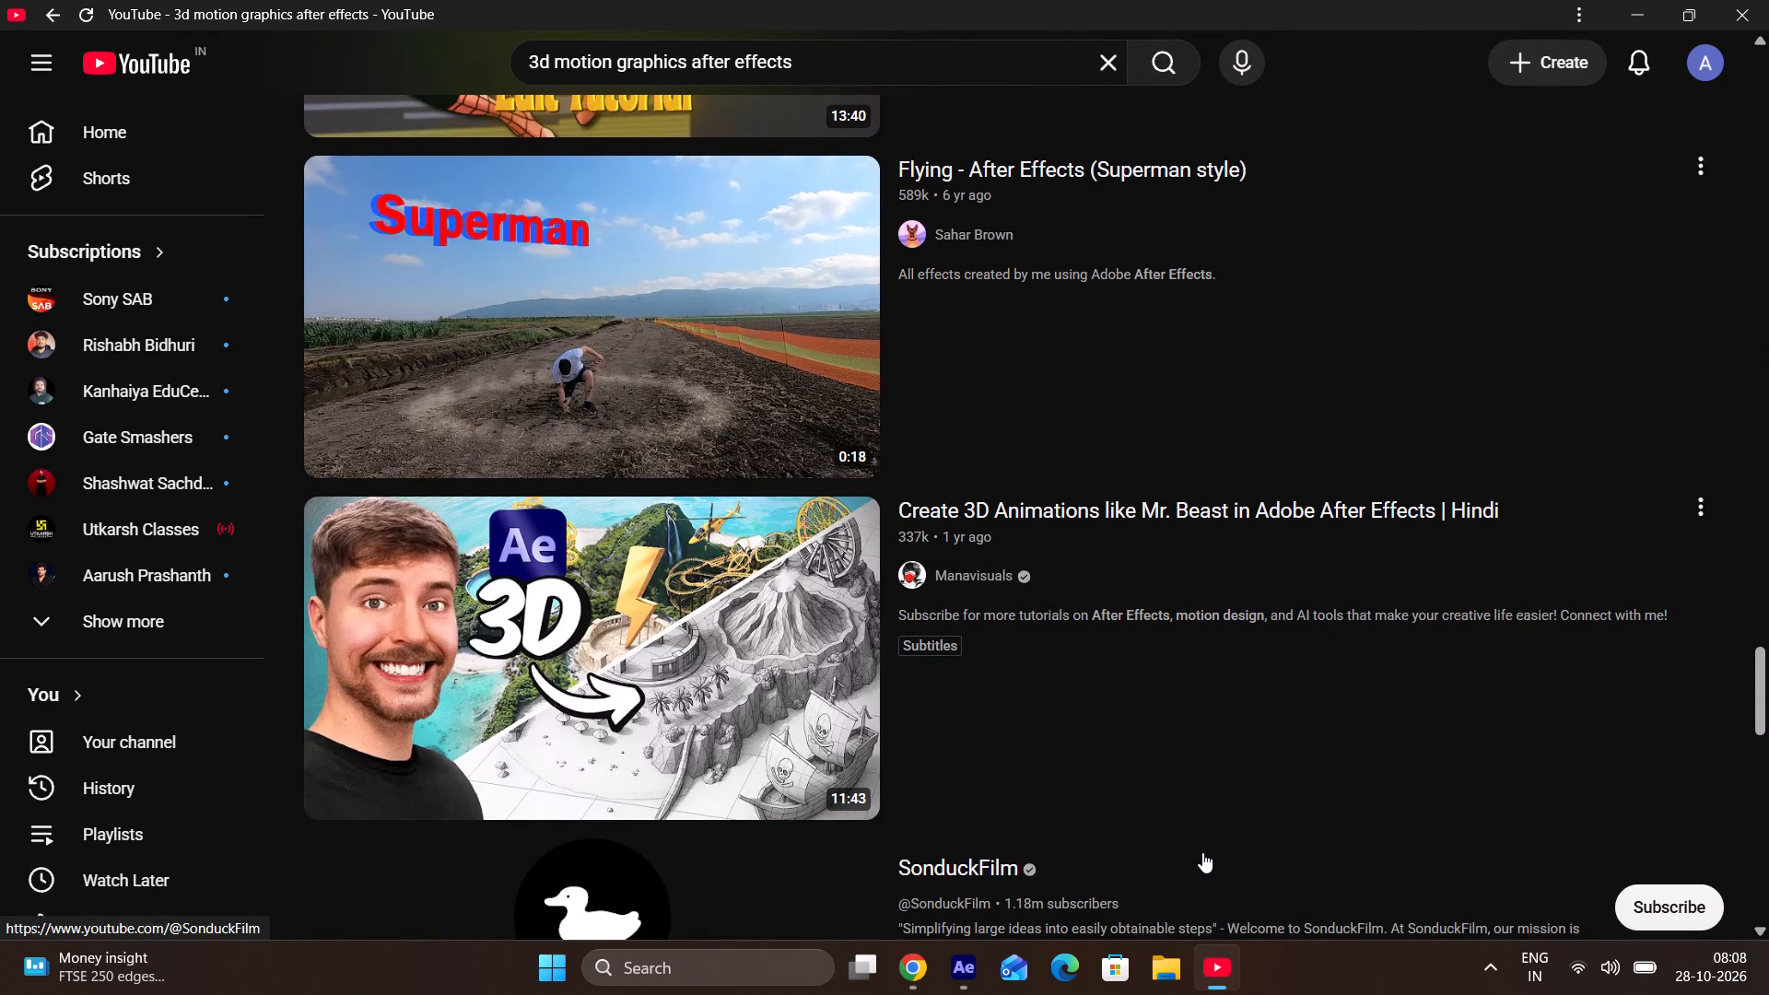
{"action": "scroll", "coordinate": [1202, 852], "scroll_direction": "down", "scroll_amount": 8}
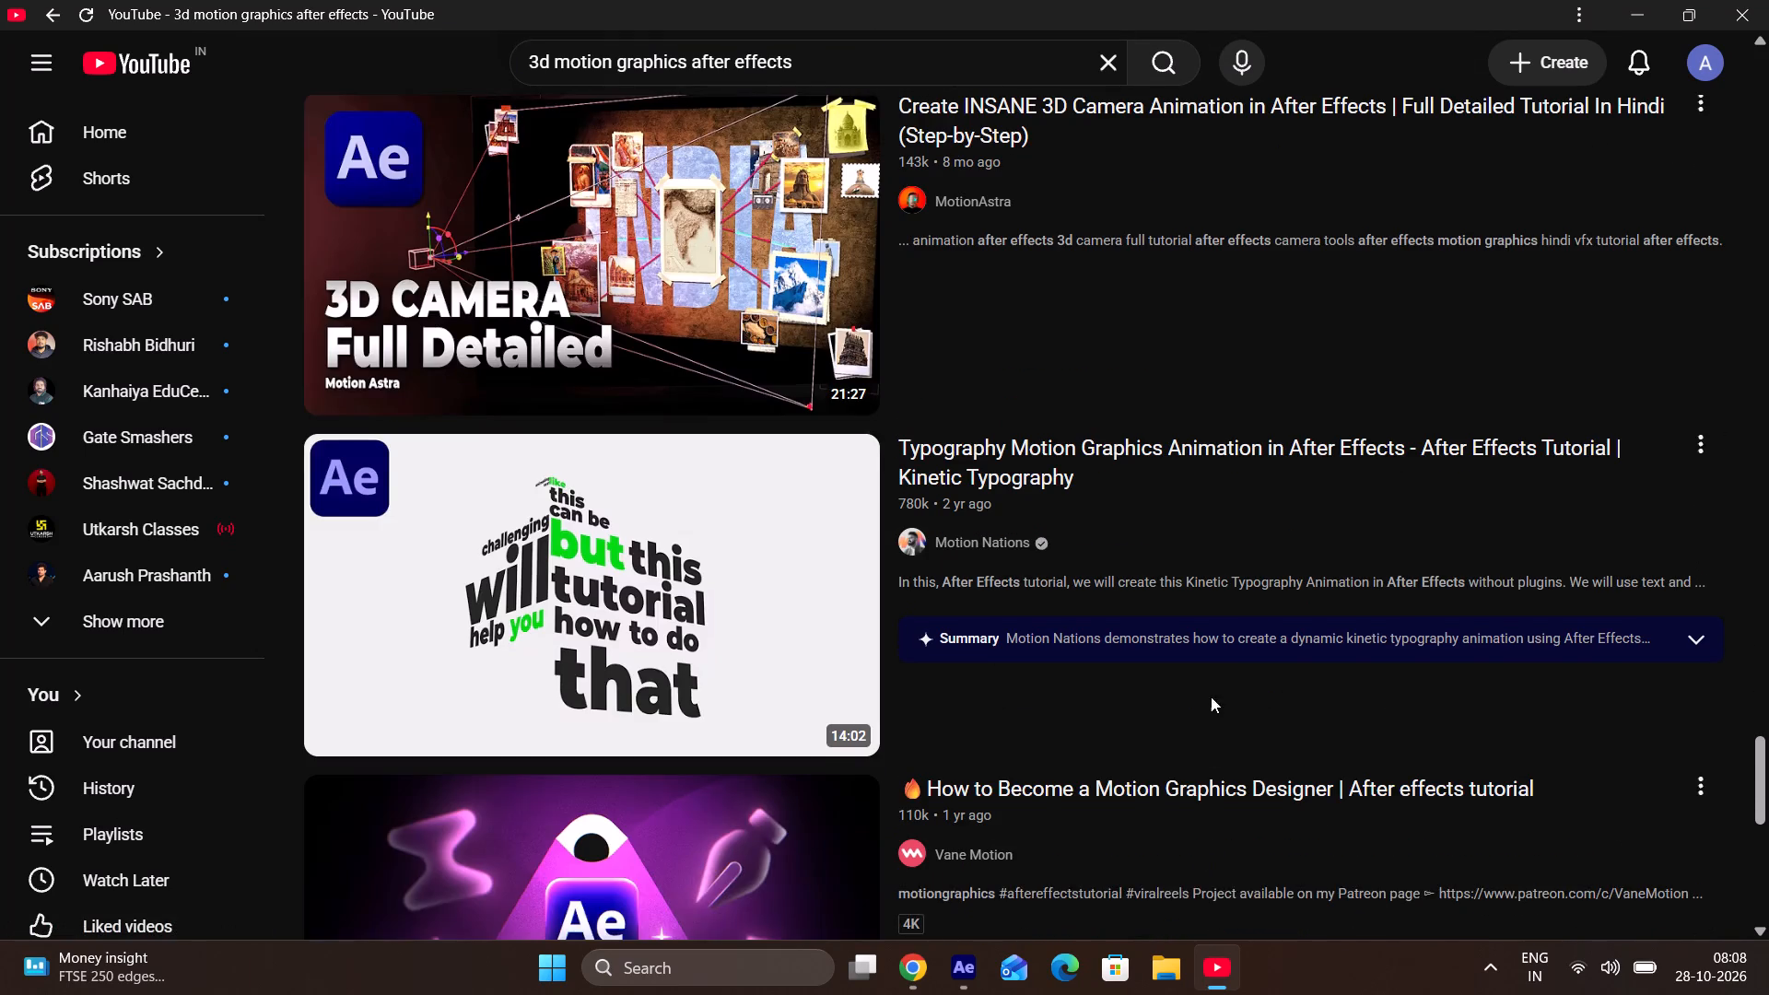
{"action": "scroll", "coordinate": [1211, 685], "scroll_direction": "down", "scroll_amount": 13}
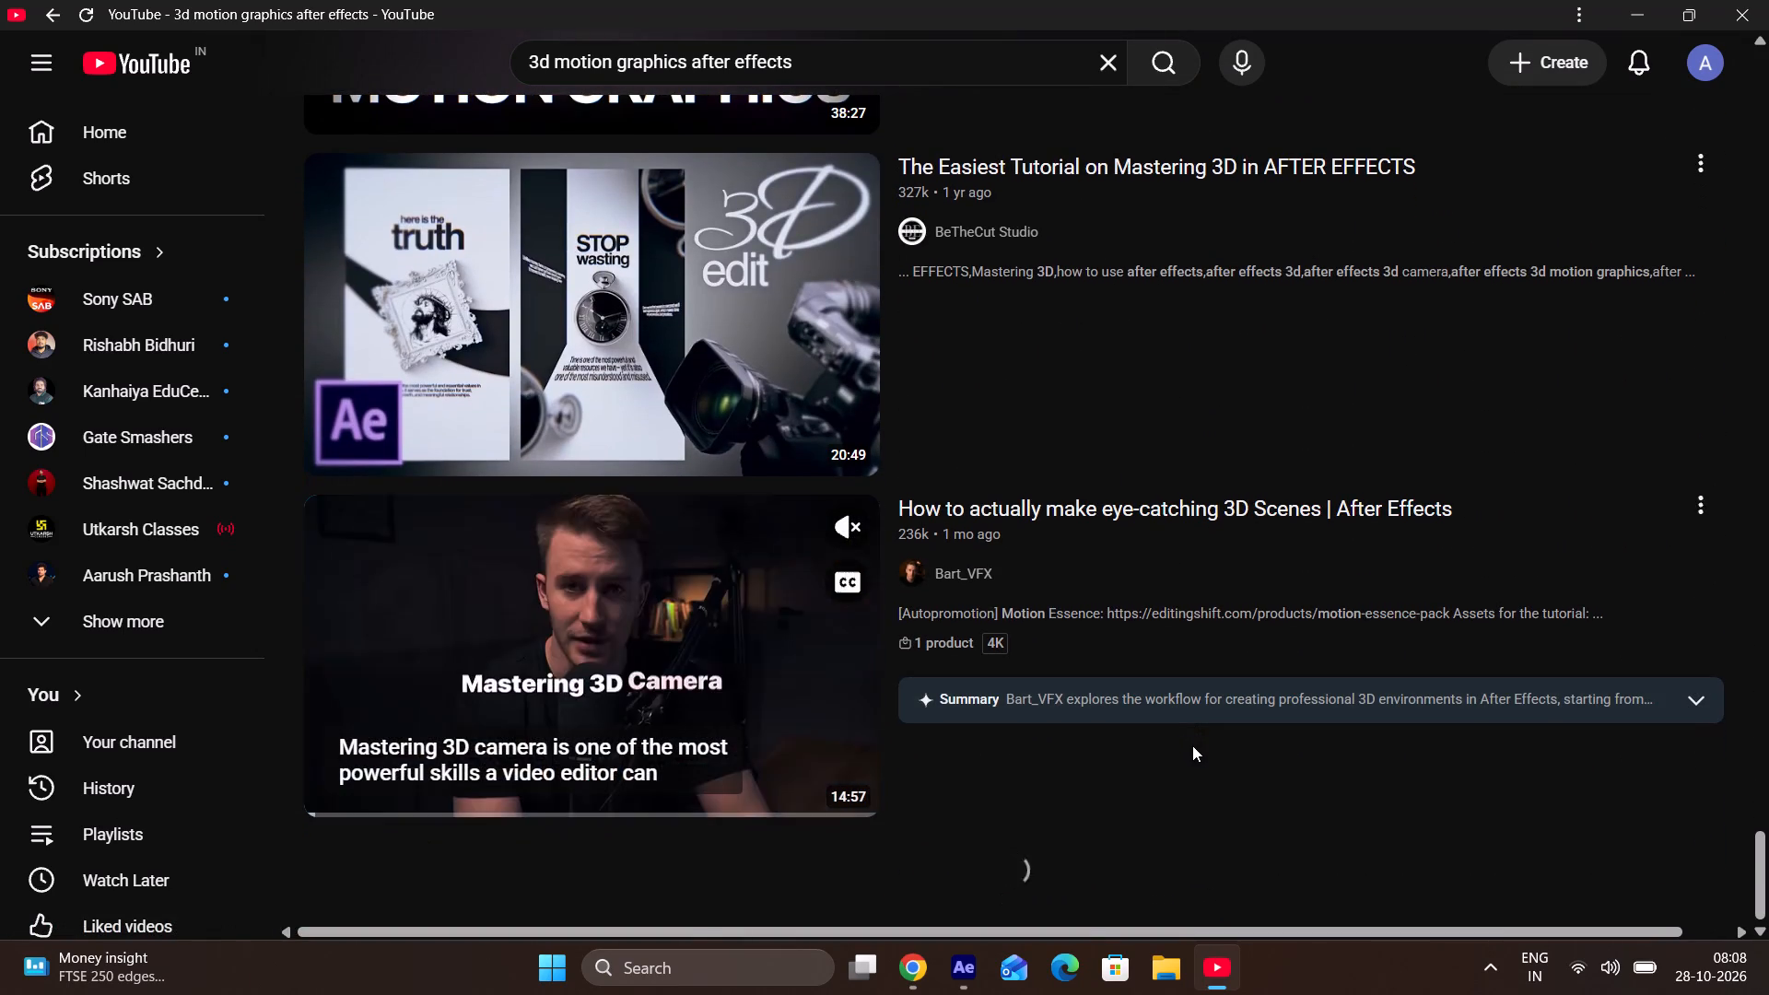
{"action": "scroll", "coordinate": [1191, 808], "scroll_direction": "down", "scroll_amount": 6}
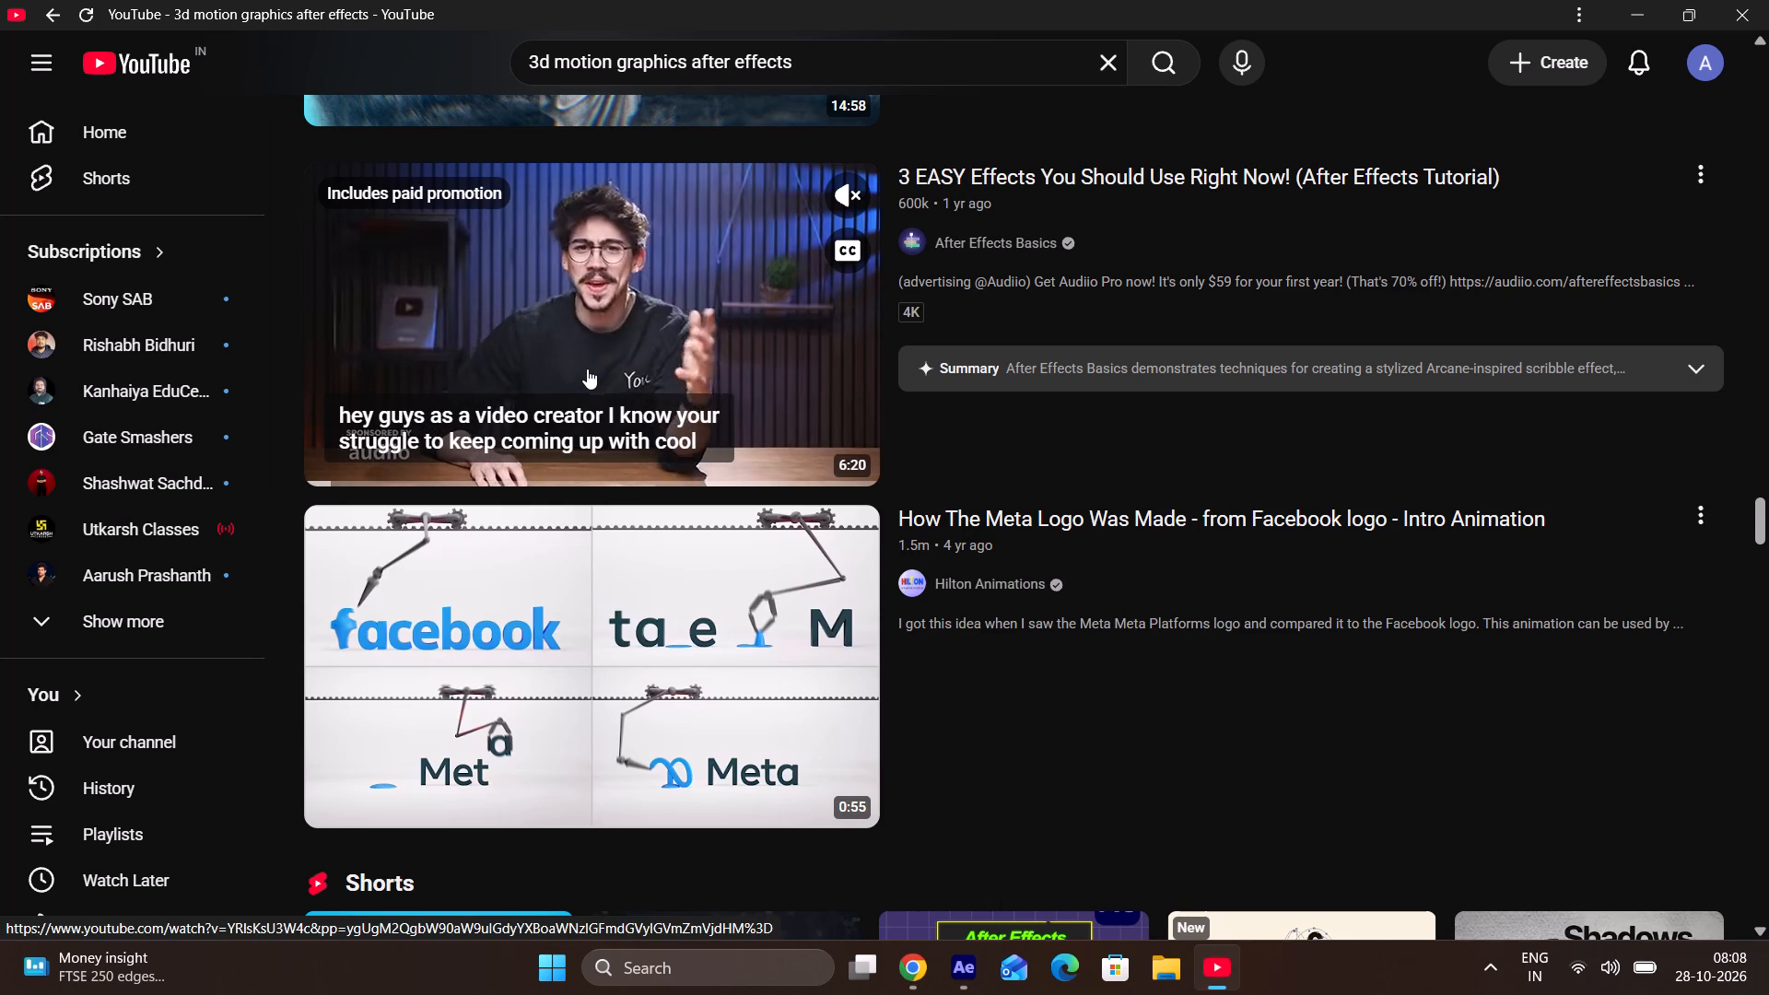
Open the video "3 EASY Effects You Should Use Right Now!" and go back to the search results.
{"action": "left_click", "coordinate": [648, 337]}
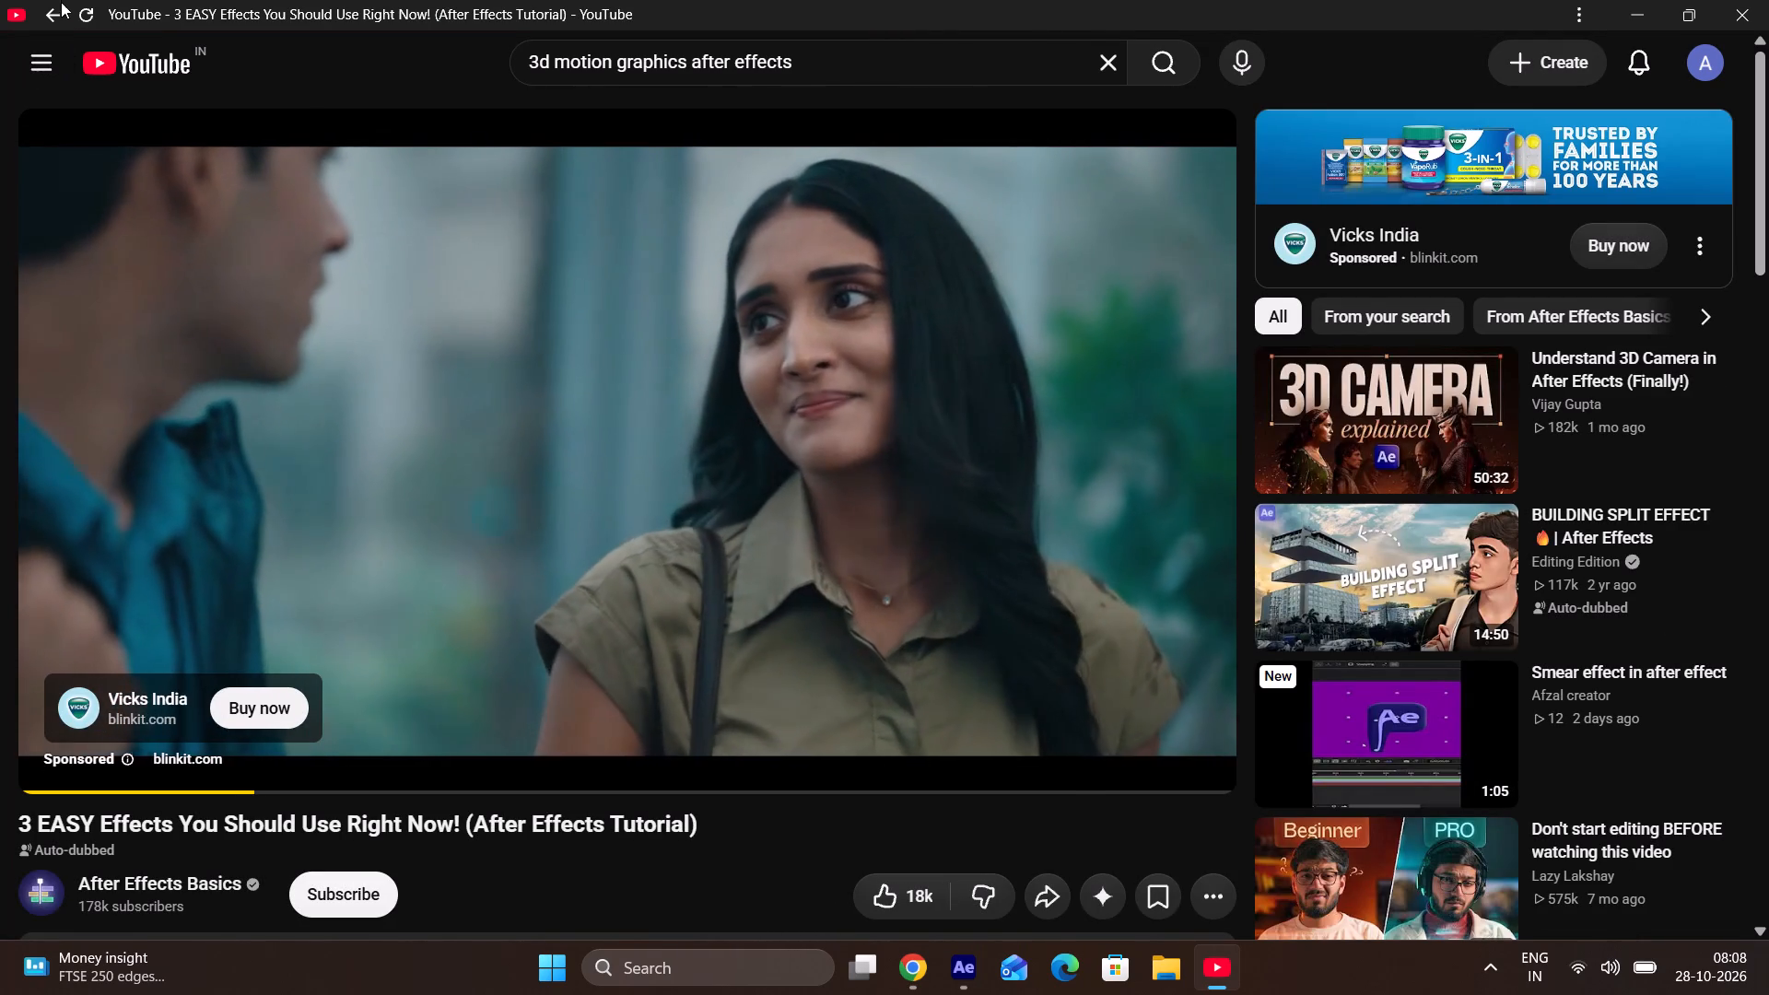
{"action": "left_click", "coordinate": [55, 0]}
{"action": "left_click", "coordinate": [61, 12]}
Find the Rishi Studio orange juice product animation playlist in the search results and open it.
{"action": "scroll", "coordinate": [1515, 828], "scroll_direction": "up", "scroll_amount": 20}
{"action": "scroll", "coordinate": [1515, 828], "scroll_direction": "up", "scroll_amount": 4}
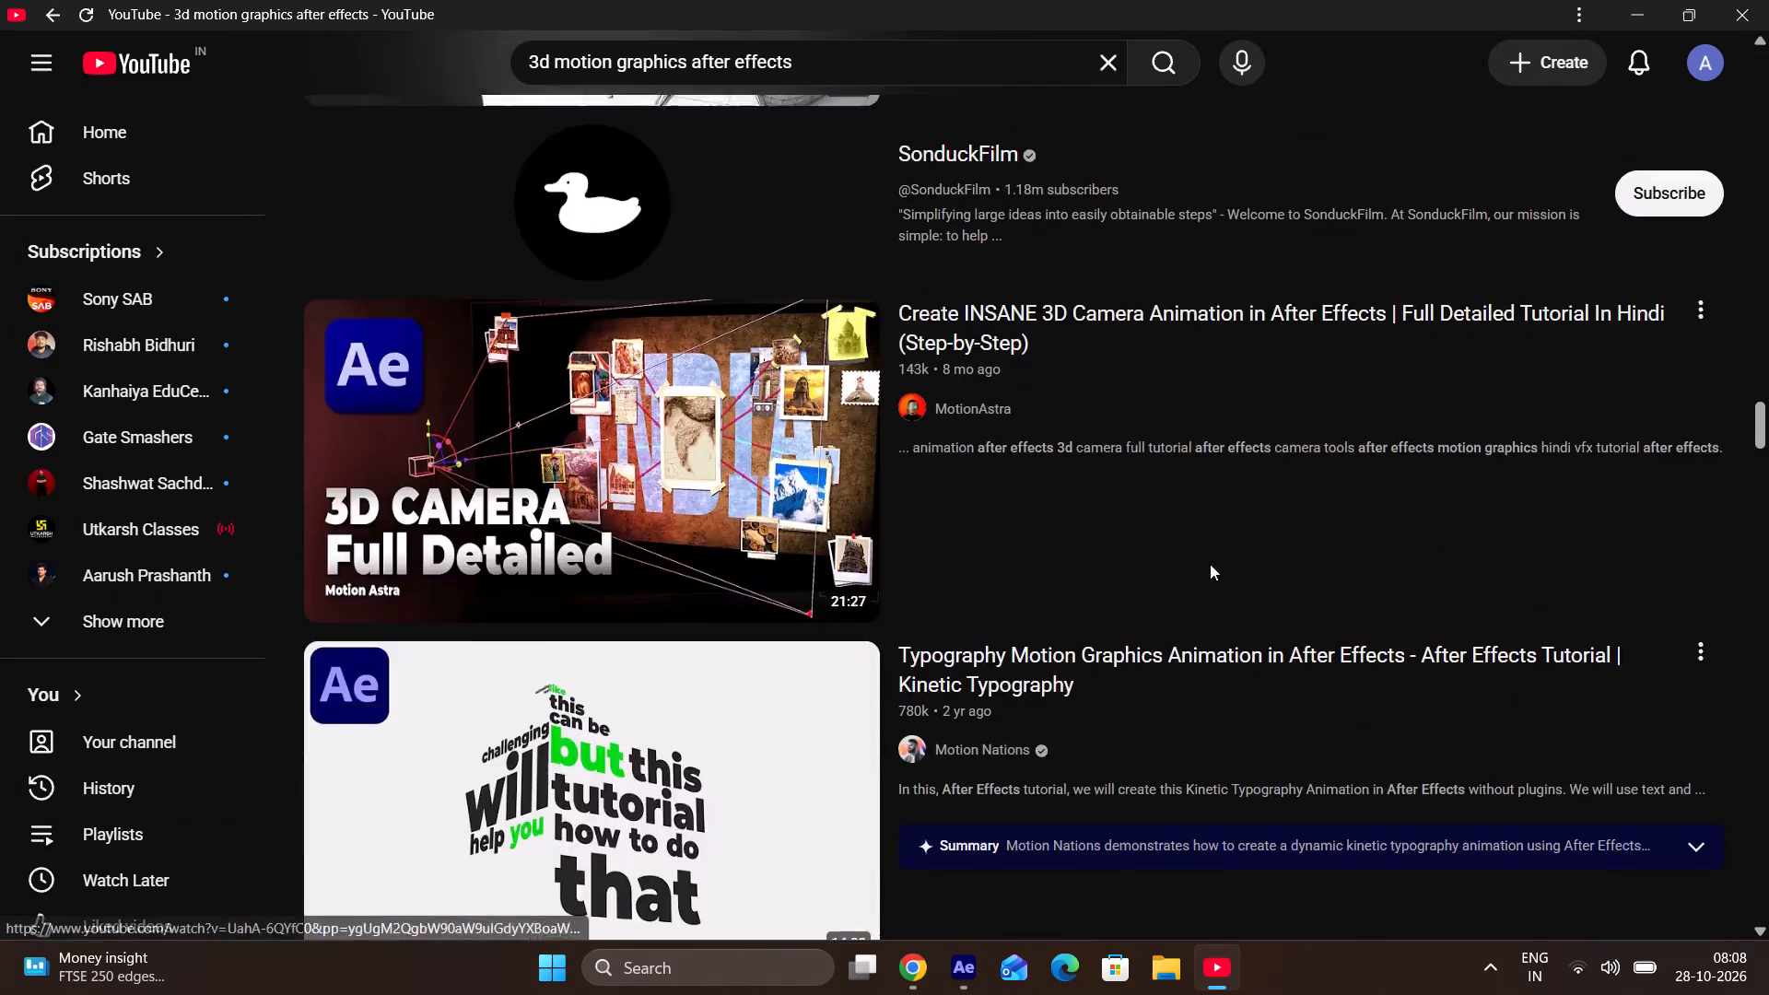
{"action": "scroll", "coordinate": [1210, 564], "scroll_direction": "up", "scroll_amount": 20}
{"action": "scroll", "coordinate": [1210, 564], "scroll_direction": "up", "scroll_amount": 14}
{"action": "scroll", "coordinate": [1210, 564], "scroll_direction": "up", "scroll_amount": 12}
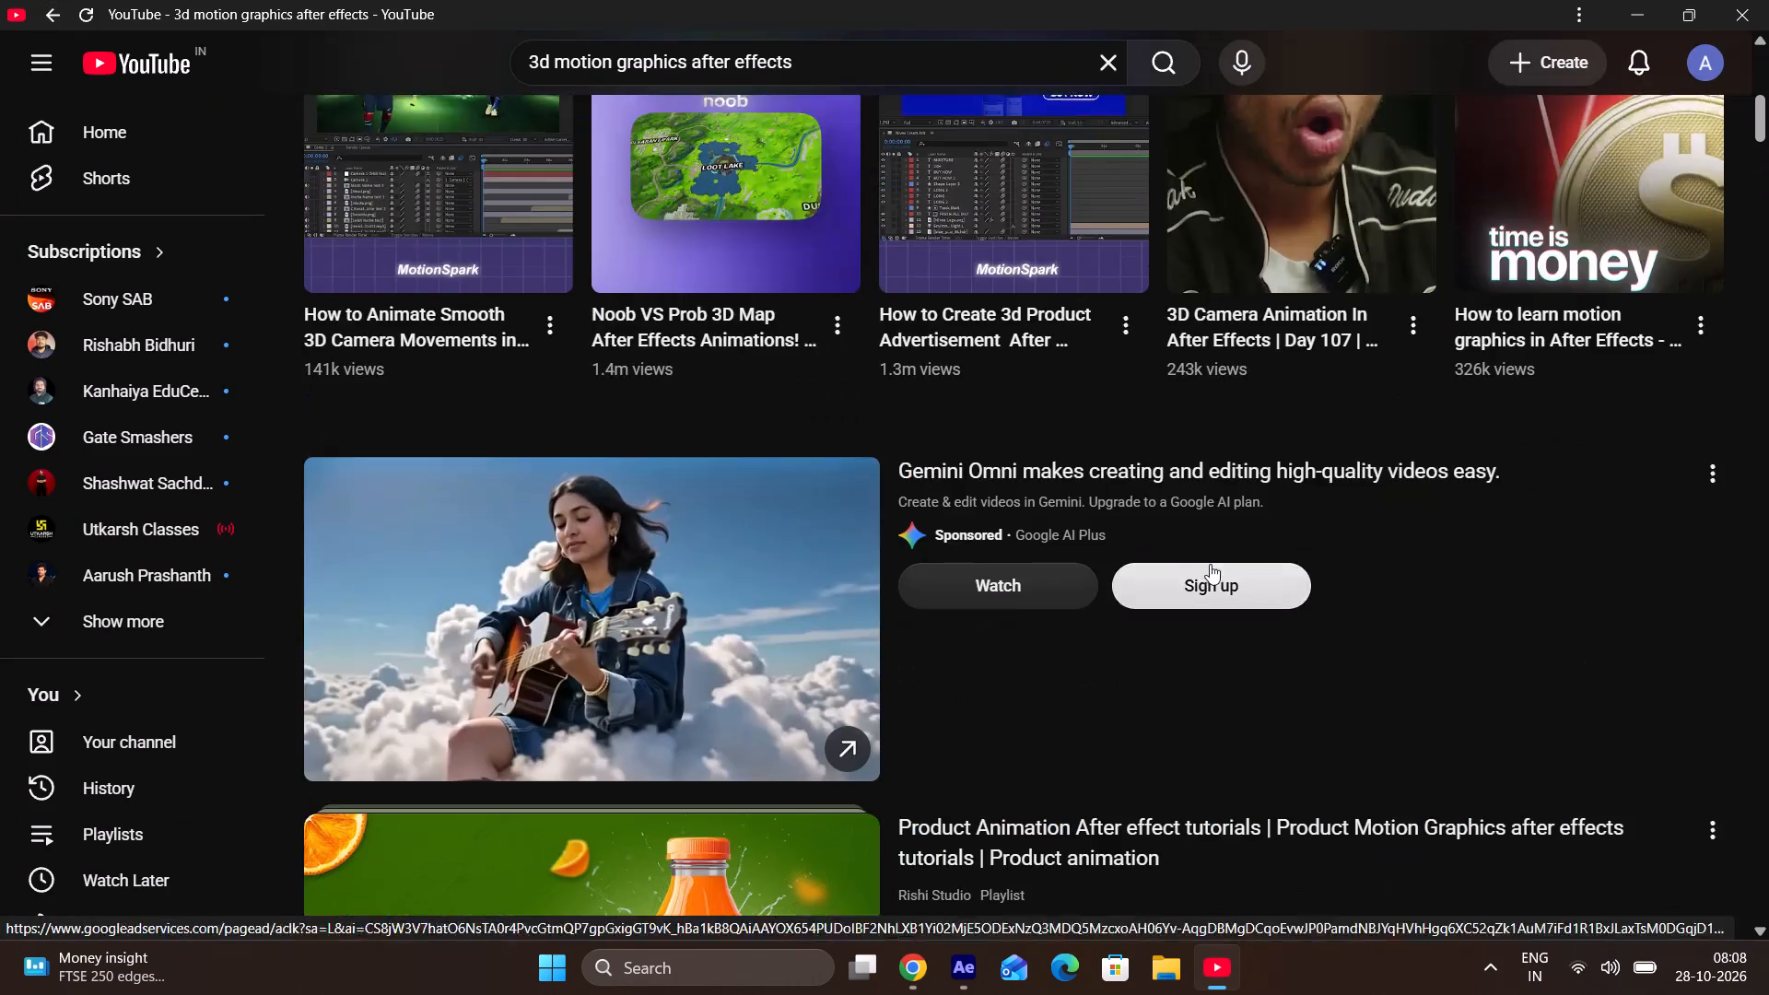
{"action": "scroll", "coordinate": [1210, 564], "scroll_direction": "up", "scroll_amount": 2}
{"action": "scroll", "coordinate": [1224, 556], "scroll_direction": "down", "scroll_amount": 9}
{"action": "left_click", "coordinate": [568, 389]}
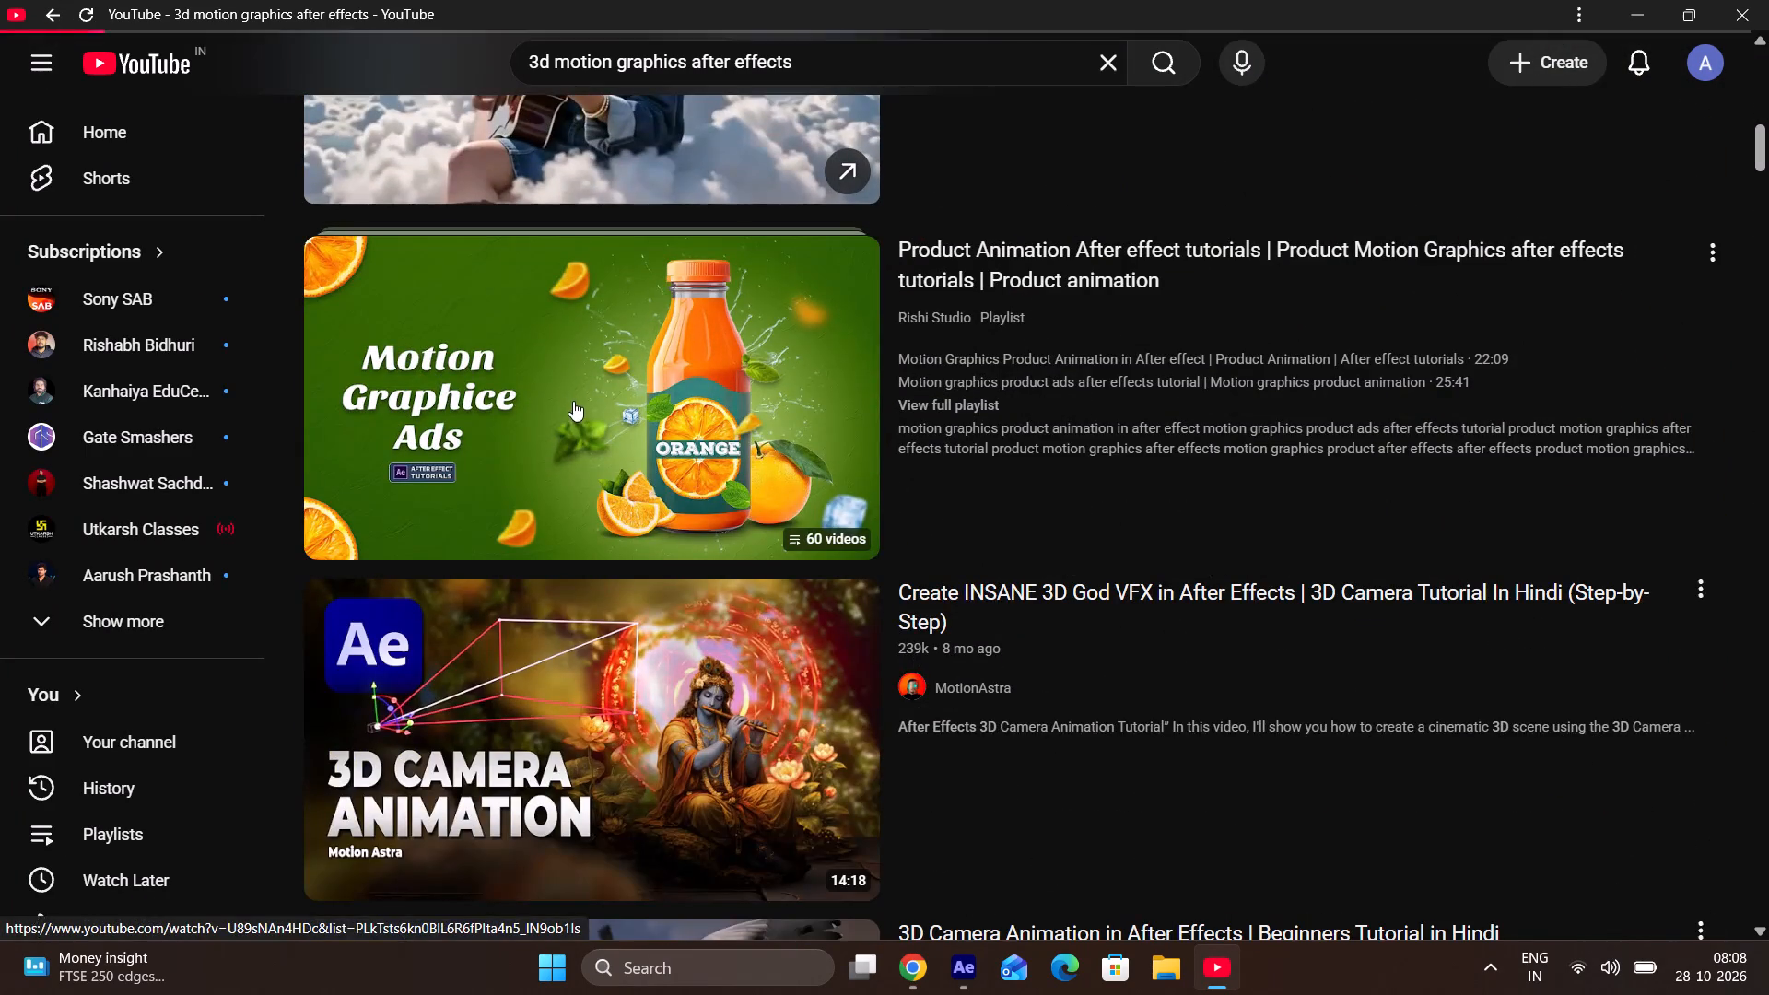
Watch the tutorial full screen through its new composition setup, pausing at the composition settings, and exit full screen.
{"action": "left_click", "coordinate": [1189, 753]}
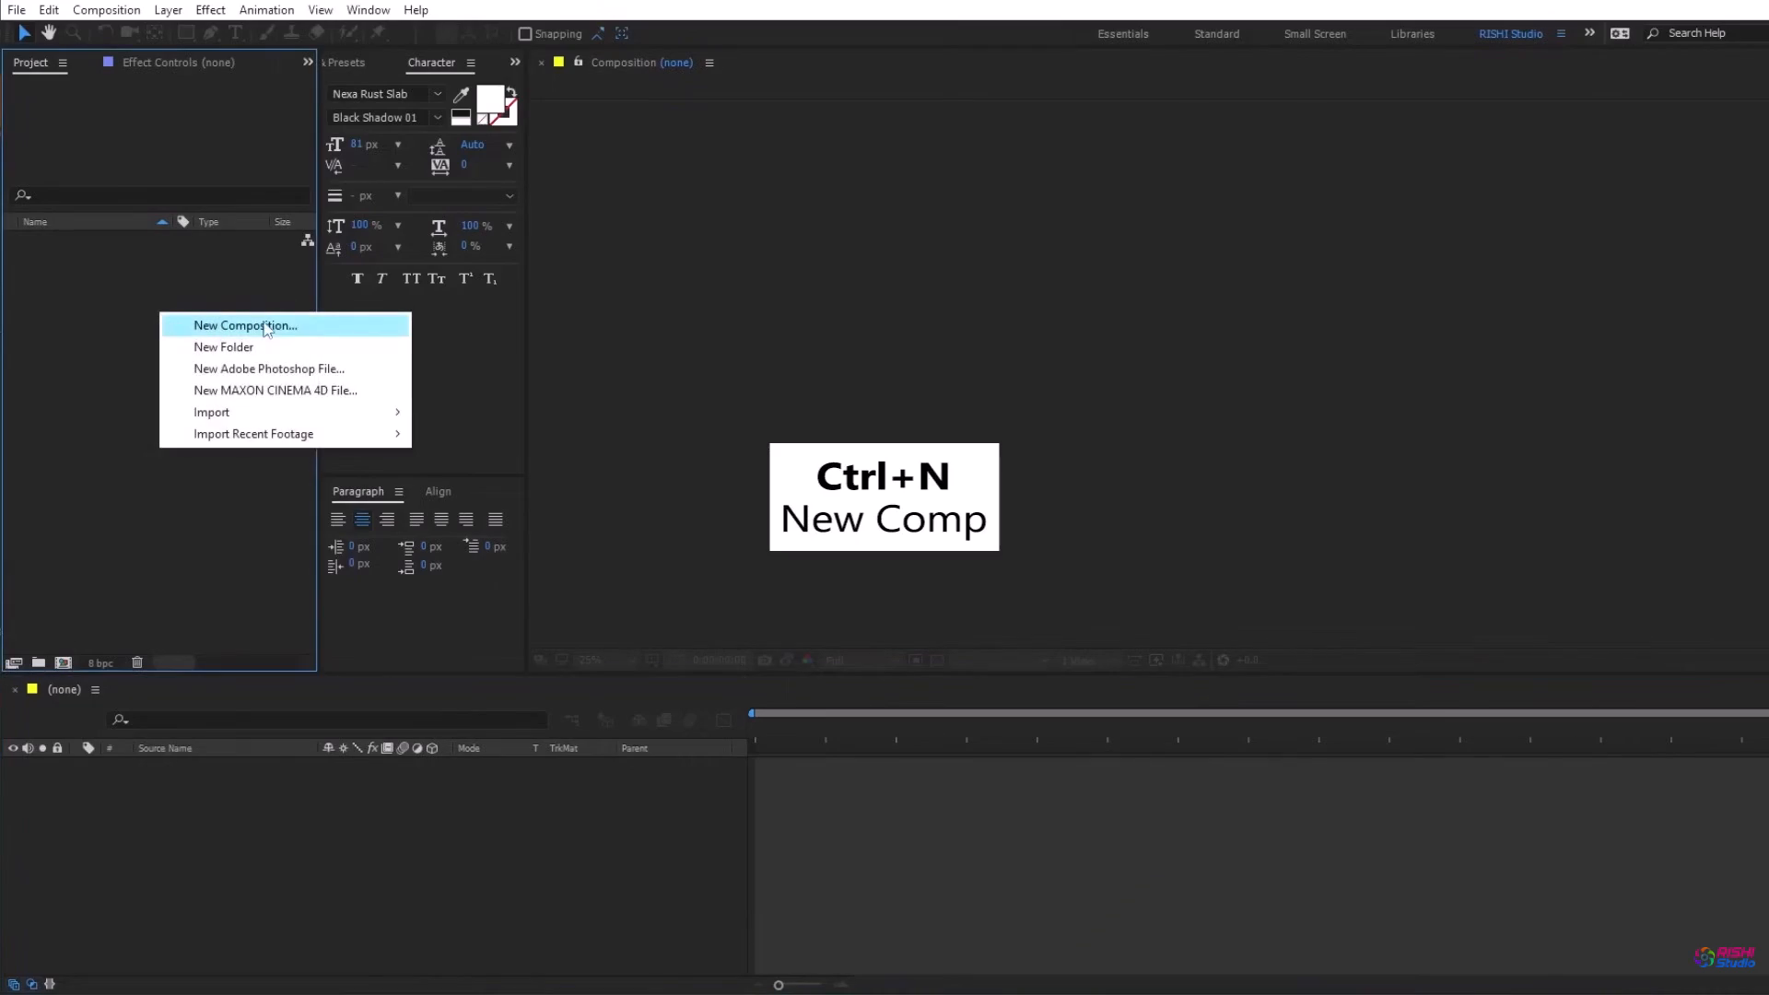
{"action": "left_click", "coordinate": [1237, 637]}
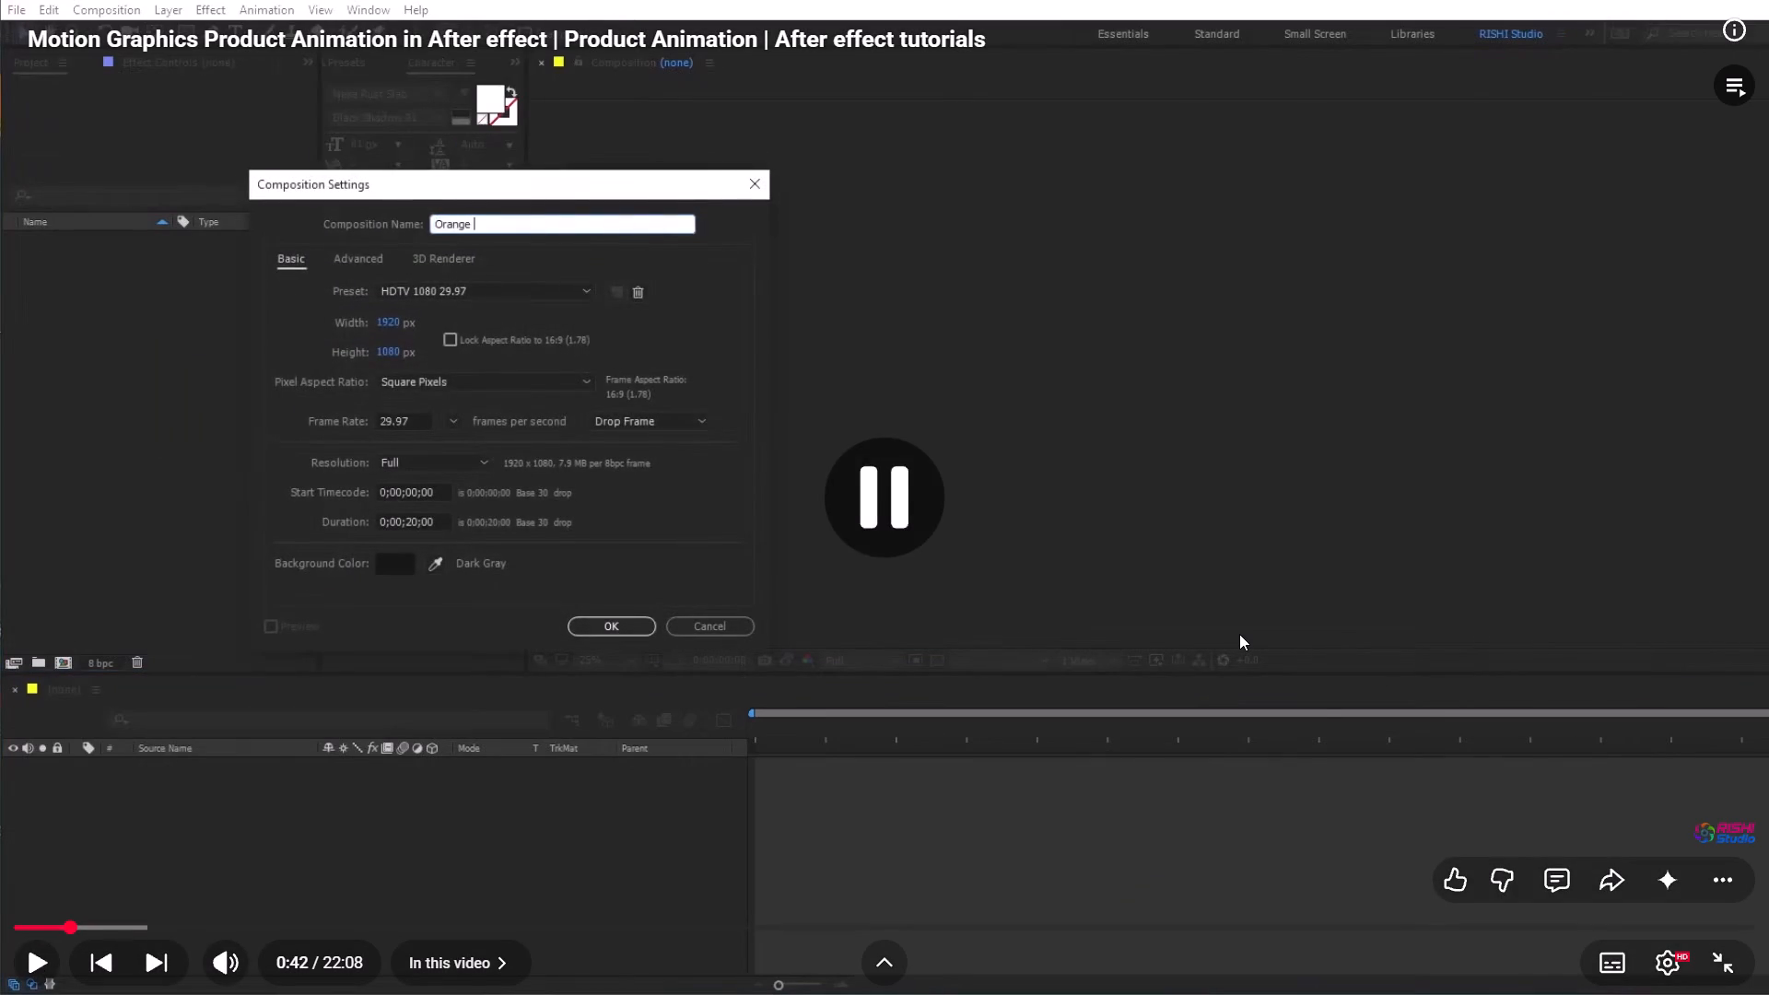
{"action": "left_click", "coordinate": [1239, 634]}
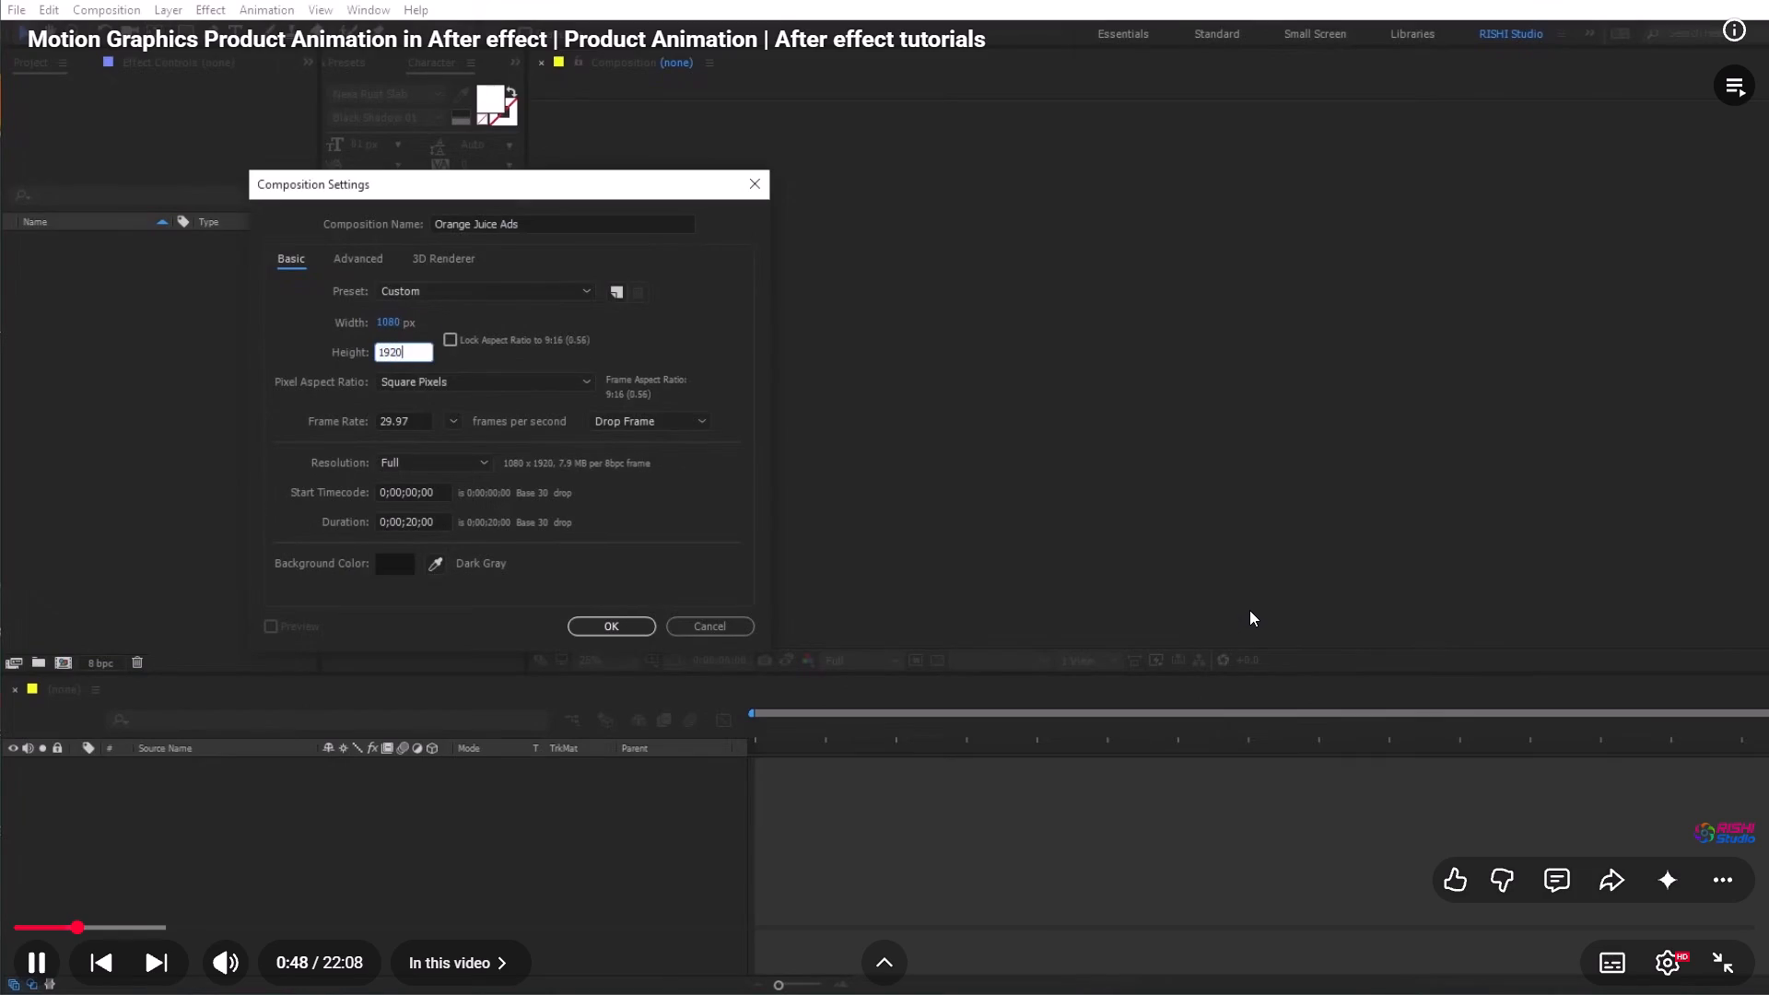
{"action": "left_click", "coordinate": [1213, 662]}
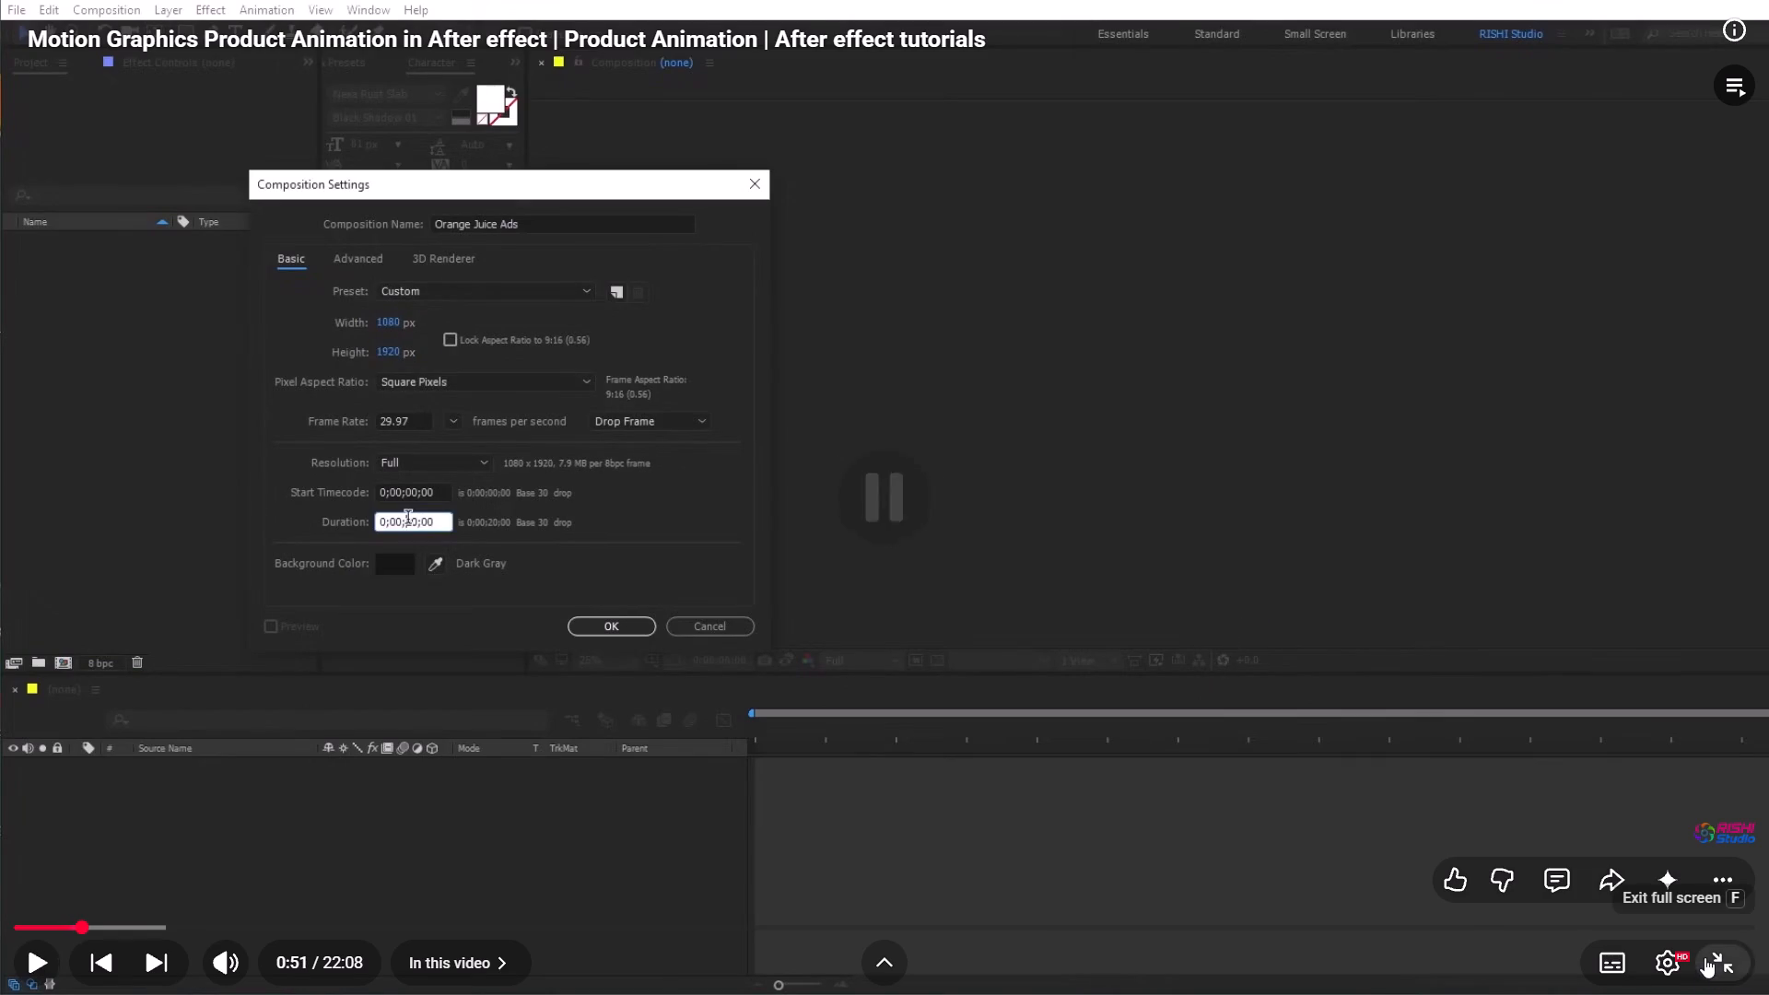
{"action": "left_click", "coordinate": [1705, 957]}
Switch to After Effects and delete Comp 1 and both imported JPEG images from the project.
{"action": "left_click", "coordinate": [956, 989]}
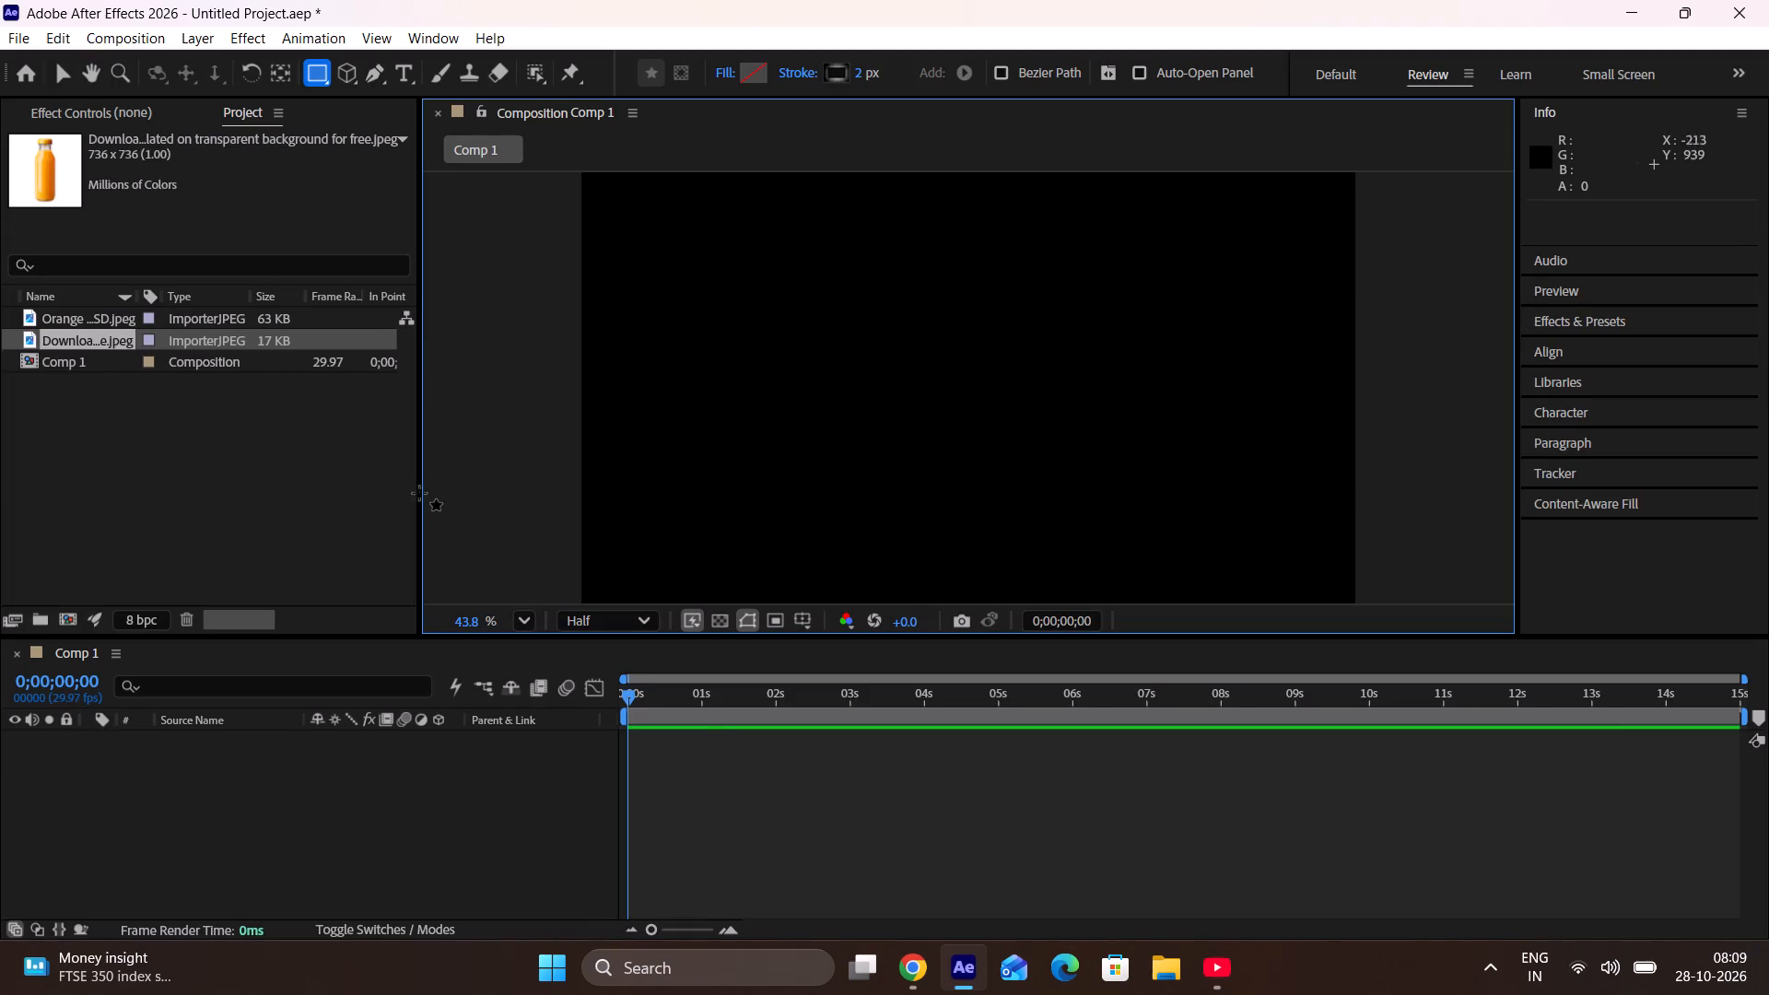
{"action": "left_click", "coordinate": [310, 369]}
{"action": "key", "text": "Delete"}
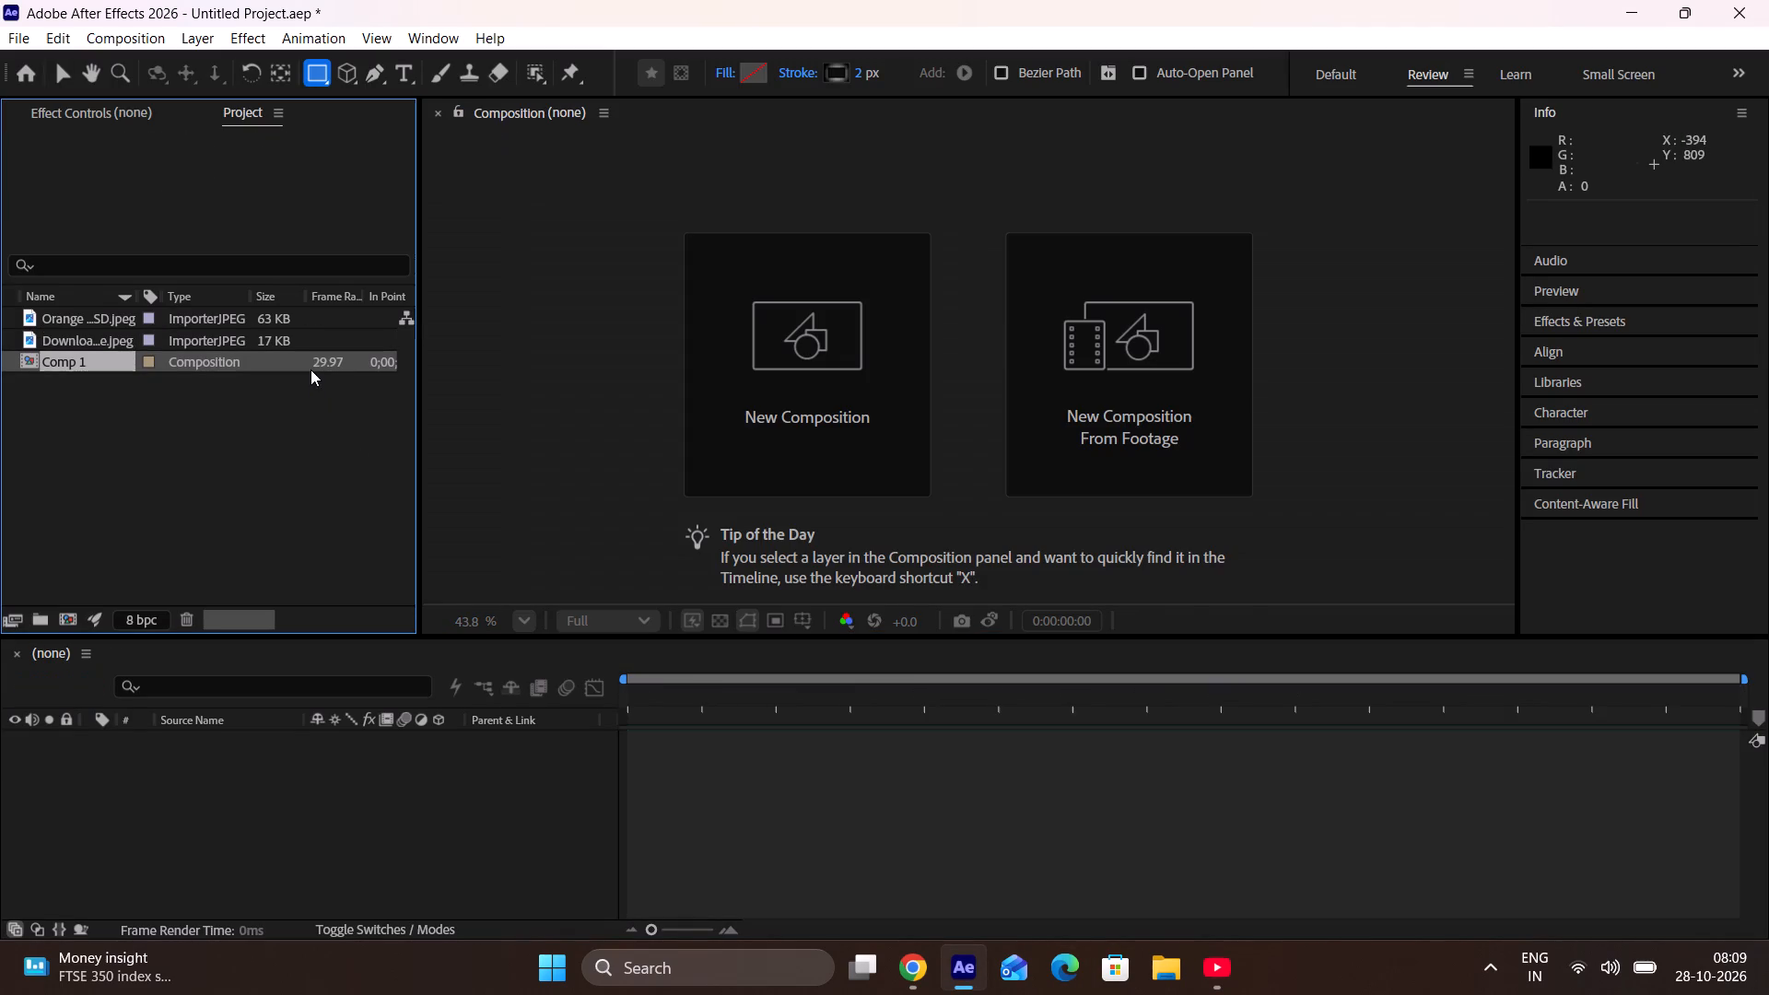
{"action": "left_click", "coordinate": [315, 325]}
{"action": "key", "text": "Delete"}
{"action": "left_click", "coordinate": [316, 315]}
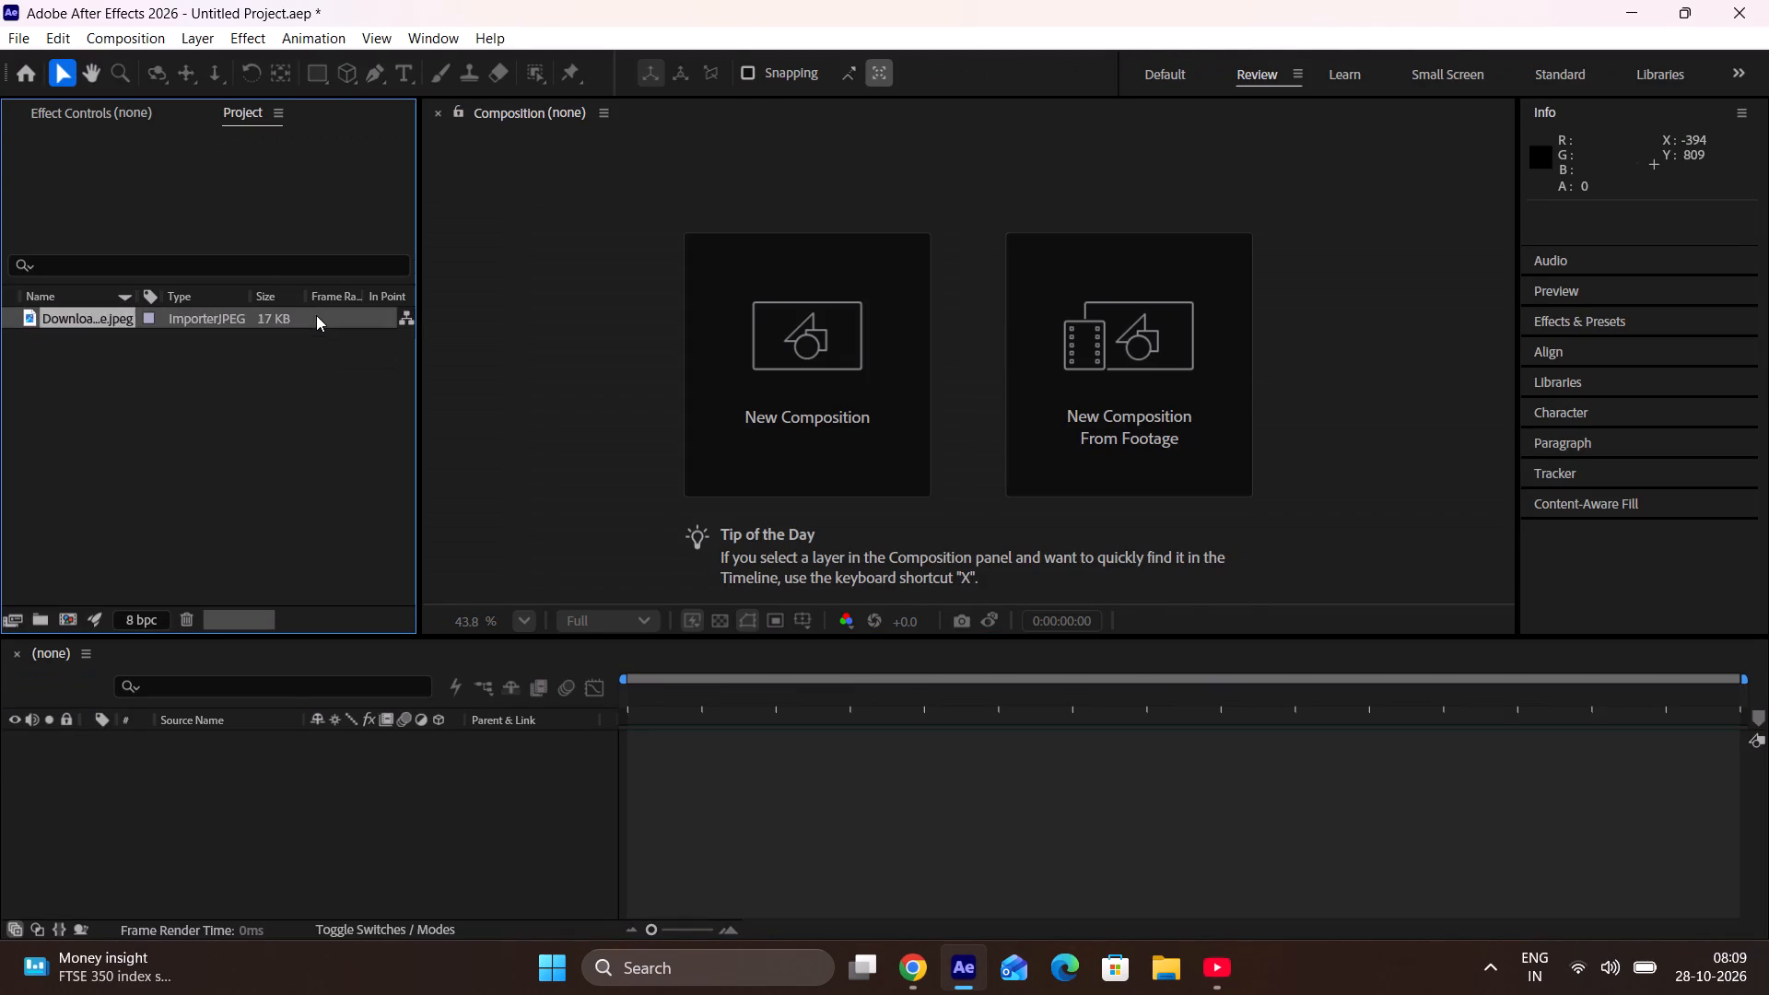
{"action": "key", "text": "Delete"}
Open the settings for a new composition.
{"action": "right_click", "coordinate": [252, 351]}
{"action": "right_click", "coordinate": [252, 353]}
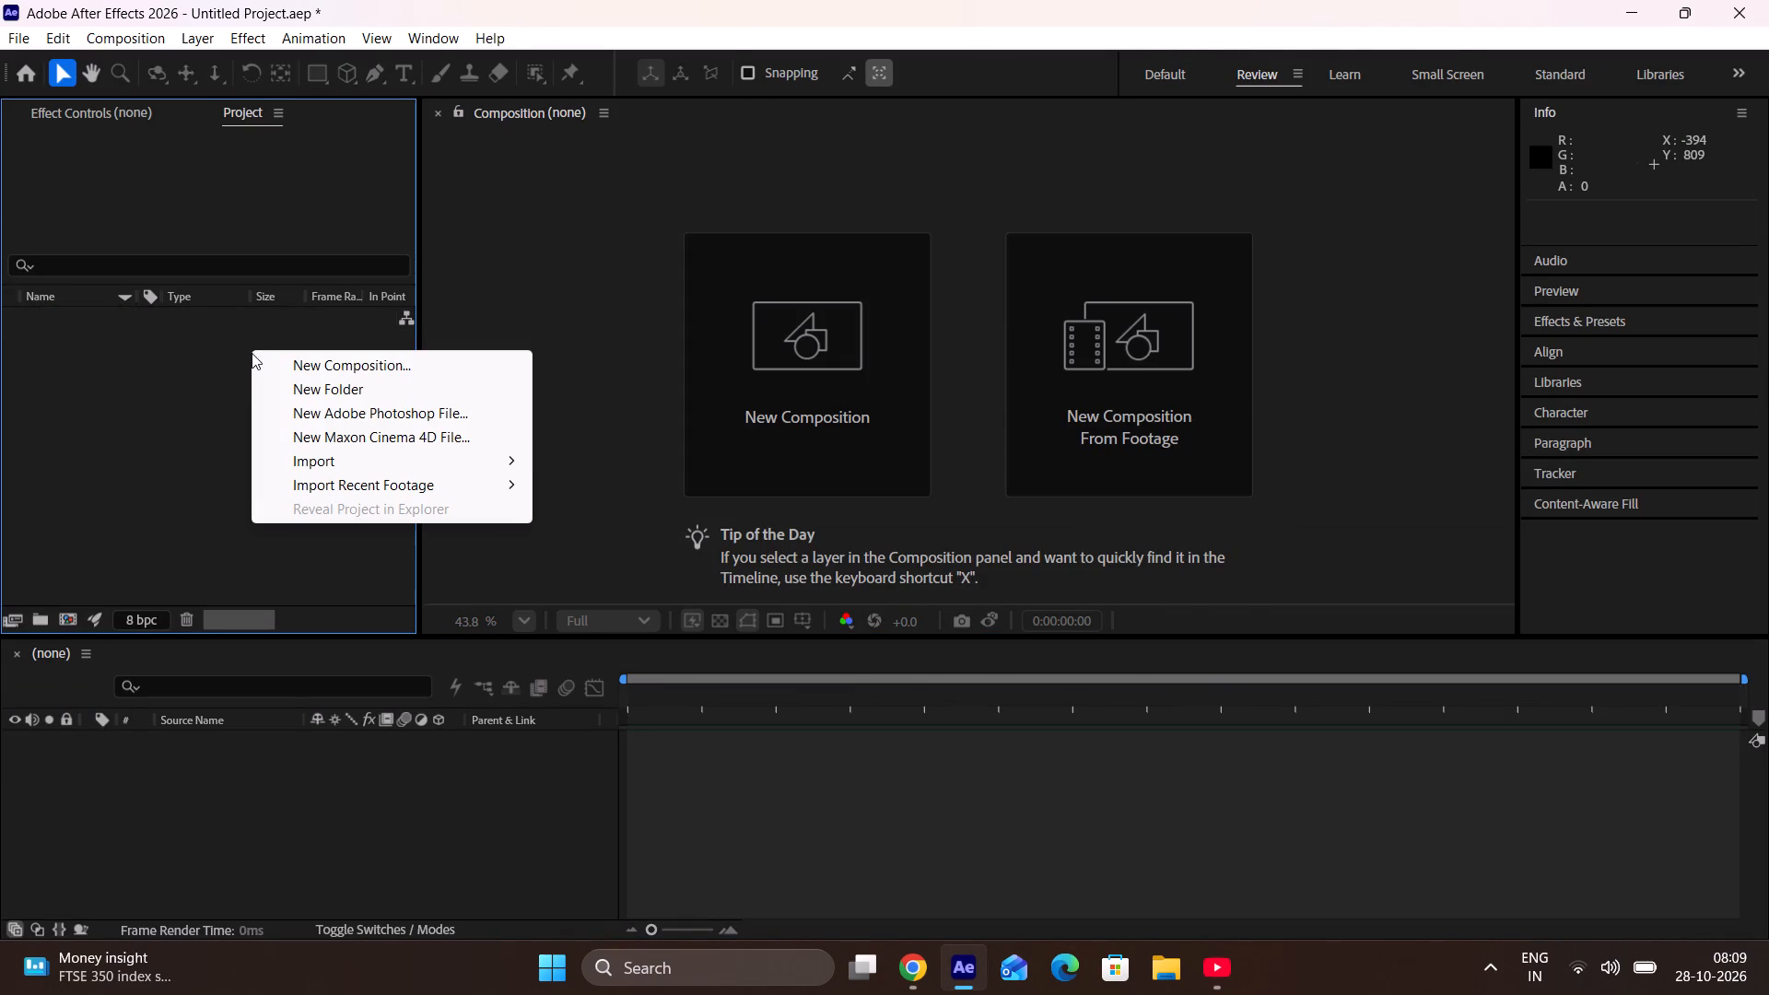
{"action": "key", "text": "ctrl+n"}
{"action": "left_click", "coordinate": [127, 480]}
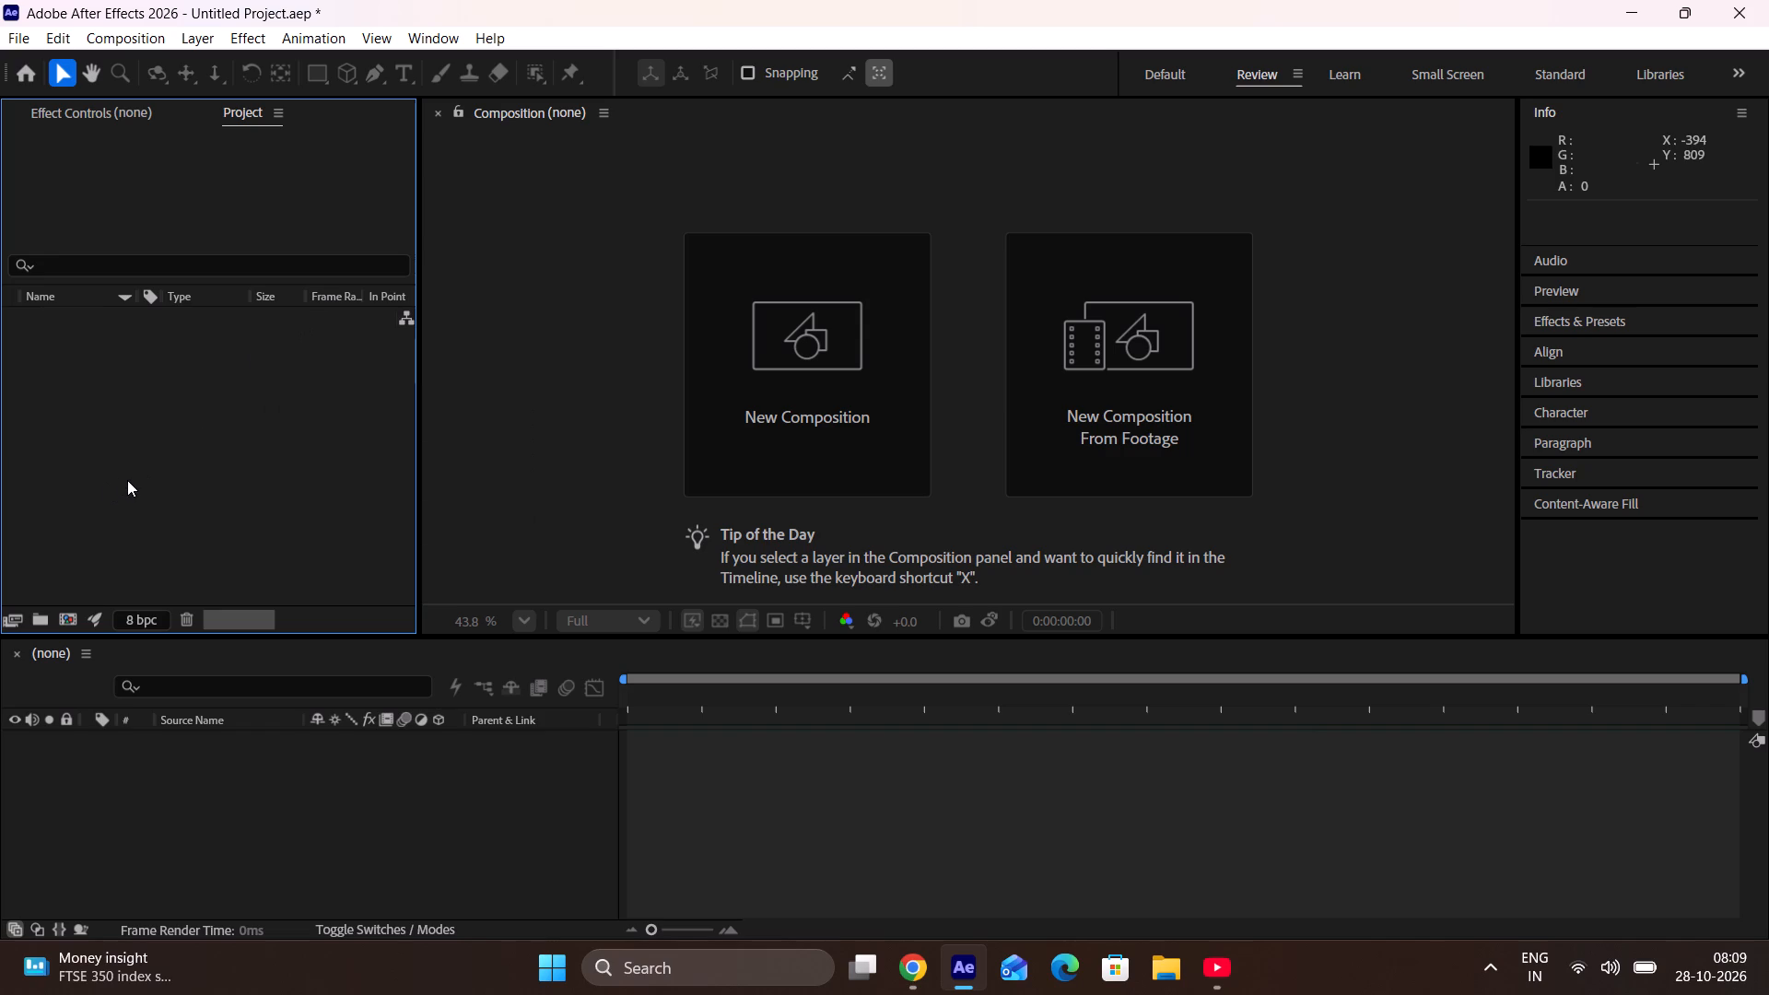
{"action": "key", "text": "ctrl+n"}
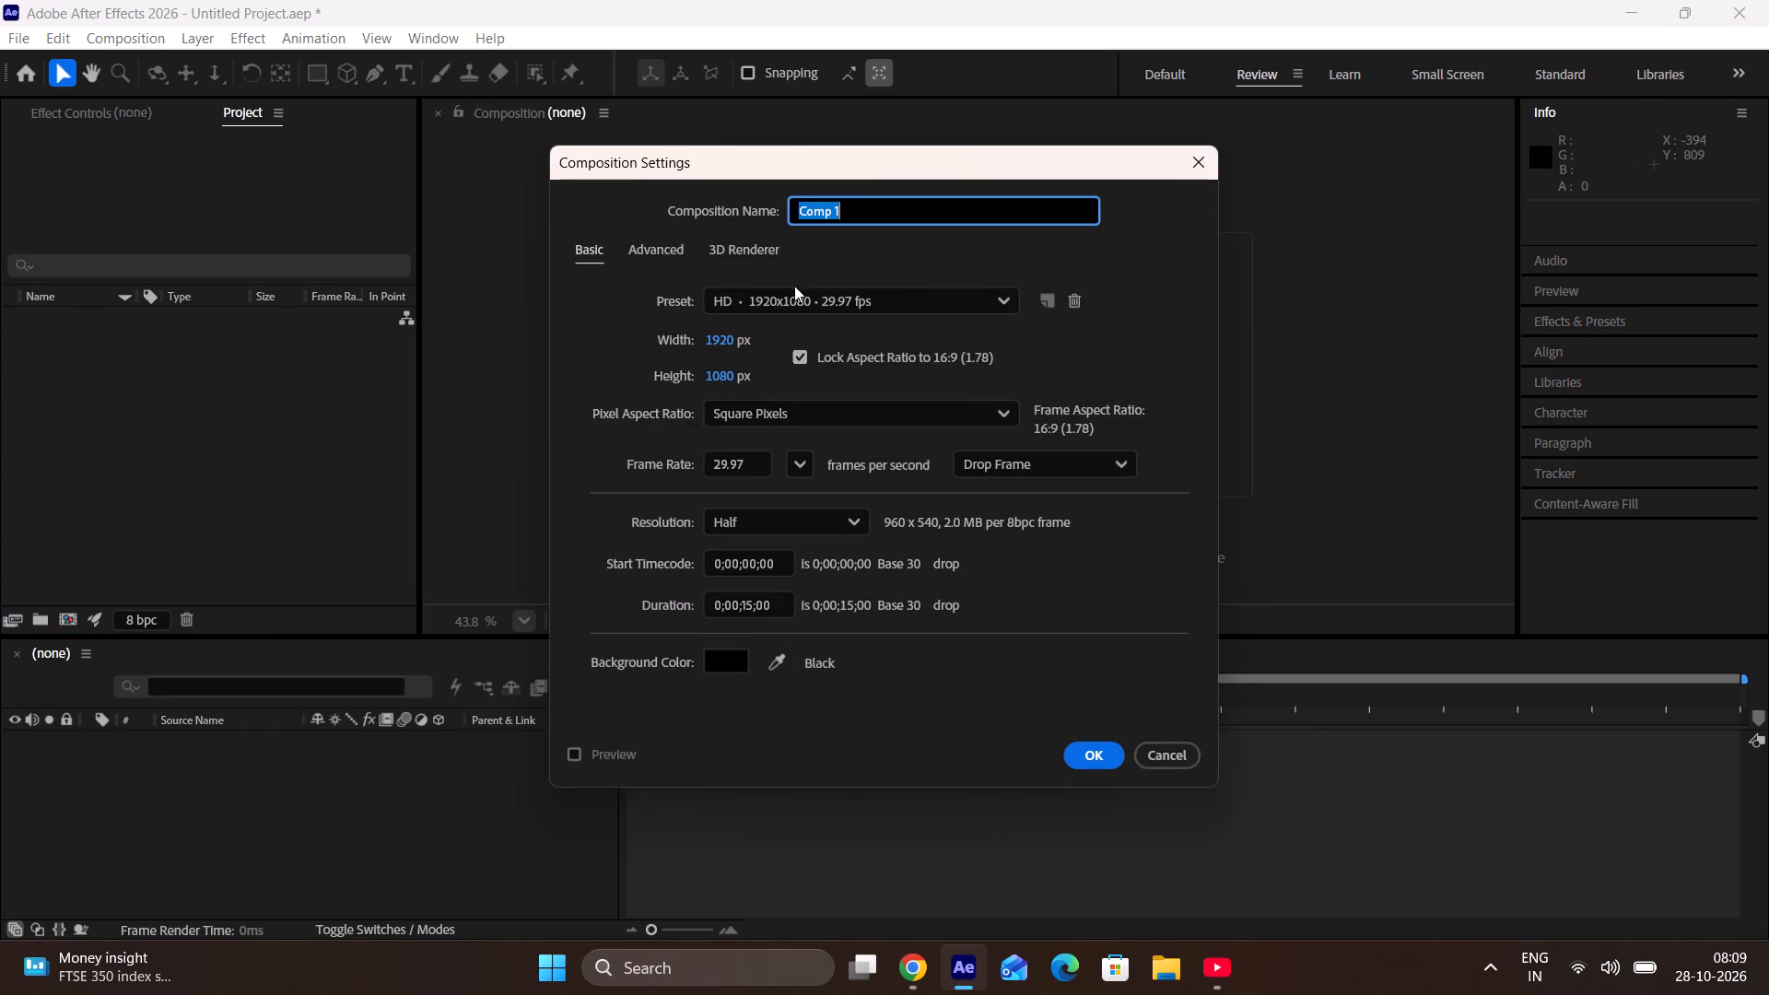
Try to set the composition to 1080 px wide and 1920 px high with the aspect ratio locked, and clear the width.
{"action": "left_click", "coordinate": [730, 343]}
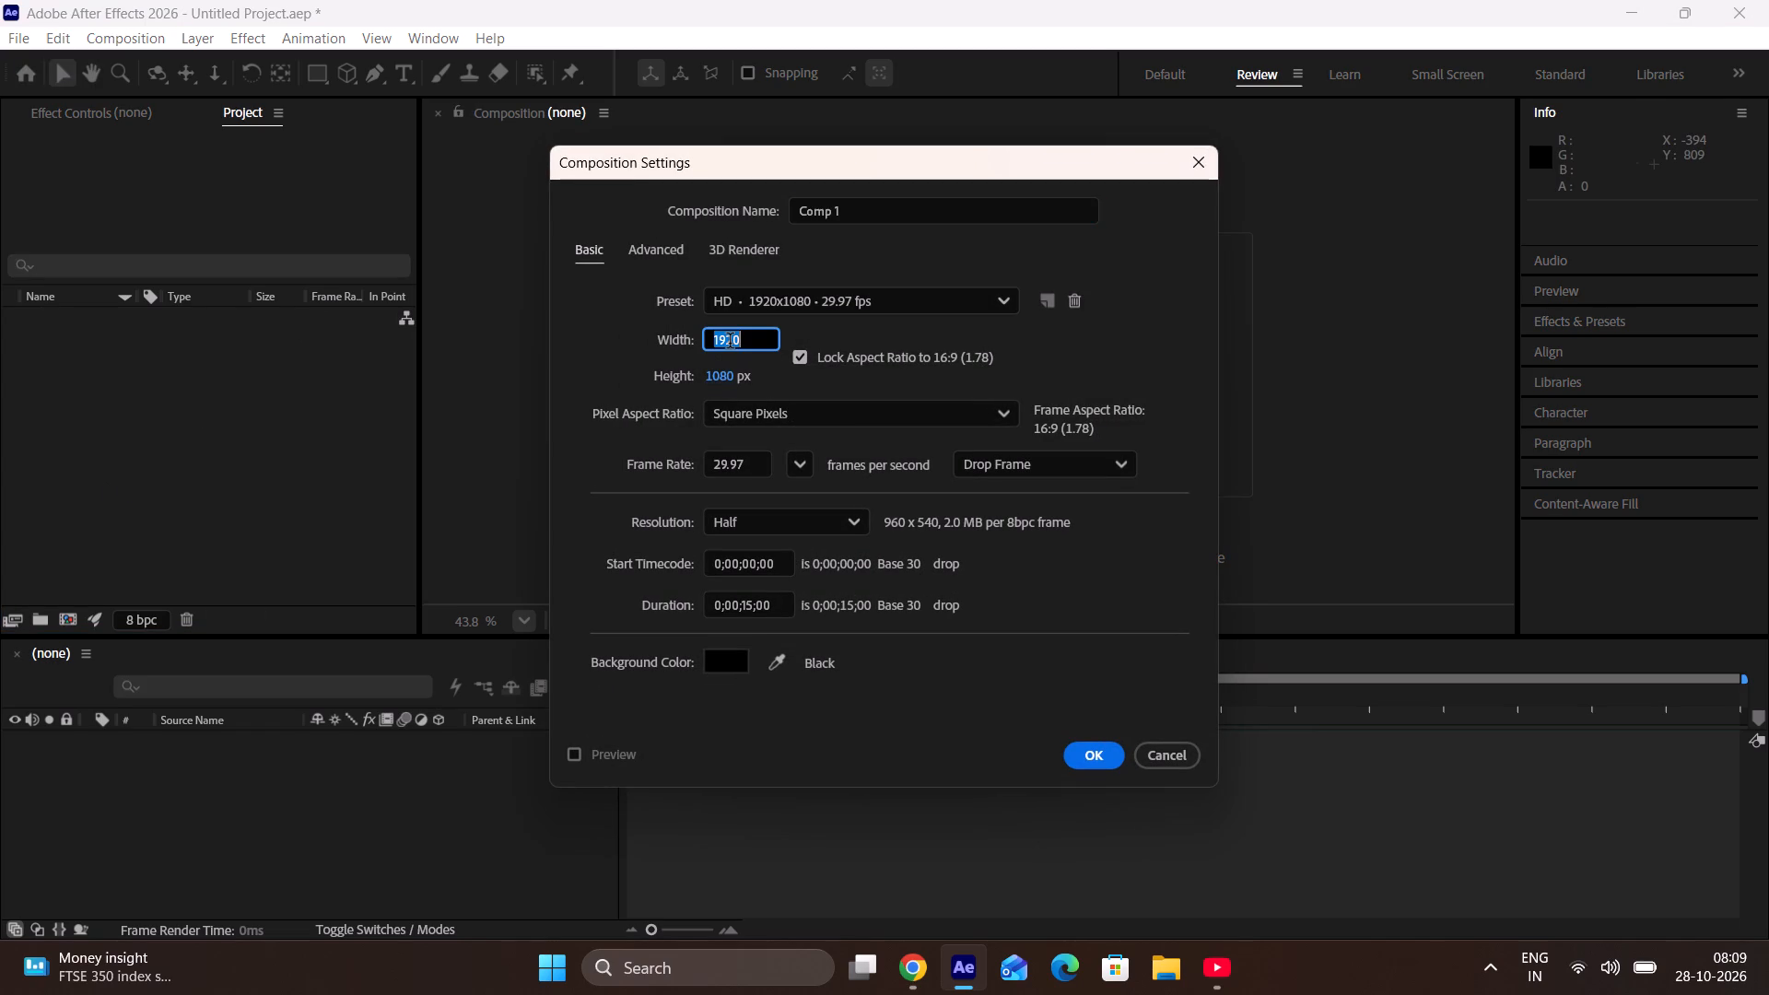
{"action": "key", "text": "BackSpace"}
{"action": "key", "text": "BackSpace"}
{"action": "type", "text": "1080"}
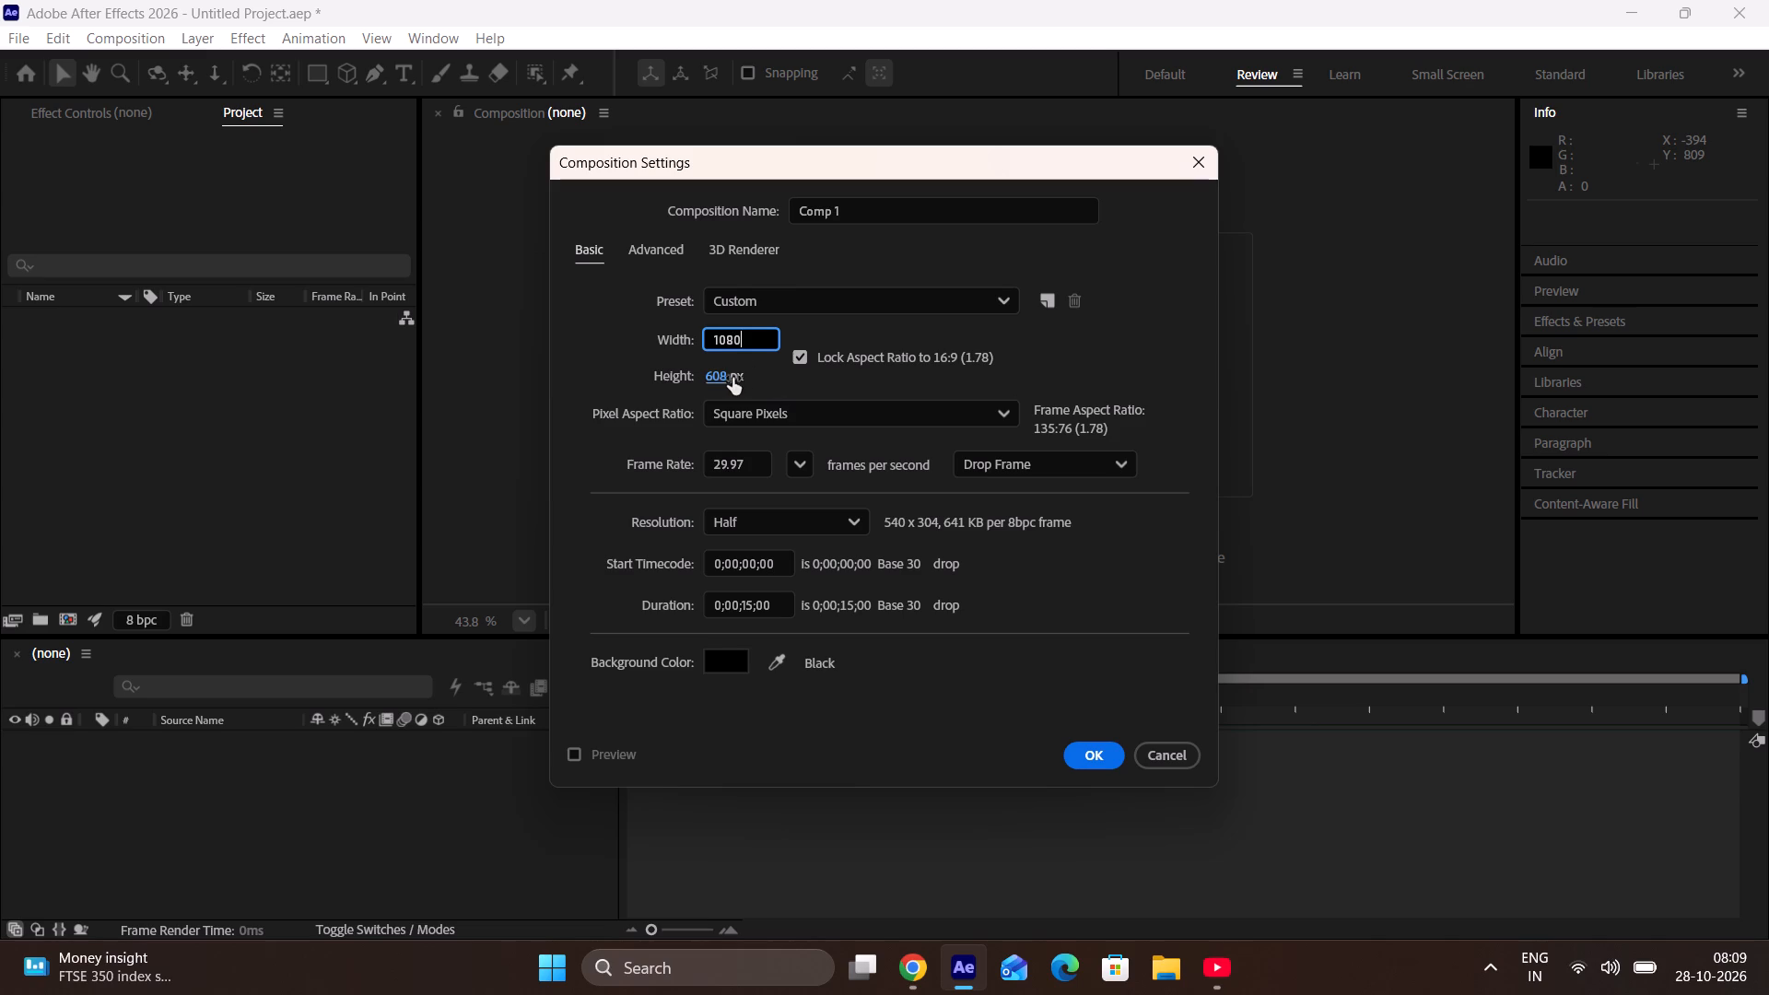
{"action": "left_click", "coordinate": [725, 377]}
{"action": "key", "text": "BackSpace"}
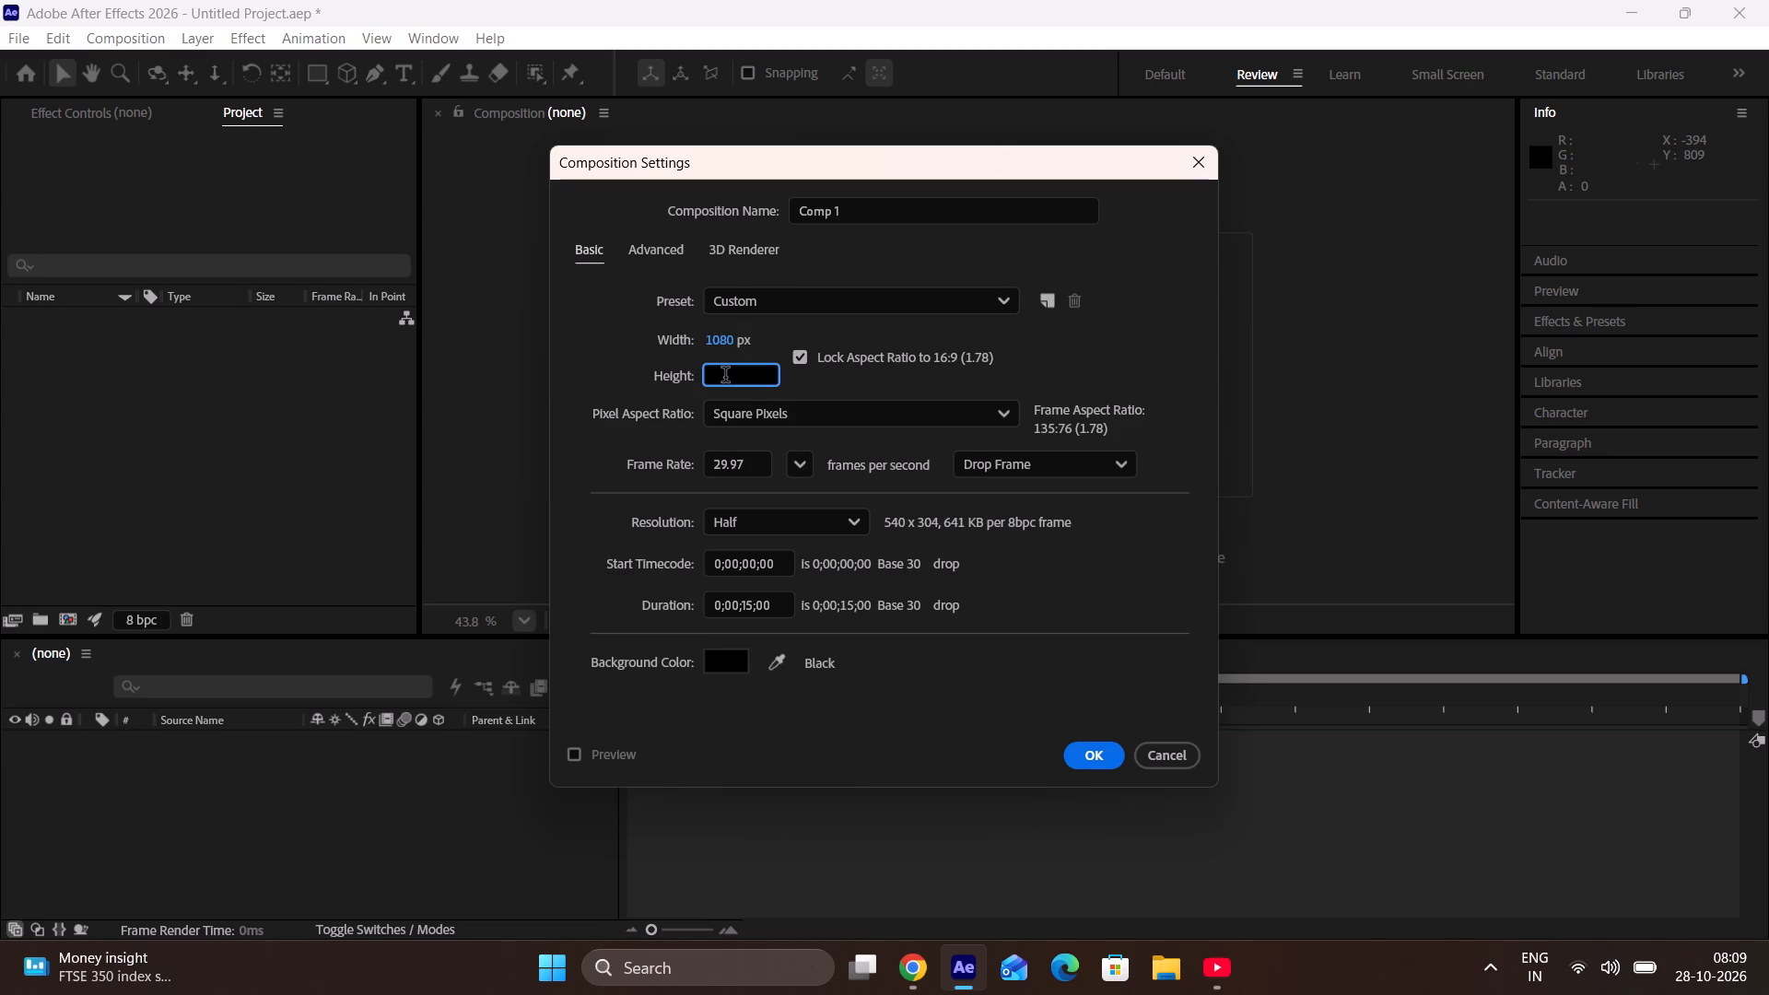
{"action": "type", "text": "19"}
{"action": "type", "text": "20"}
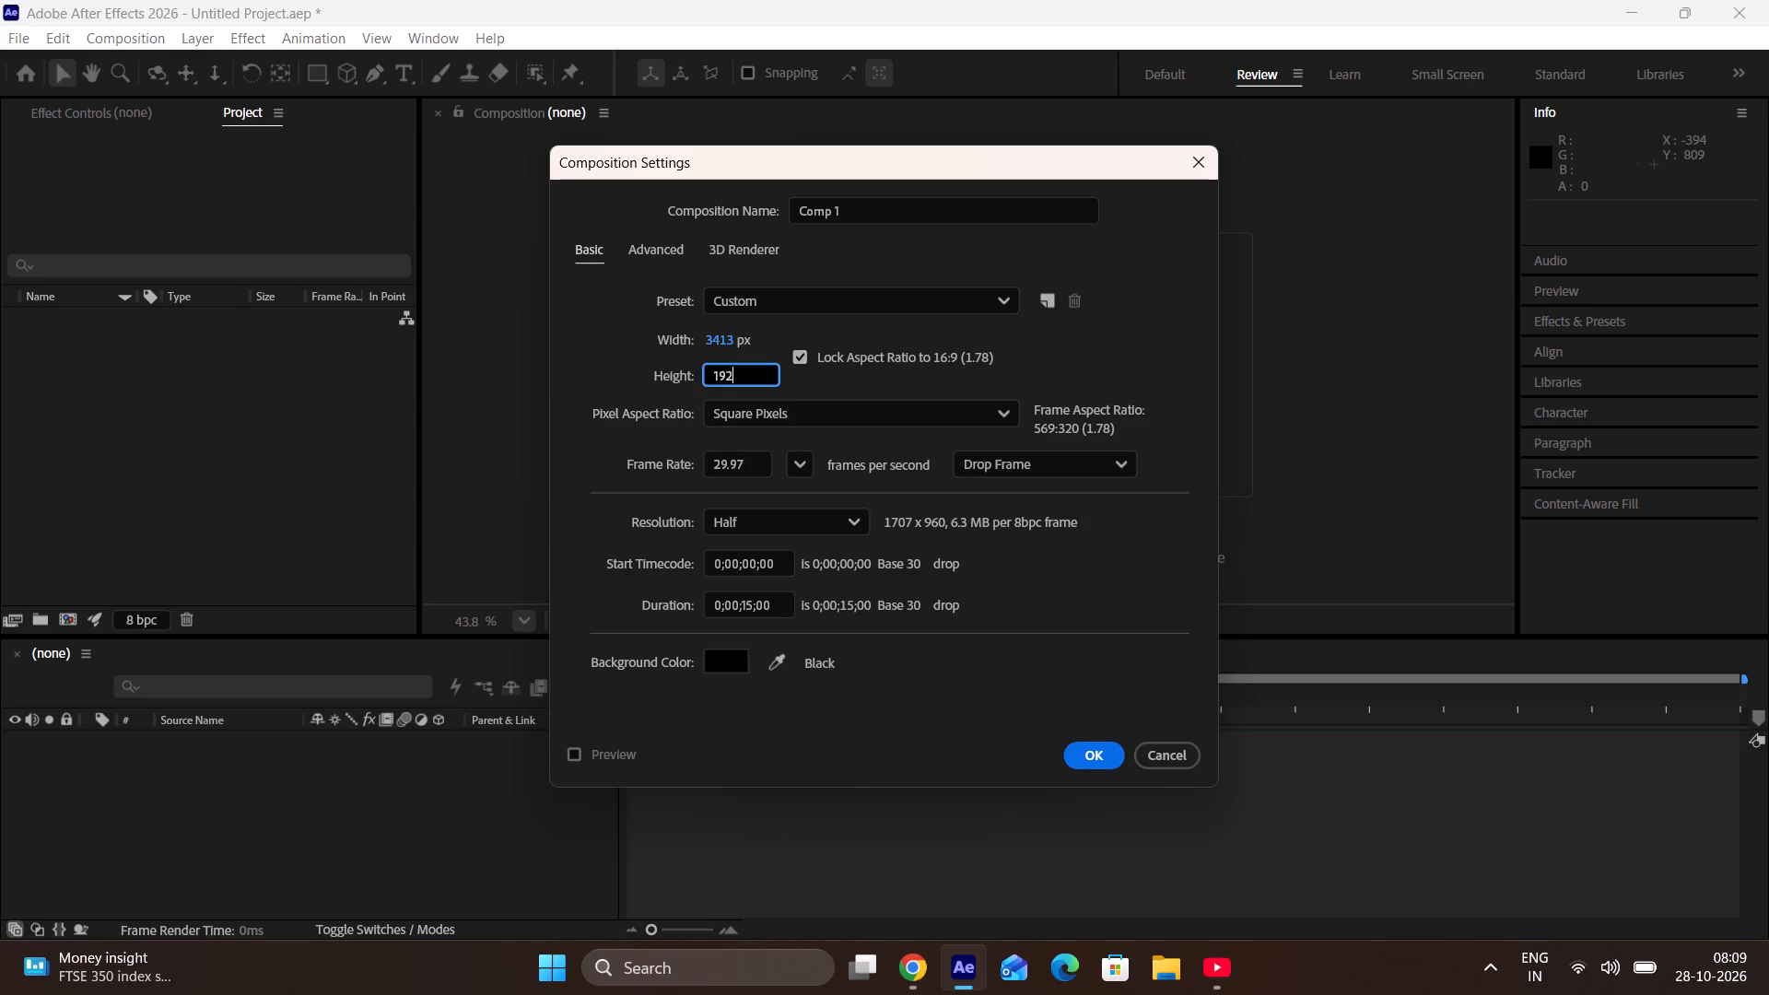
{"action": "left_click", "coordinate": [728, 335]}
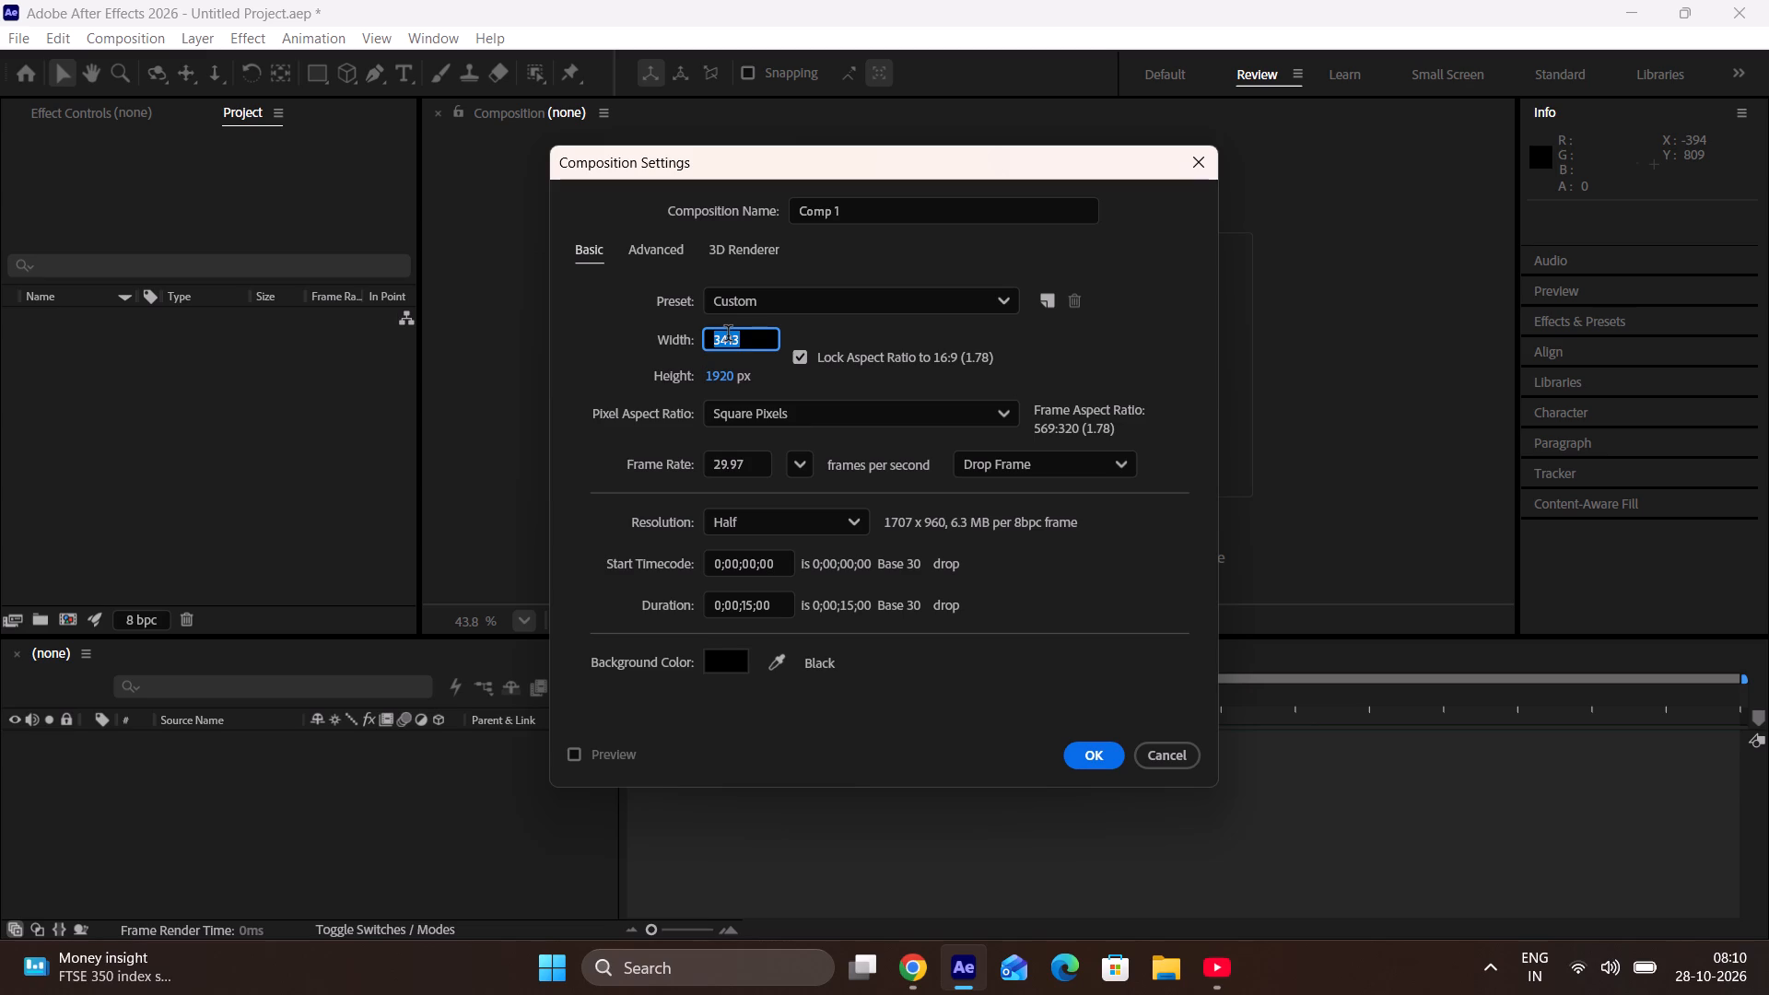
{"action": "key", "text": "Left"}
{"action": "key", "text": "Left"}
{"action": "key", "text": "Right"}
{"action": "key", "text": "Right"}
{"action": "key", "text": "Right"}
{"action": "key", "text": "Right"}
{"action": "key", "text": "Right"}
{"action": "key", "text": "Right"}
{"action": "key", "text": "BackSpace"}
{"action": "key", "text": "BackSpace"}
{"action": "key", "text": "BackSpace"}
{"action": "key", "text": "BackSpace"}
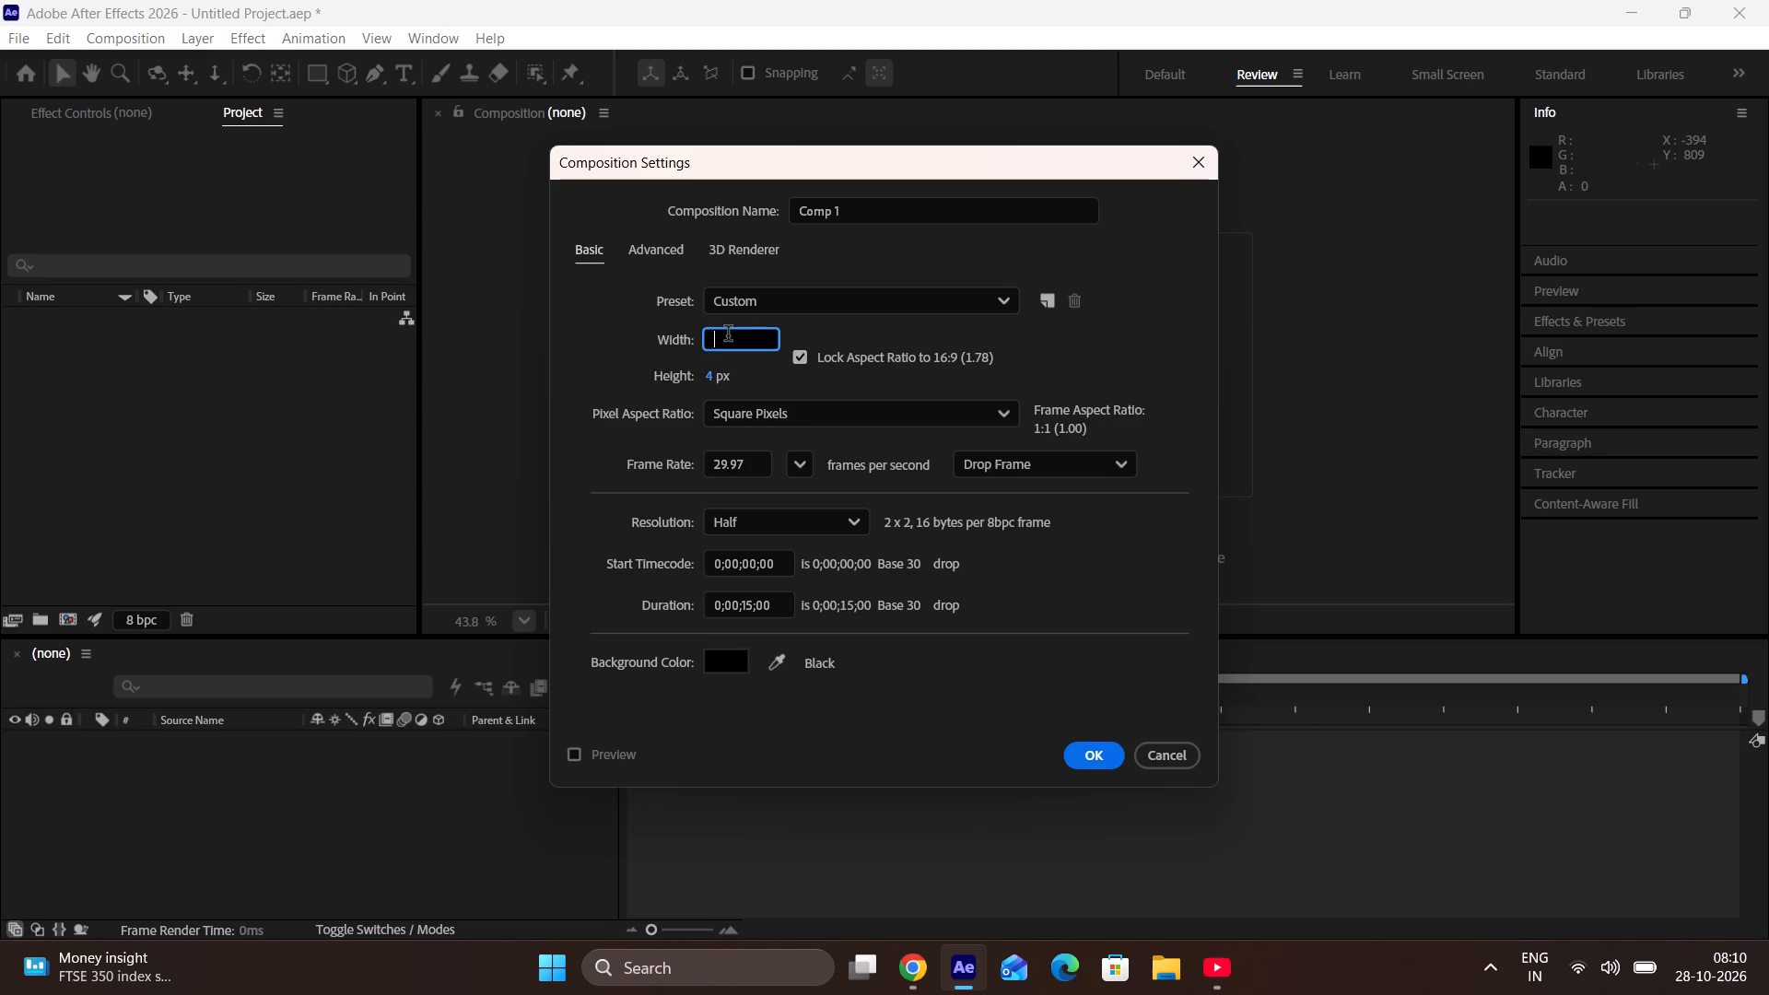
Switch to the YouTube tutorial, check its composition settings by playing it briefly, and return to After Effects.
{"action": "left_click", "coordinate": [1206, 967]}
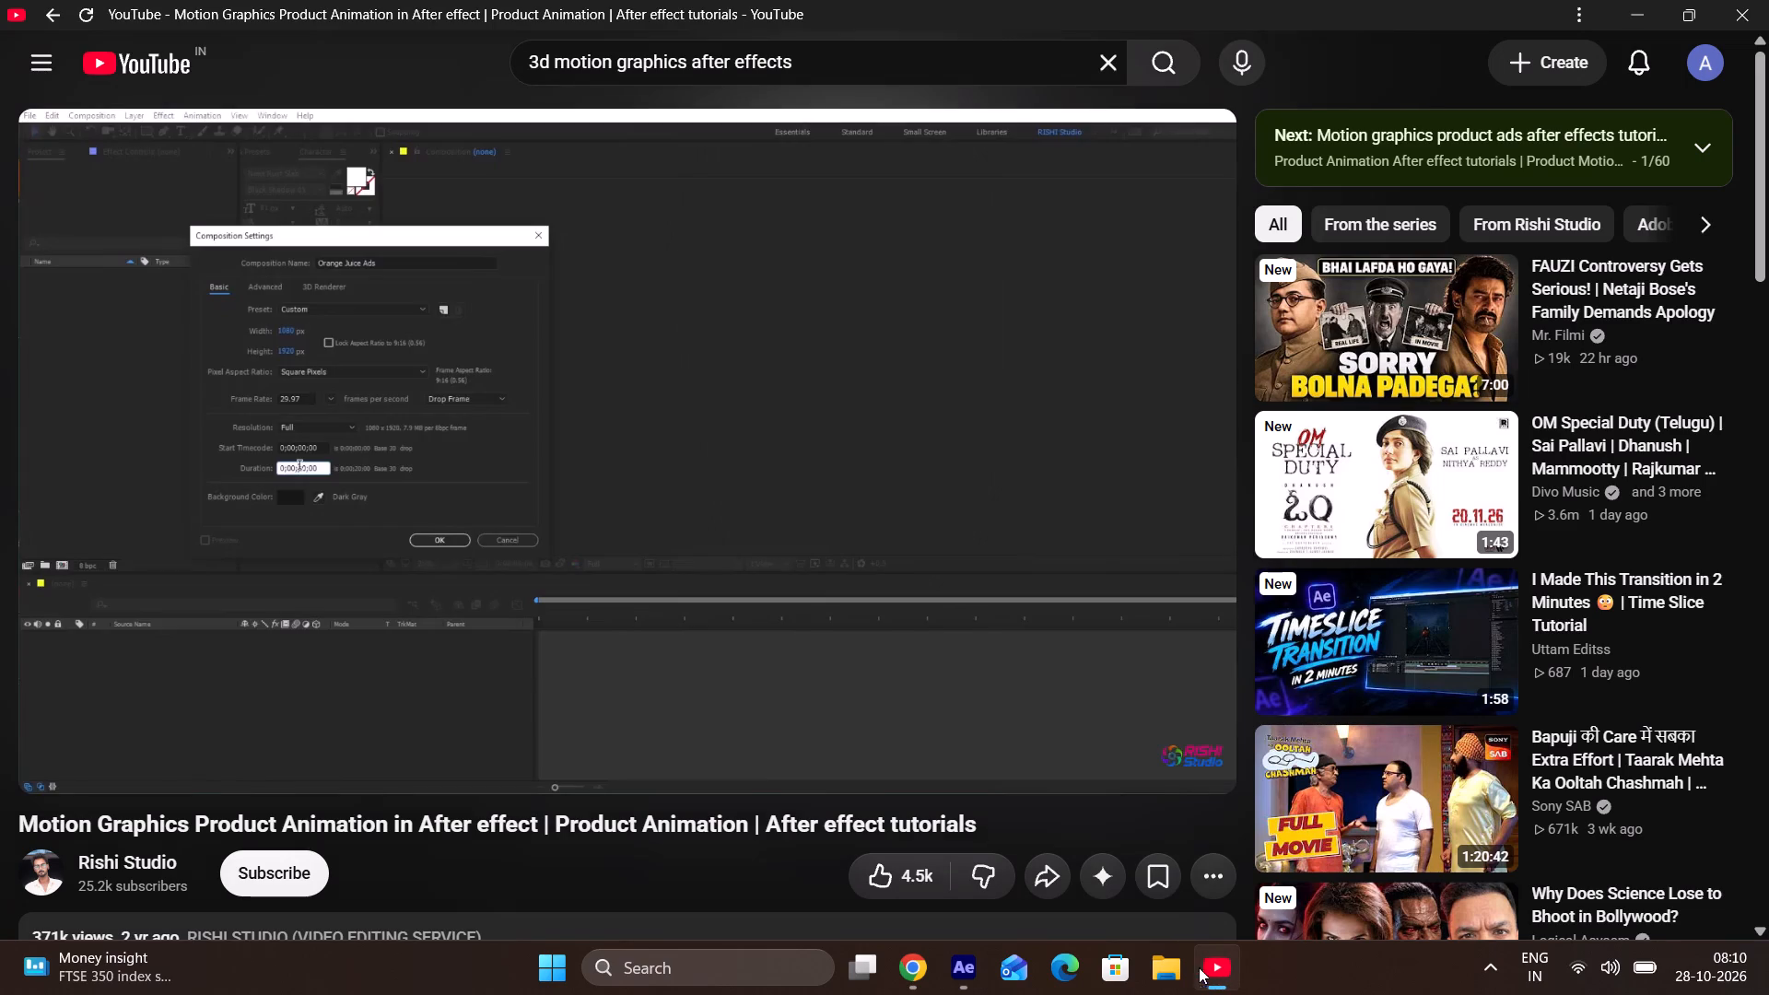
{"action": "left_click", "coordinate": [849, 668]}
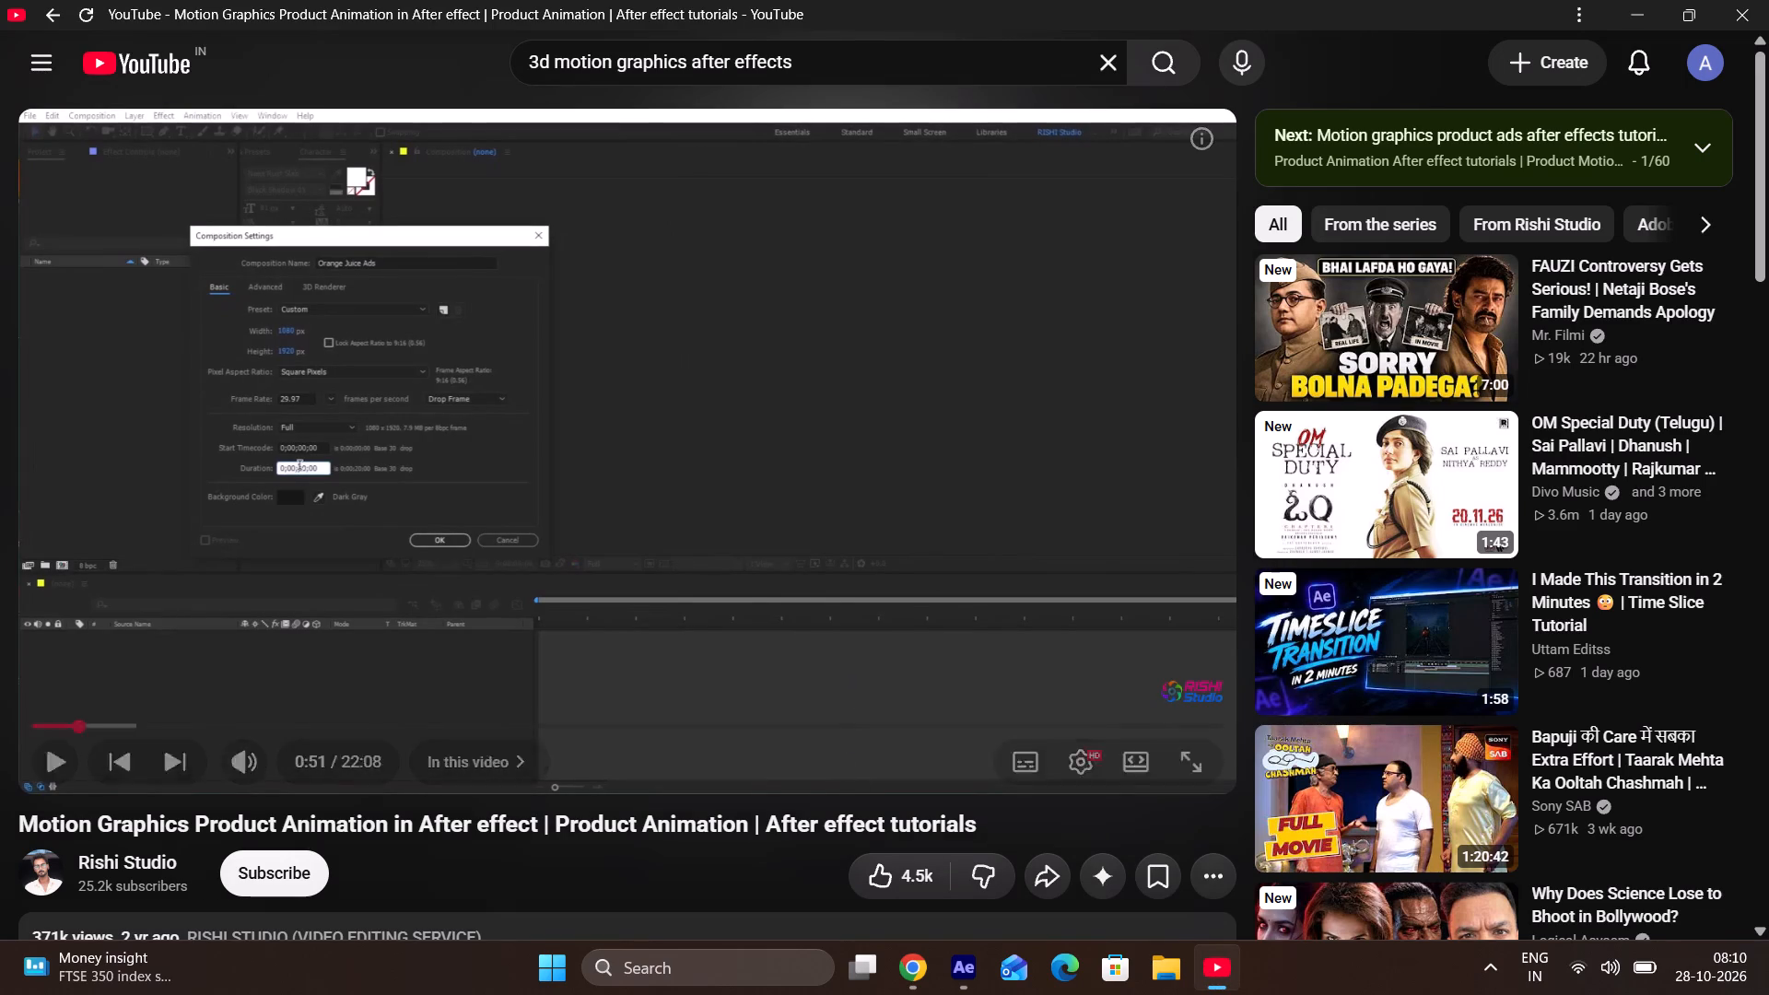
{"action": "key", "text": "space"}
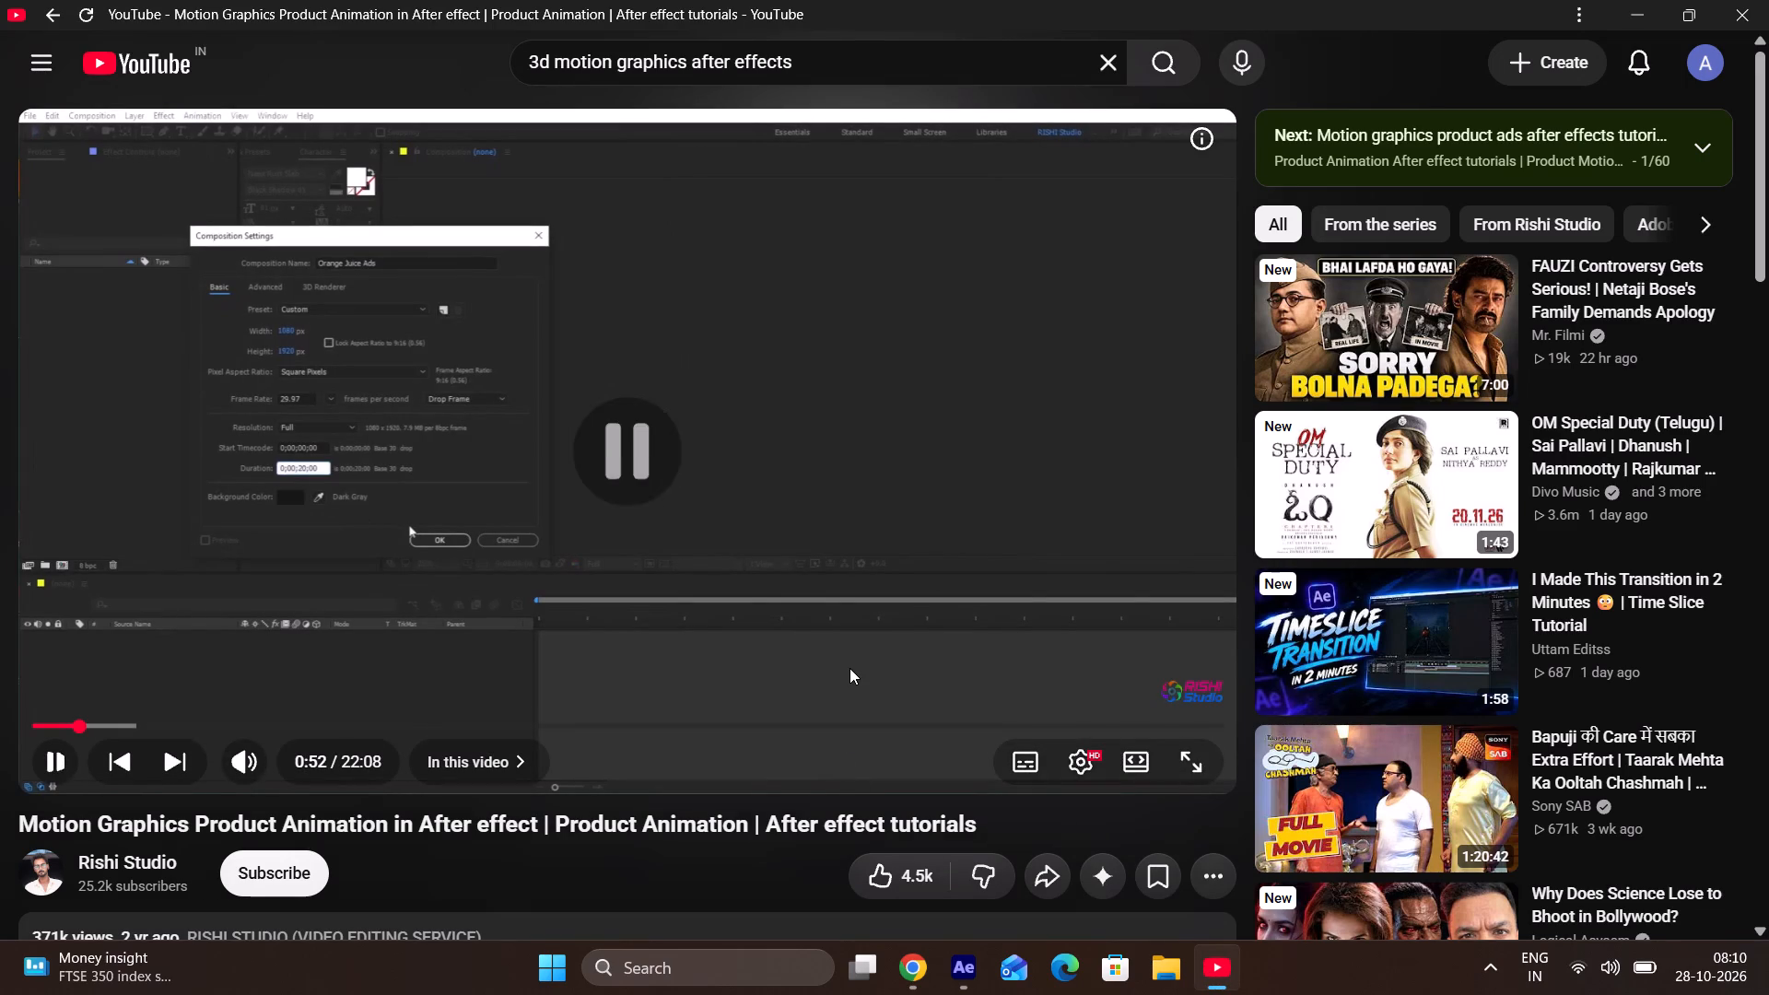
{"action": "left_click", "coordinate": [1658, 12]}
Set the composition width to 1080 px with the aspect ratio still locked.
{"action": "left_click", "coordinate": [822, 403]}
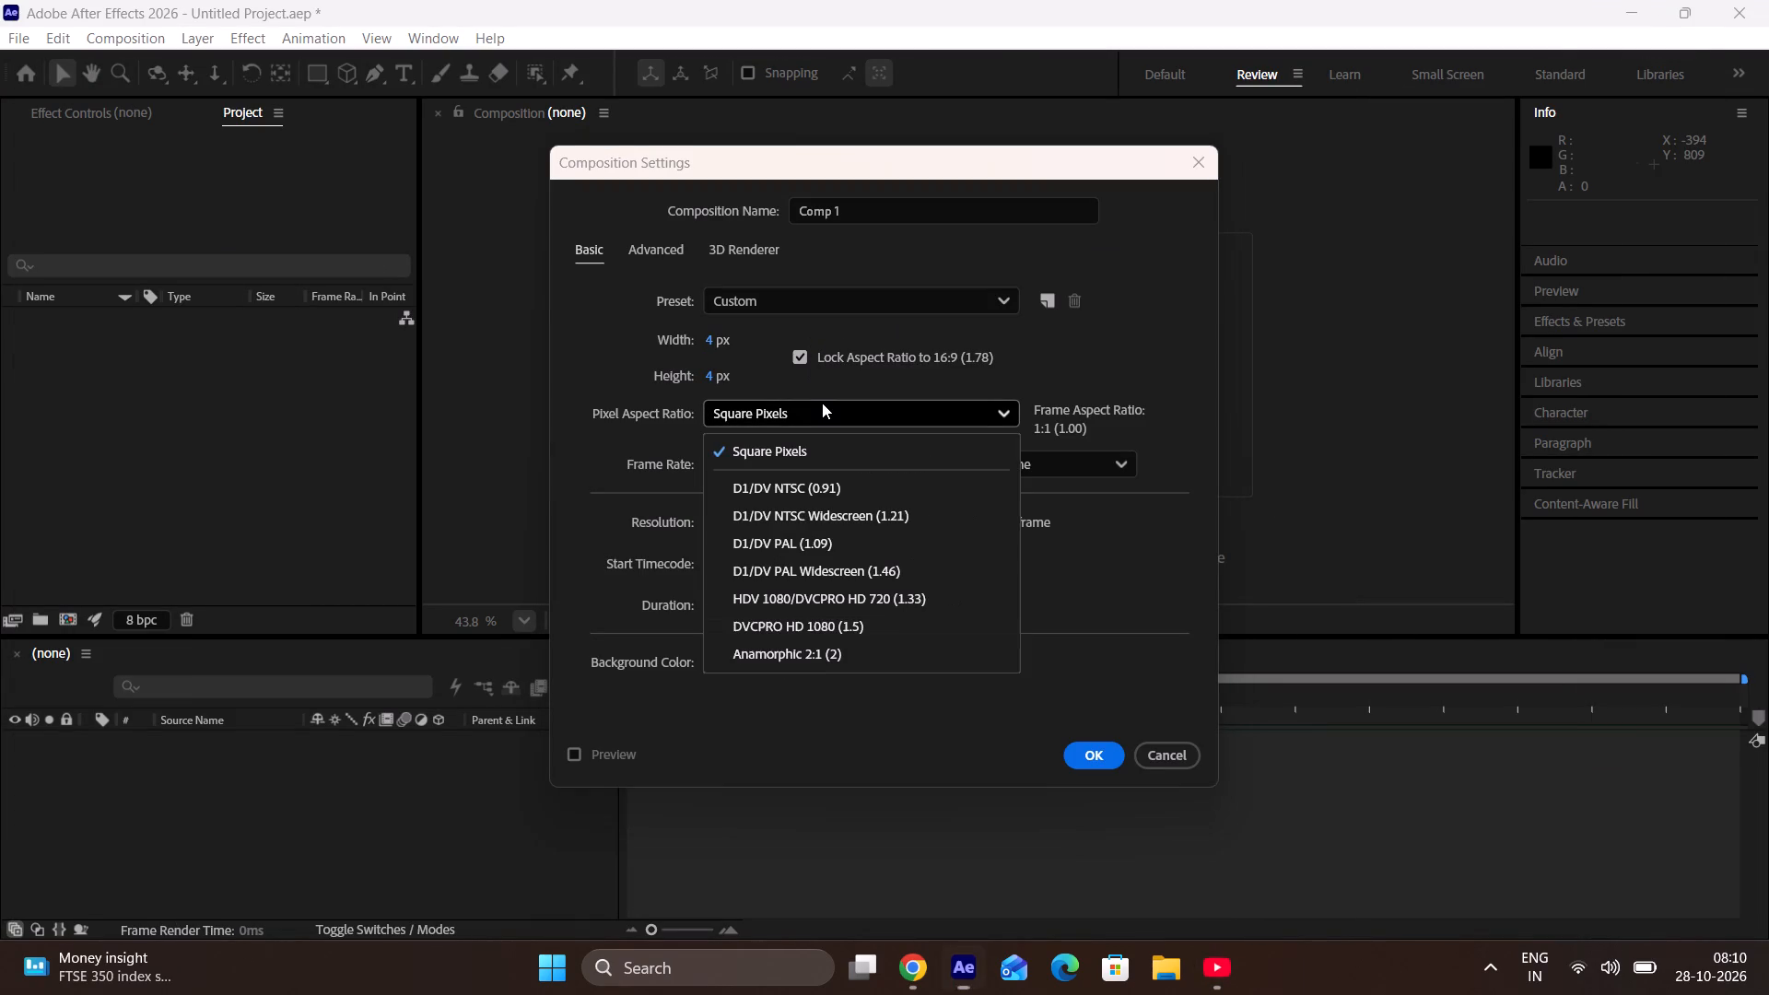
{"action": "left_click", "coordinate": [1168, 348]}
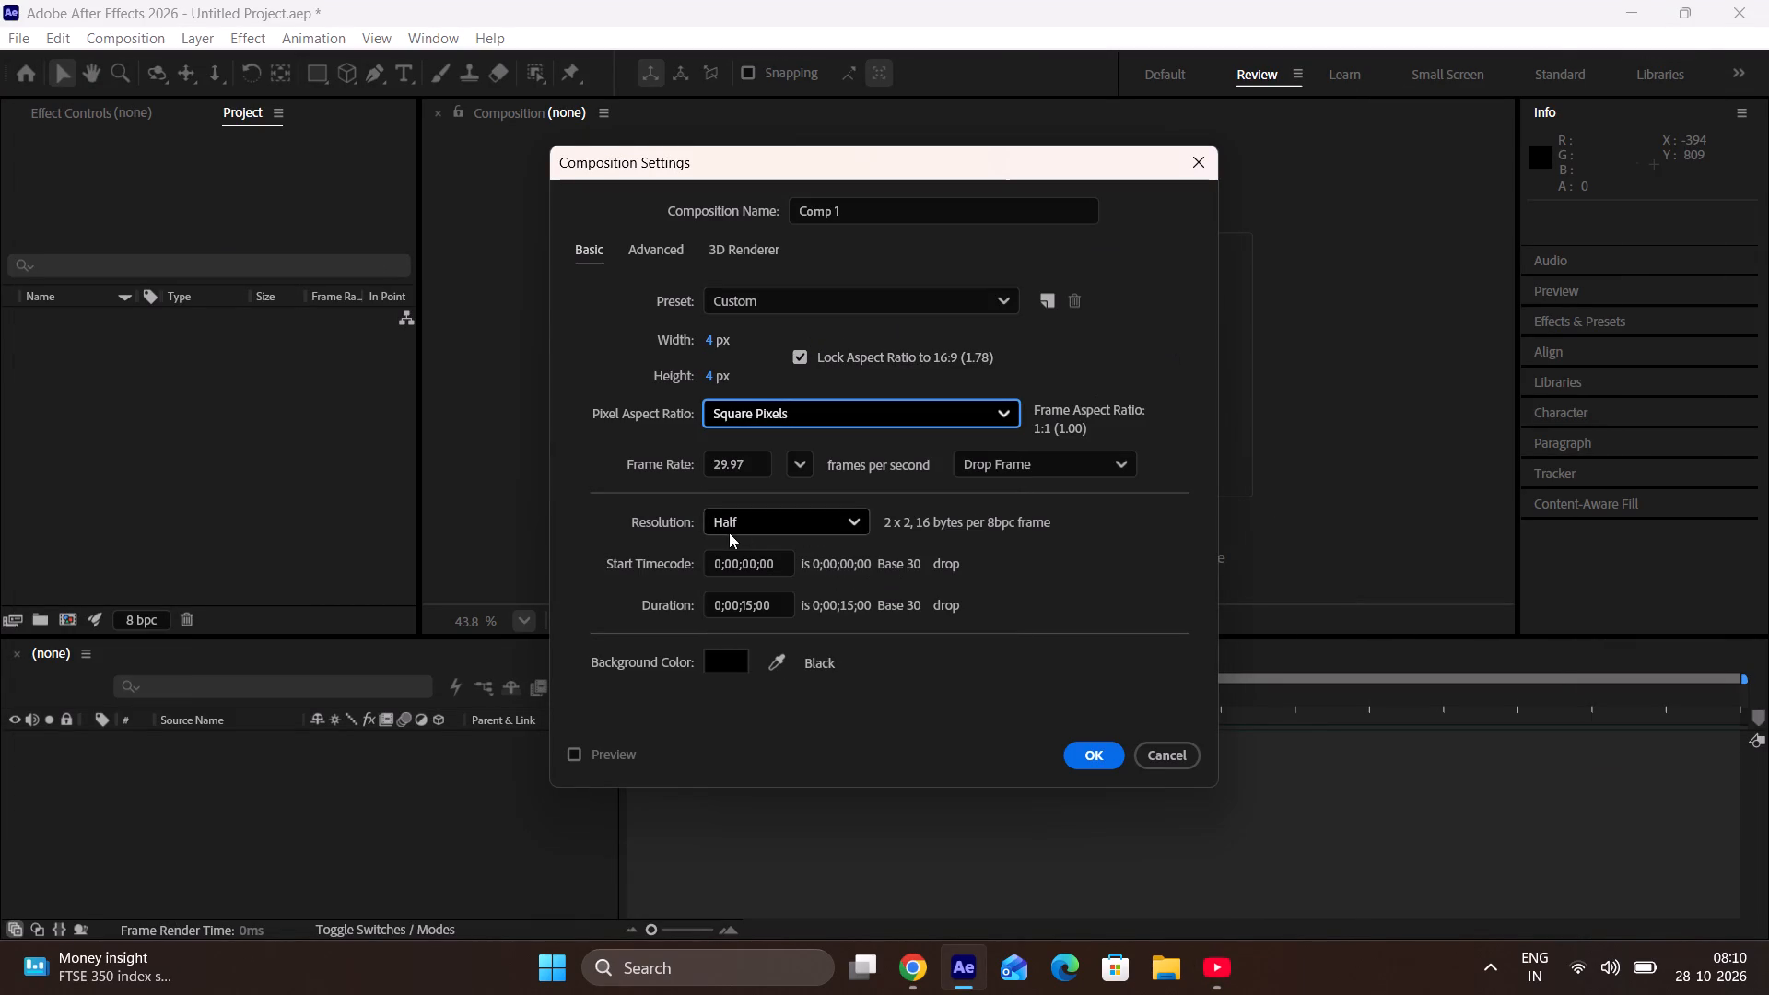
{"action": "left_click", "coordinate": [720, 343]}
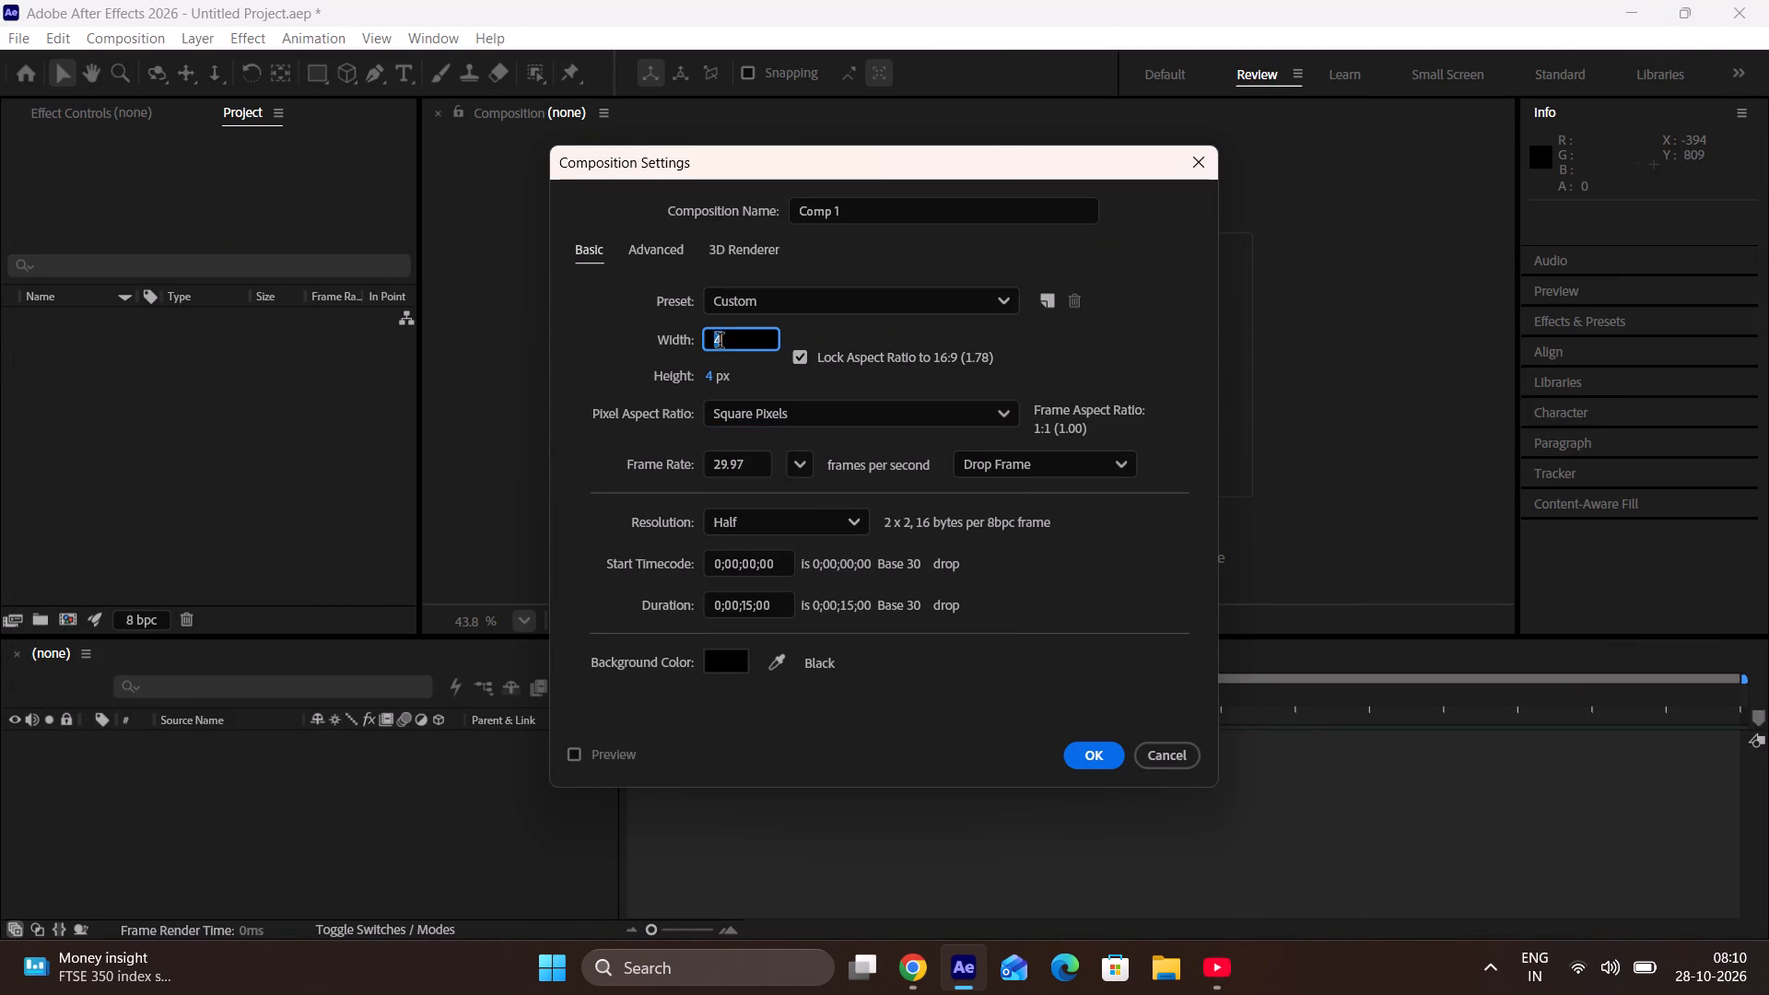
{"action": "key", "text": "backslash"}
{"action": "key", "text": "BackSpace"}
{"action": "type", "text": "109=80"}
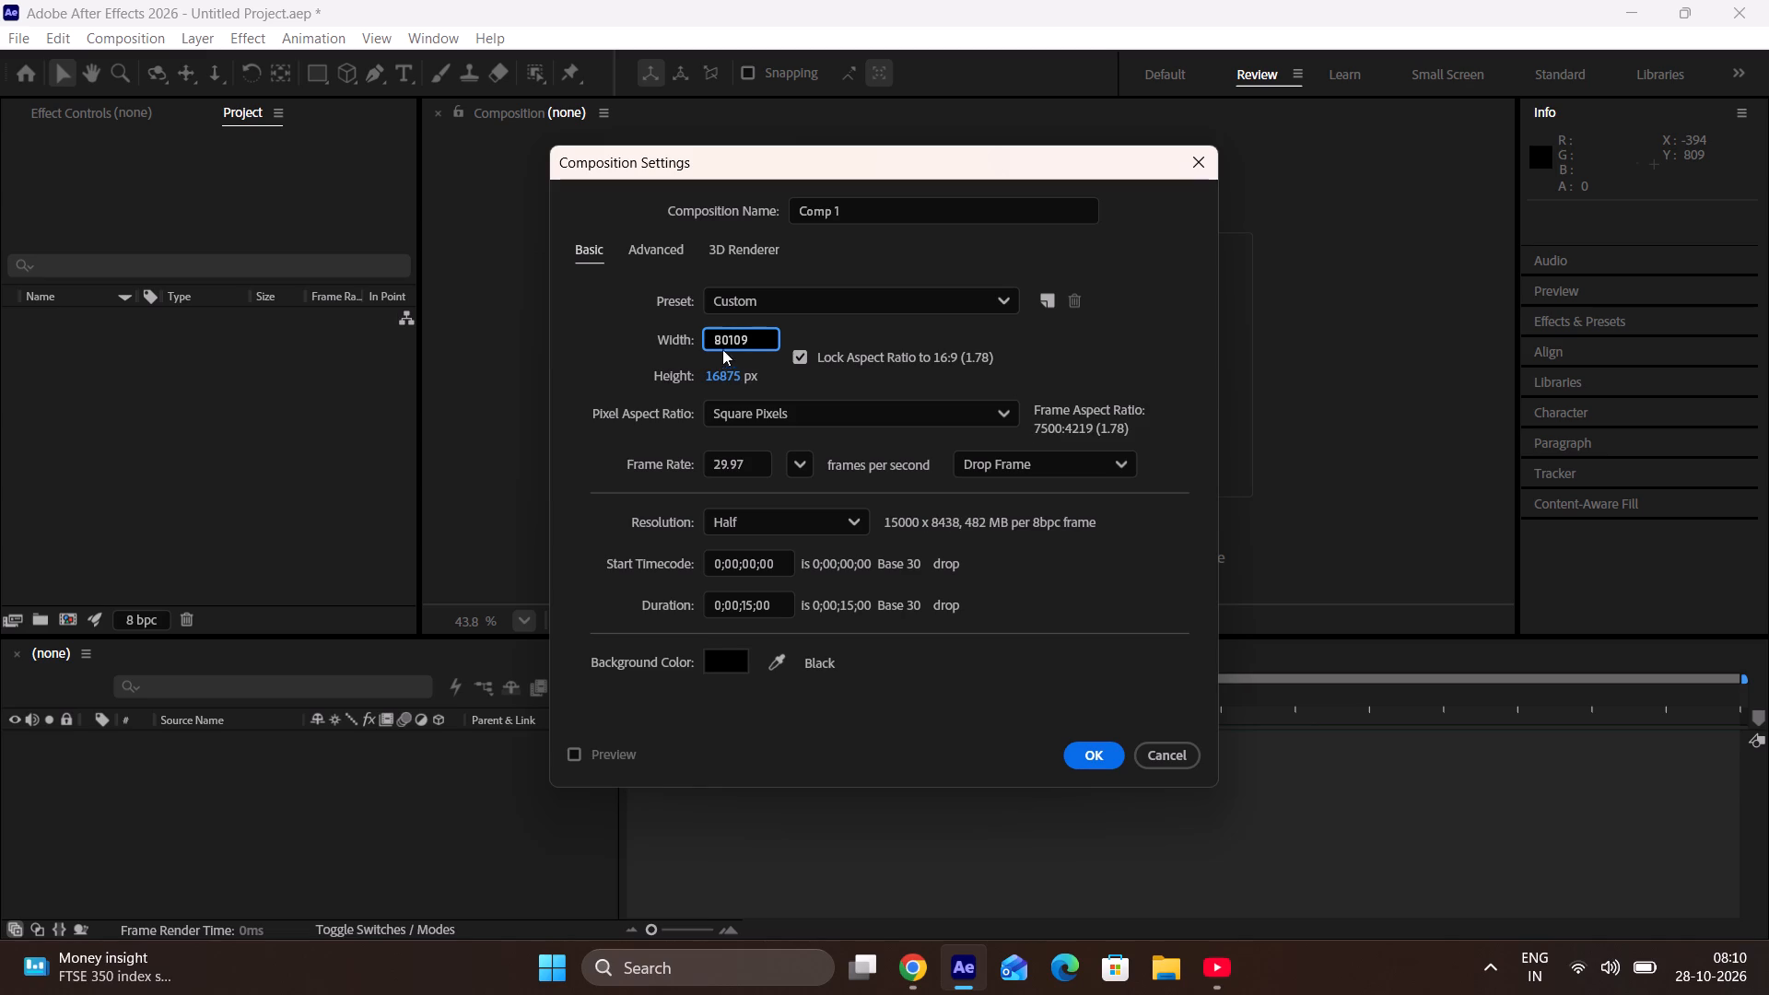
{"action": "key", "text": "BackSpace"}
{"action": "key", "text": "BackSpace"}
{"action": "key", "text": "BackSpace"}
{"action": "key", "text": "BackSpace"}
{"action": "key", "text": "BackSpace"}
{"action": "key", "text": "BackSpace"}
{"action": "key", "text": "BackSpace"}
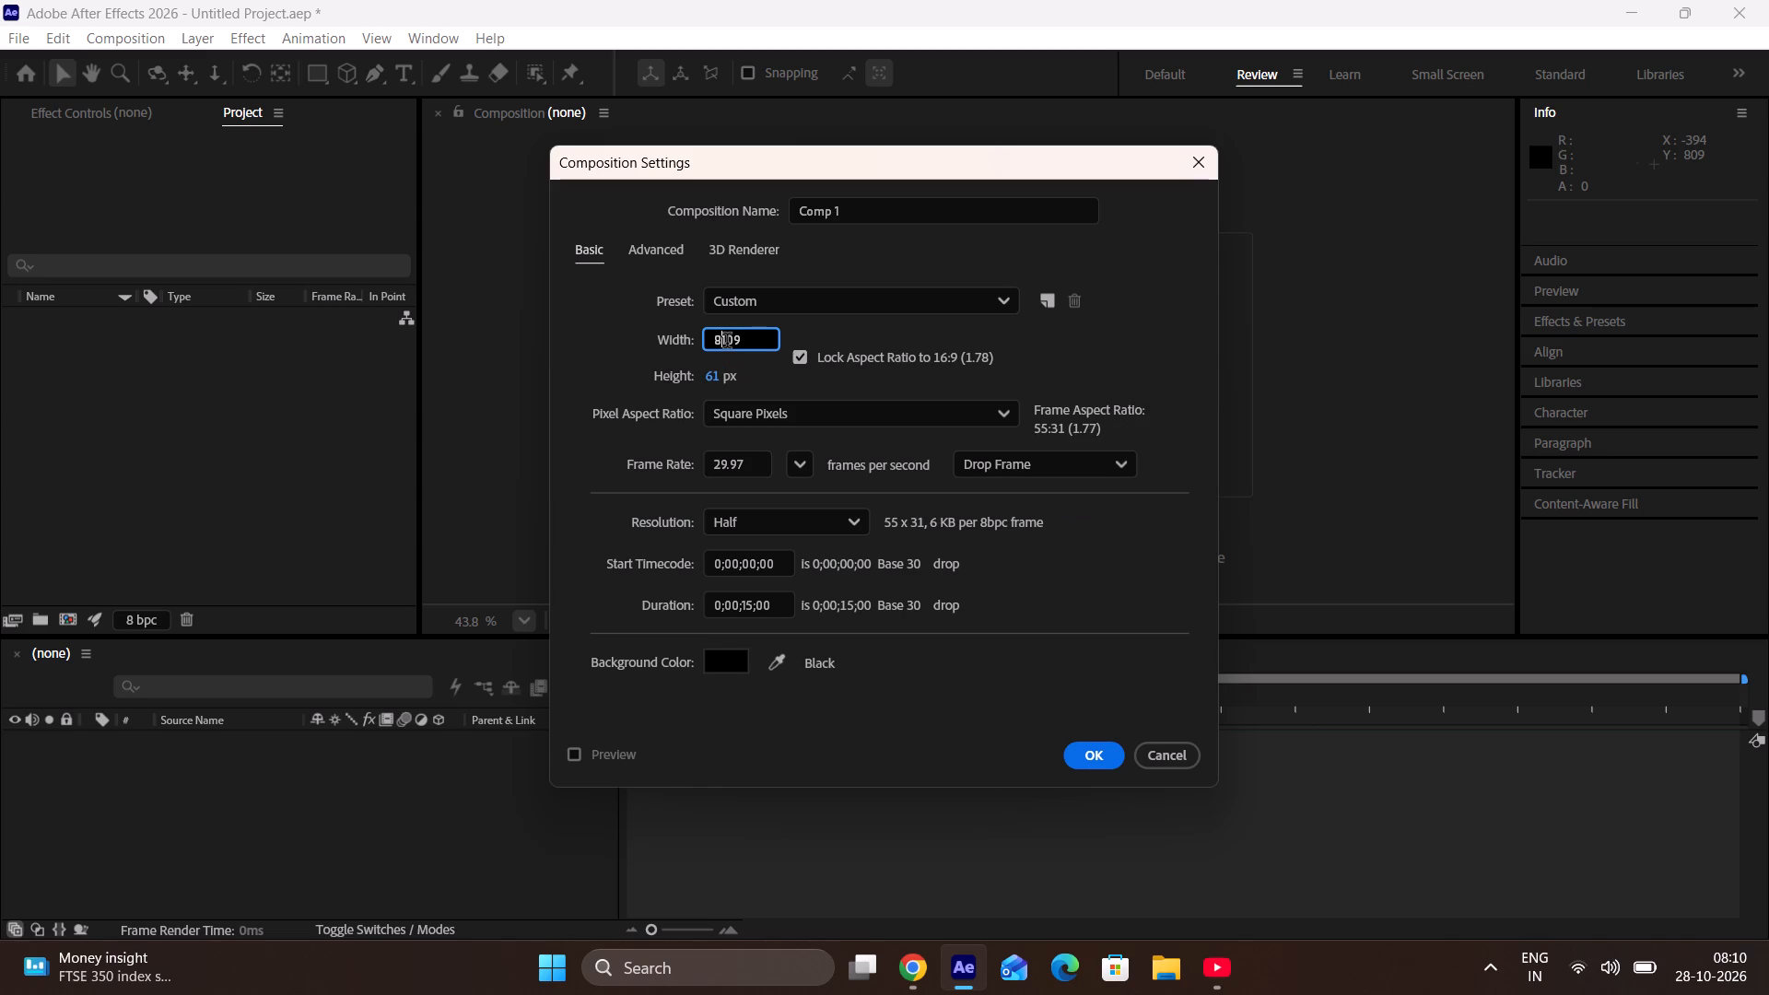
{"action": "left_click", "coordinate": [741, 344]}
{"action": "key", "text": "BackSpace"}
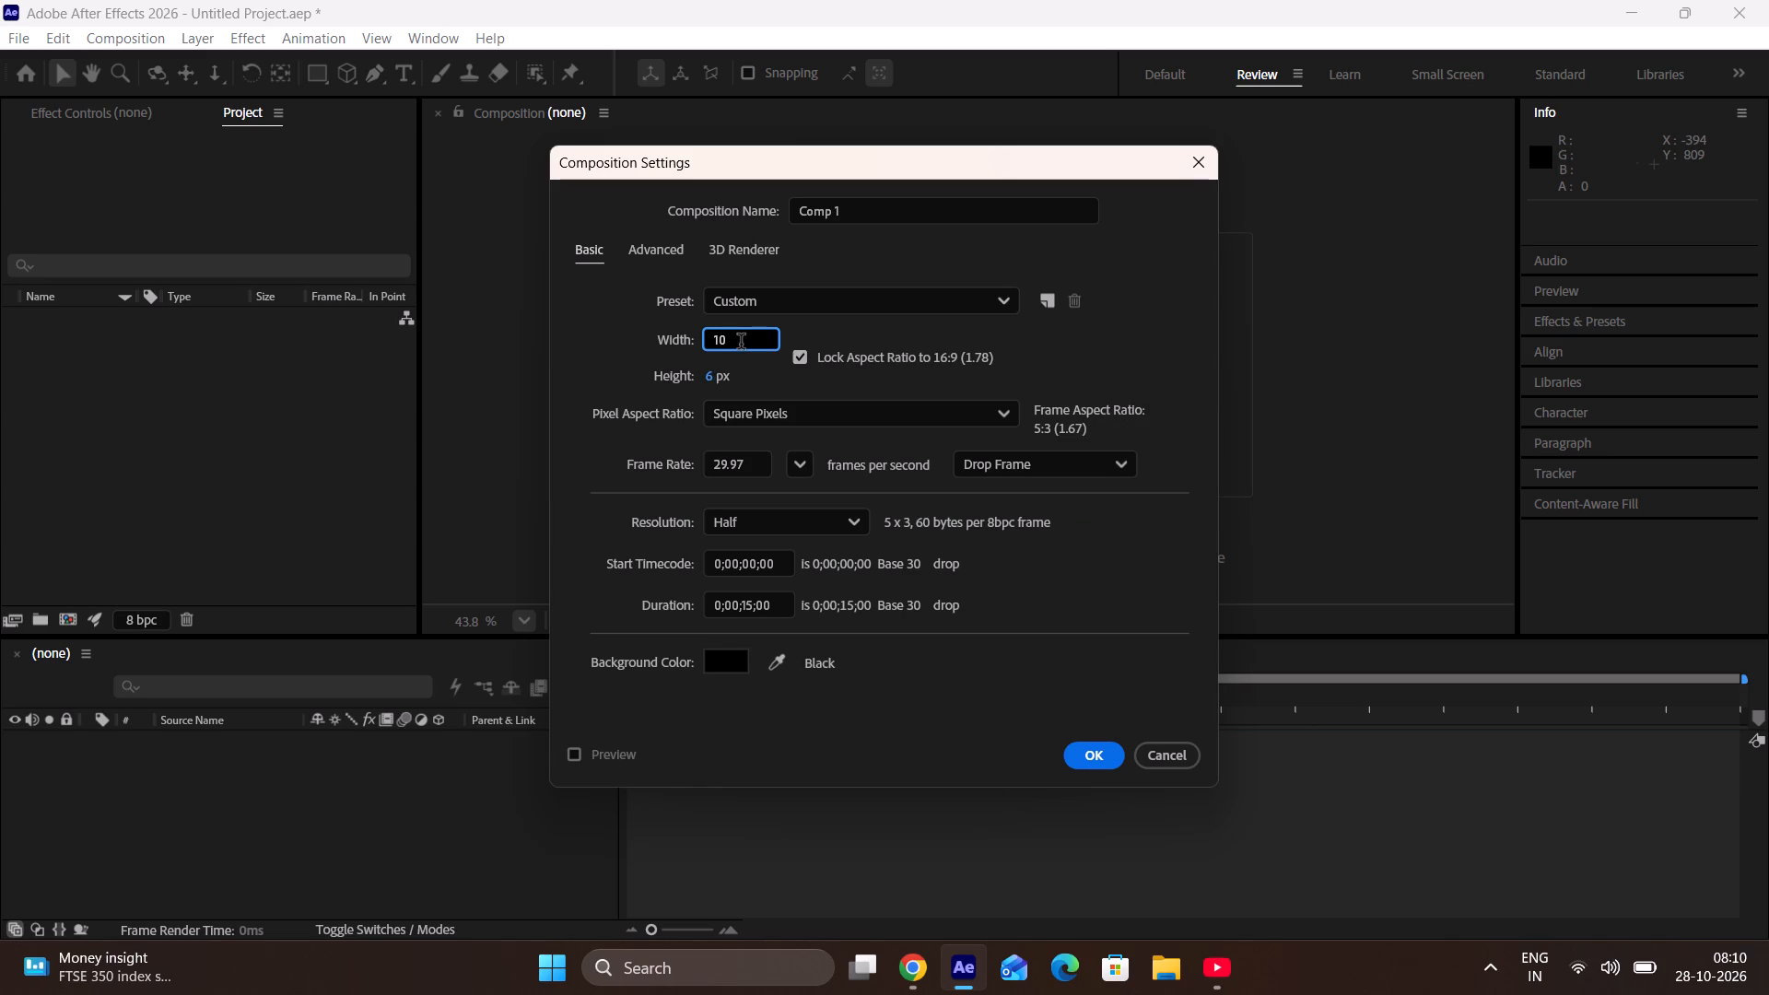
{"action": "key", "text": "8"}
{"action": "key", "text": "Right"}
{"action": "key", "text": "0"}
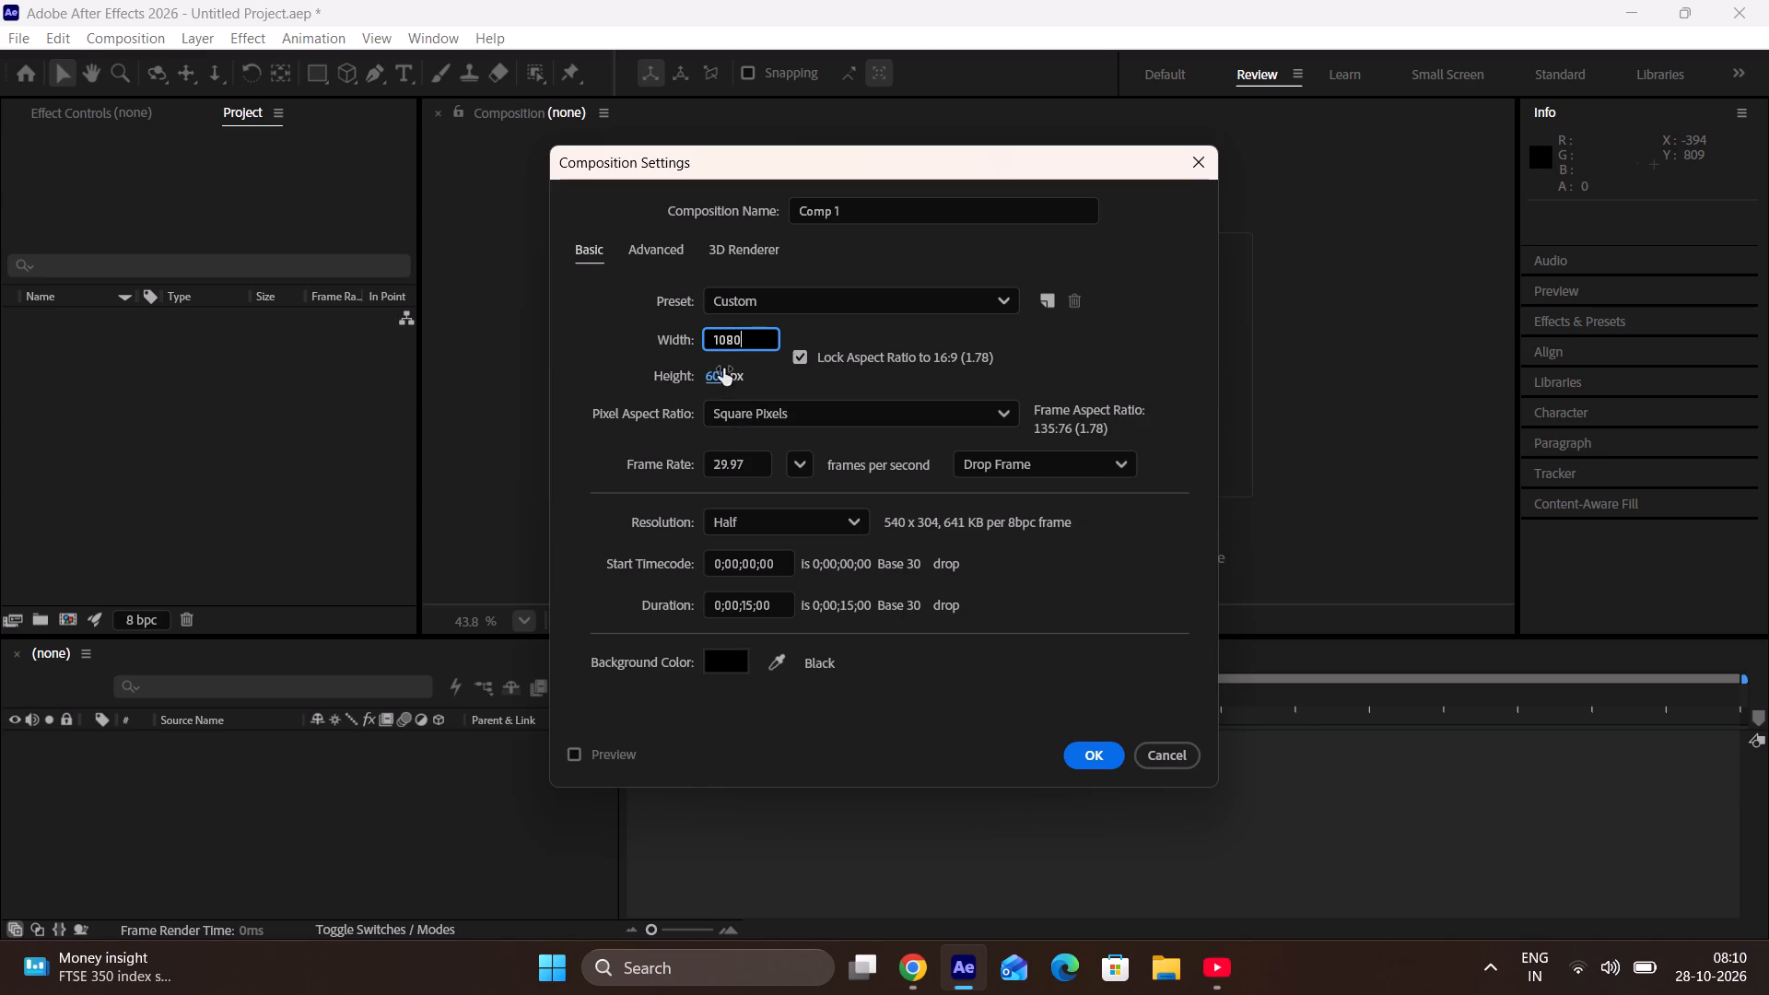
Set the composition height to 1920 px.
{"action": "left_click", "coordinate": [722, 369]}
{"action": "key", "text": "Right"}
{"action": "key", "text": "Right"}
{"action": "key", "text": "Right"}
{"action": "key", "text": "Right"}
{"action": "key", "text": "Right"}
{"action": "key", "text": "Right"}
{"action": "key", "text": "Right"}
{"action": "key", "text": "Right"}
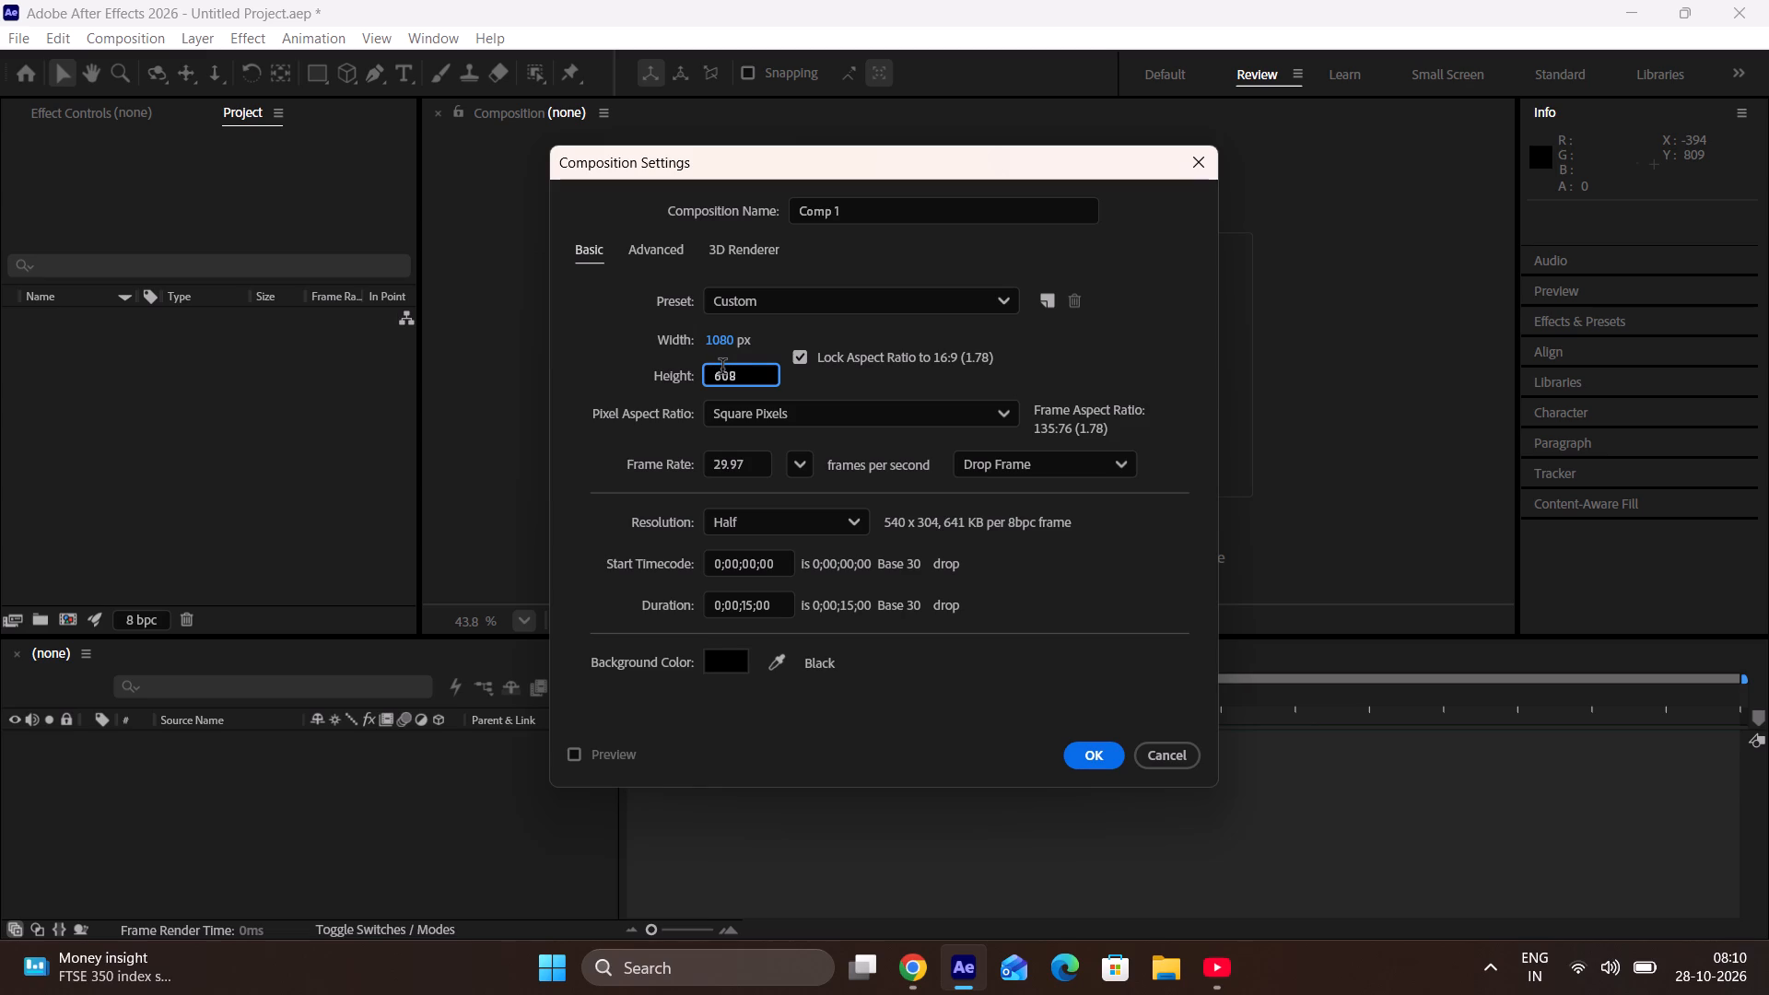
{"action": "key", "text": "Up"}
{"action": "key", "text": "Up"}
{"action": "key", "text": "Up"}
{"action": "key", "text": "Up"}
{"action": "key", "text": "Up"}
{"action": "key", "text": "Up"}
{"action": "key", "text": "Up"}
{"action": "key", "text": "Up"}
{"action": "key", "text": "Up"}
{"action": "key", "text": "Up"}
{"action": "key", "text": "Up"}
{"action": "key", "text": "Up"}
{"action": "key", "text": "Up"}
{"action": "key", "text": "Up"}
{"action": "key", "text": "Up"}
{"action": "key", "text": "Up"}
{"action": "key", "text": "Up"}
{"action": "key", "text": "Up"}
{"action": "key", "text": "Up"}
{"action": "key", "text": "Up"}
{"action": "key", "text": "Up"}
{"action": "key", "text": "Up"}
{"action": "key", "text": "Up"}
{"action": "key", "text": "Up"}
{"action": "key", "text": "Up"}
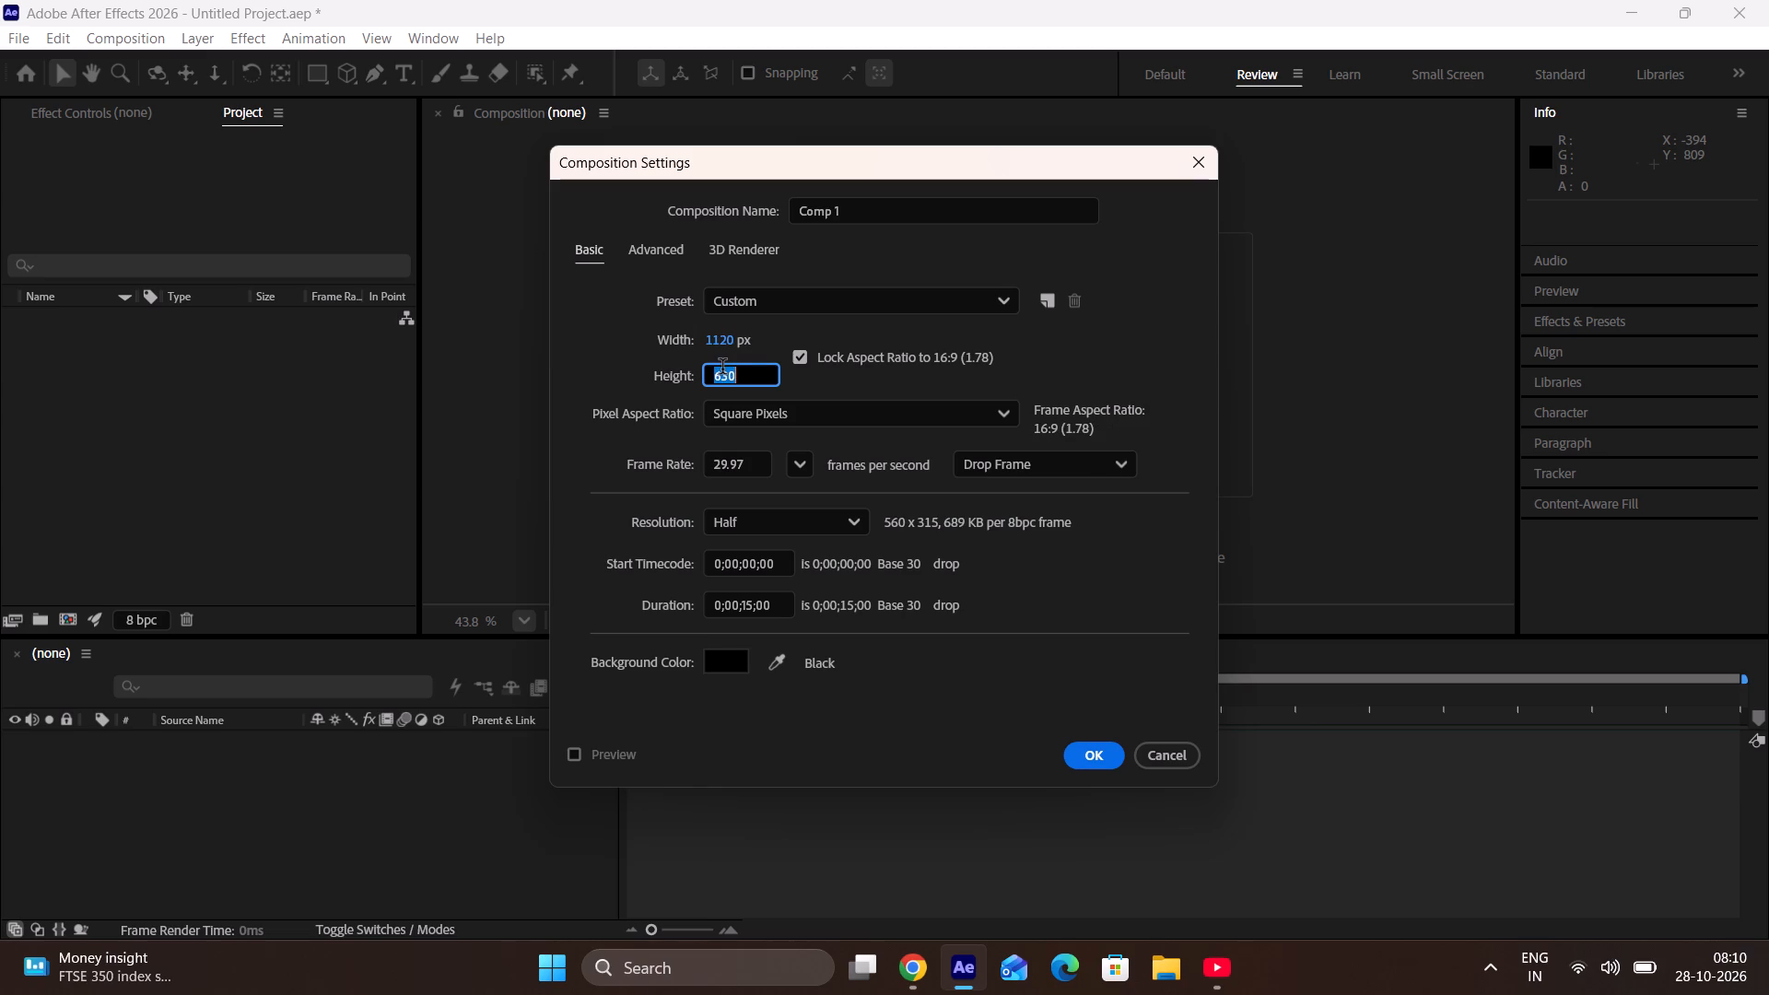
{"action": "key", "text": "BackSpace"}
{"action": "type", "text": "19"}
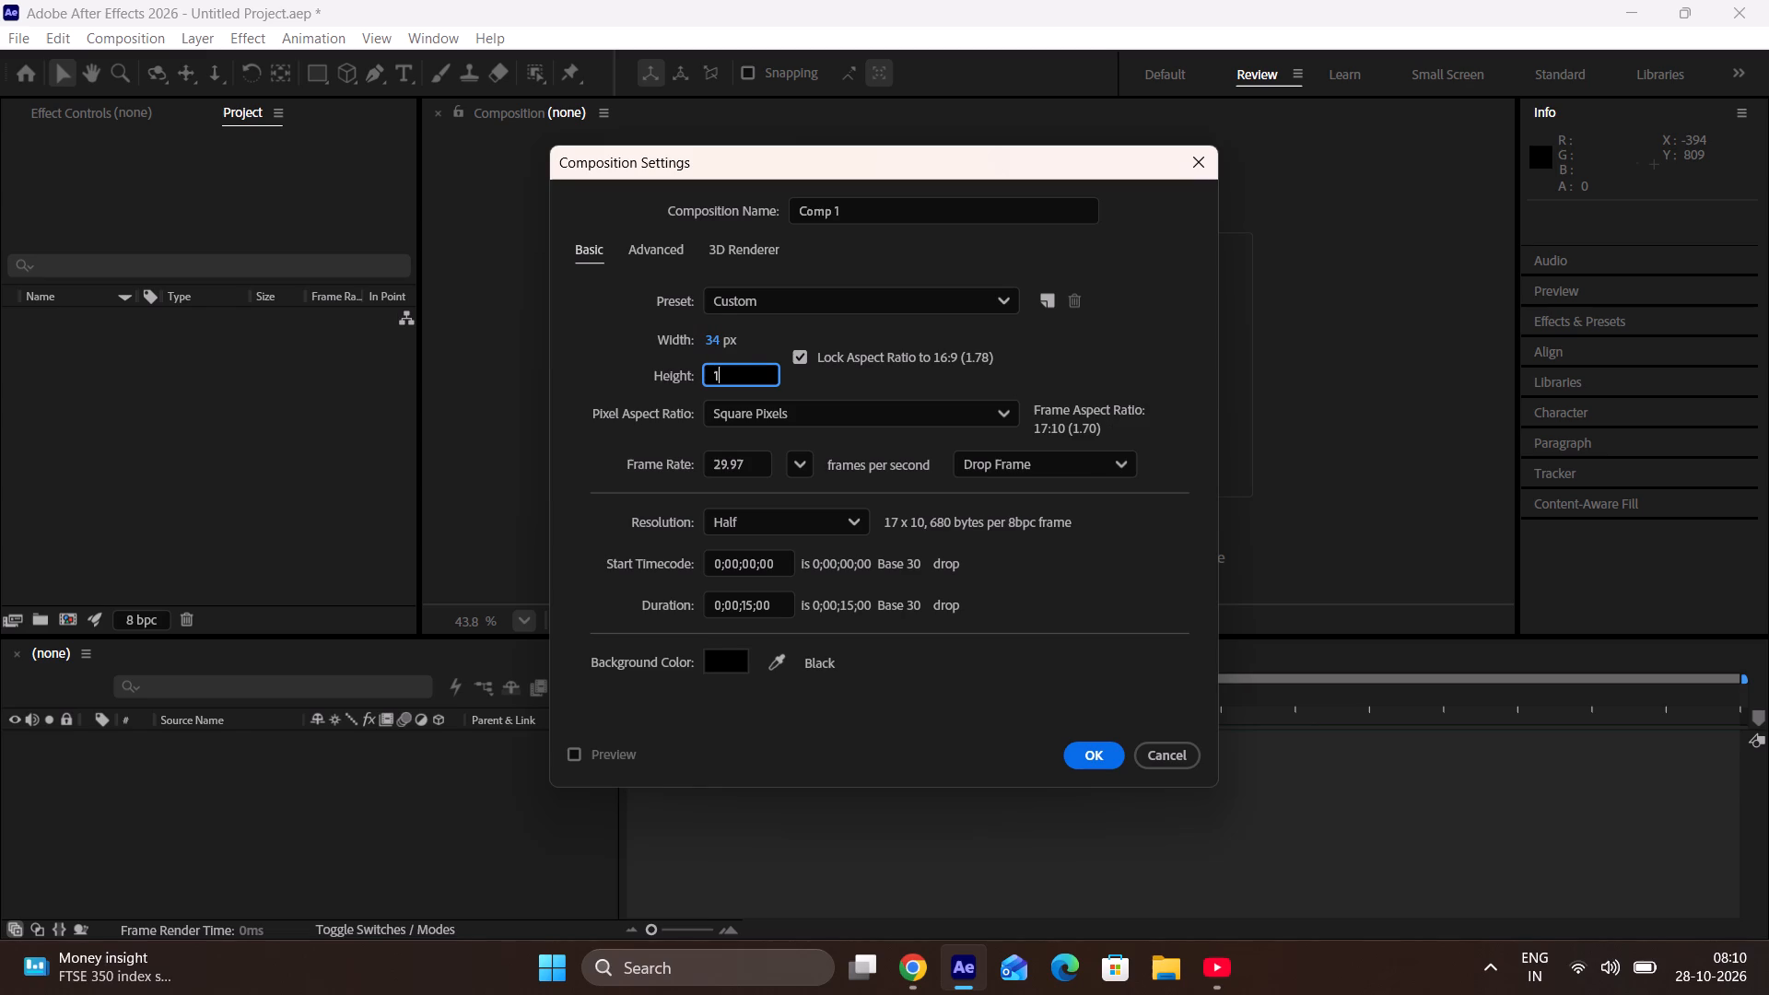
{"action": "type", "text": "20"}
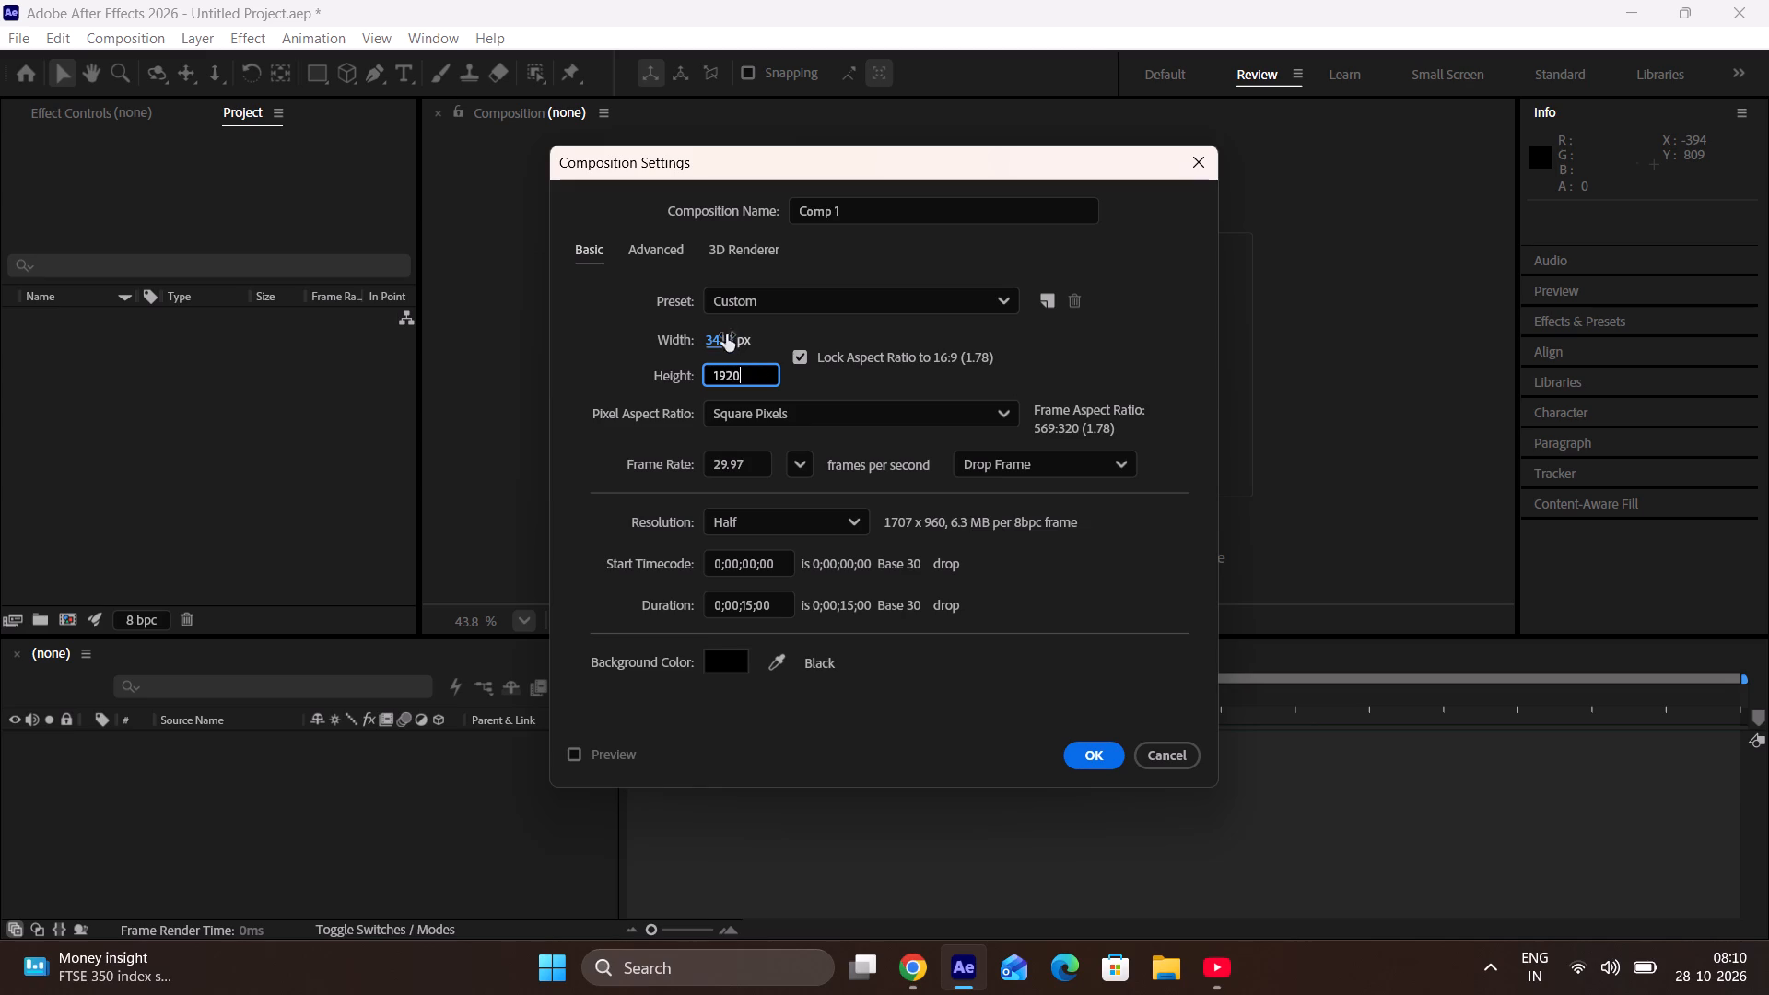
Unlock the aspect ratio, set the width to 1080 px, and create the composition.
{"action": "left_click", "coordinate": [774, 344]}
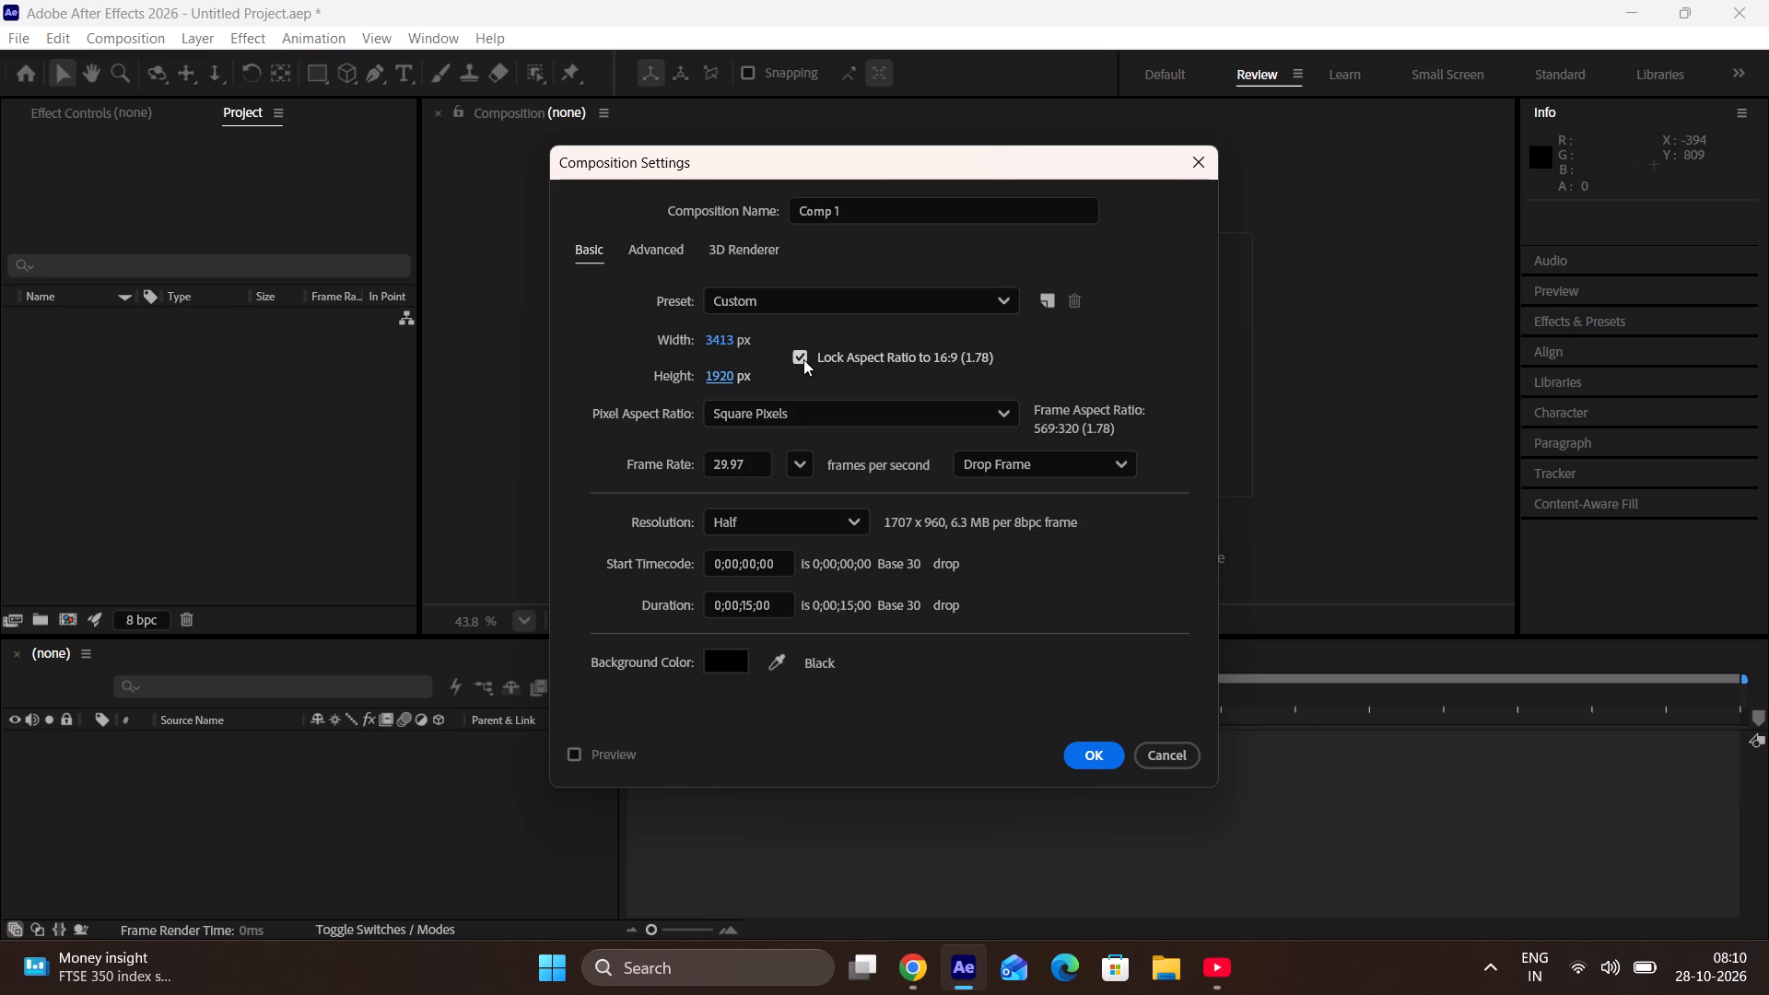
{"action": "left_click", "coordinate": [805, 360]}
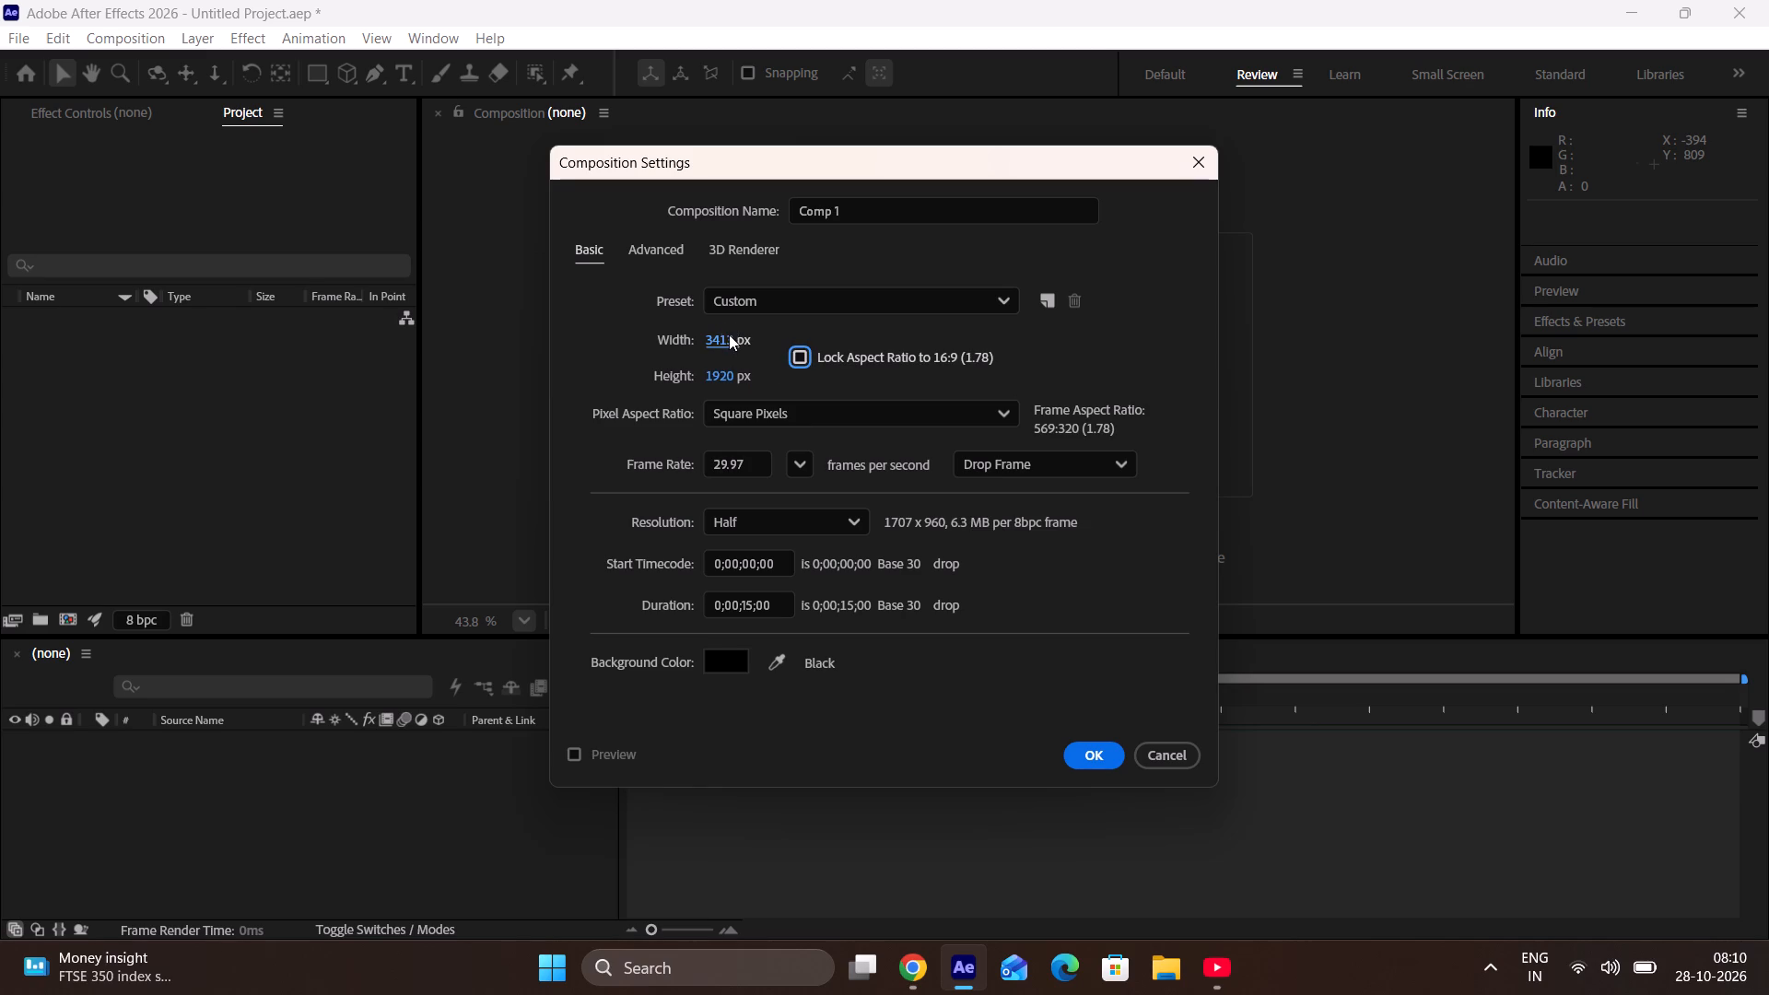
{"action": "left_click", "coordinate": [729, 334]}
{"action": "key", "text": "Left"}
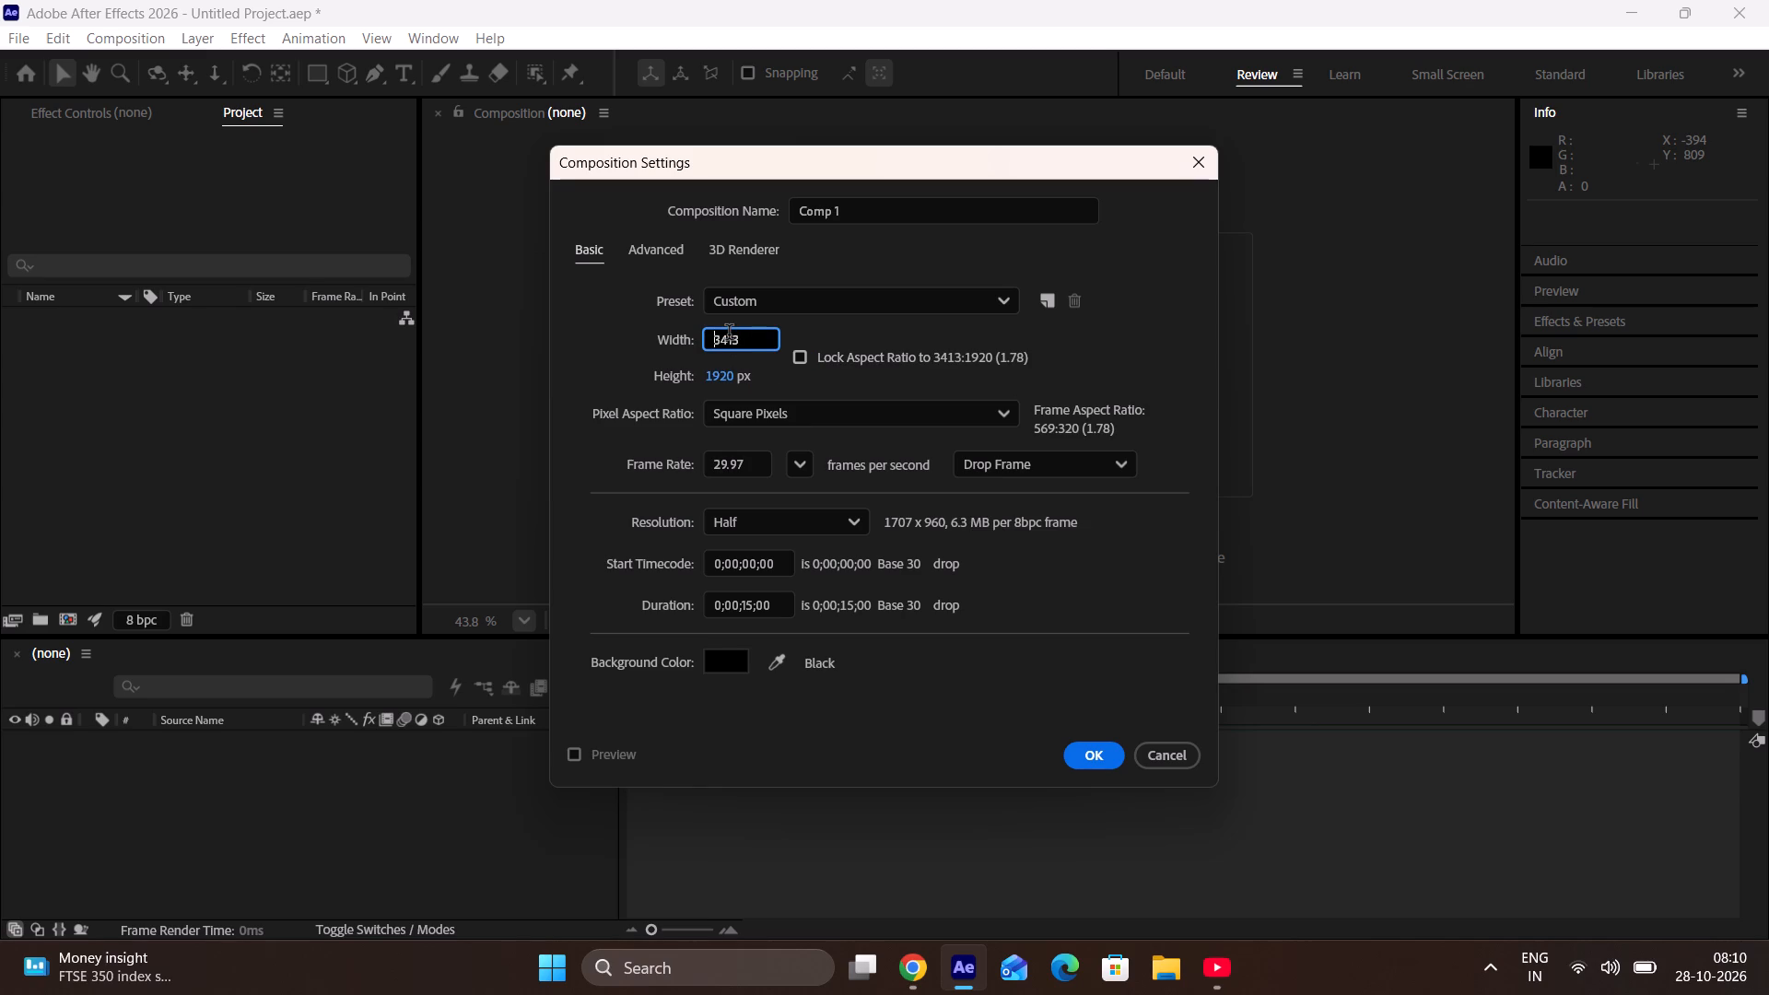
{"action": "key", "text": "Right"}
{"action": "key", "text": "Right"}
{"action": "key", "text": "Right"}
{"action": "key", "text": "Right"}
{"action": "key", "text": "Right"}
{"action": "key", "text": "Right"}
{"action": "key", "text": "Right"}
{"action": "key", "text": "Right"}
{"action": "key", "text": "backslash"}
{"action": "key", "text": "BackSpace"}
{"action": "key", "text": "BackSpace"}
{"action": "key", "text": "BackSpace"}
{"action": "key", "text": "BackSpace"}
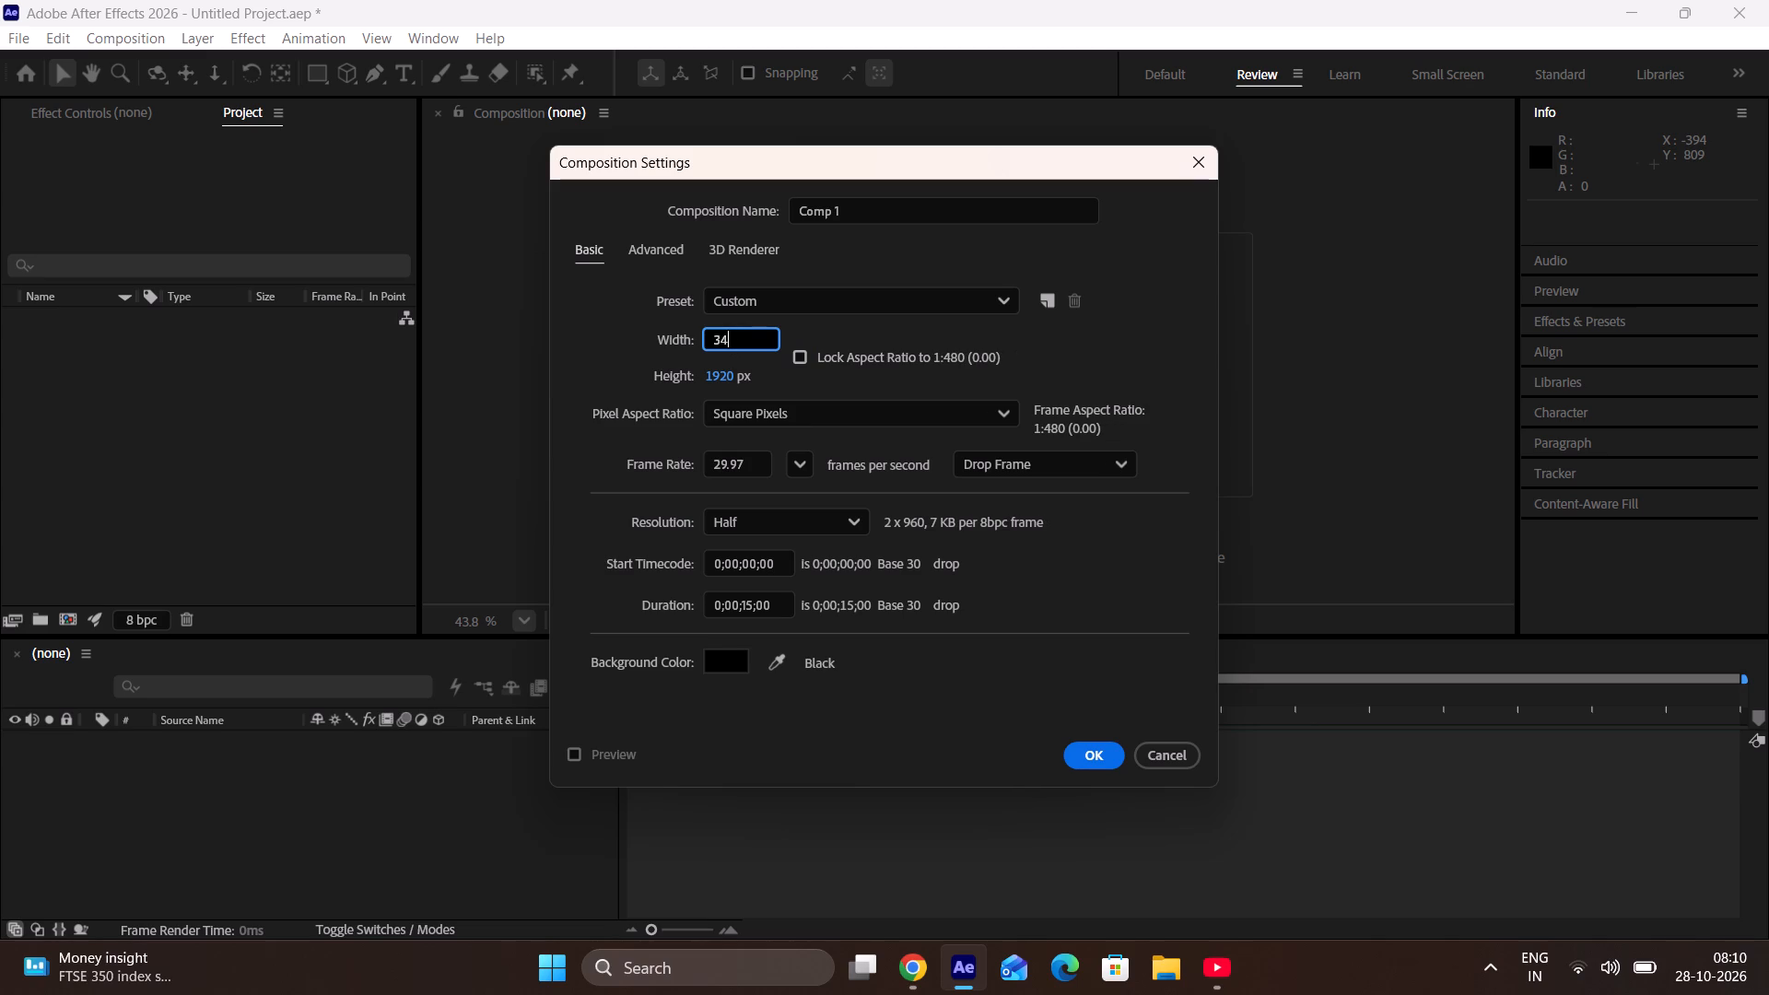
{"action": "key", "text": "BackSpace"}
{"action": "key", "text": "1"}
{"action": "key", "text": "0"}
{"action": "type", "text": "80"}
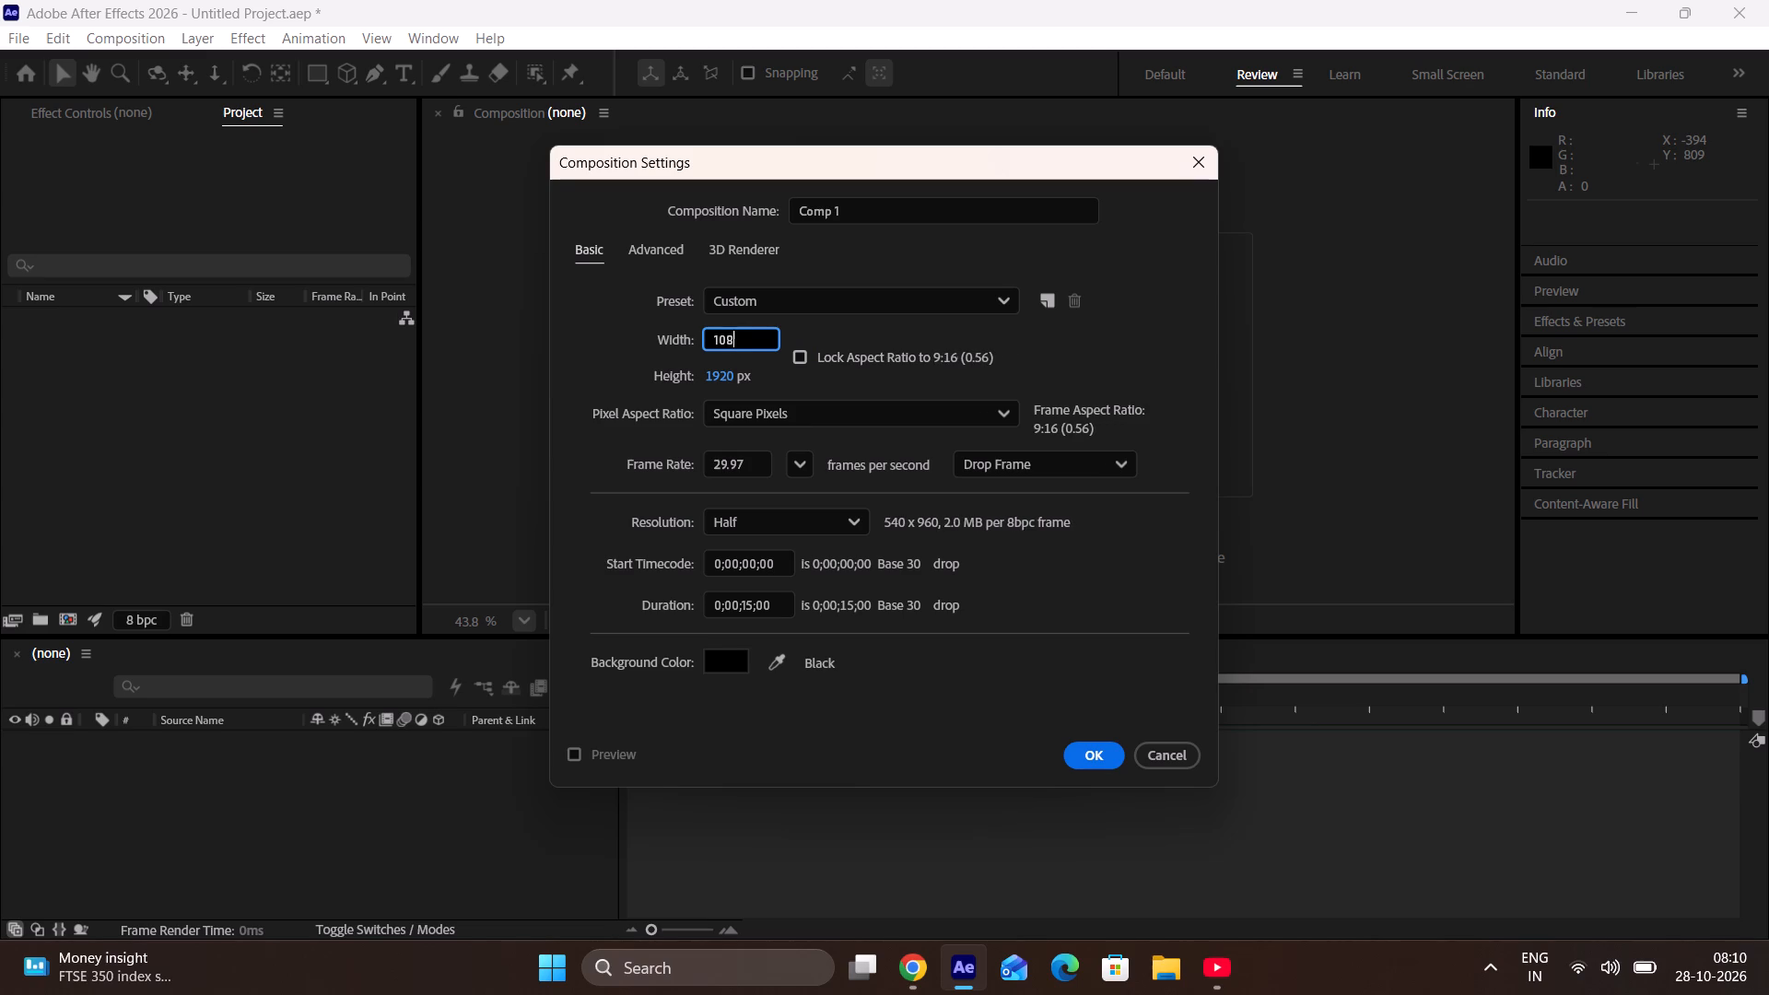
{"action": "left_click", "coordinate": [1082, 750]}
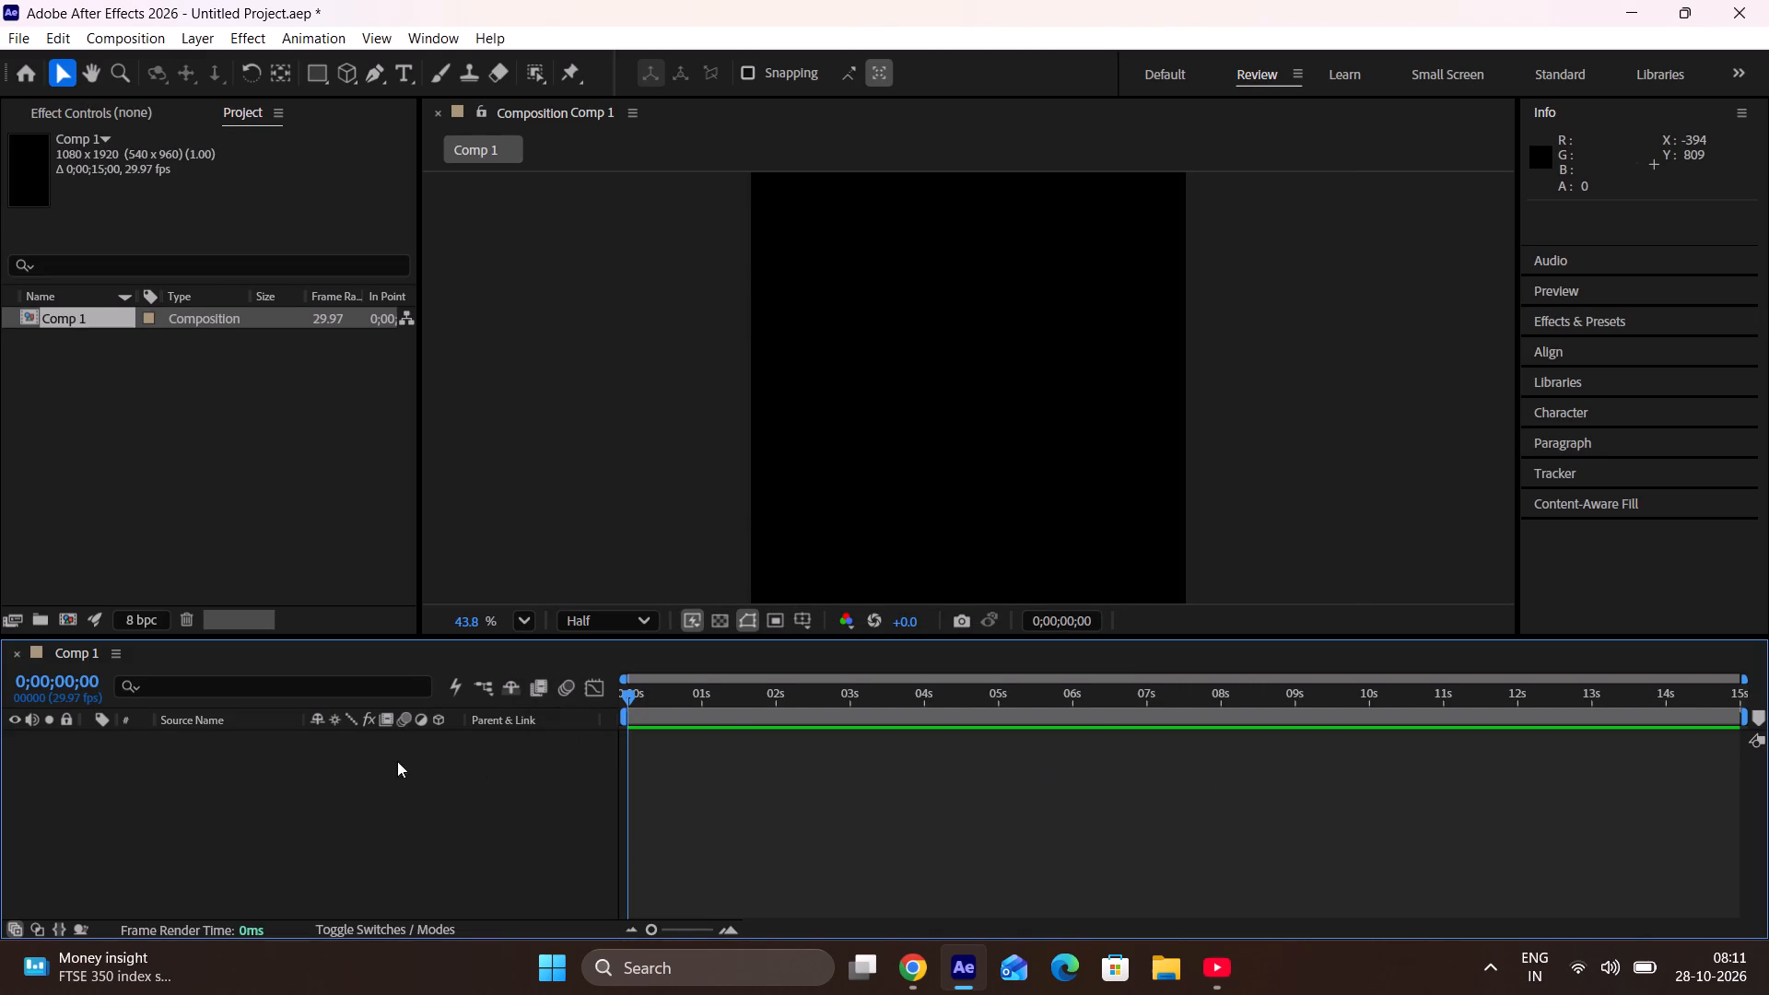
Switch to the YouTube tutorial, watch how the background rectangle and its radial gradient fill are made, and return to After Effects.
{"action": "left_click", "coordinate": [1220, 948]}
{"action": "left_click", "coordinate": [659, 502]}
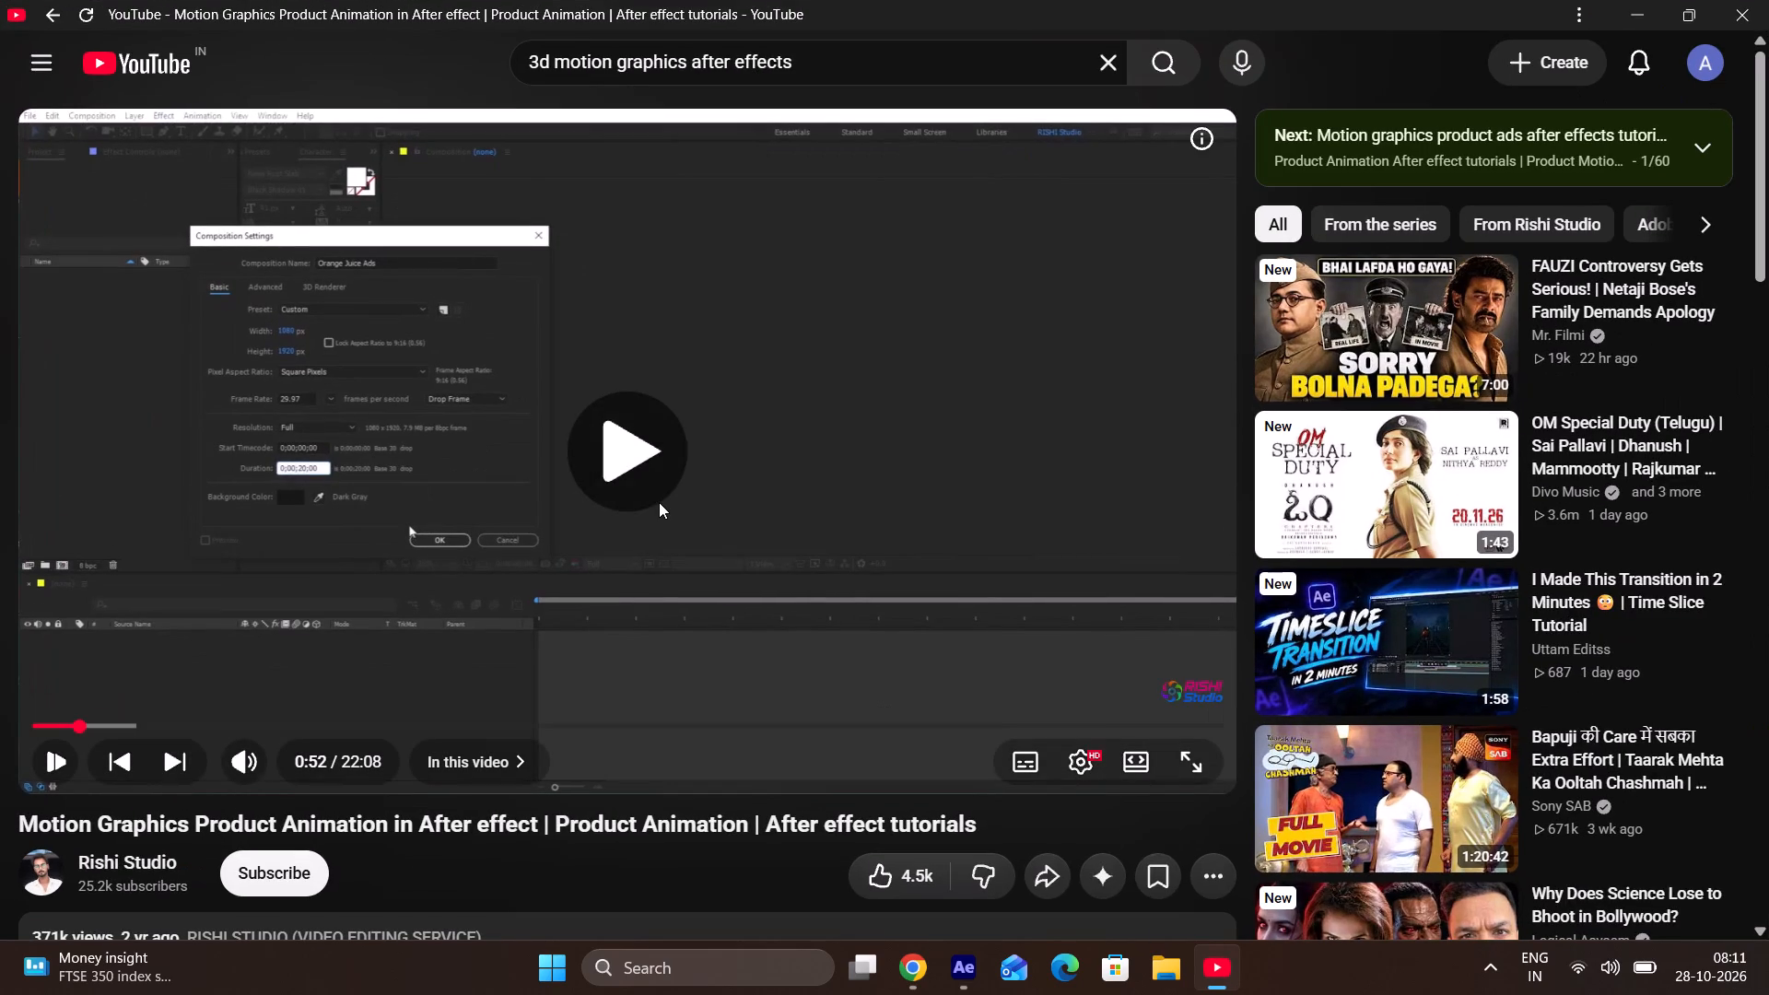
{"action": "left_click", "coordinate": [1201, 769]}
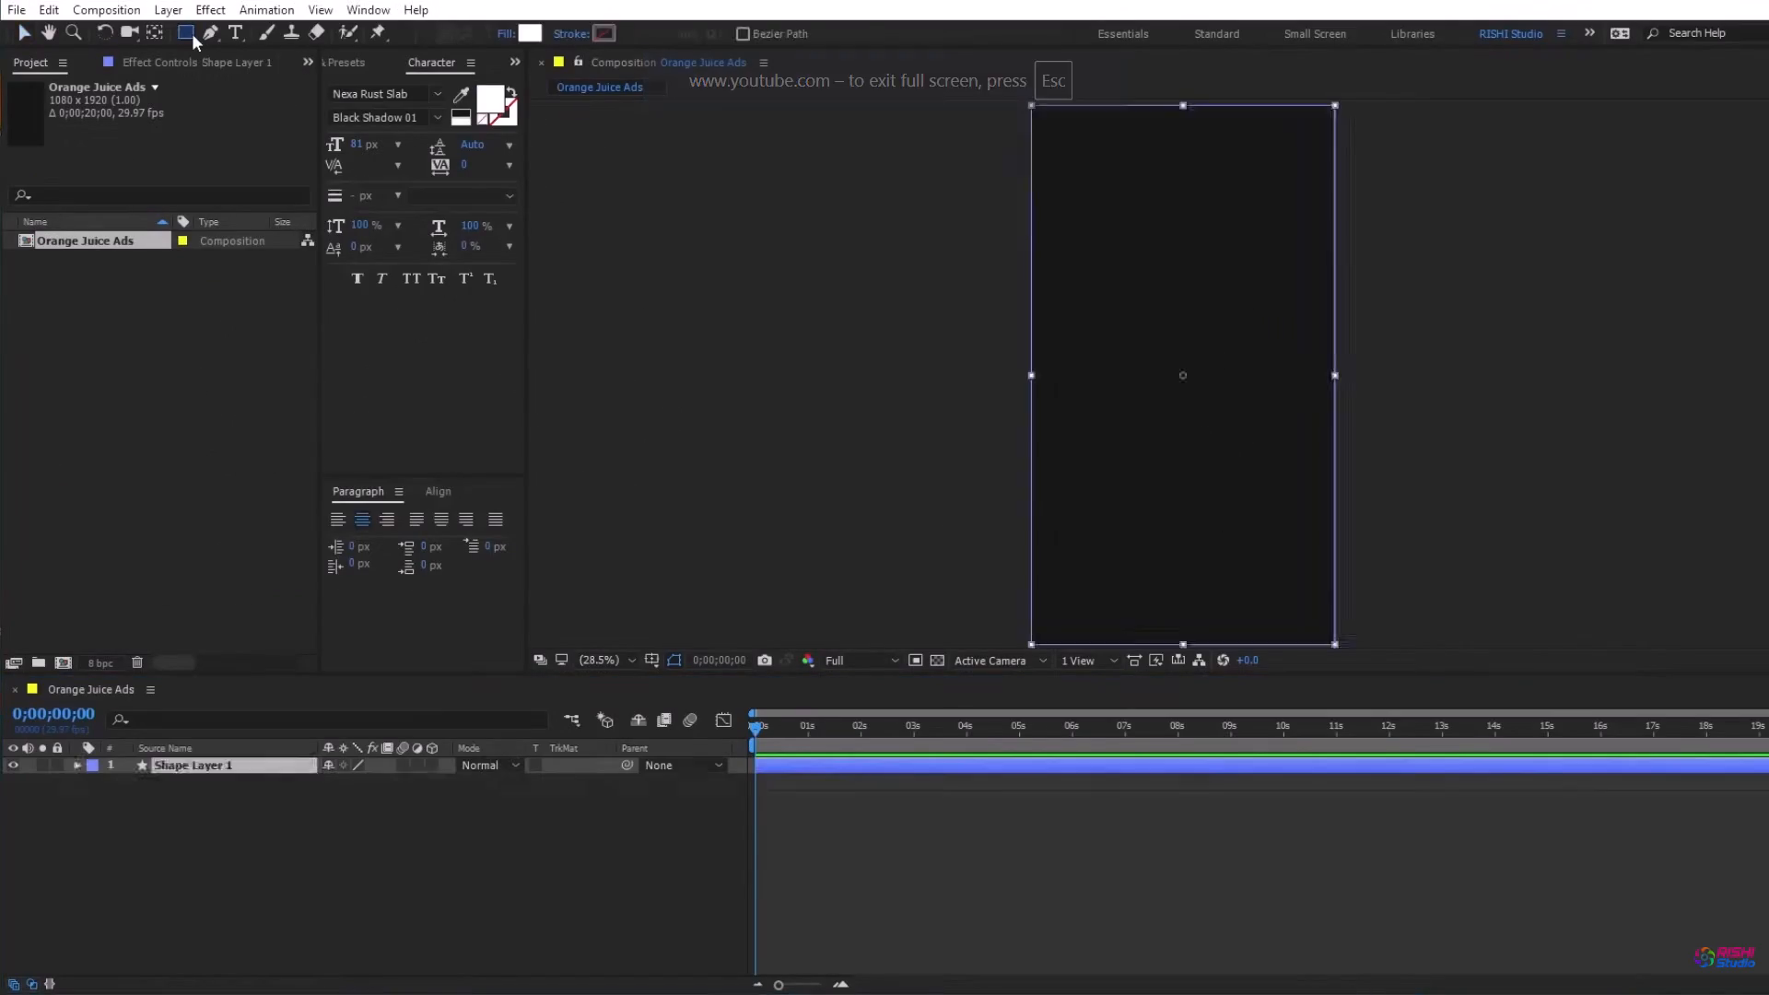
{"action": "key", "text": "space"}
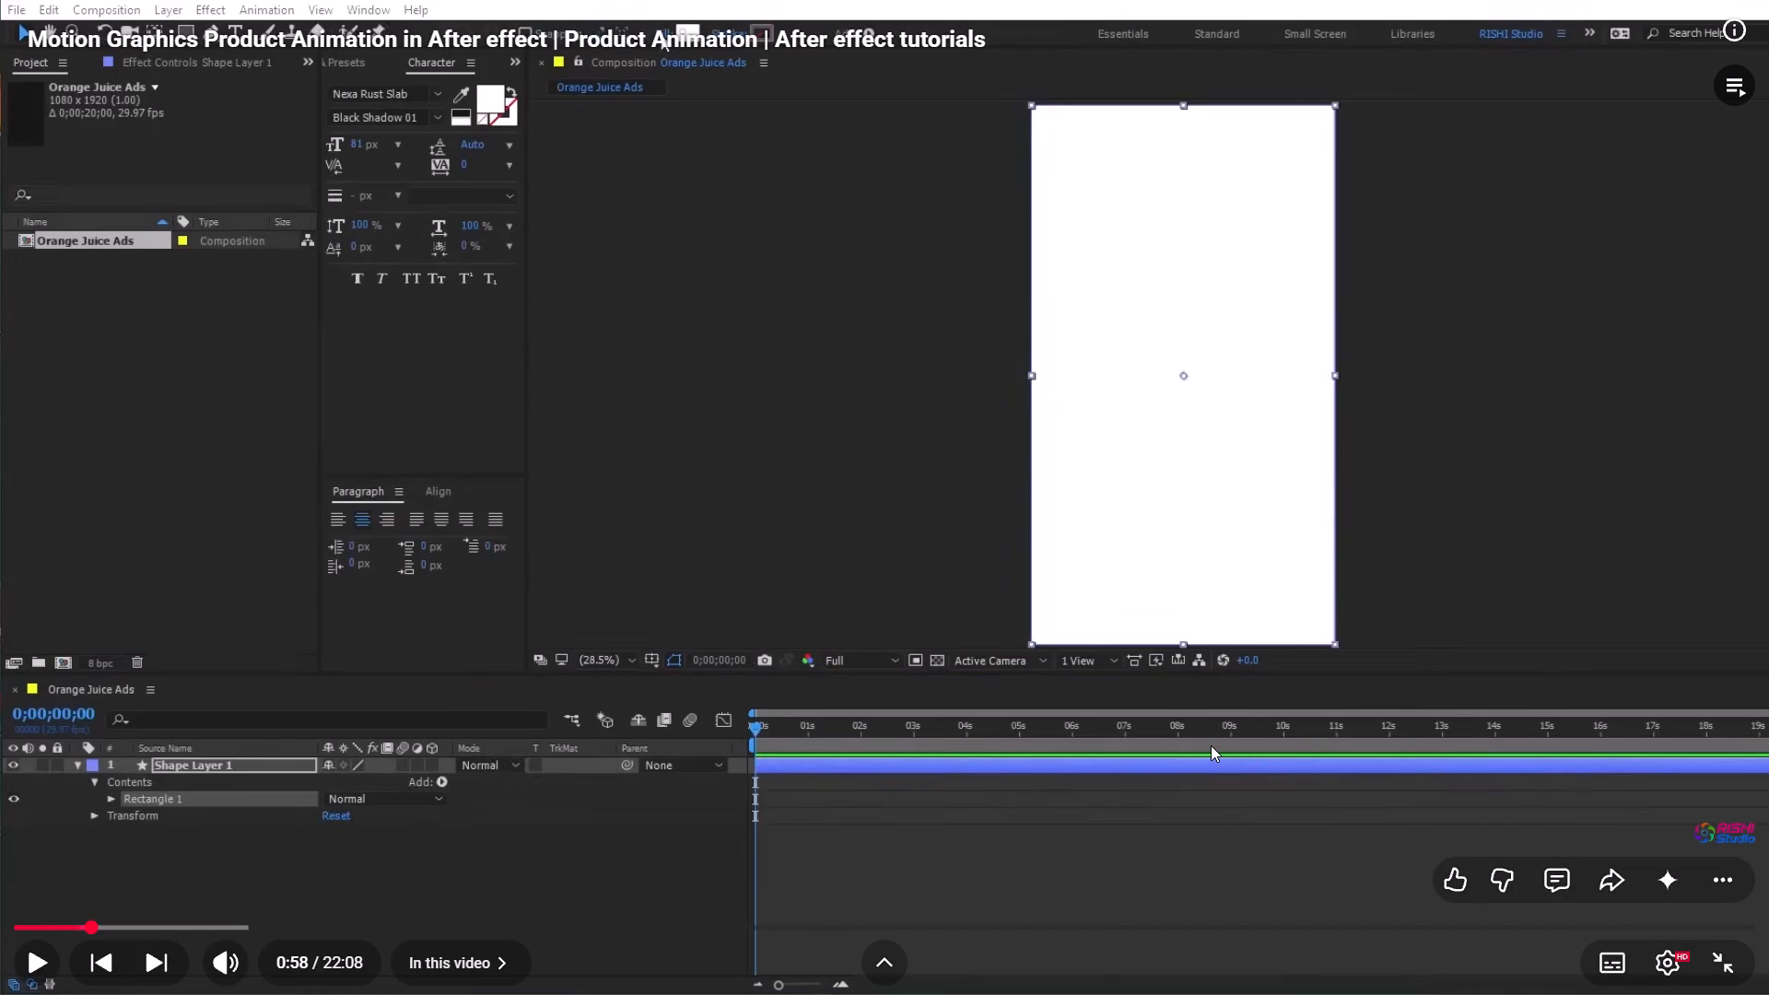
{"action": "key", "text": "space"}
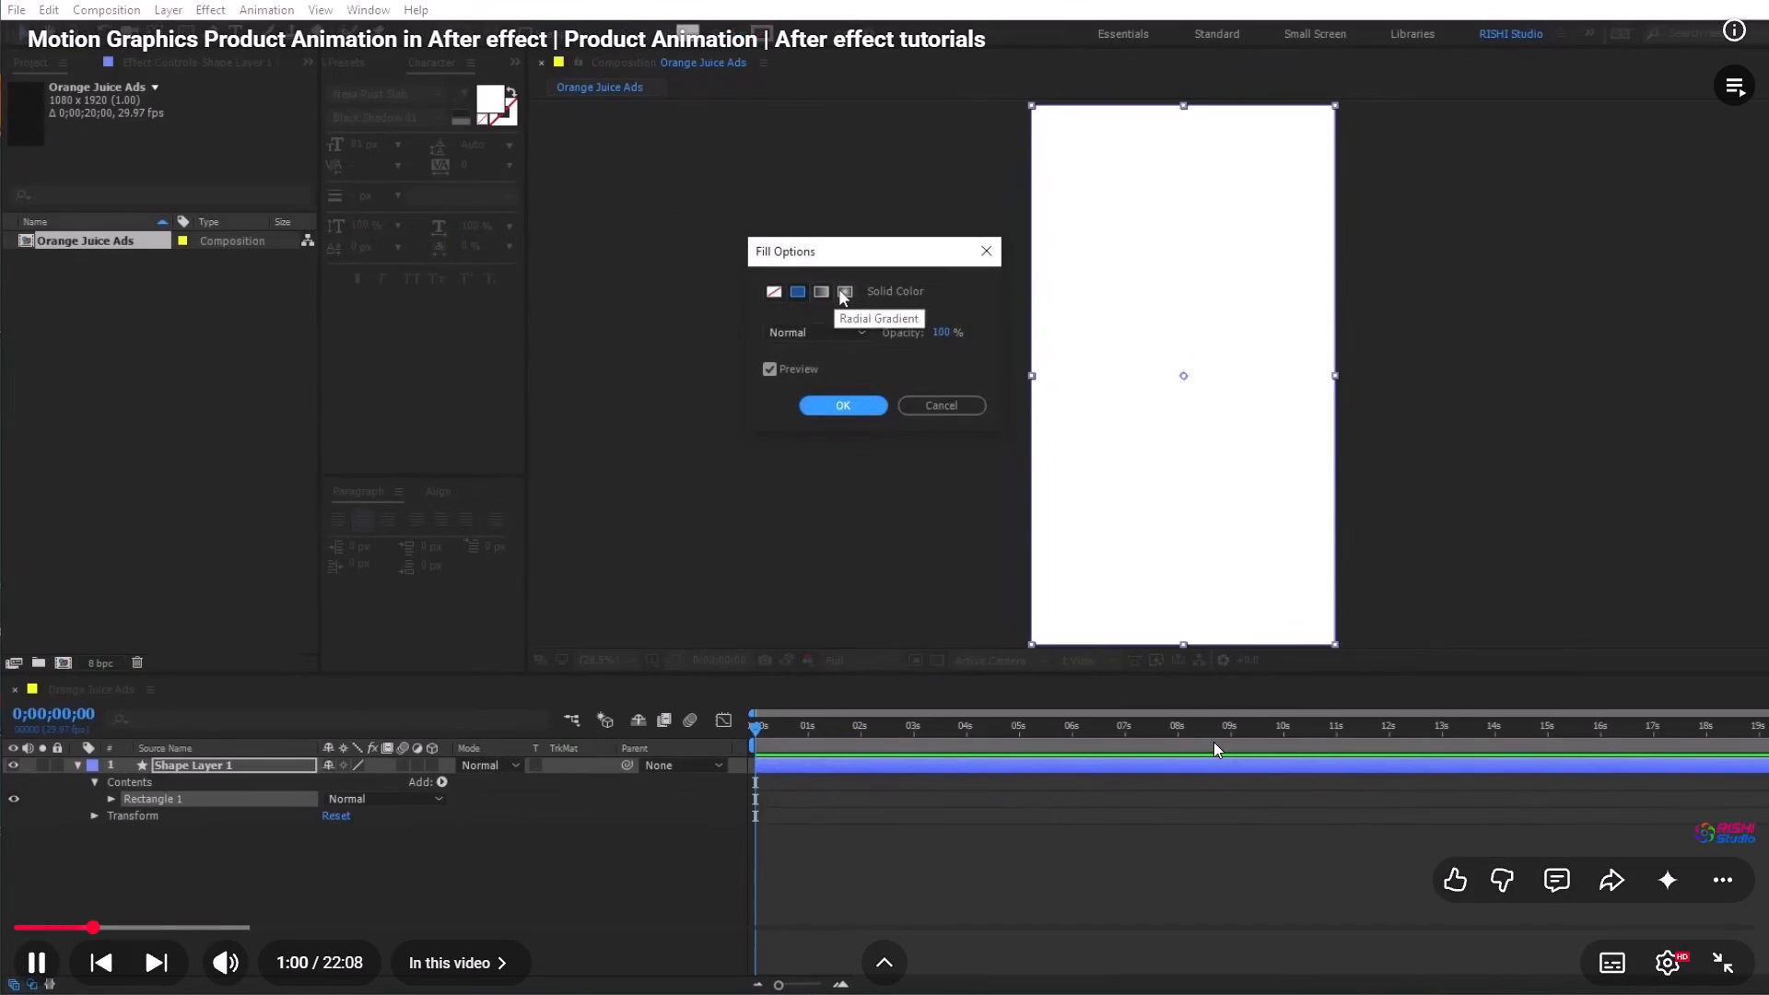
{"action": "key", "text": "space"}
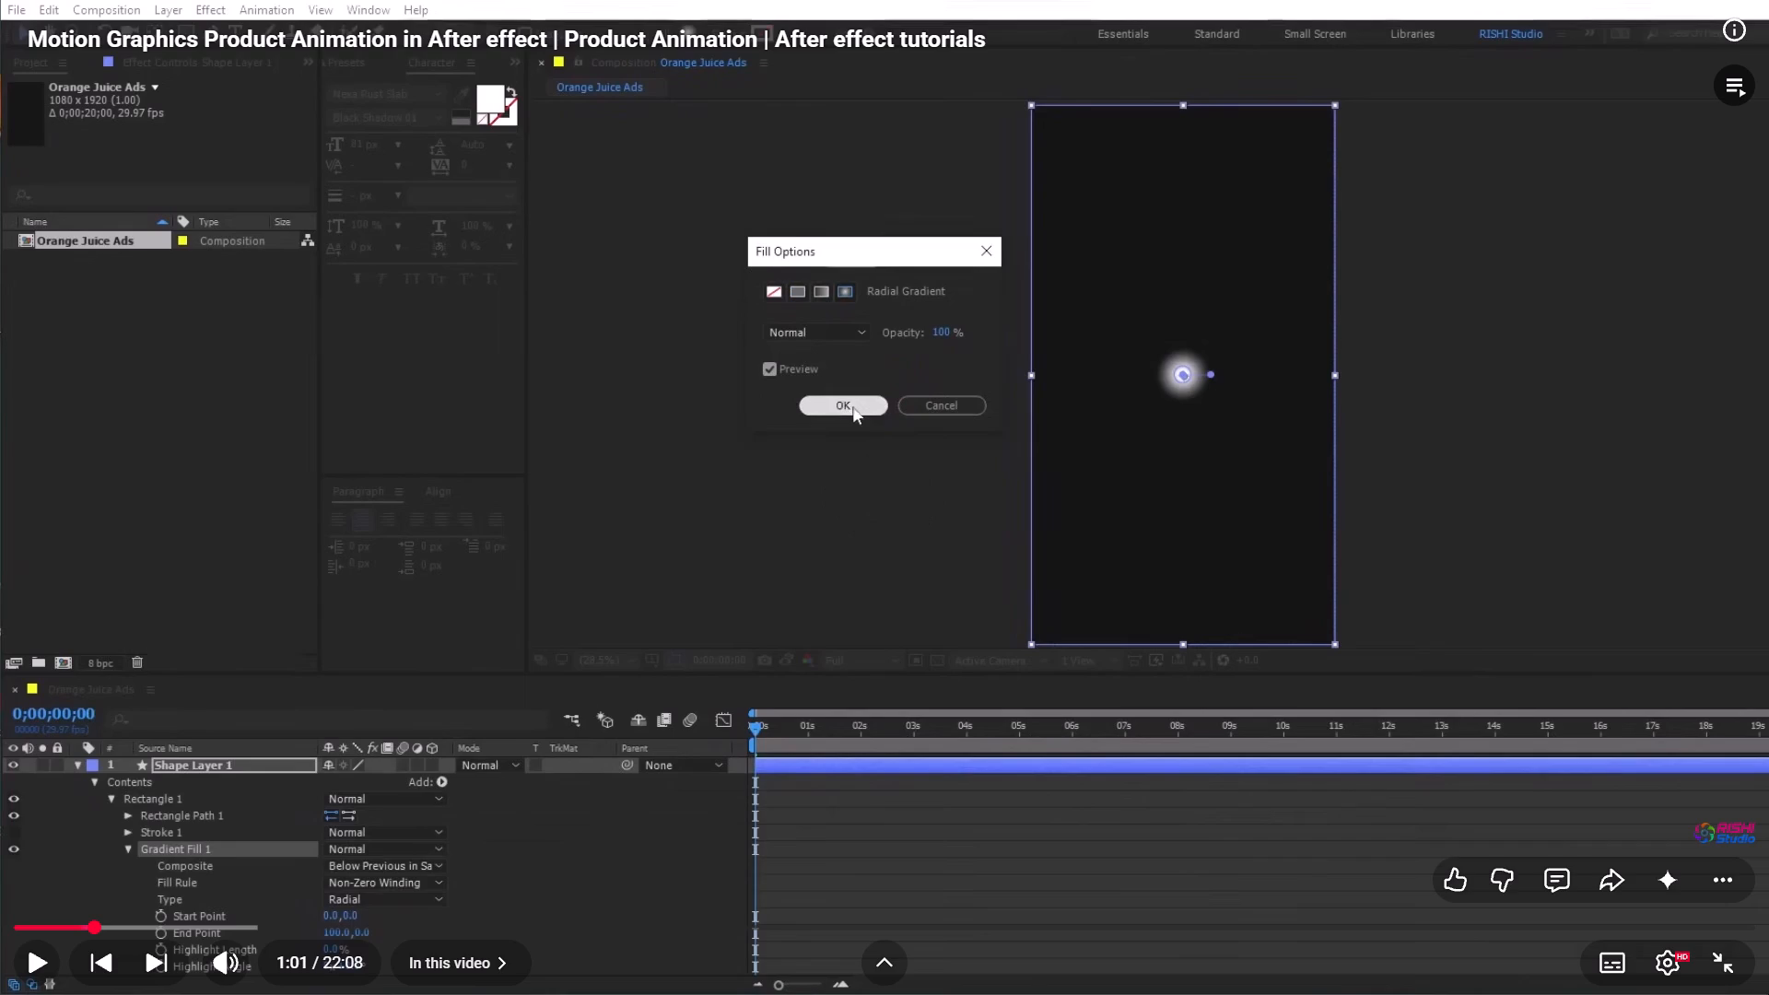
{"action": "left_click", "coordinate": [1719, 966]}
{"action": "key", "text": "space"}
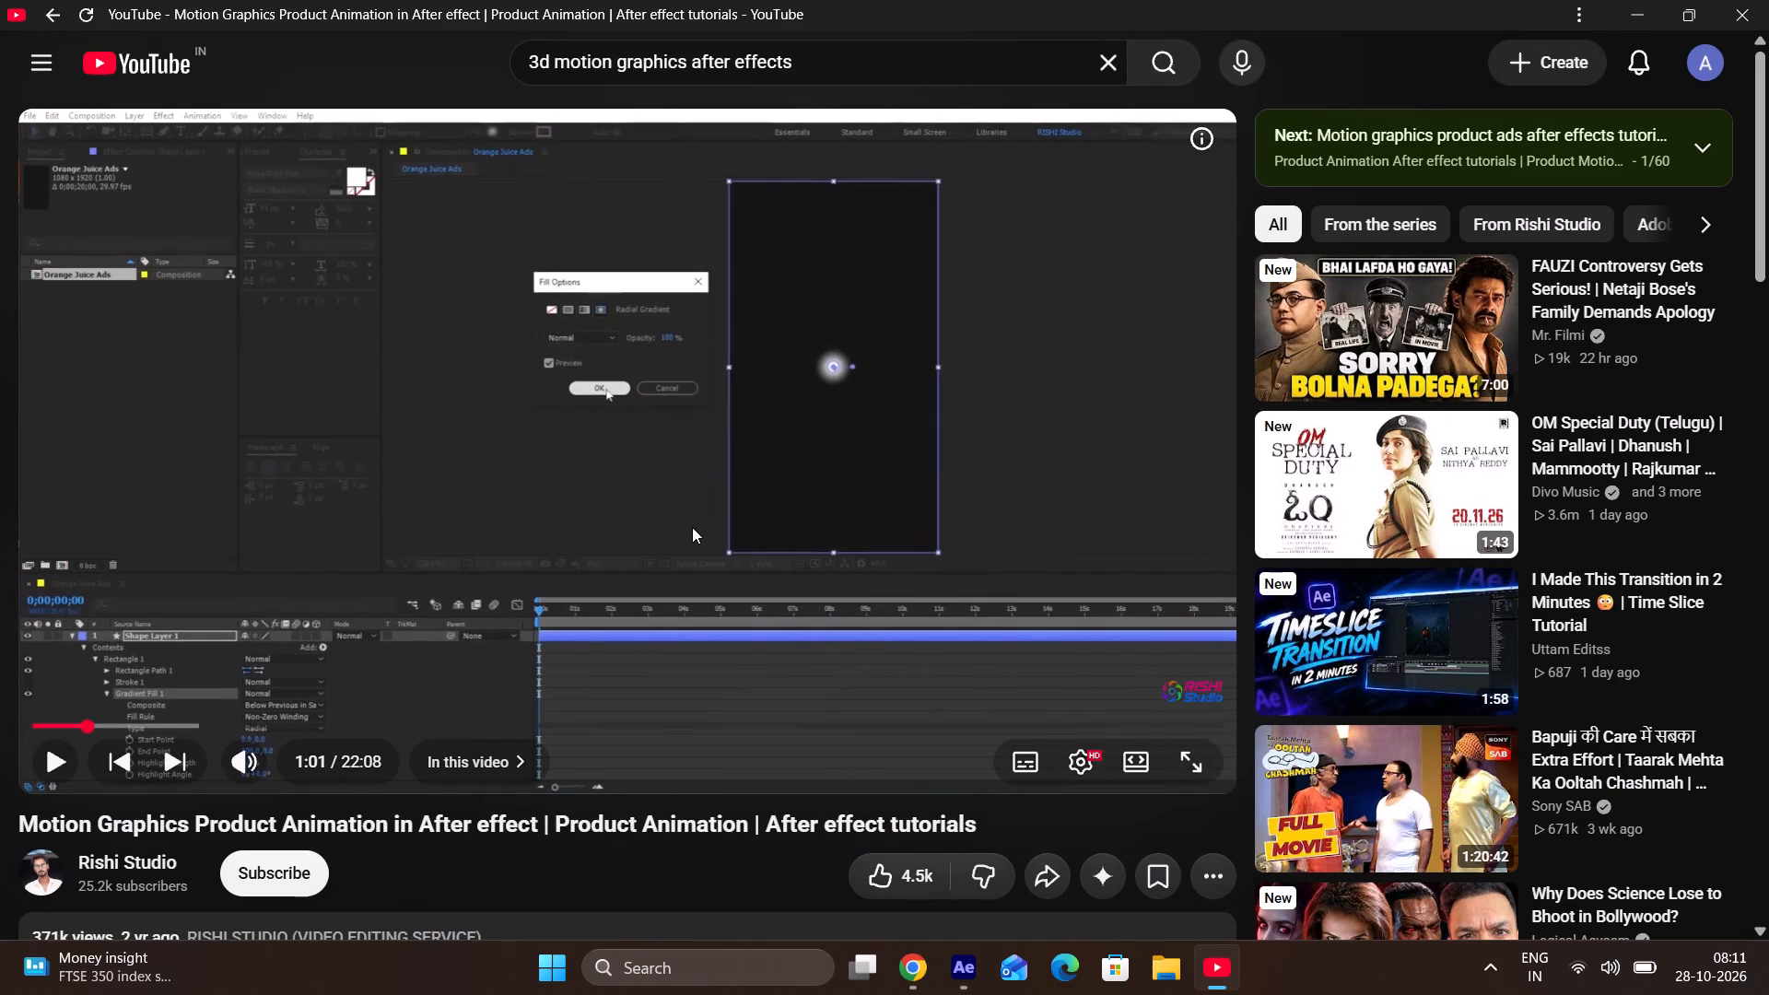
{"action": "key", "text": "space"}
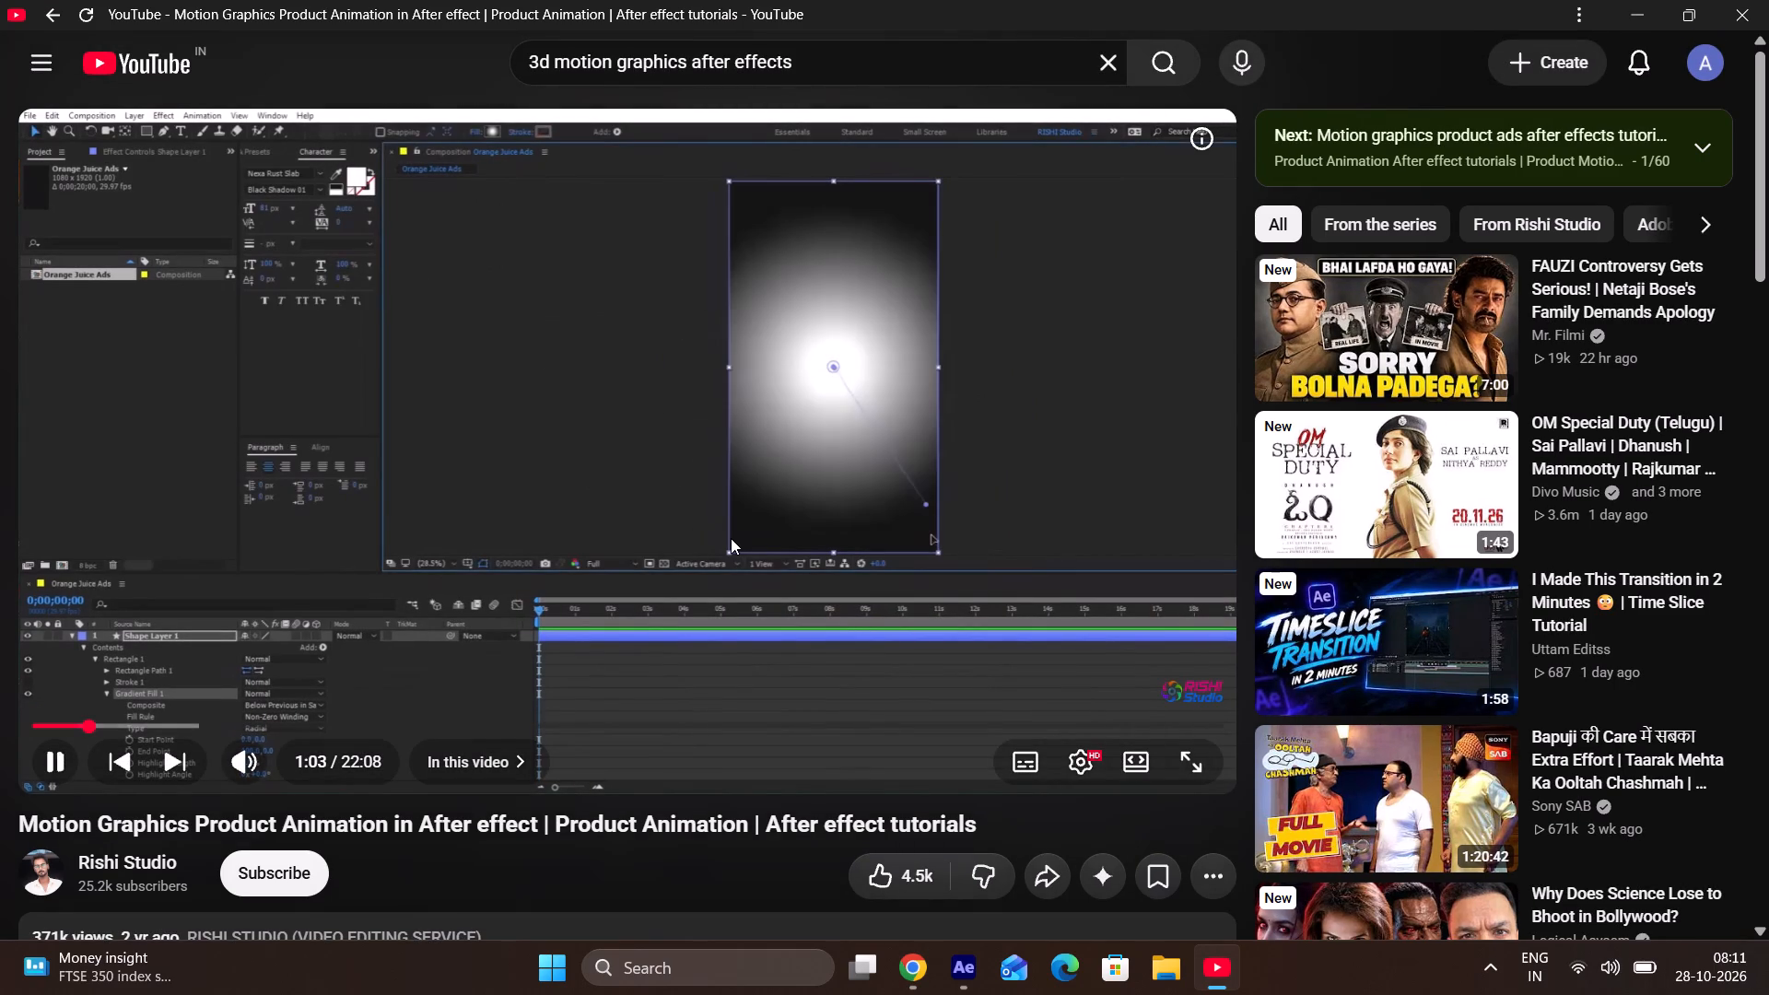
{"action": "left_click", "coordinate": [952, 967]}
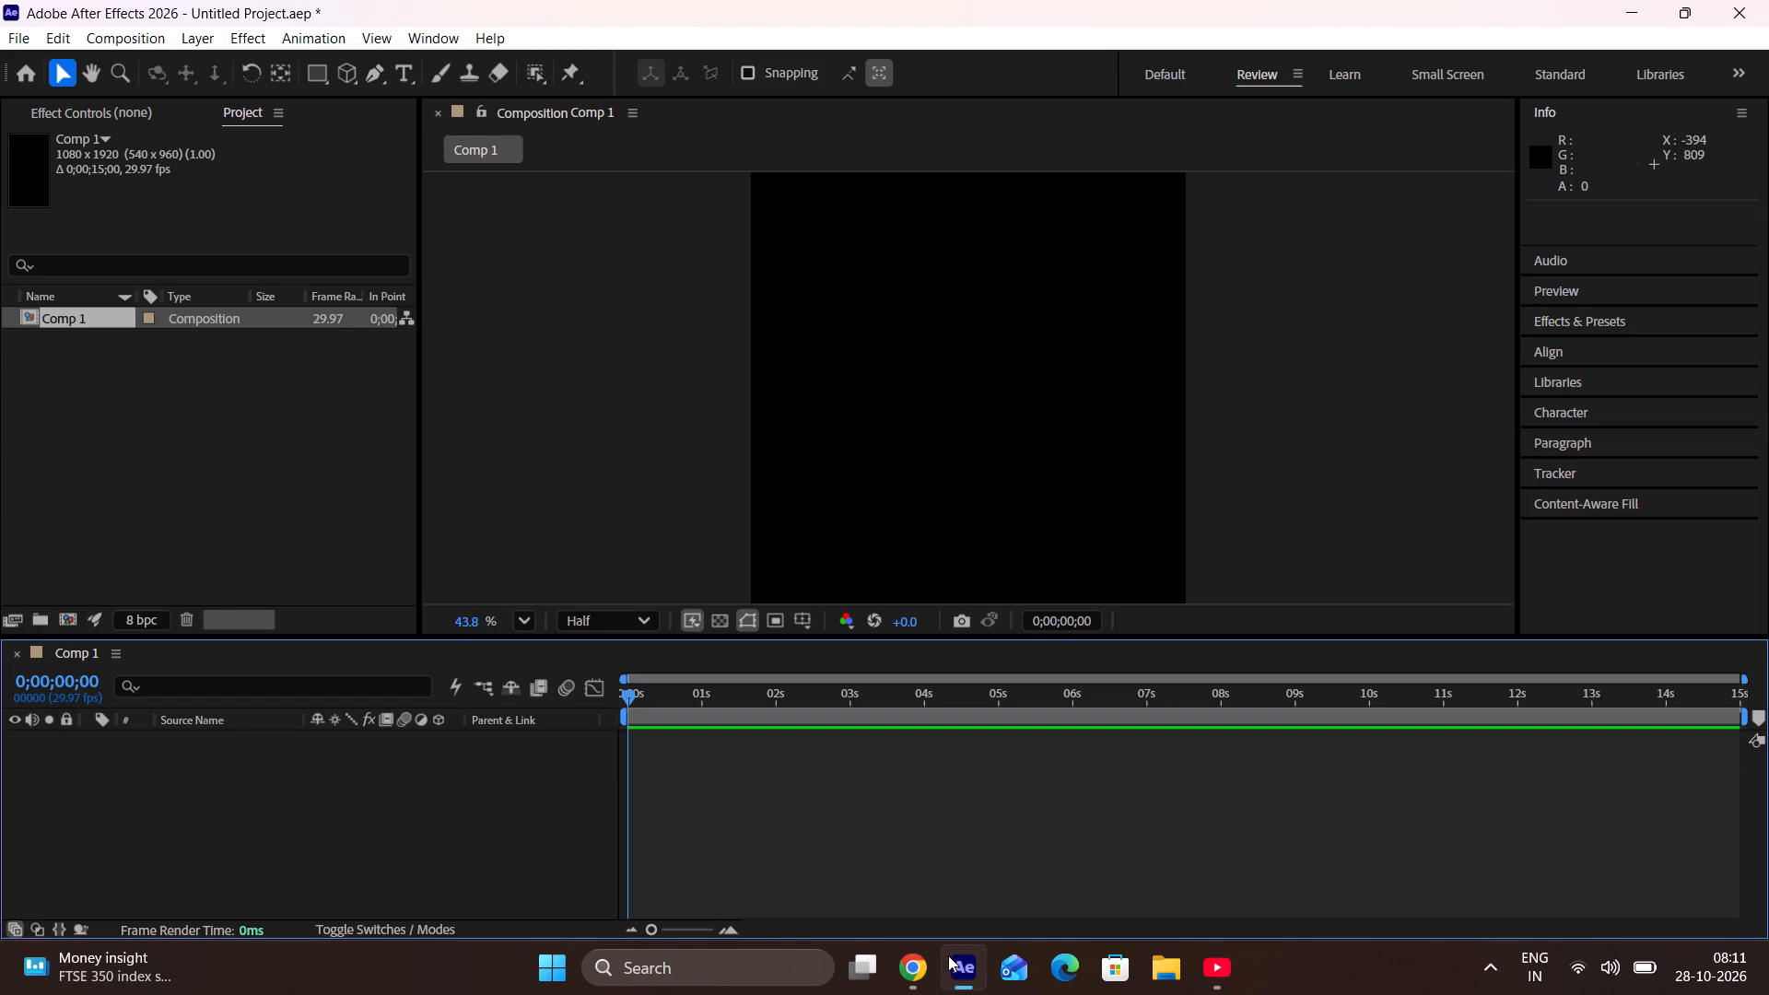
Add a rectangle shape layer that covers the whole composition.
{"action": "left_click", "coordinate": [319, 76]}
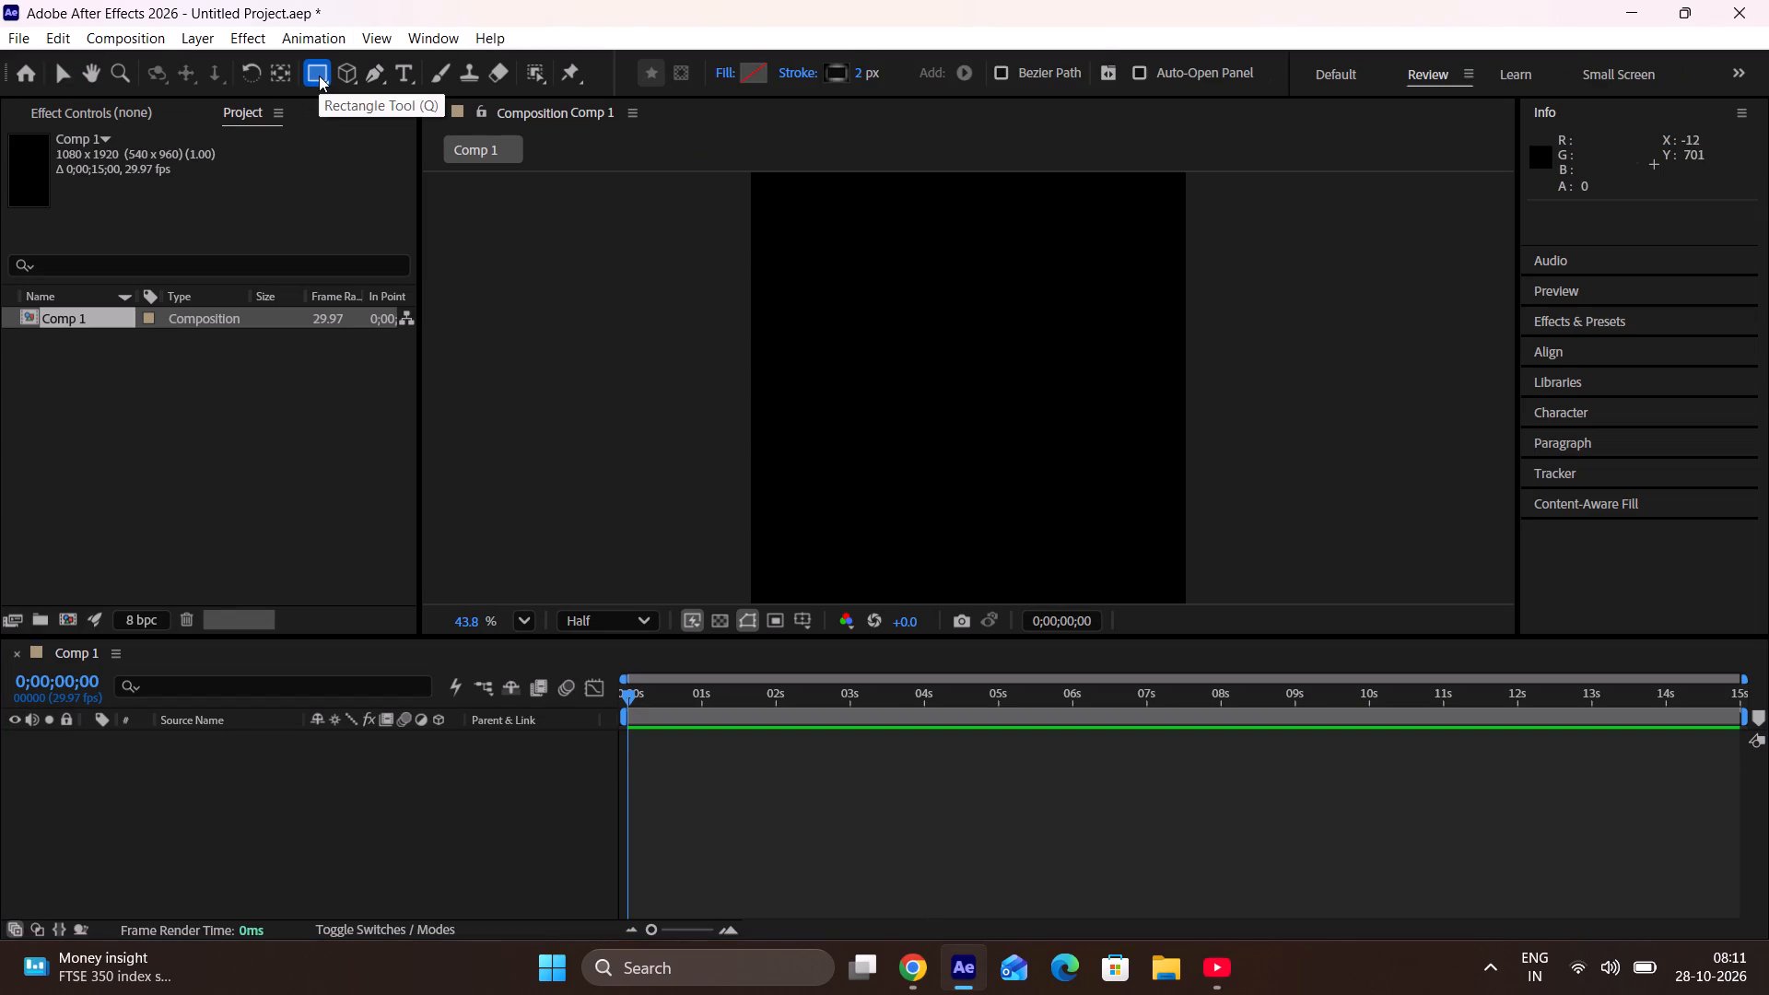
{"action": "left_click", "coordinate": [319, 76]}
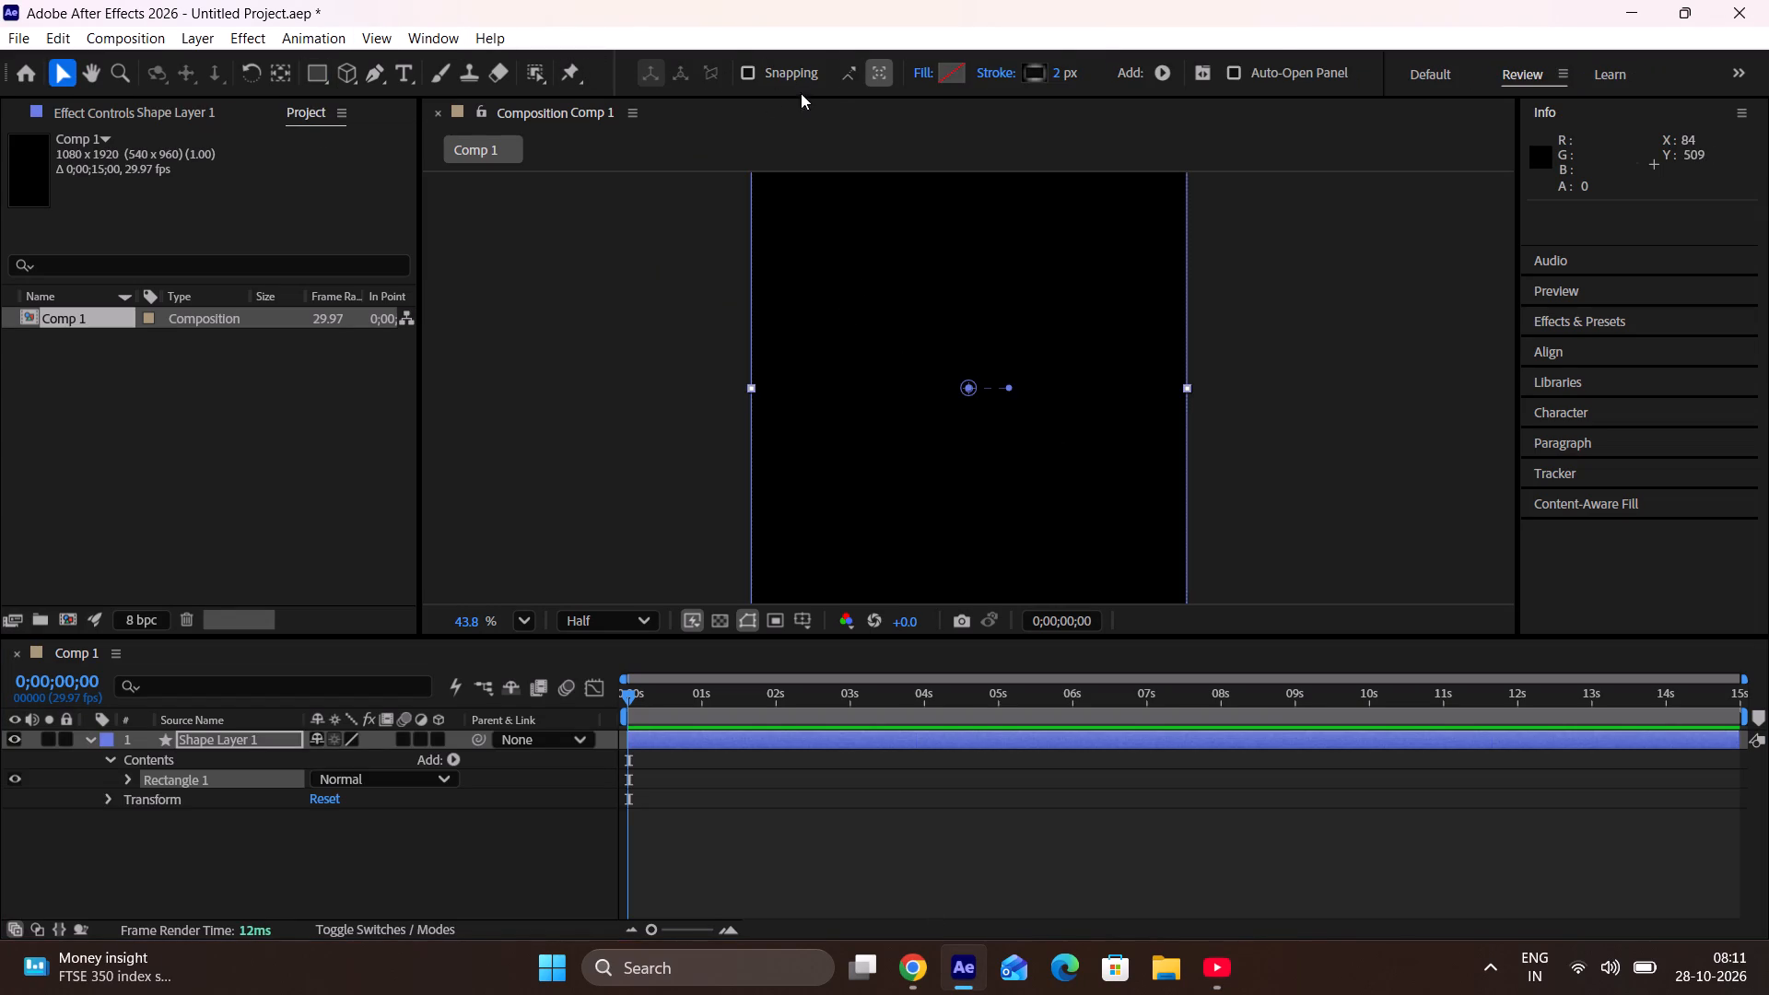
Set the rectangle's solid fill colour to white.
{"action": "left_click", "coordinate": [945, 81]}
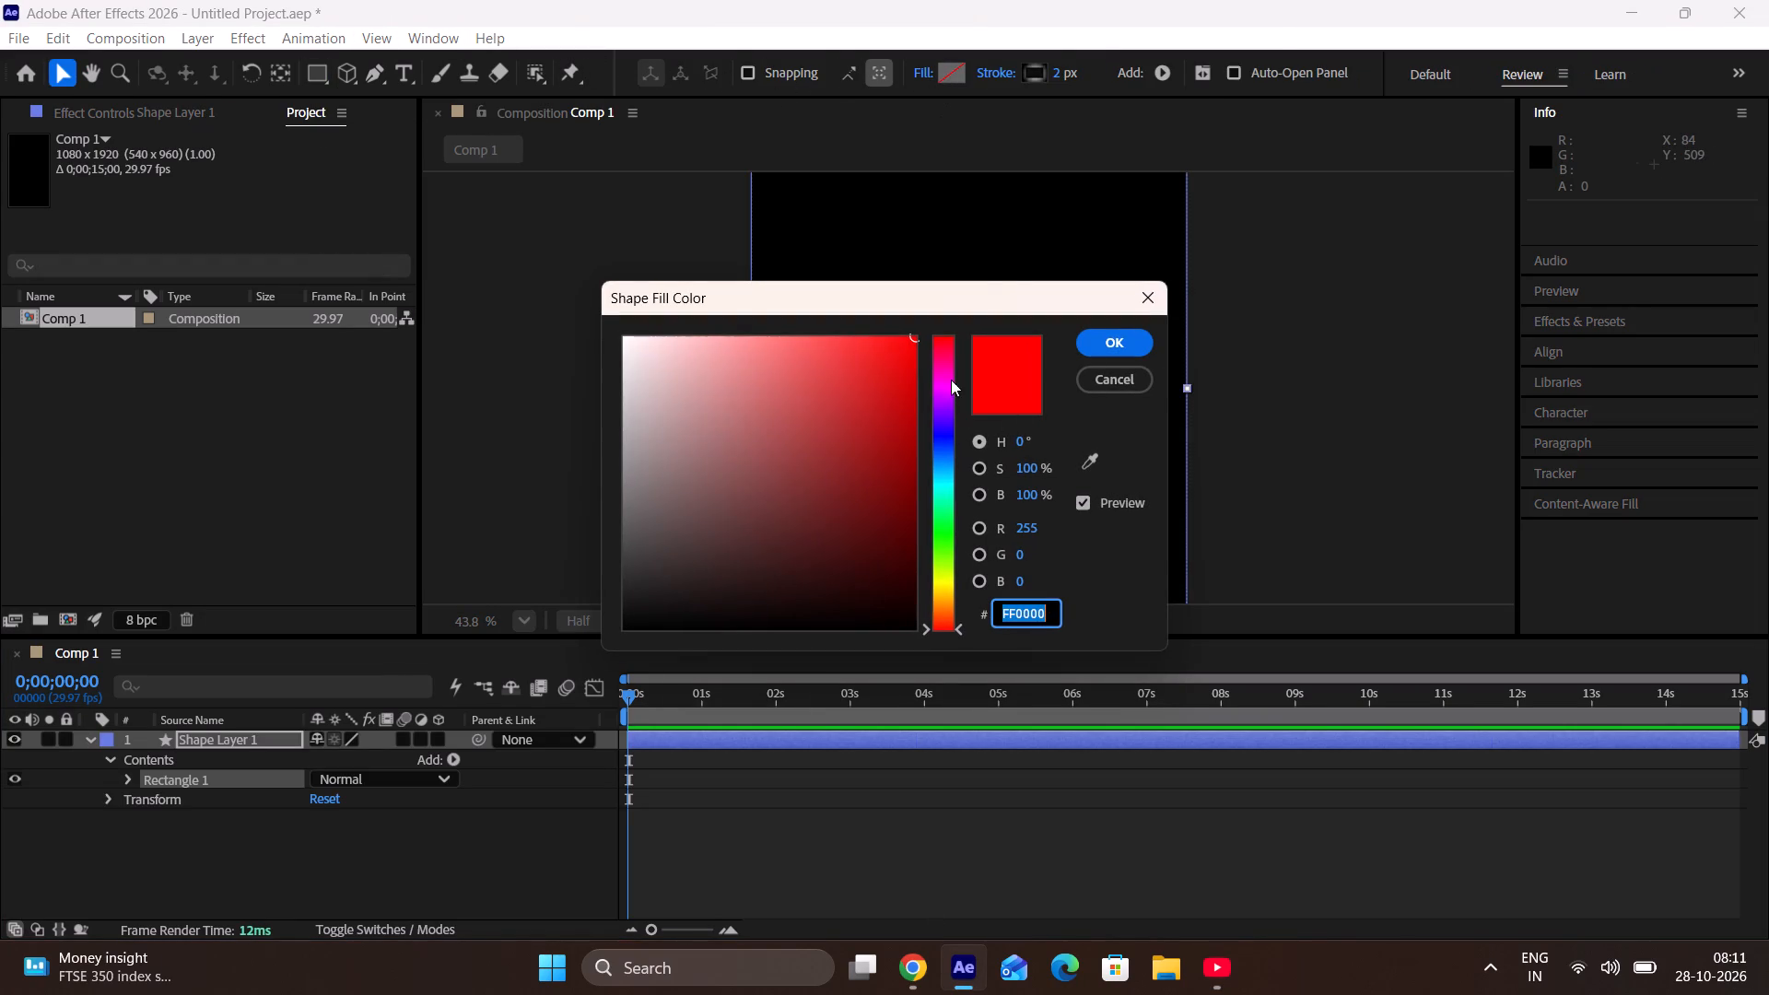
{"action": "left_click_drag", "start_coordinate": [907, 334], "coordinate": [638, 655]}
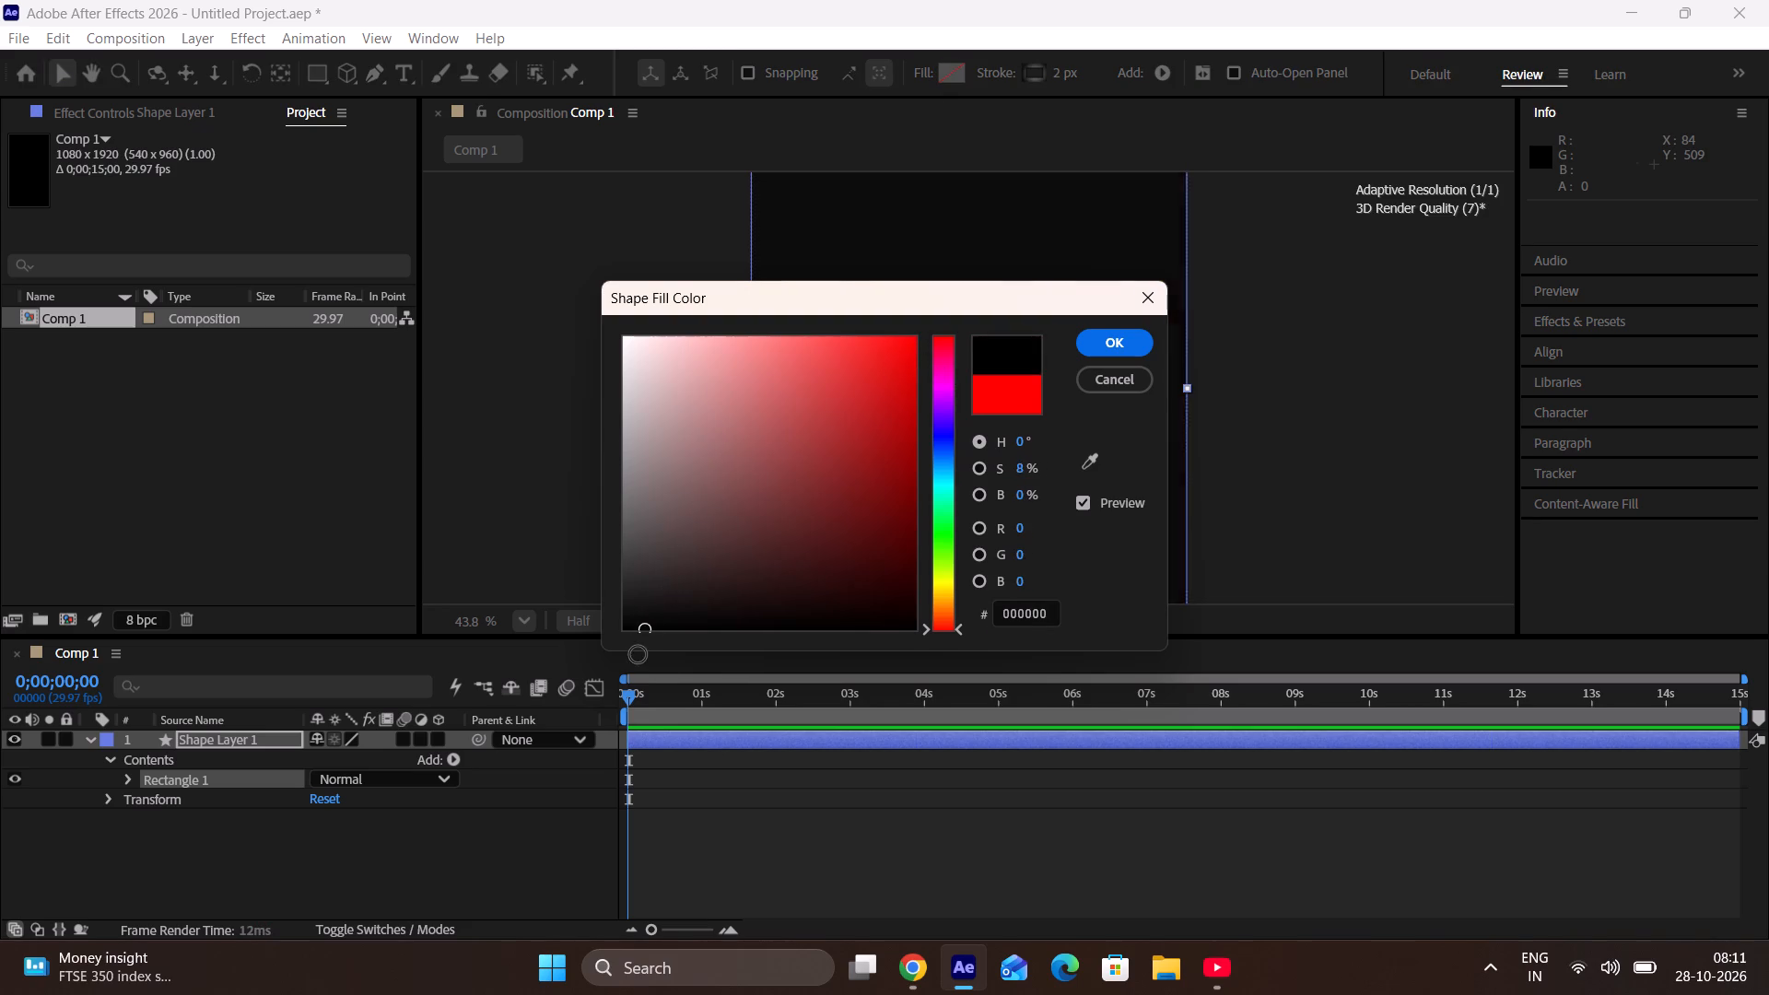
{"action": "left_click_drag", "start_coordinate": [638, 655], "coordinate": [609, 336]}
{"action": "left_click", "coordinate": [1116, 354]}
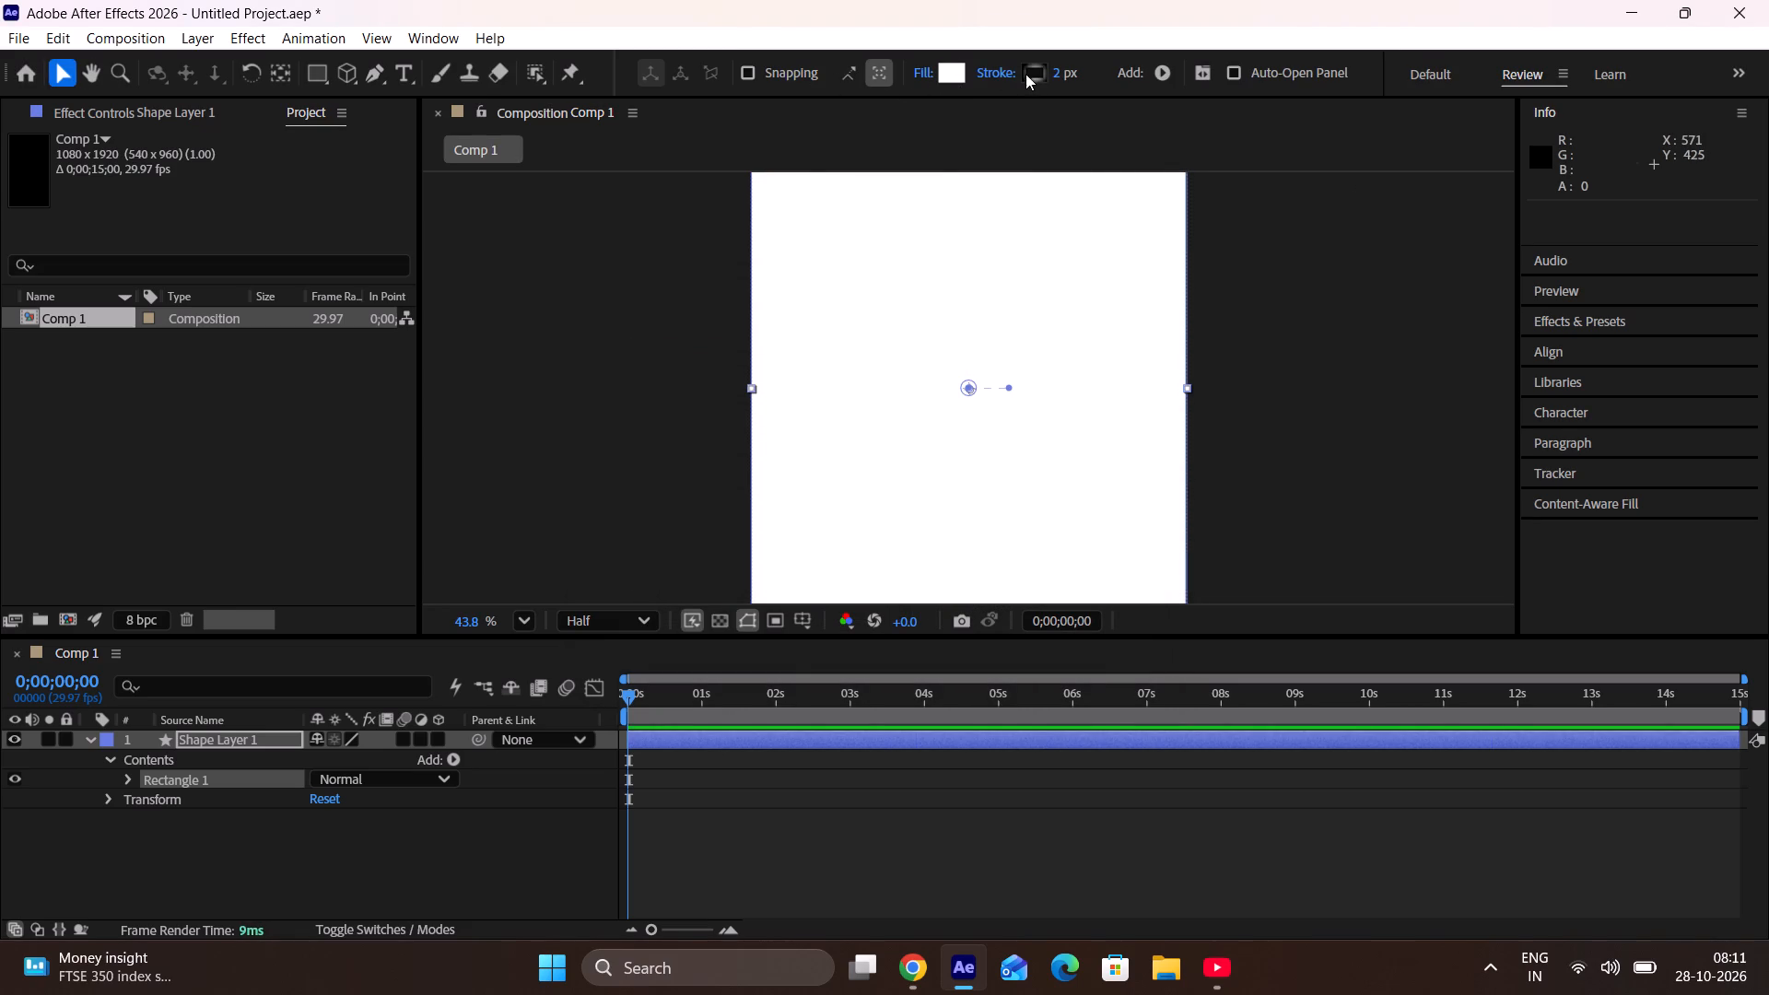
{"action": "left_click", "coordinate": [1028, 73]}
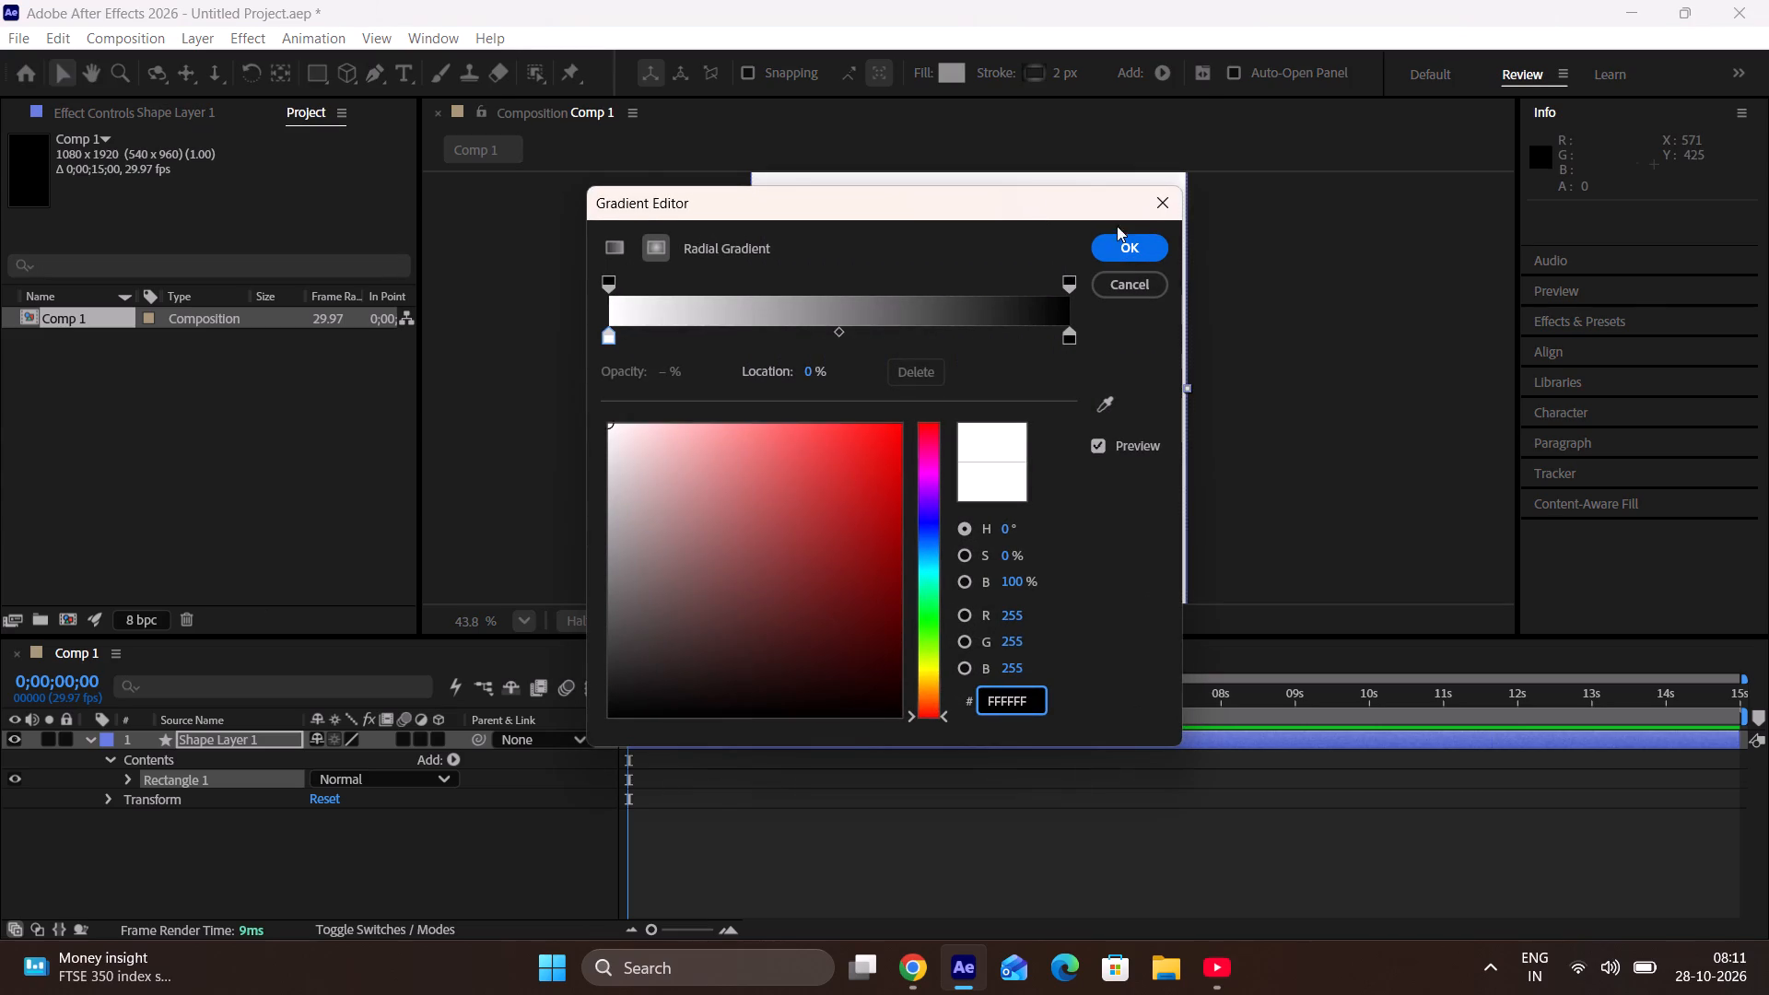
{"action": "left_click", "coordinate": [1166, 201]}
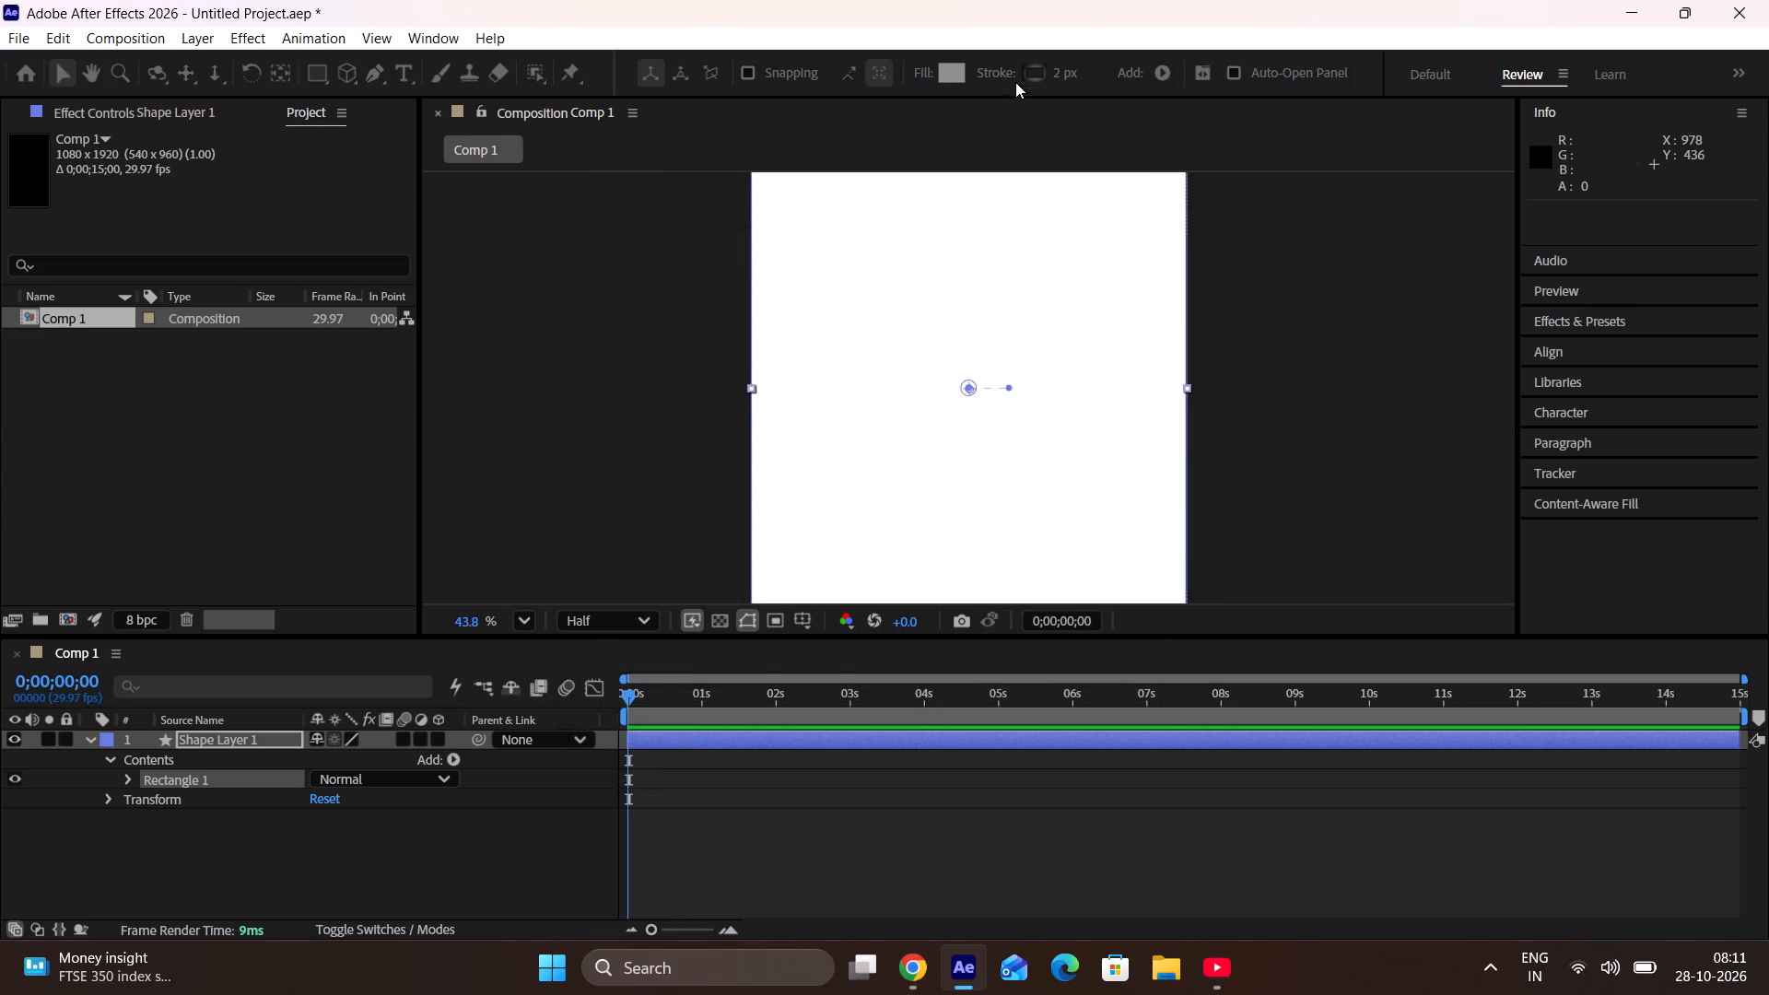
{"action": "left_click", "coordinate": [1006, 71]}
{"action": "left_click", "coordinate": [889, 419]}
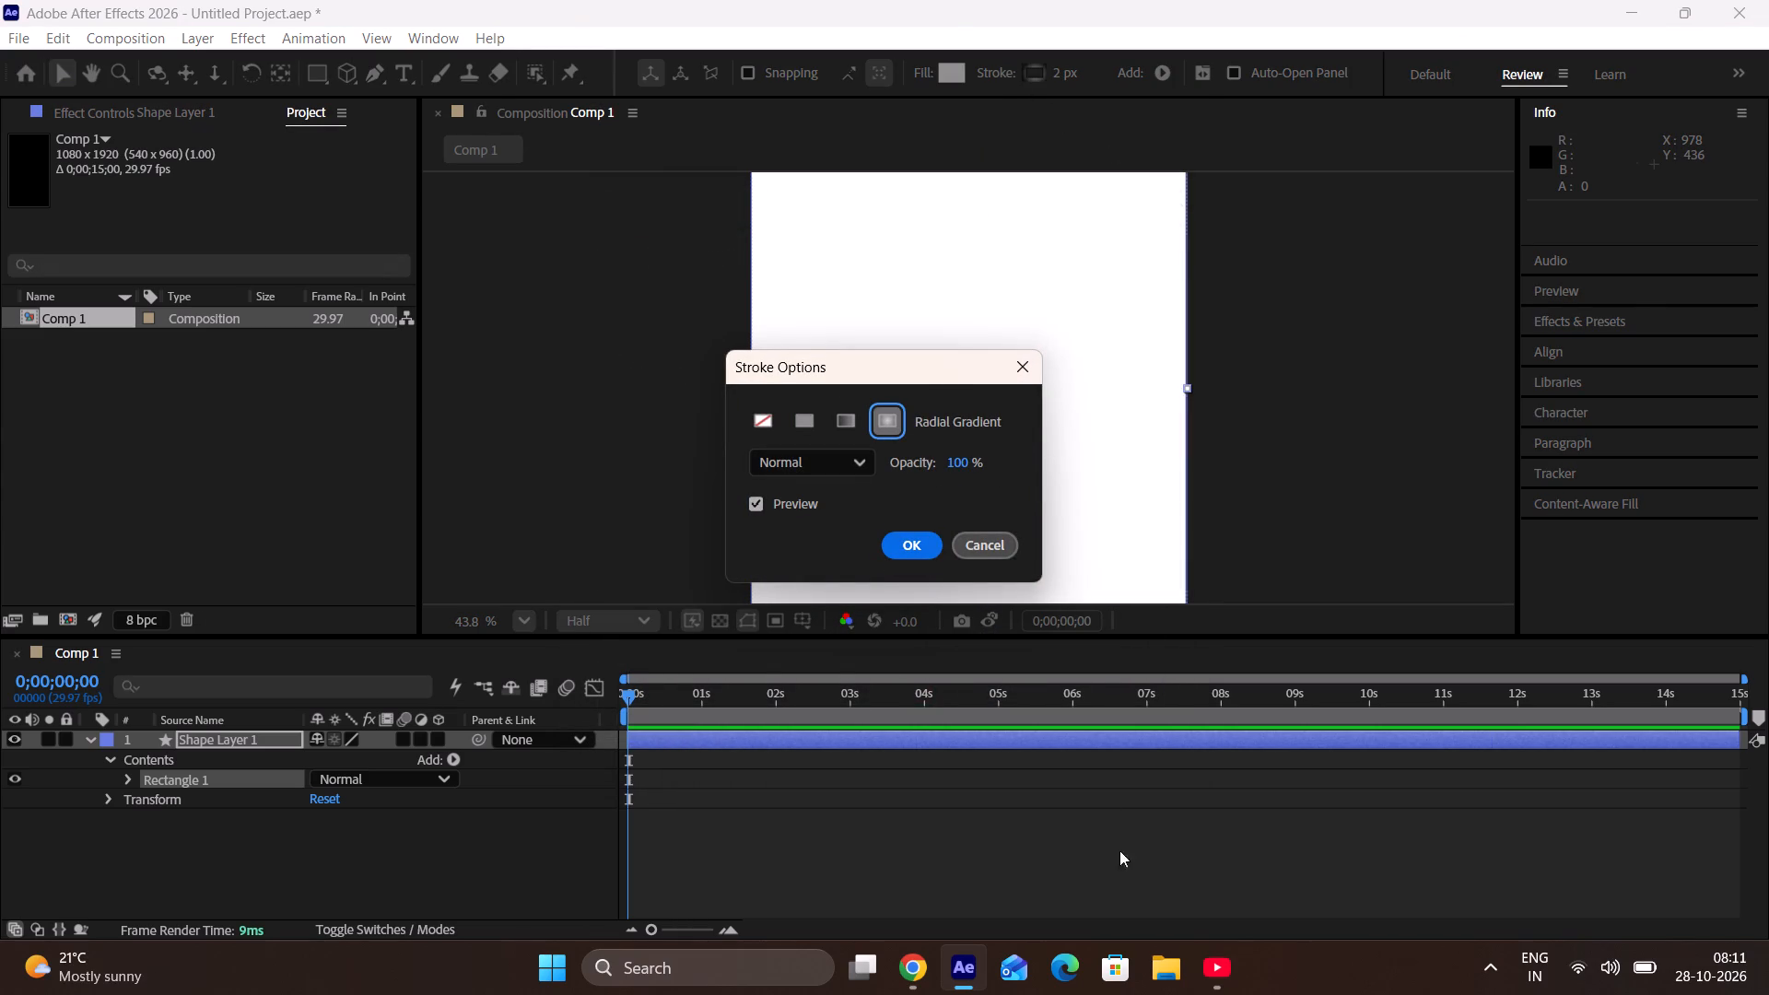
Switch to the YouTube tutorial, replay the part on the rectangle's fill options, and return to After Effects.
{"action": "left_click", "coordinate": [1232, 983]}
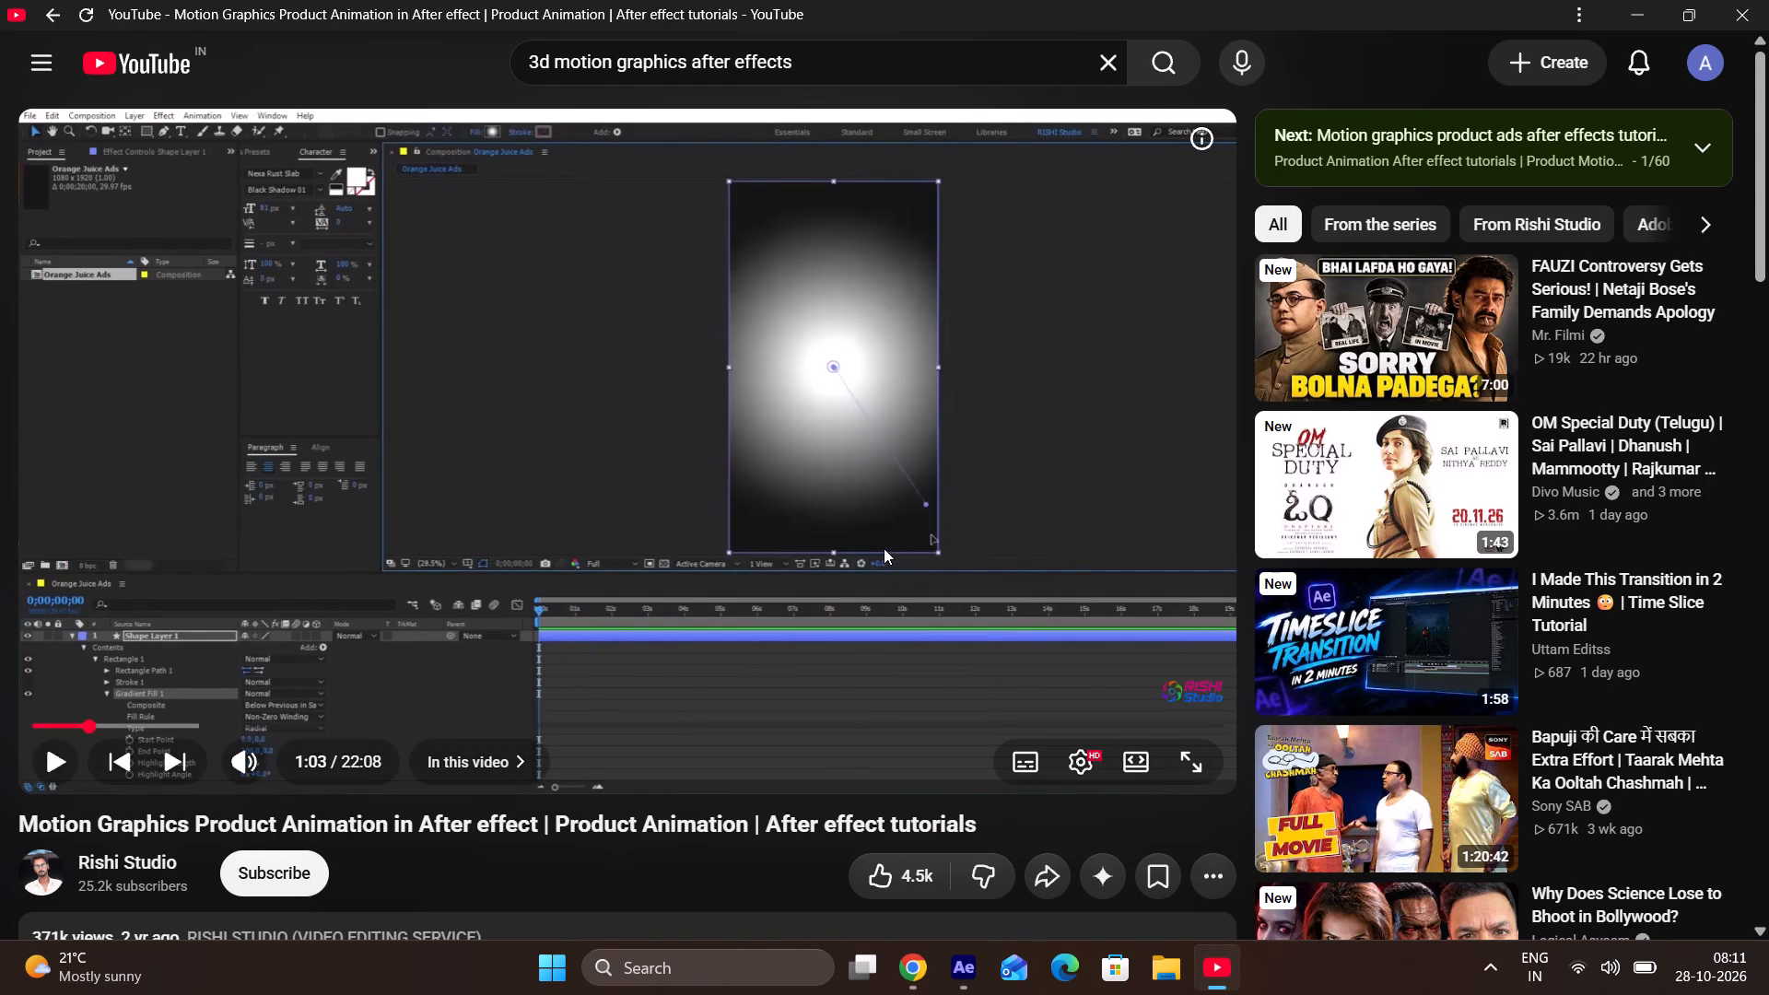
{"action": "key", "text": "Left"}
{"action": "key", "text": "space"}
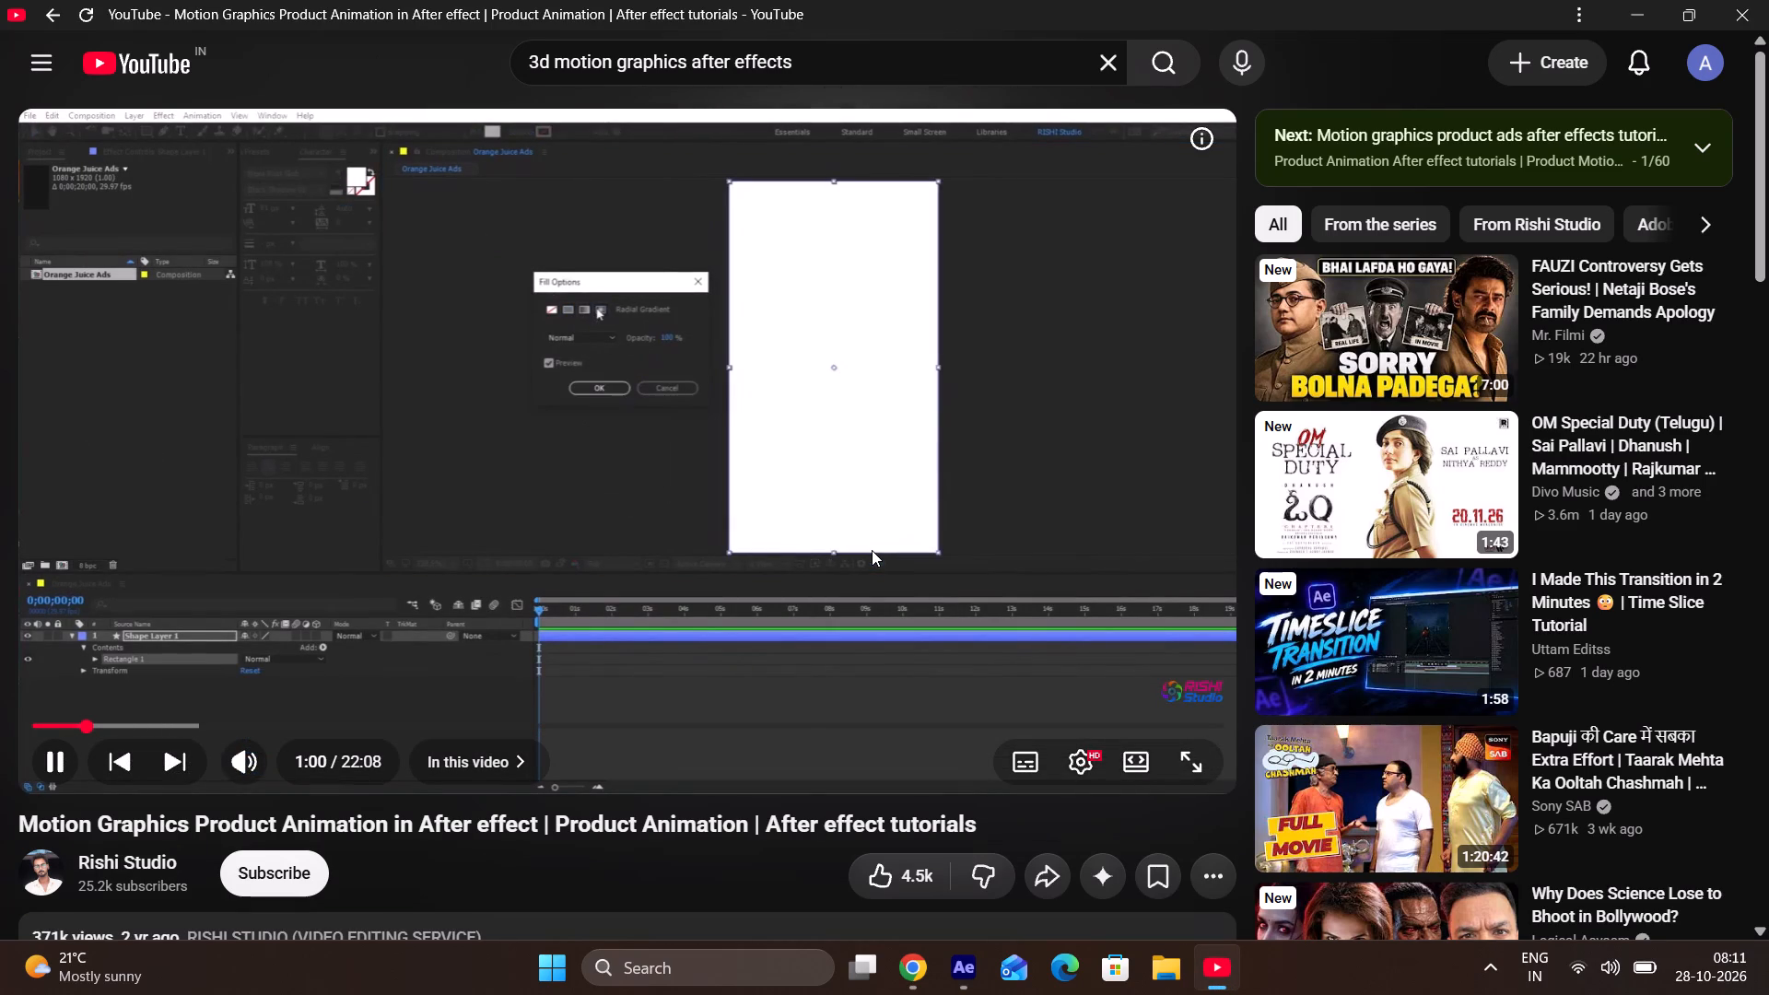
{"action": "left_click", "coordinate": [872, 550]}
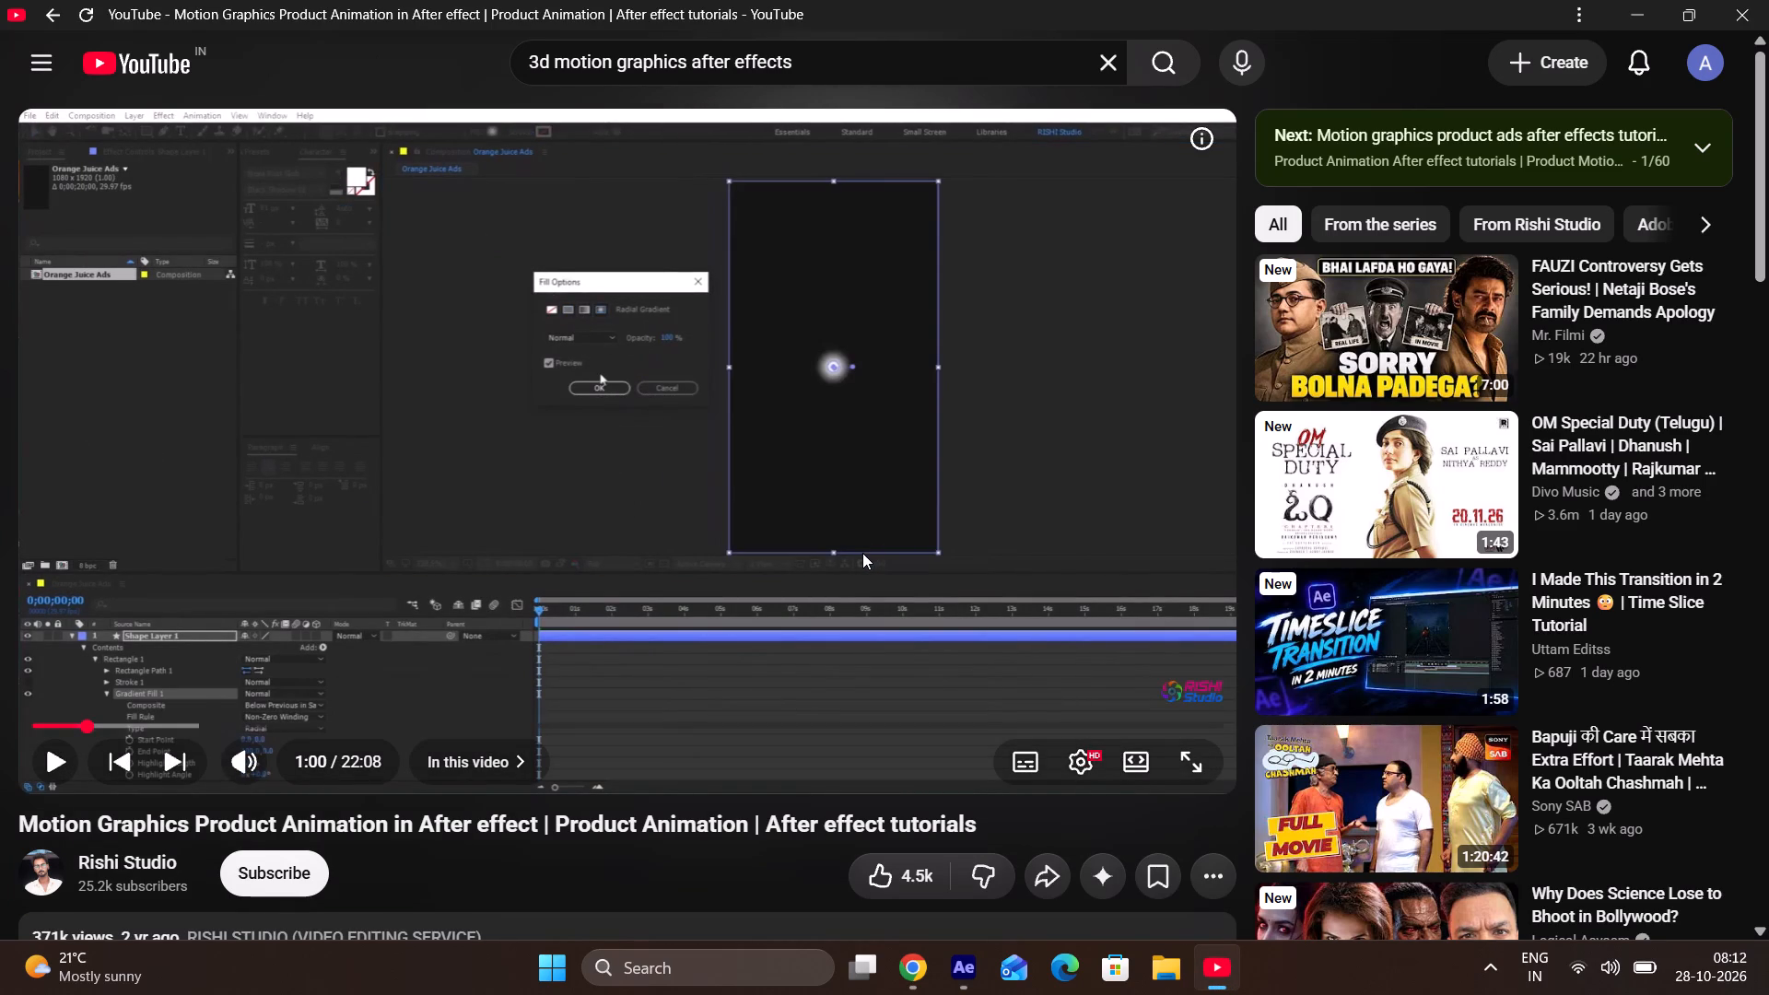
{"action": "left_click", "coordinate": [980, 979]}
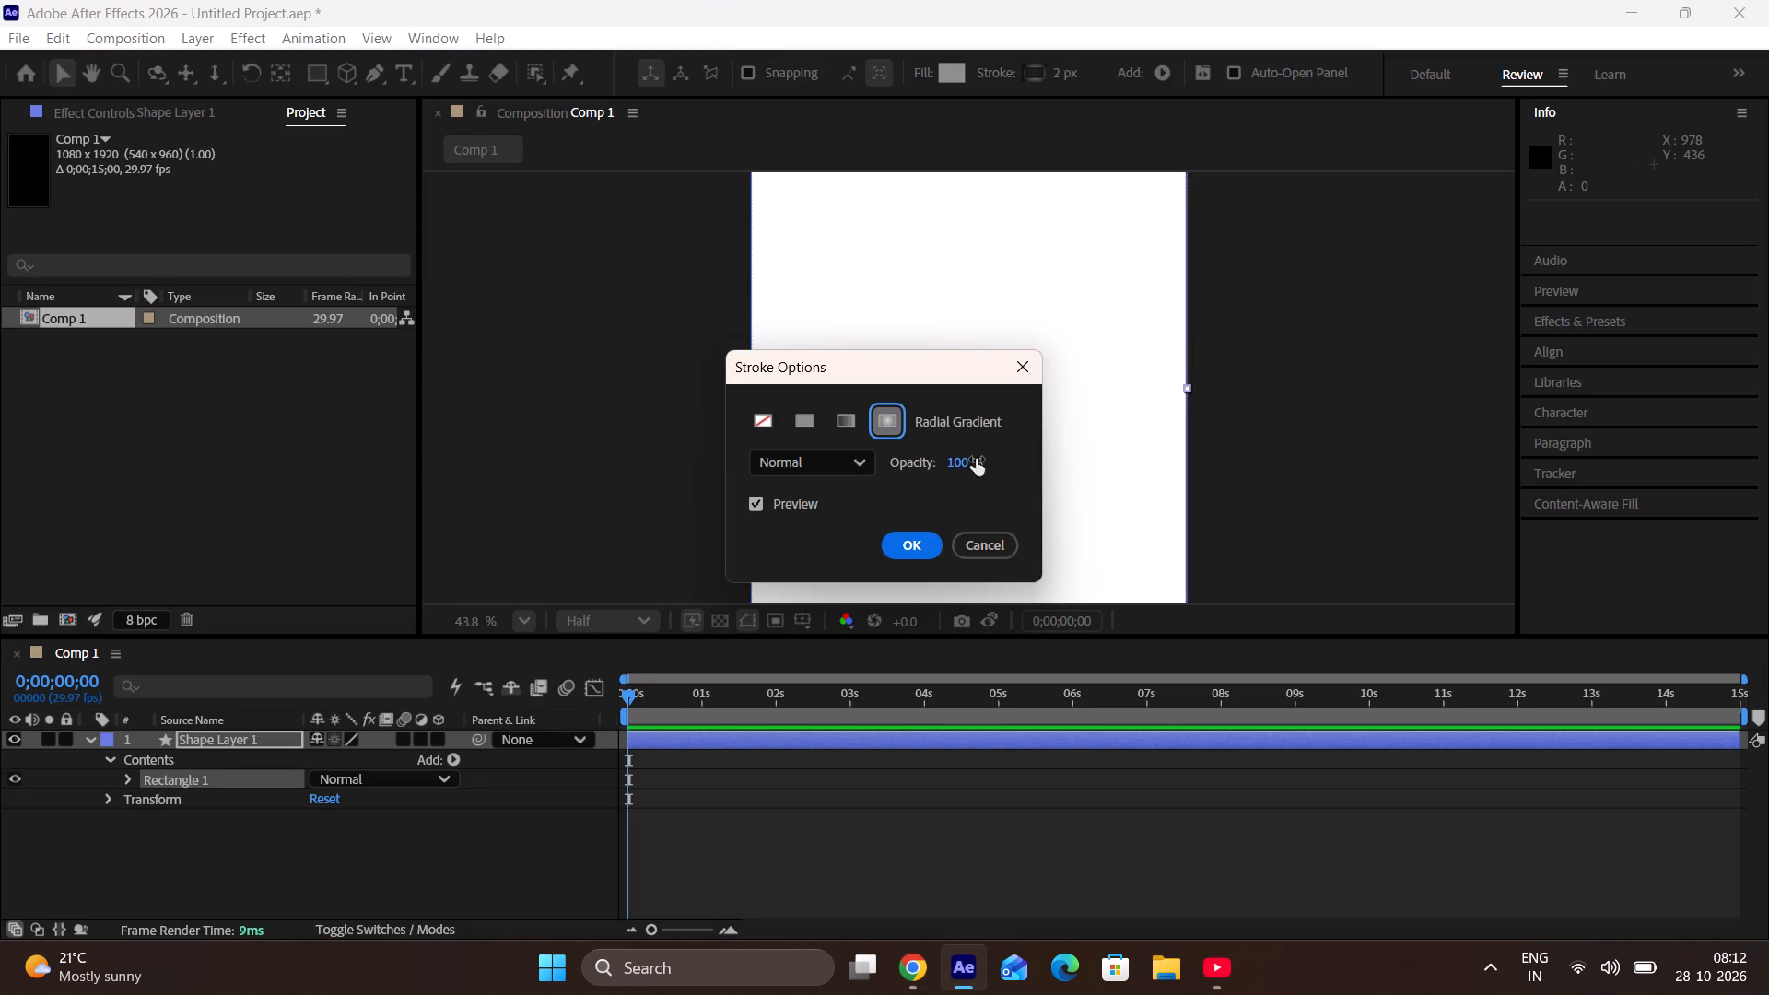
Leave the stroke options without applying them and change the rectangle's fill type to Radial Gradient.
{"action": "left_click", "coordinate": [1023, 360]}
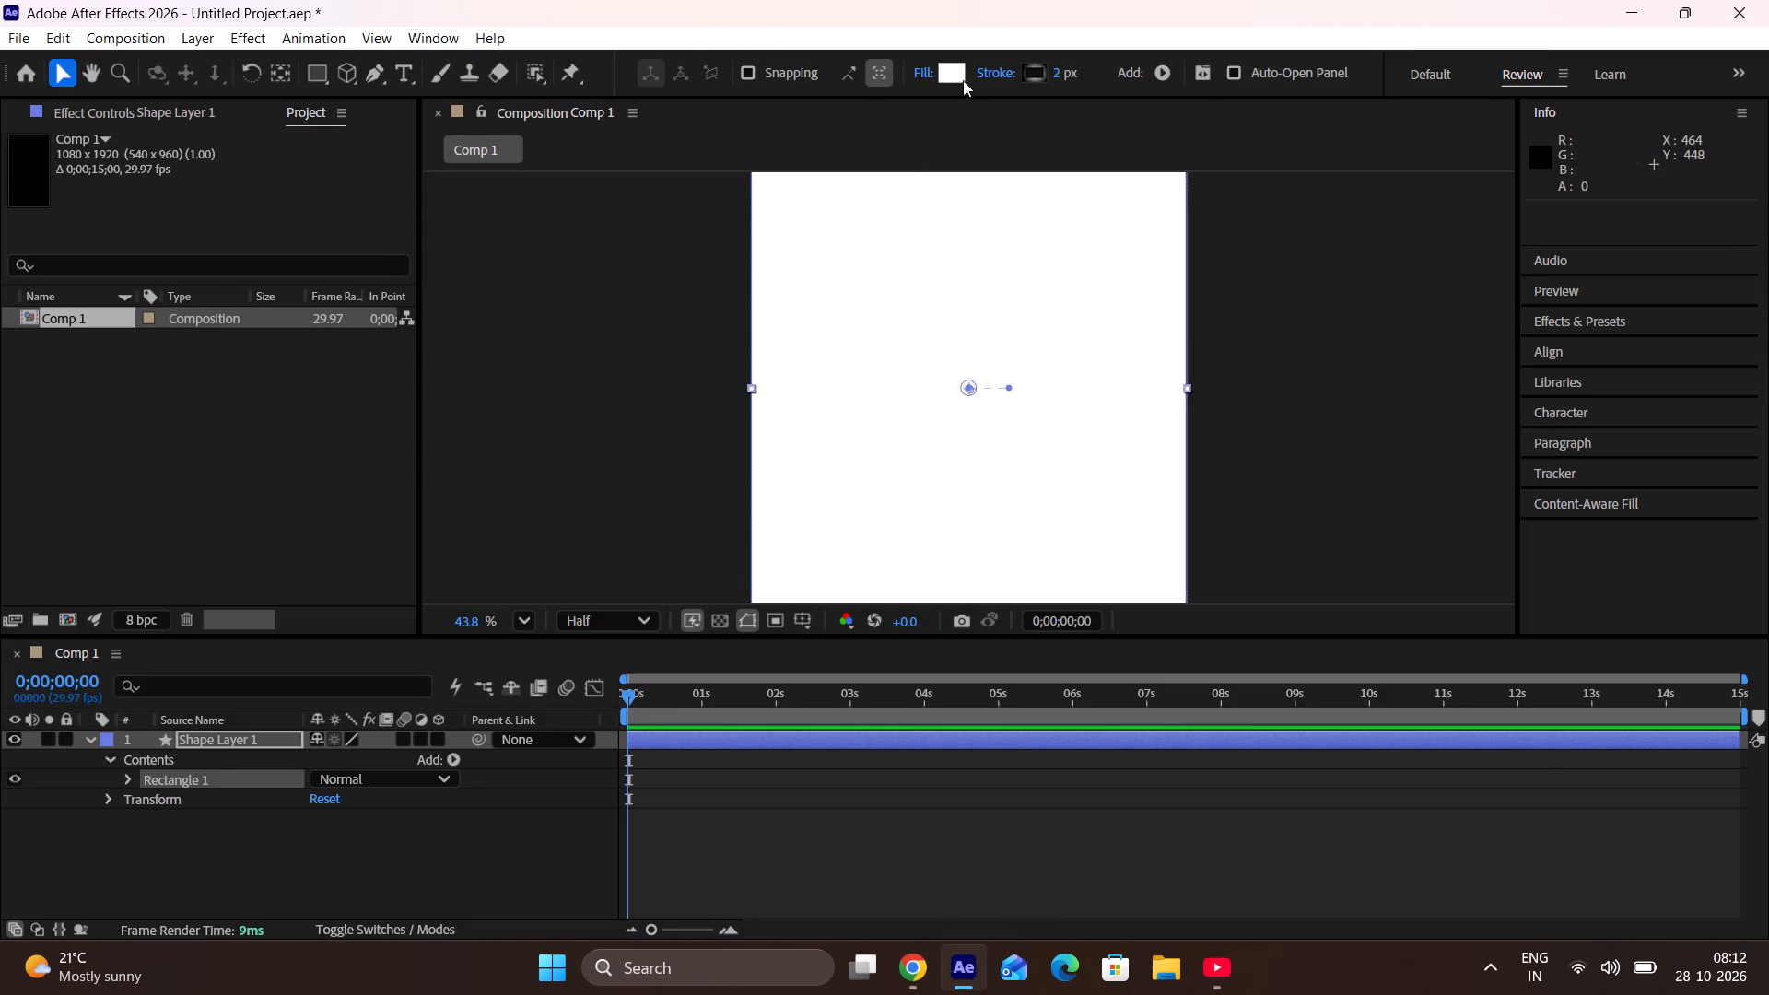
{"action": "left_click_drag", "start_coordinate": [908, 76], "coordinate": [930, 70]}
{"action": "left_click", "coordinate": [925, 70]}
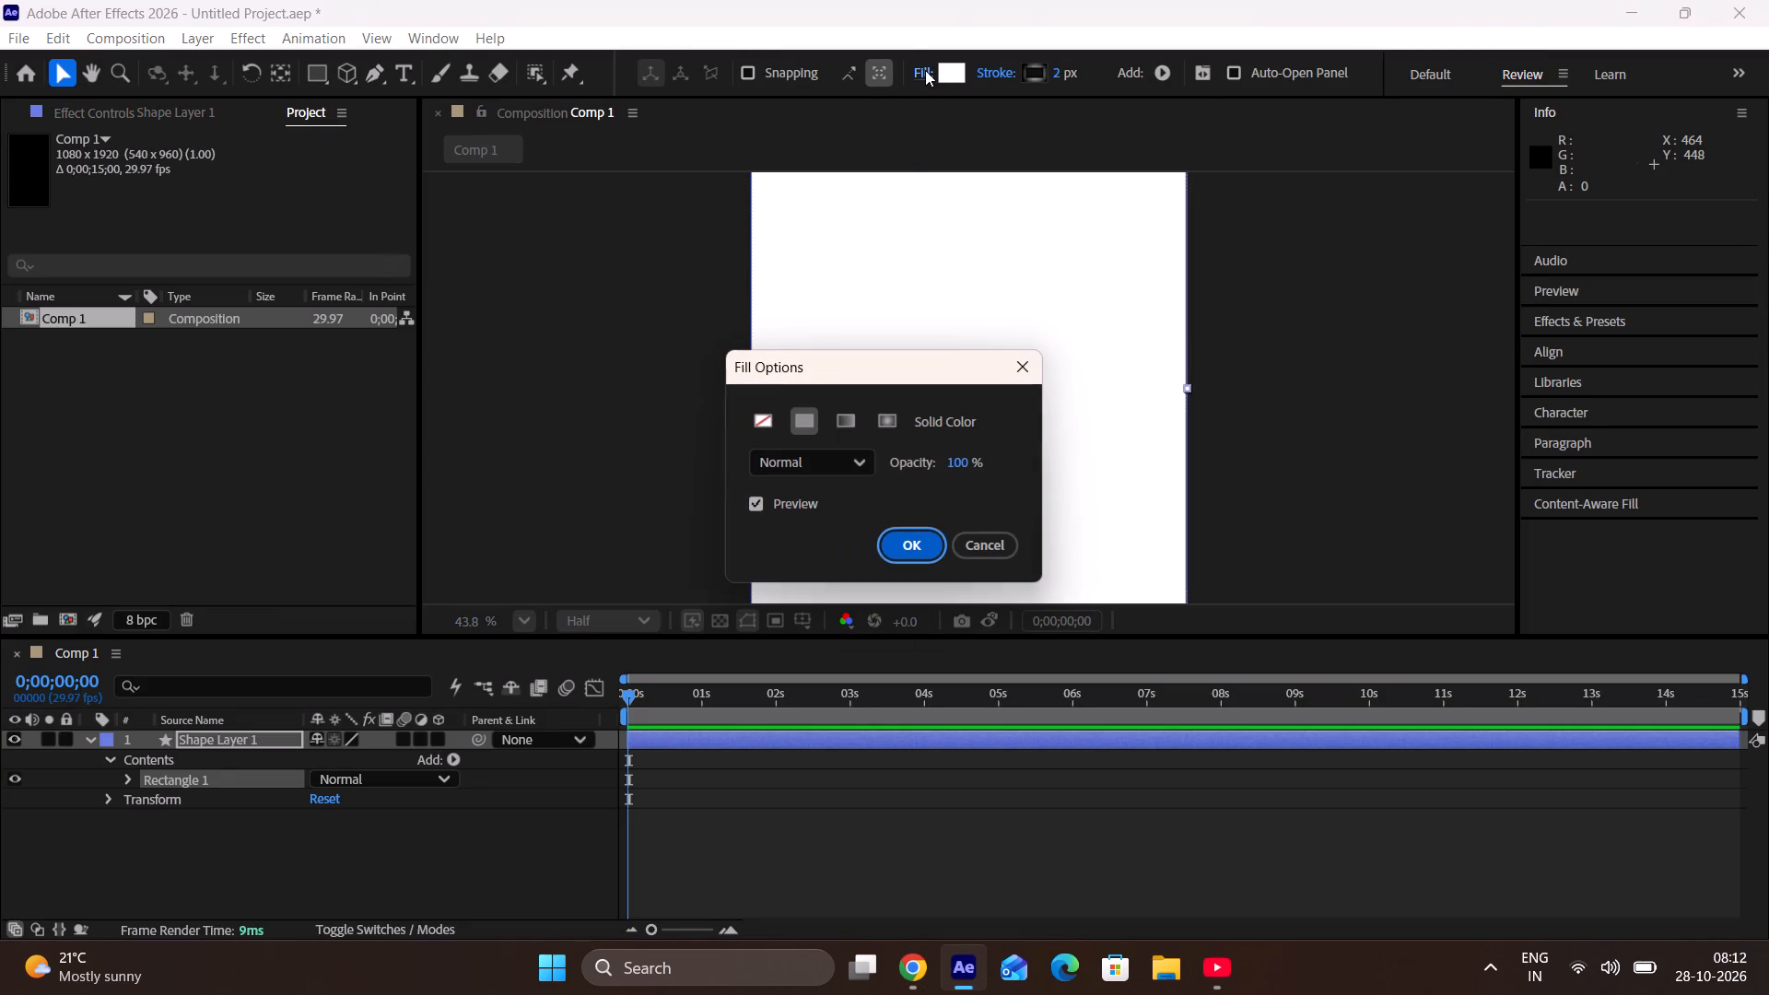
{"action": "left_click", "coordinate": [885, 422]}
{"action": "left_click", "coordinate": [915, 546]}
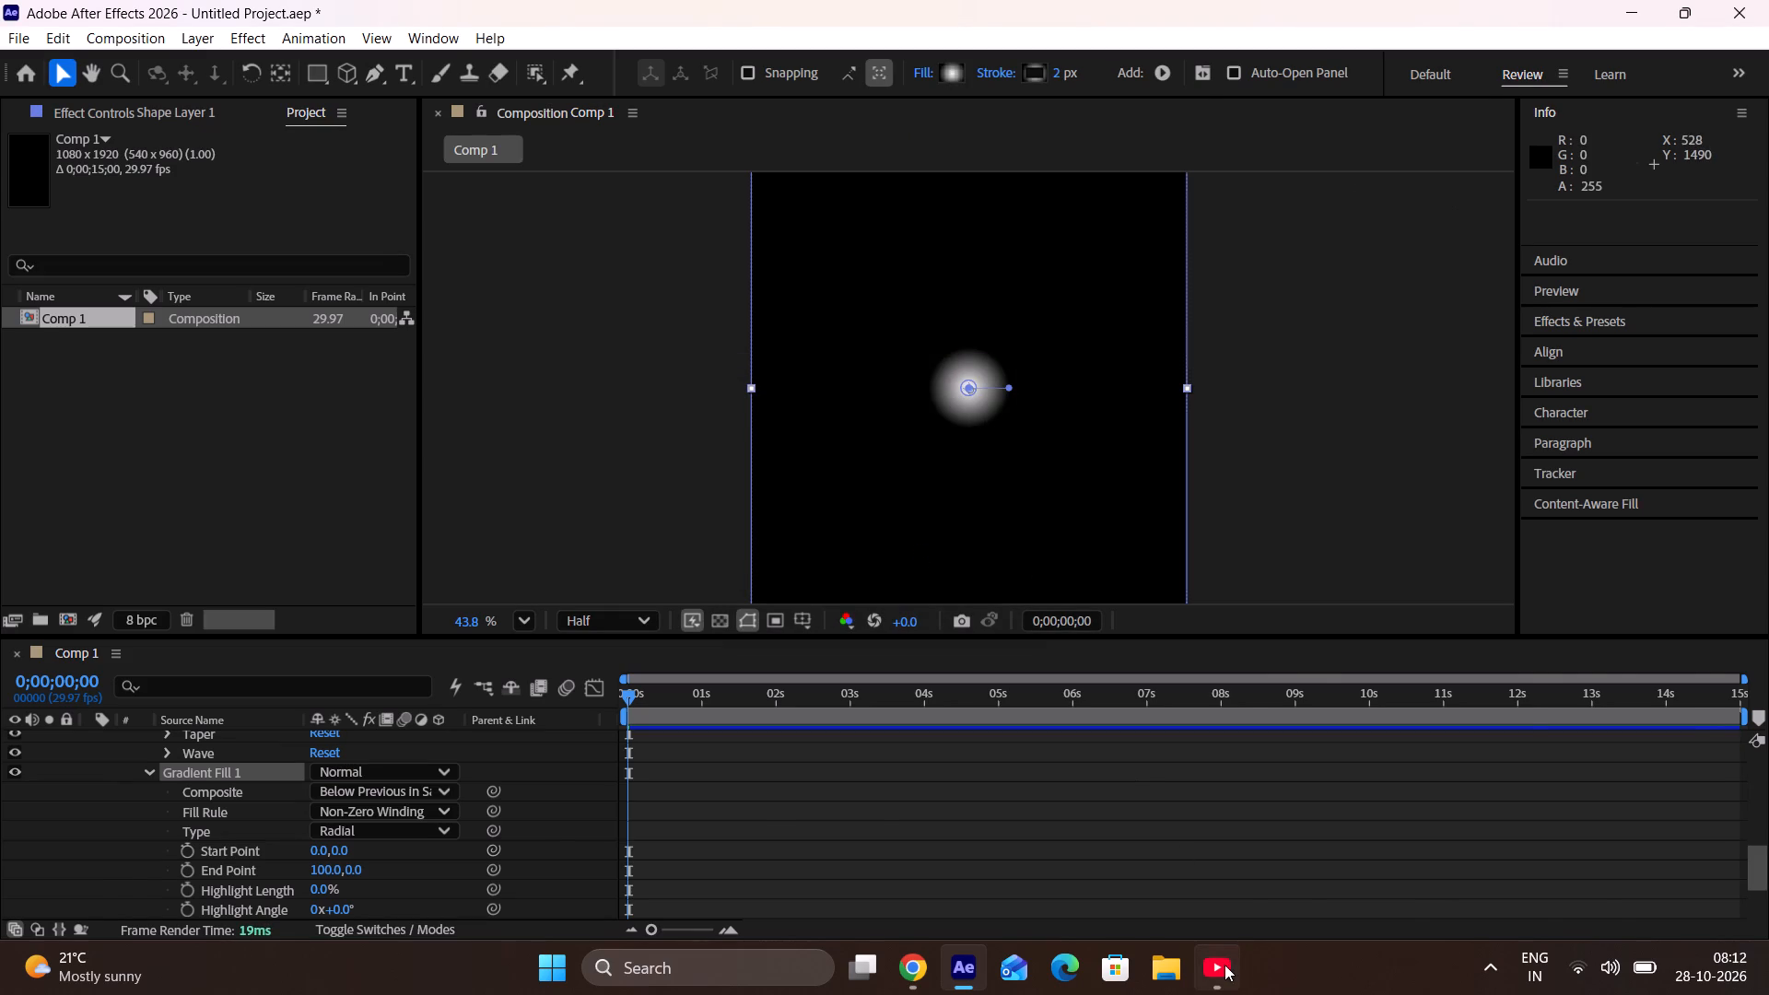
In the YouTube tutorial, watch and replay how the gradient's end point and colours are set, and return to After Effects.
{"action": "left_click", "coordinate": [1224, 965]}
{"action": "left_click", "coordinate": [897, 566]}
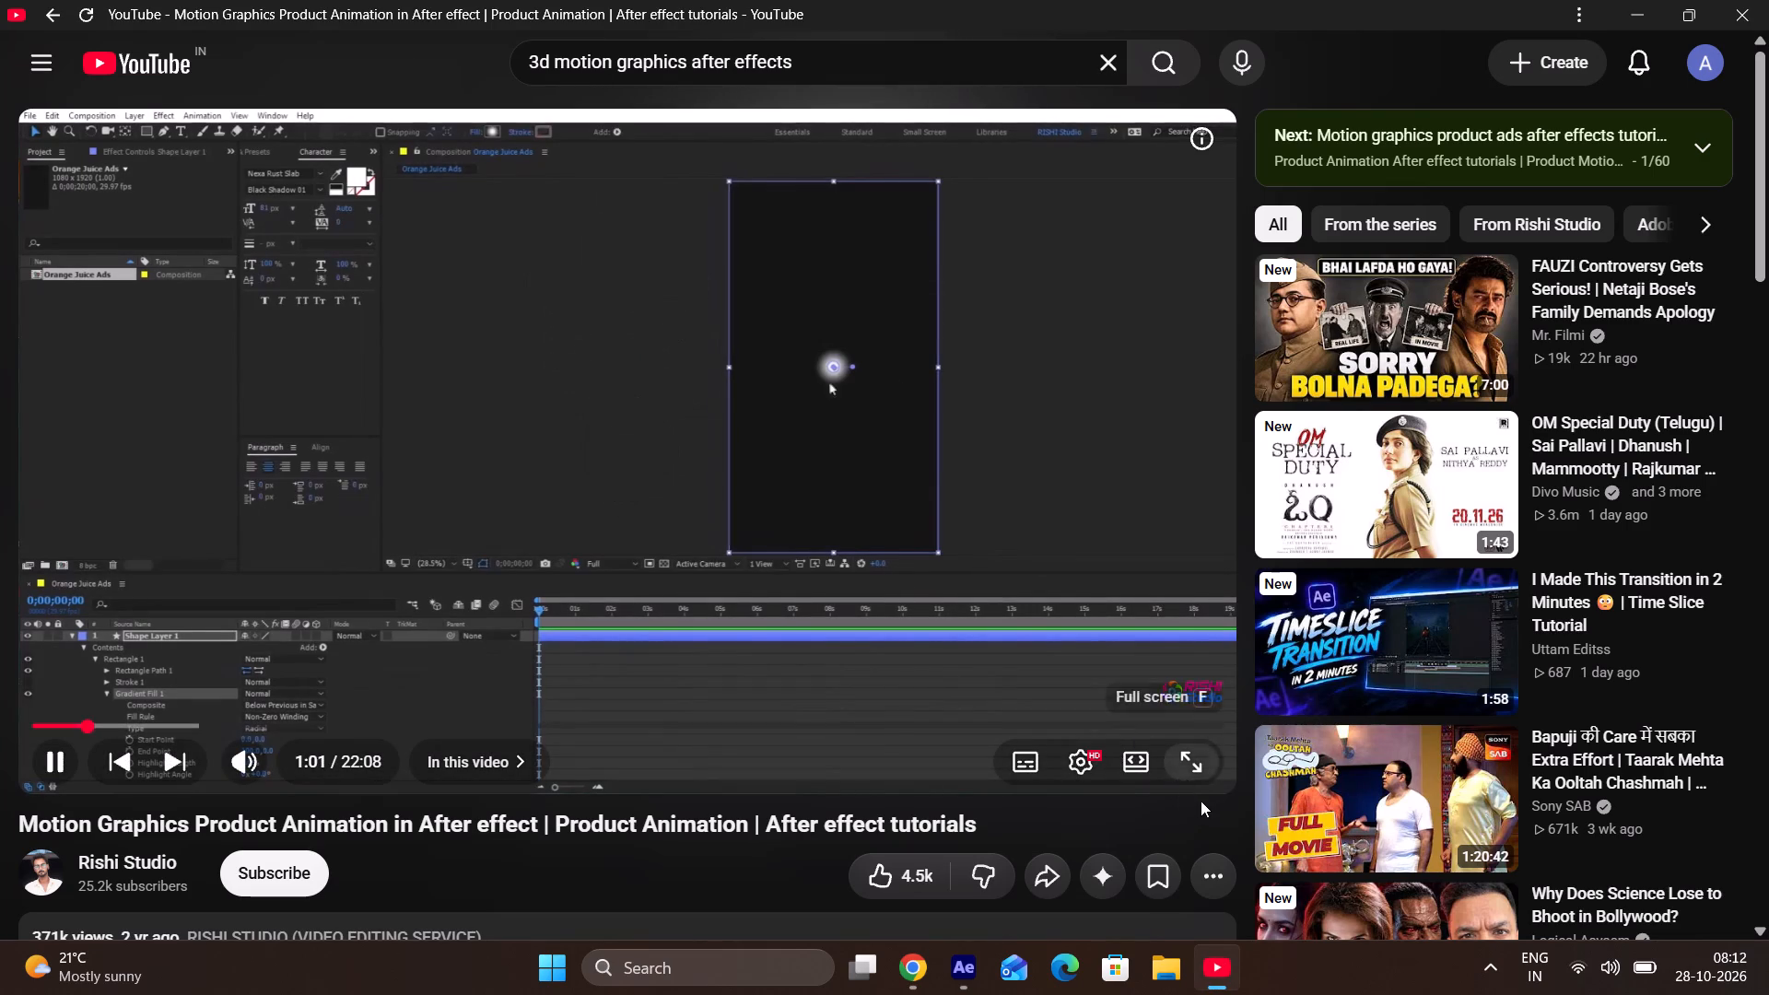
{"action": "left_click", "coordinate": [1195, 770]}
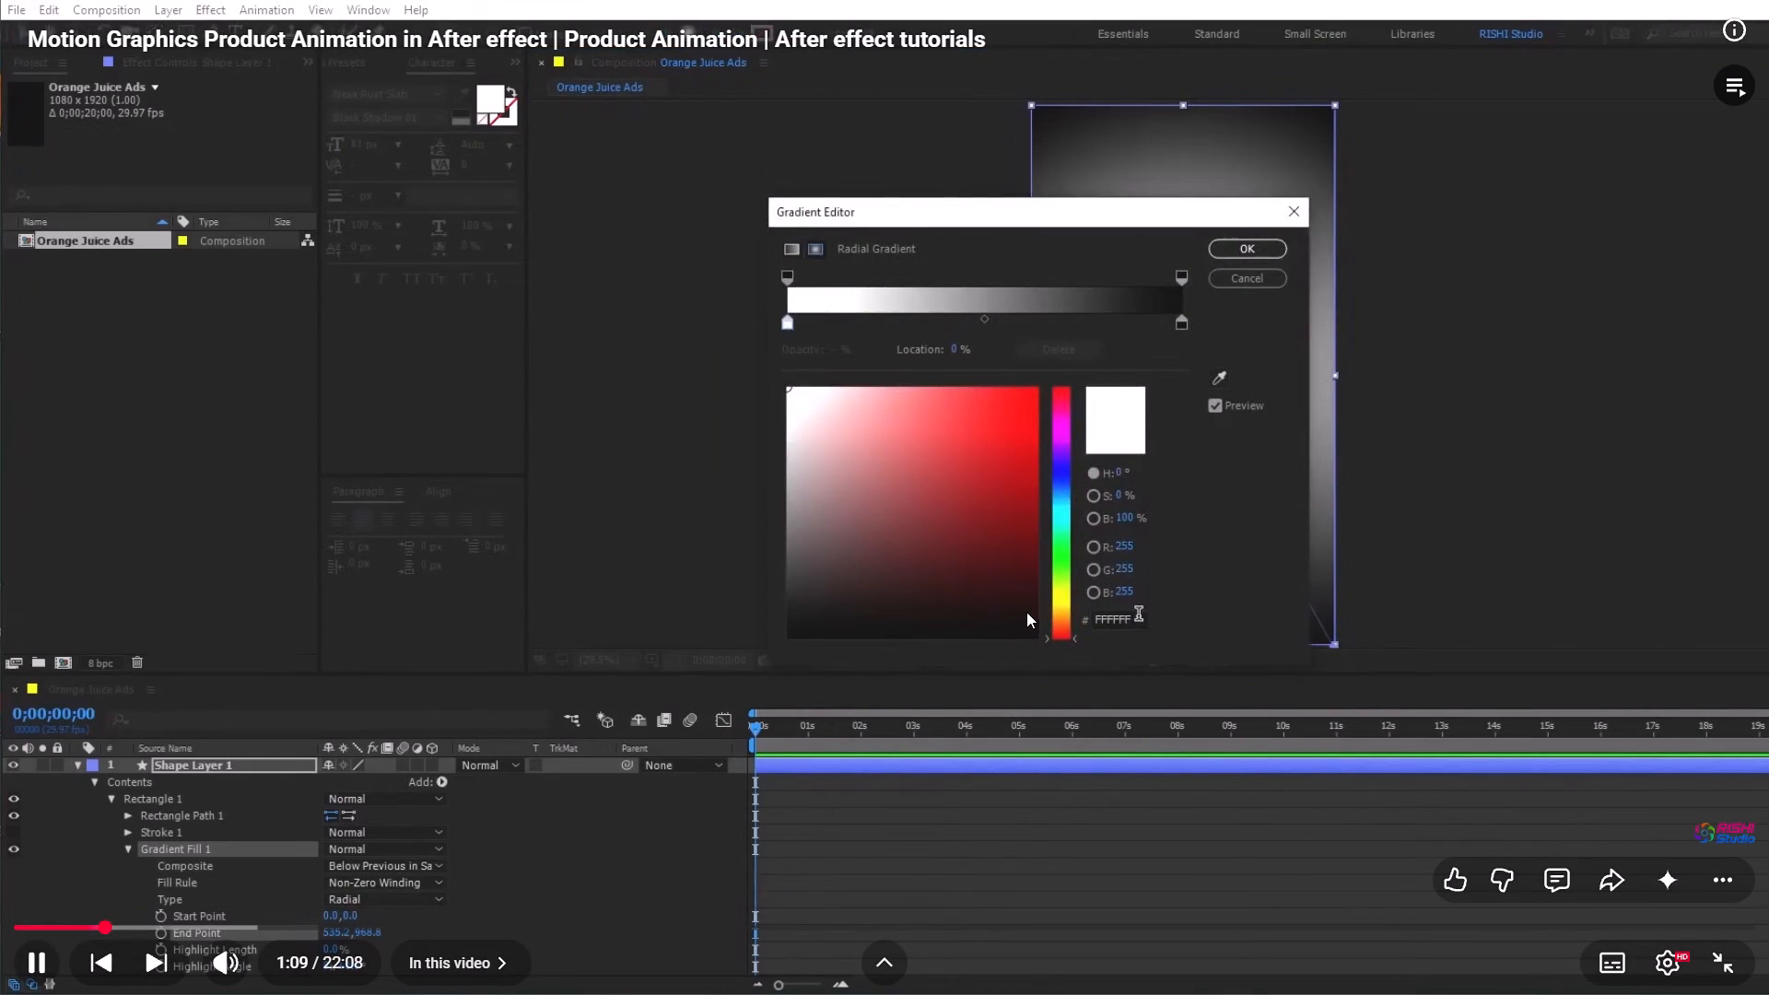
{"action": "left_click", "coordinate": [1027, 517]}
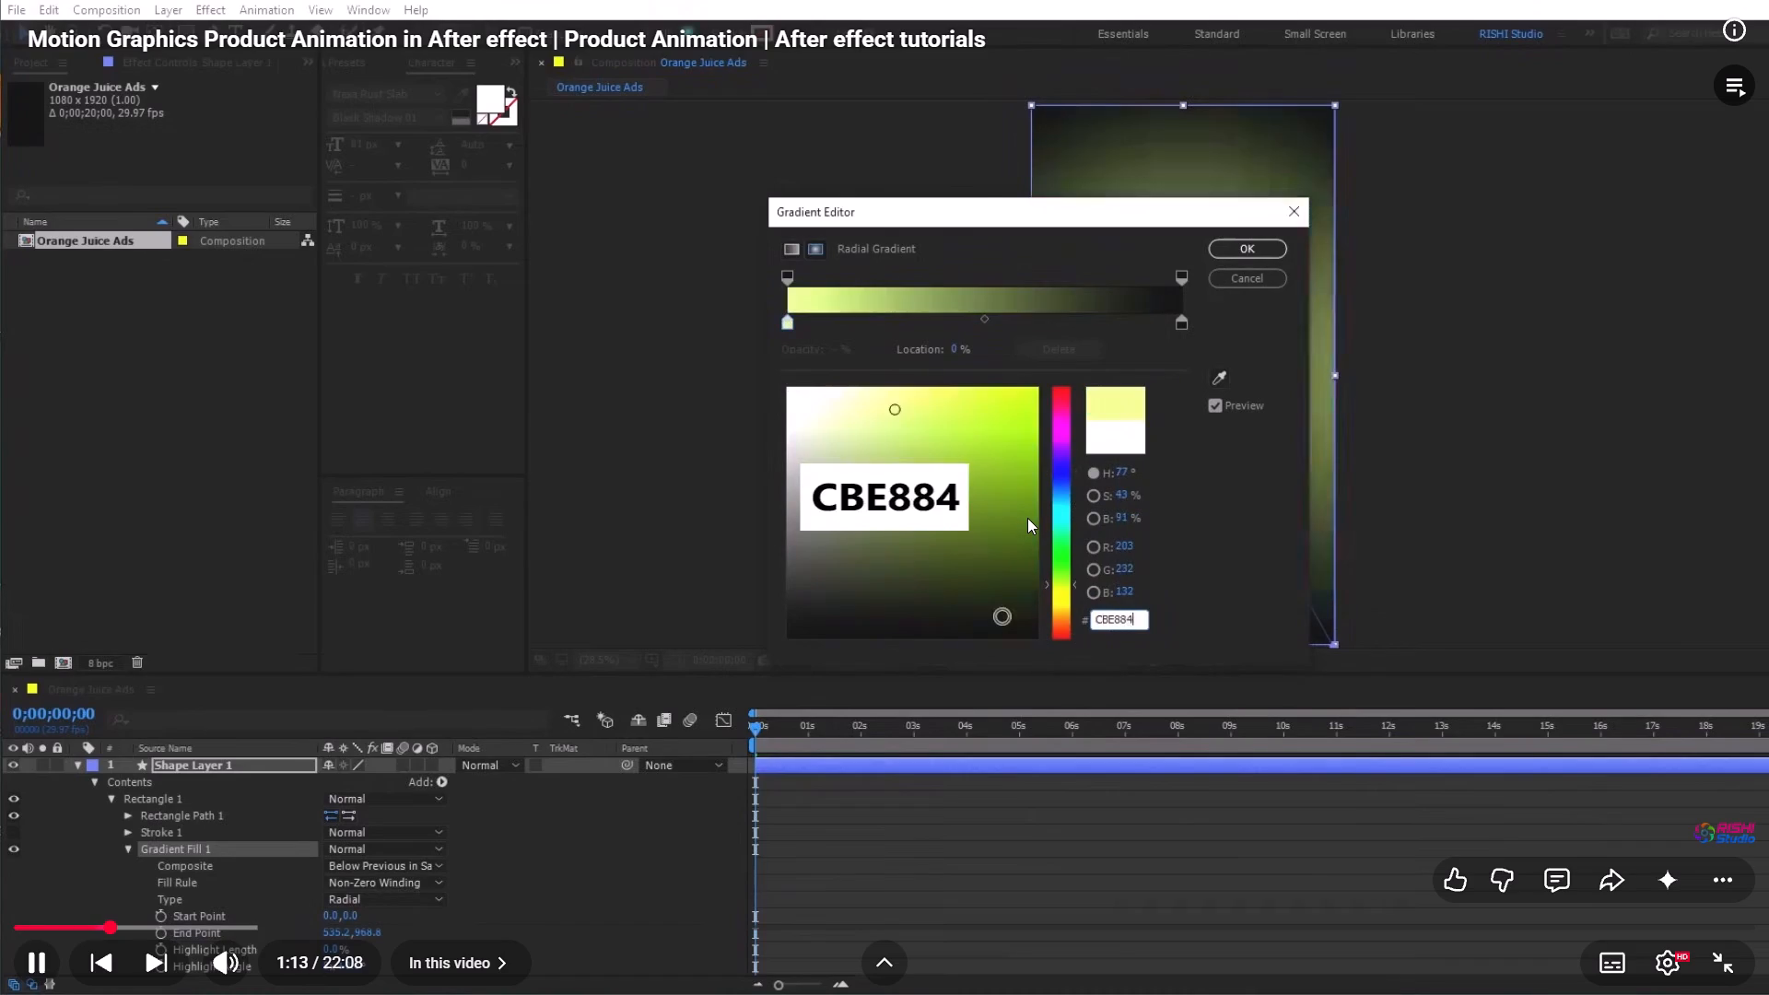
{"action": "left_click", "coordinate": [1026, 515]}
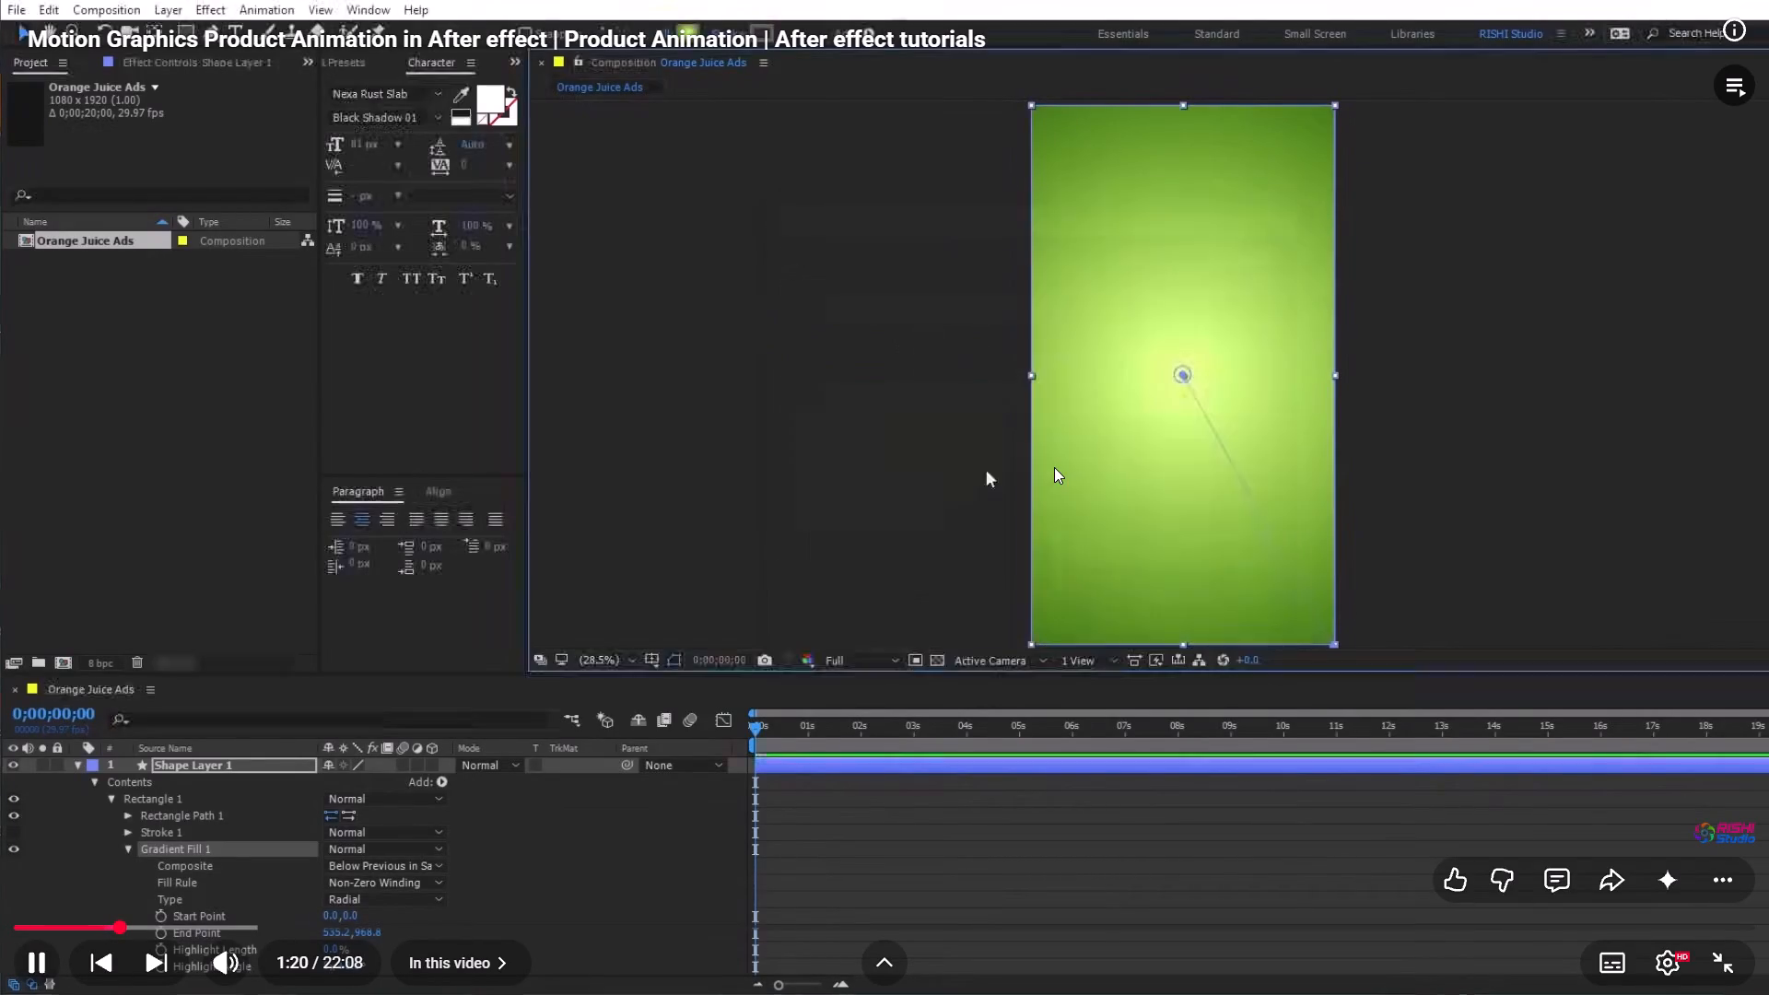
{"action": "left_click", "coordinate": [1077, 447]}
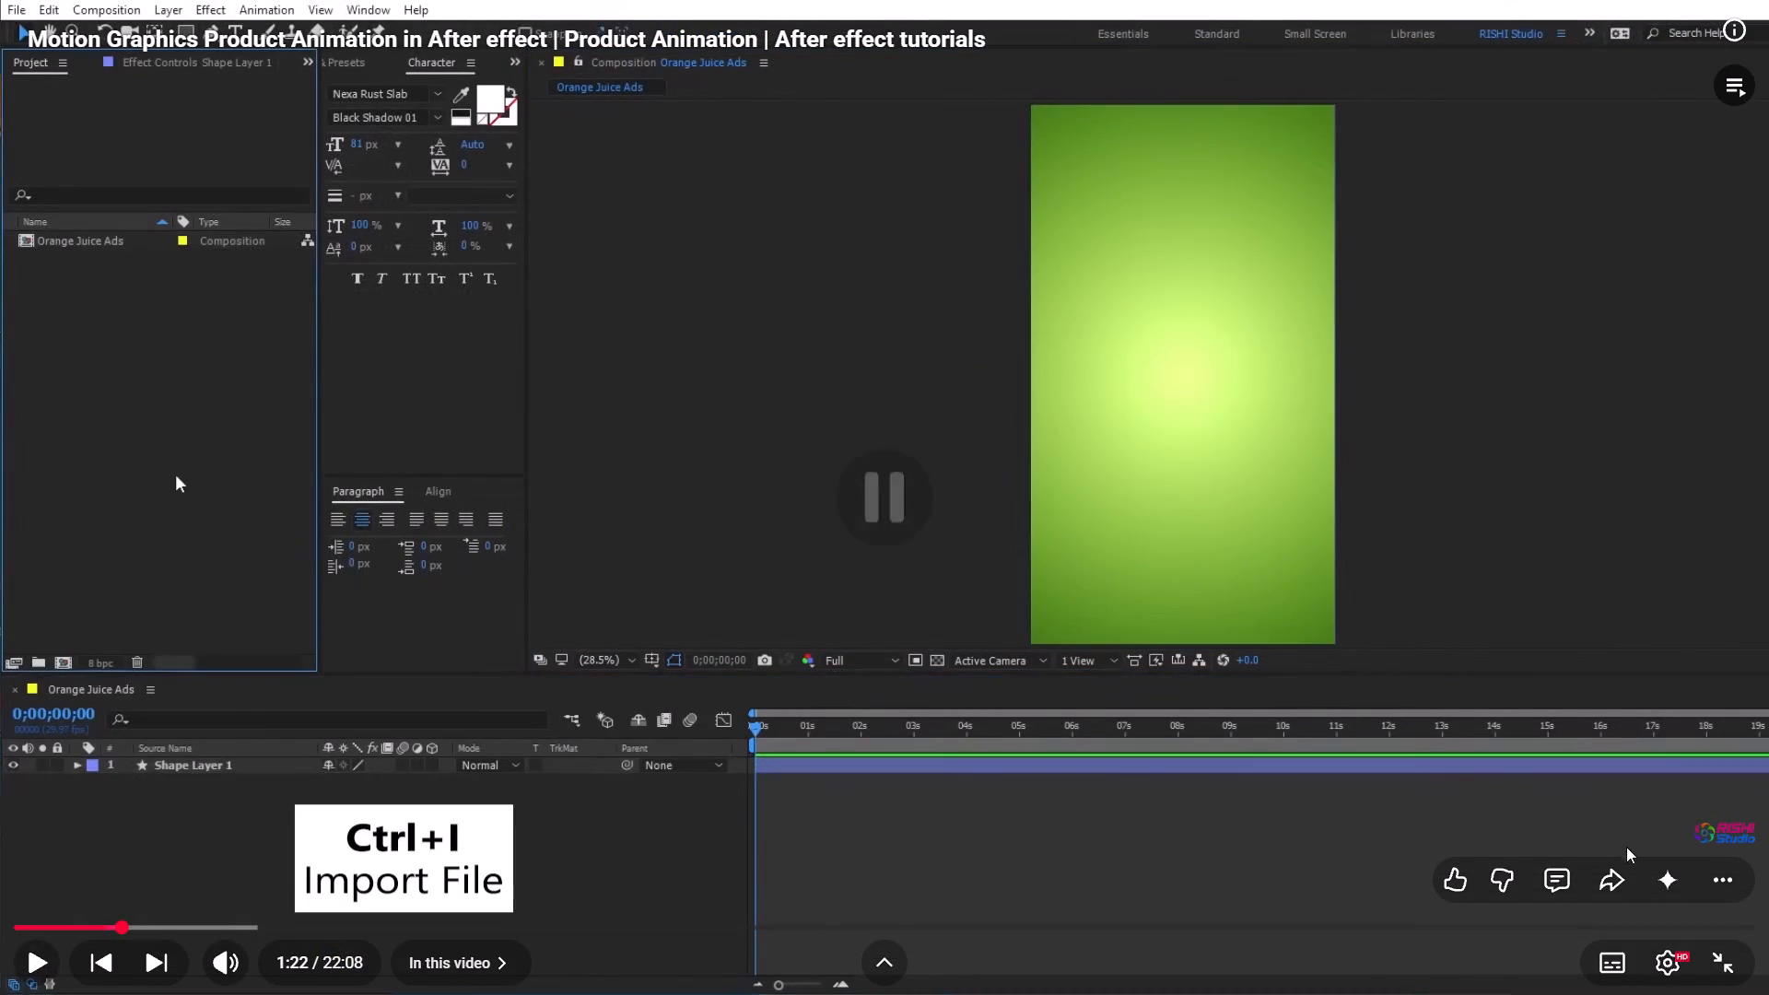
{"action": "key", "text": "Left"}
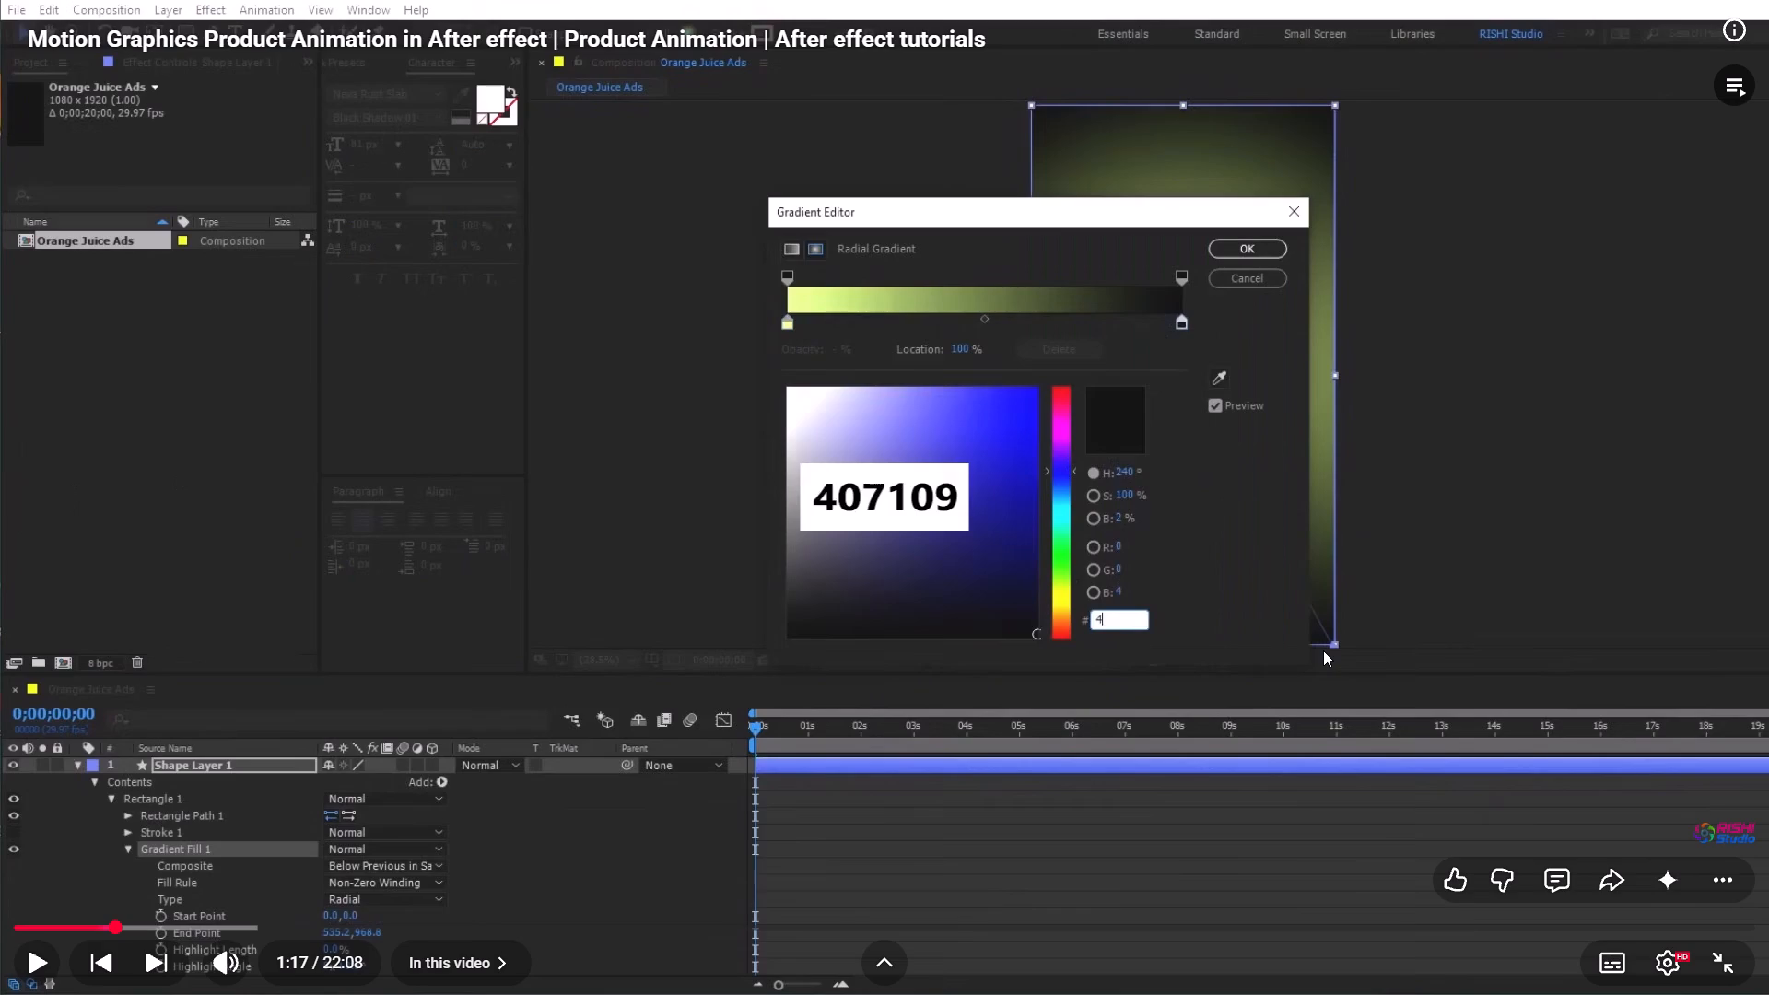
{"action": "key", "text": "Left"}
{"action": "key", "text": "Left"}
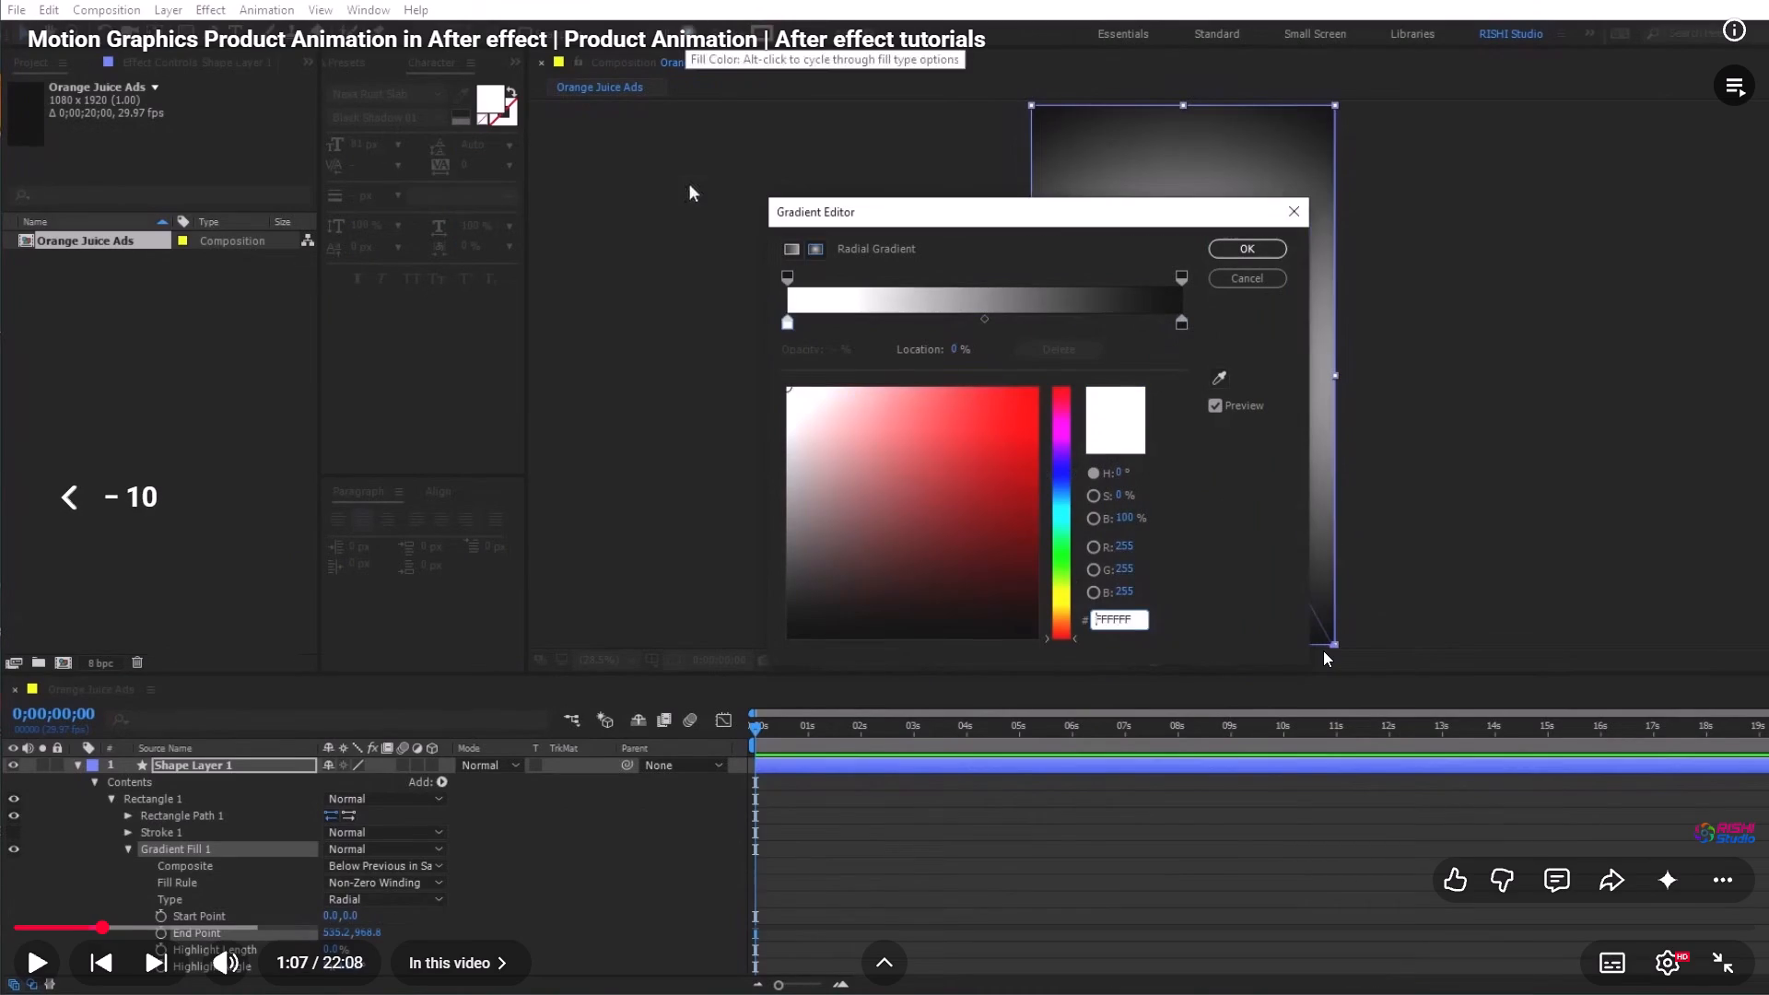
{"action": "key", "text": "space"}
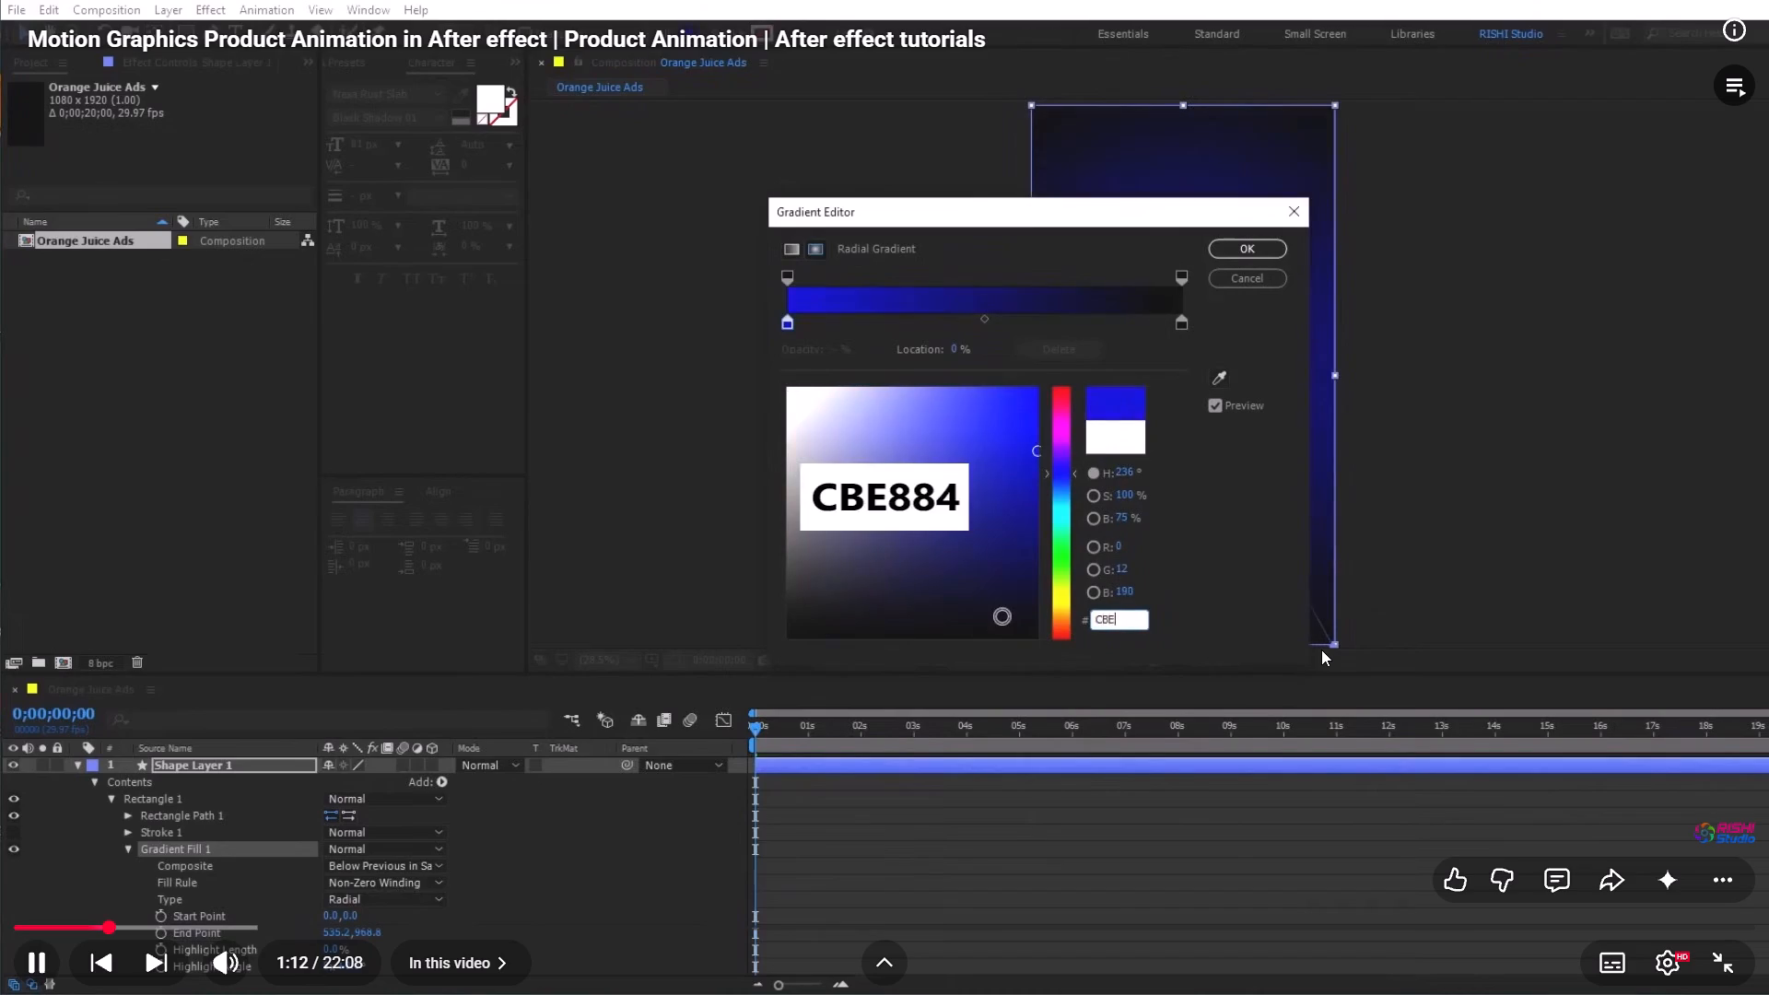
{"action": "key", "text": "Left"}
{"action": "key", "text": "Left"}
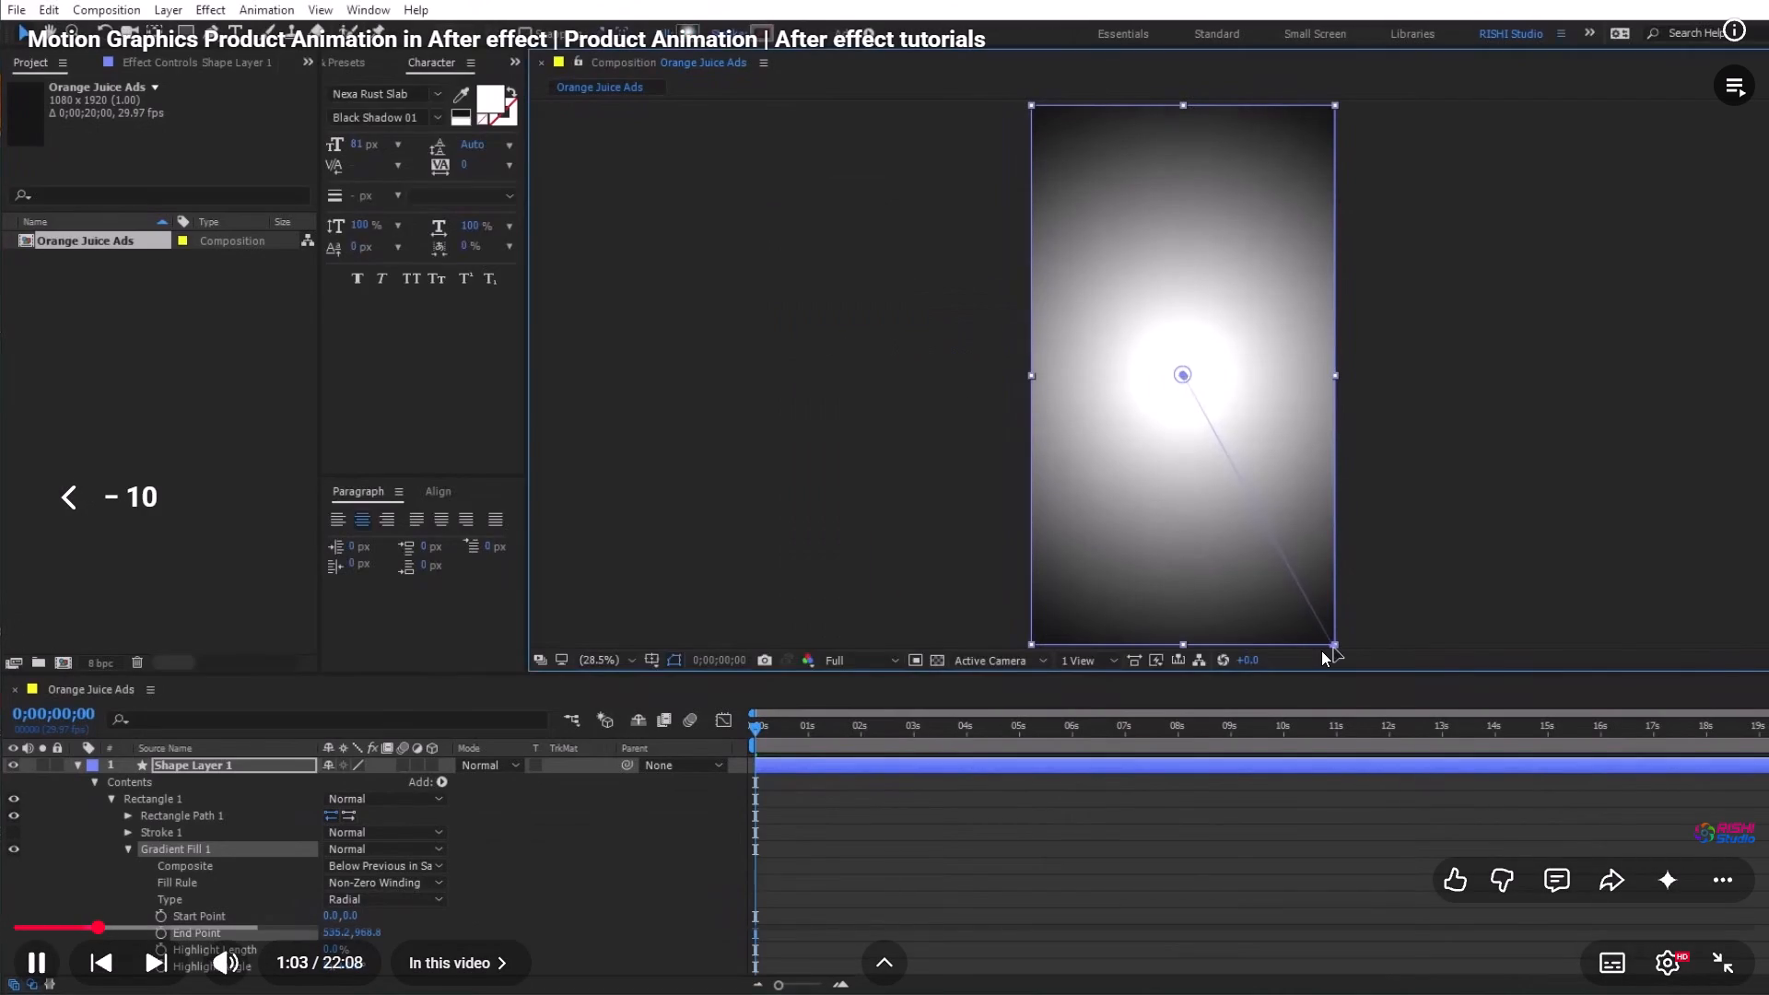
{"action": "key", "text": "space"}
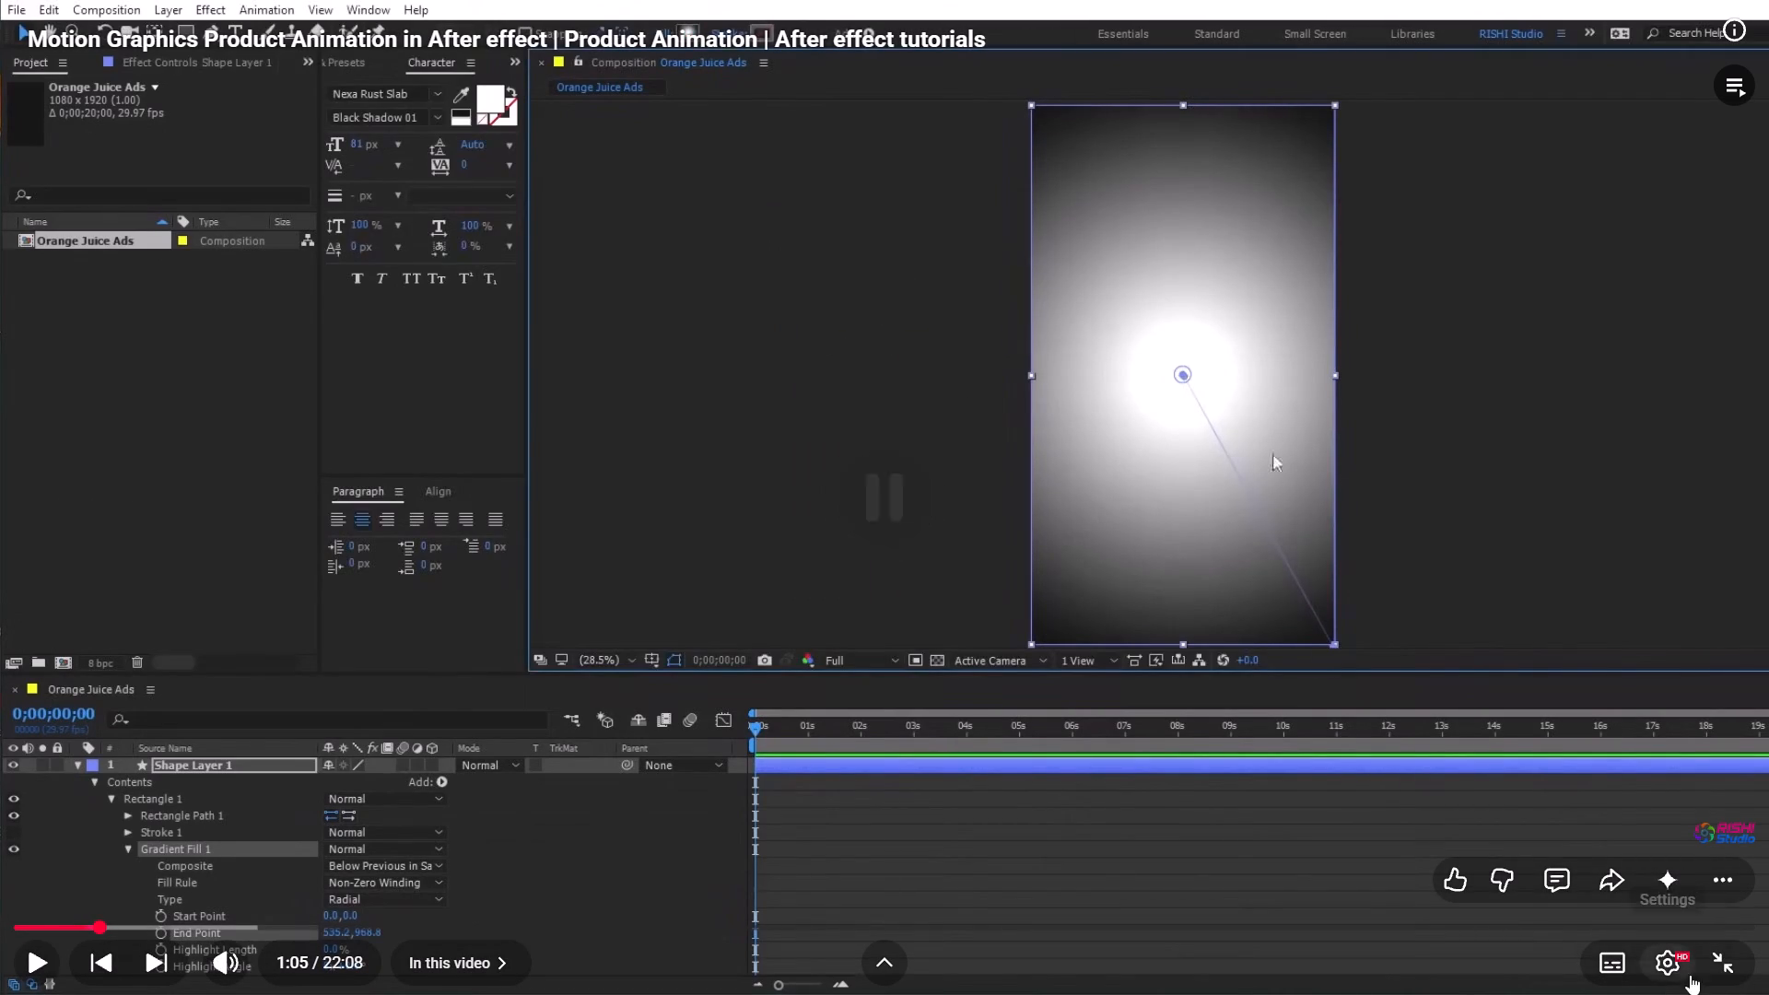
{"action": "left_click", "coordinate": [1719, 979]}
{"action": "left_click", "coordinate": [969, 982]}
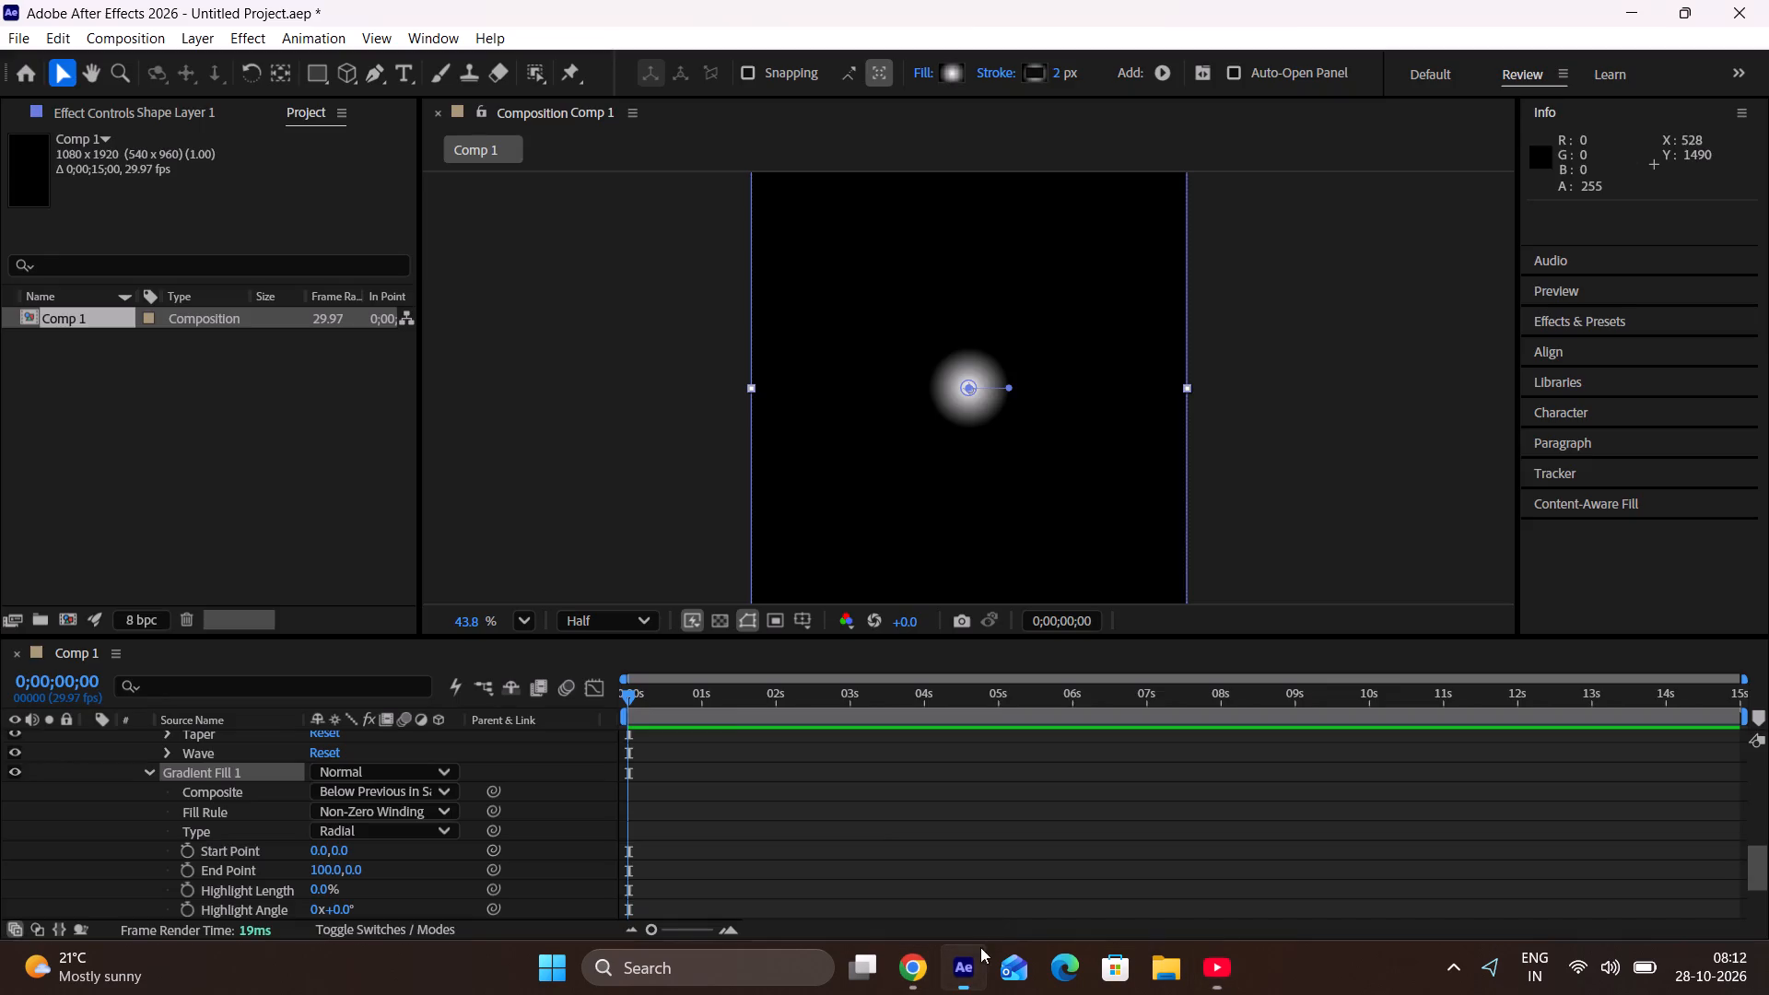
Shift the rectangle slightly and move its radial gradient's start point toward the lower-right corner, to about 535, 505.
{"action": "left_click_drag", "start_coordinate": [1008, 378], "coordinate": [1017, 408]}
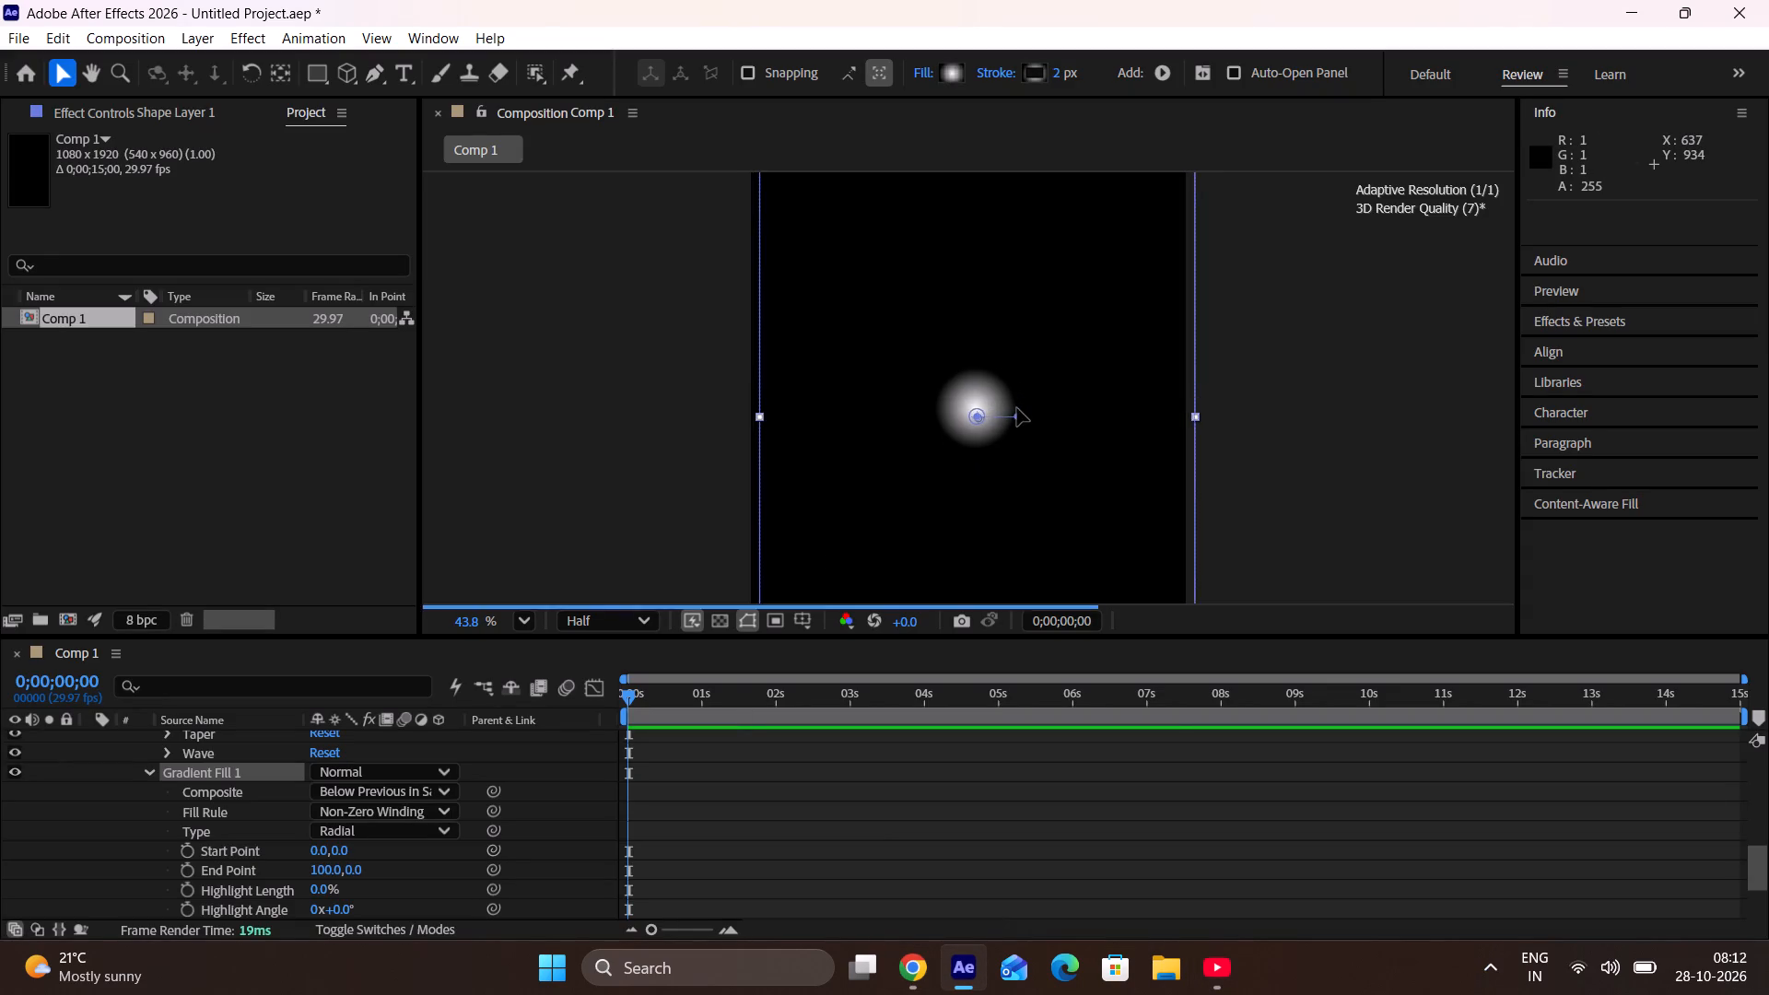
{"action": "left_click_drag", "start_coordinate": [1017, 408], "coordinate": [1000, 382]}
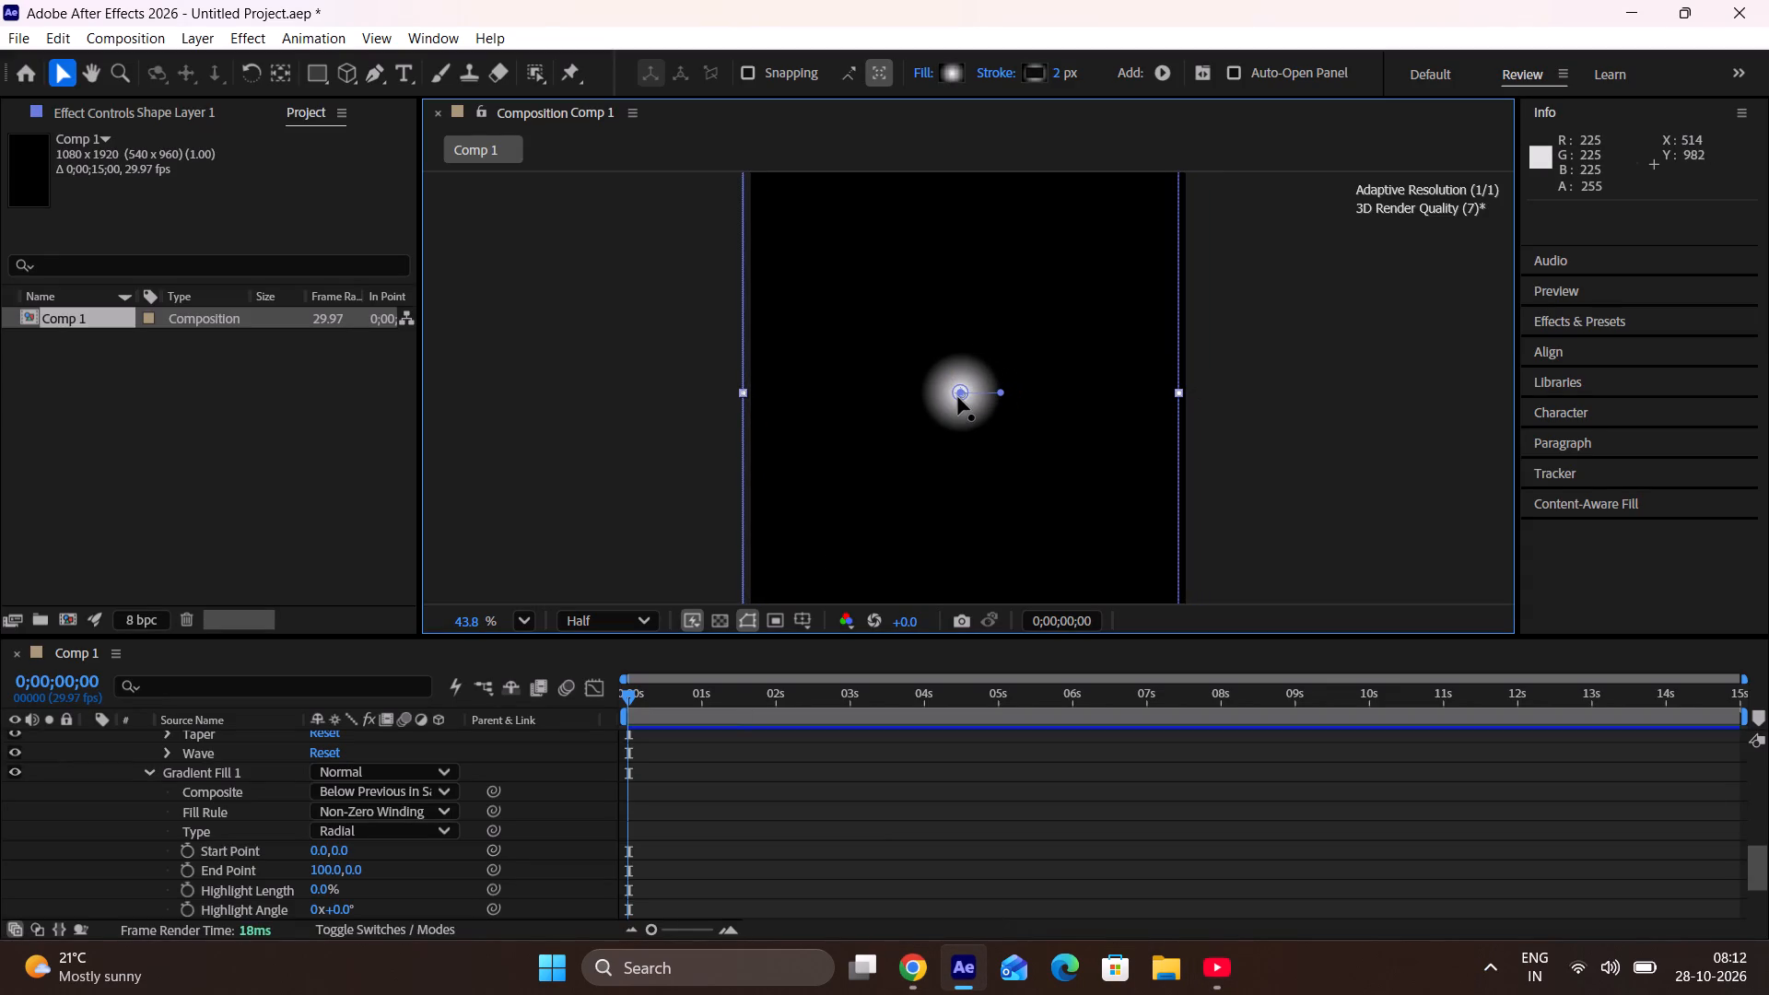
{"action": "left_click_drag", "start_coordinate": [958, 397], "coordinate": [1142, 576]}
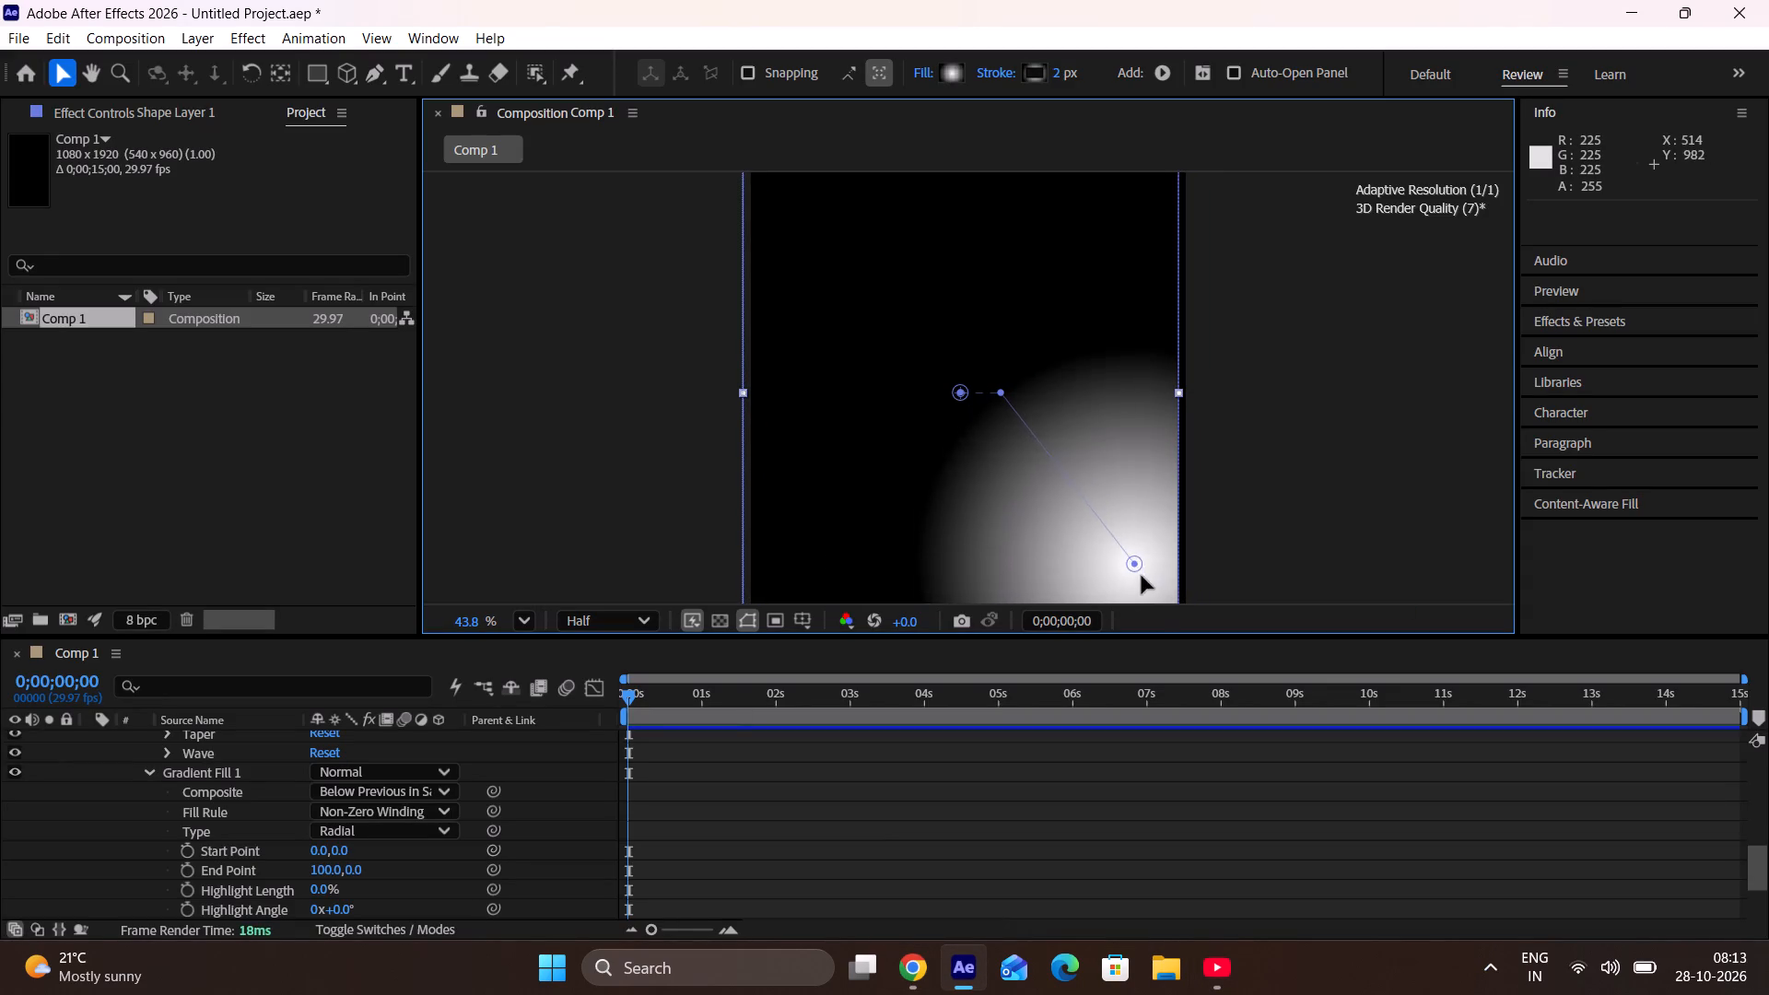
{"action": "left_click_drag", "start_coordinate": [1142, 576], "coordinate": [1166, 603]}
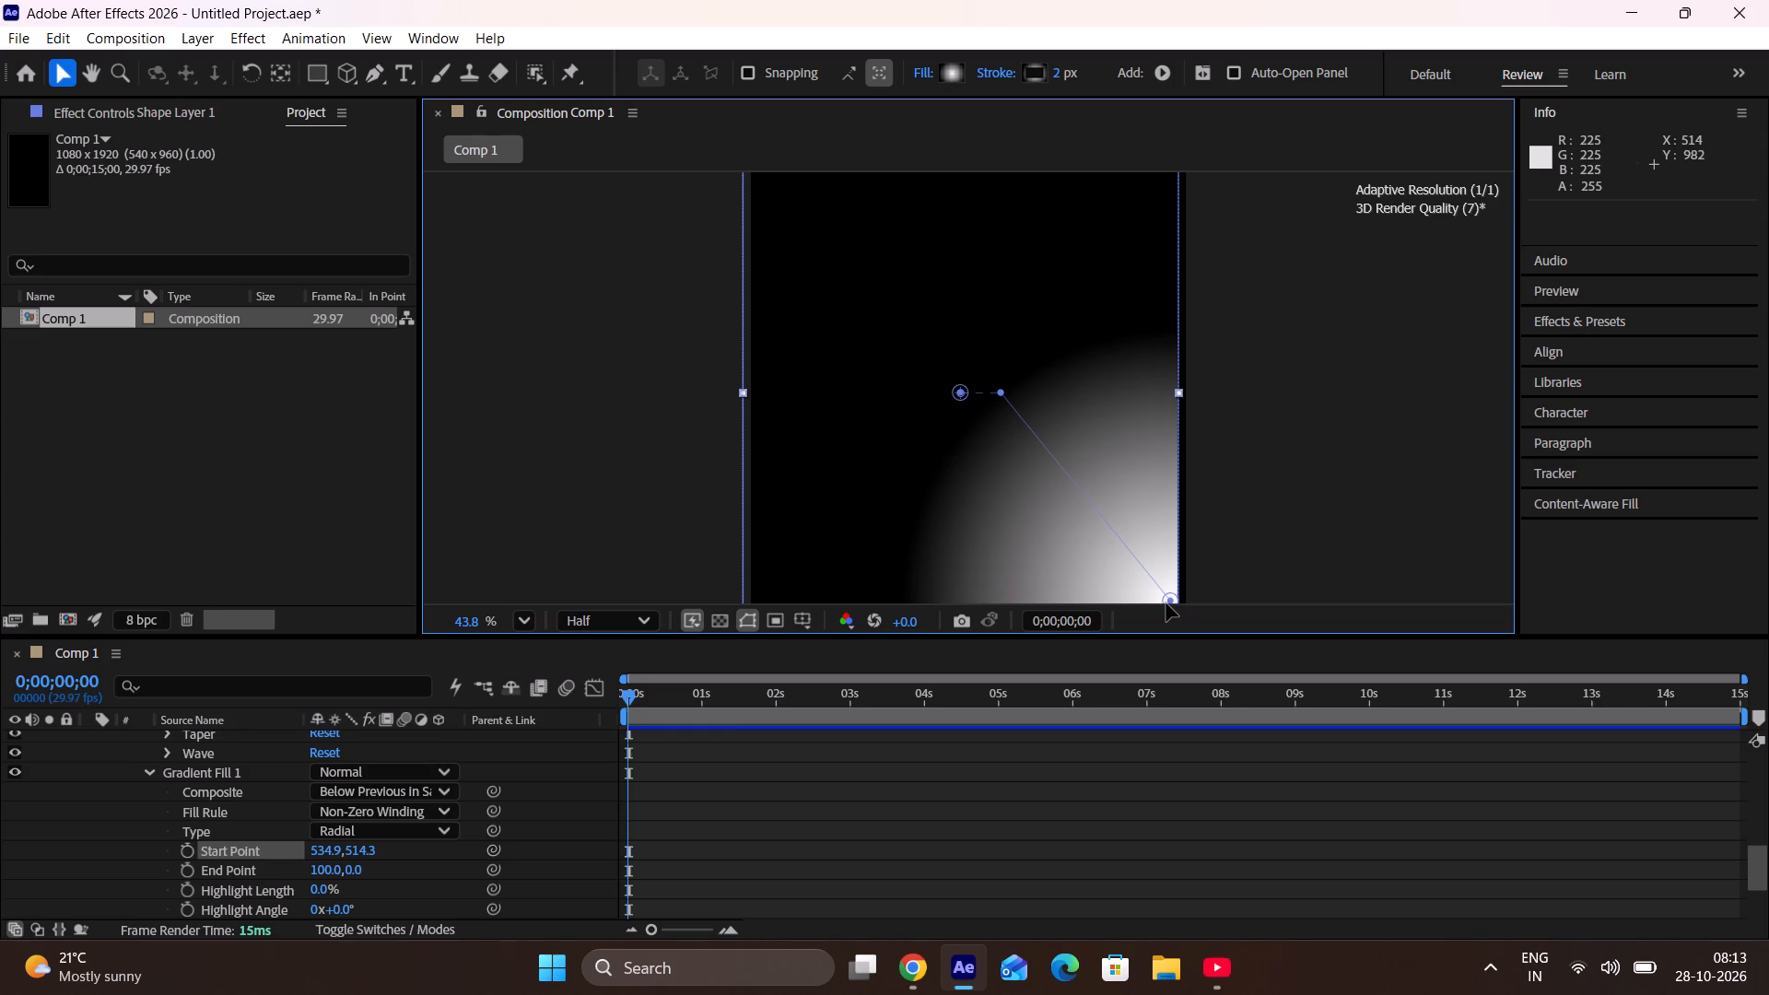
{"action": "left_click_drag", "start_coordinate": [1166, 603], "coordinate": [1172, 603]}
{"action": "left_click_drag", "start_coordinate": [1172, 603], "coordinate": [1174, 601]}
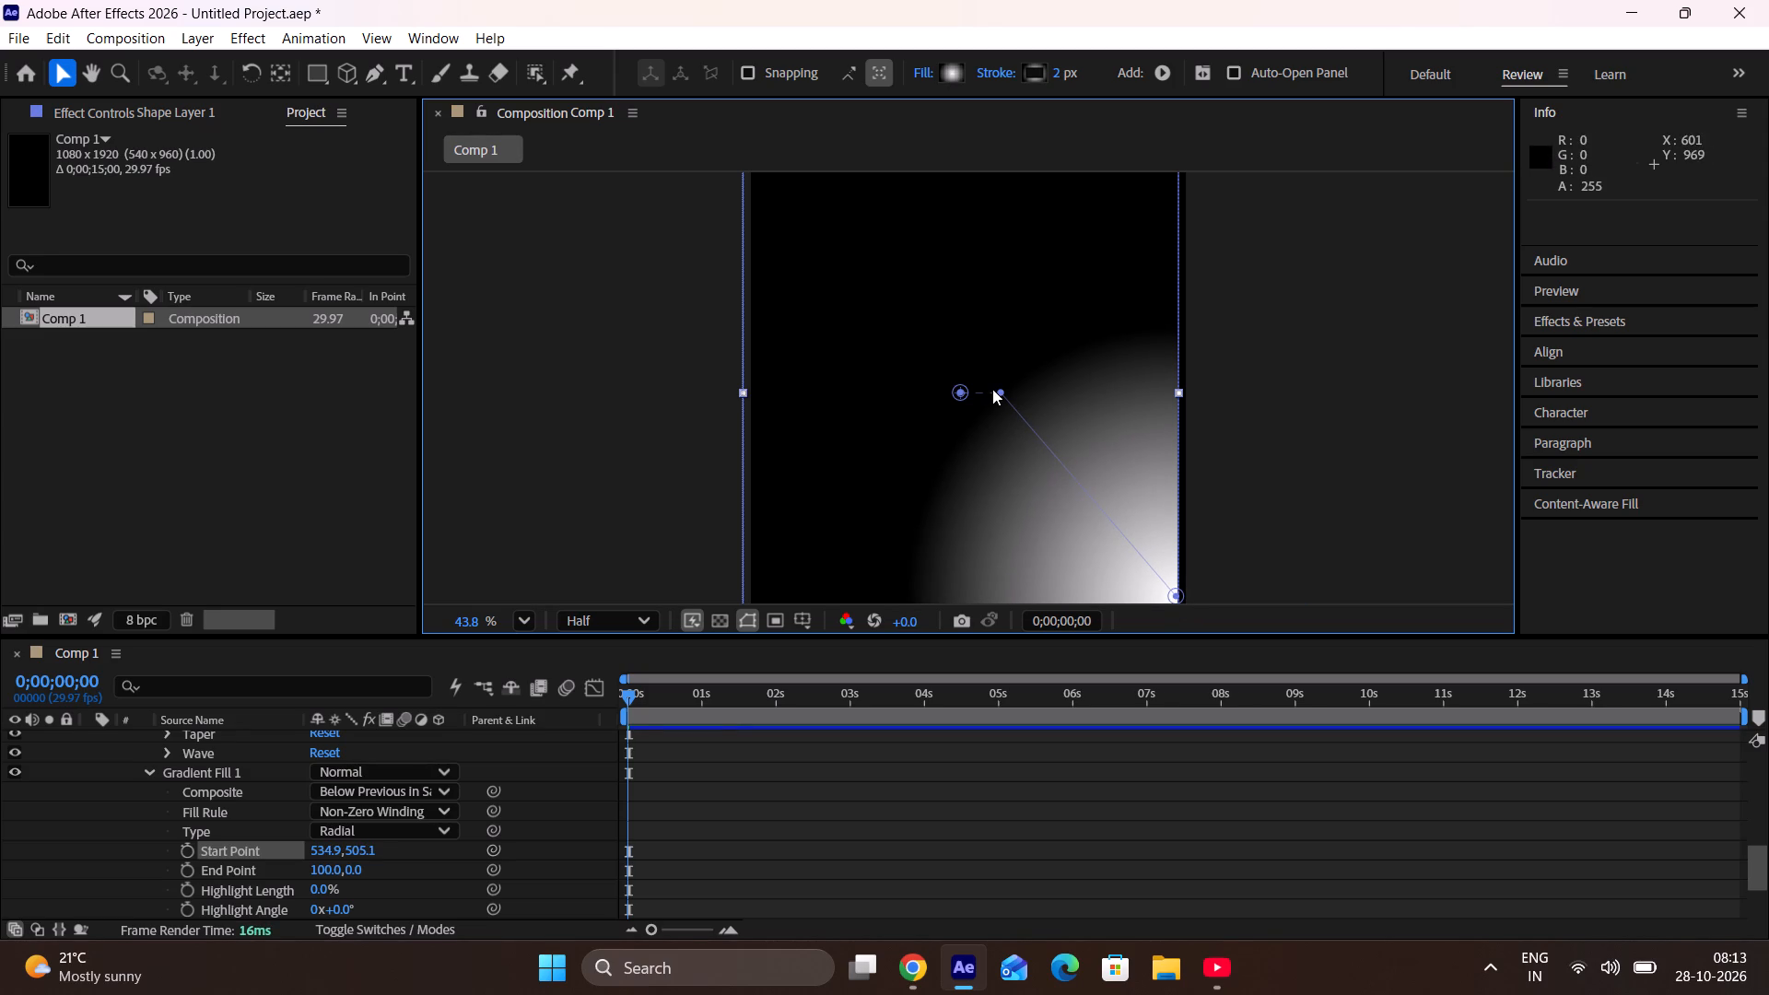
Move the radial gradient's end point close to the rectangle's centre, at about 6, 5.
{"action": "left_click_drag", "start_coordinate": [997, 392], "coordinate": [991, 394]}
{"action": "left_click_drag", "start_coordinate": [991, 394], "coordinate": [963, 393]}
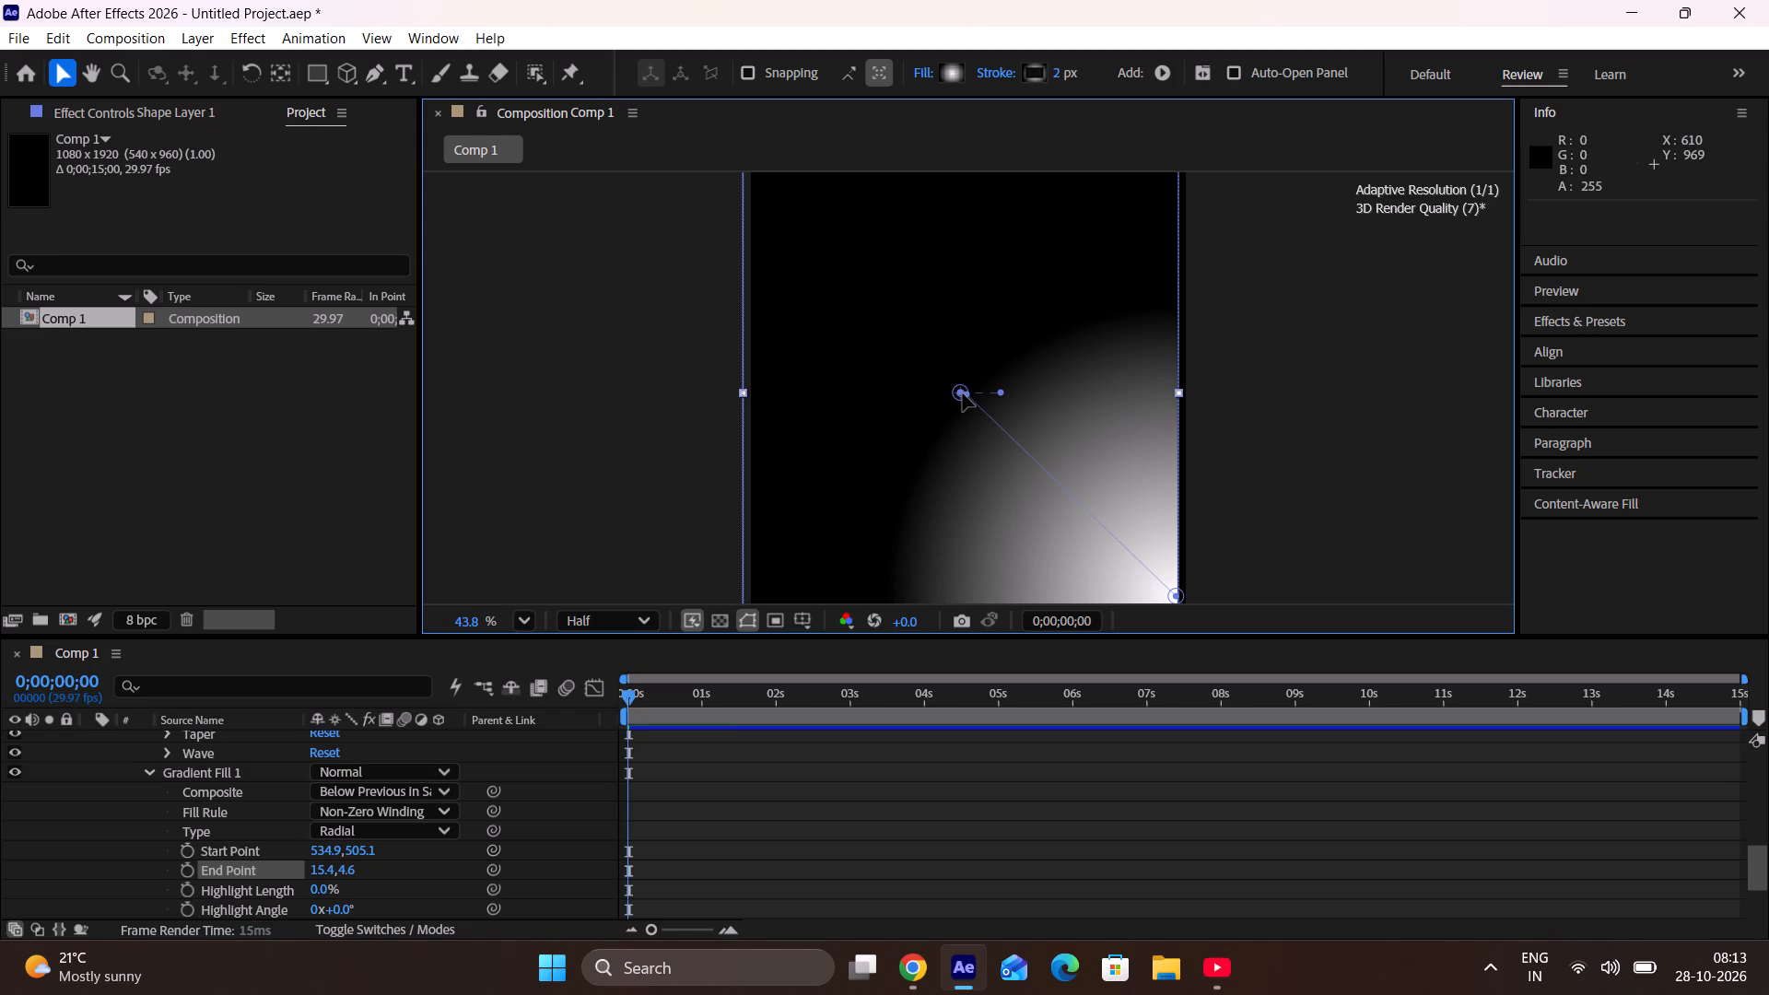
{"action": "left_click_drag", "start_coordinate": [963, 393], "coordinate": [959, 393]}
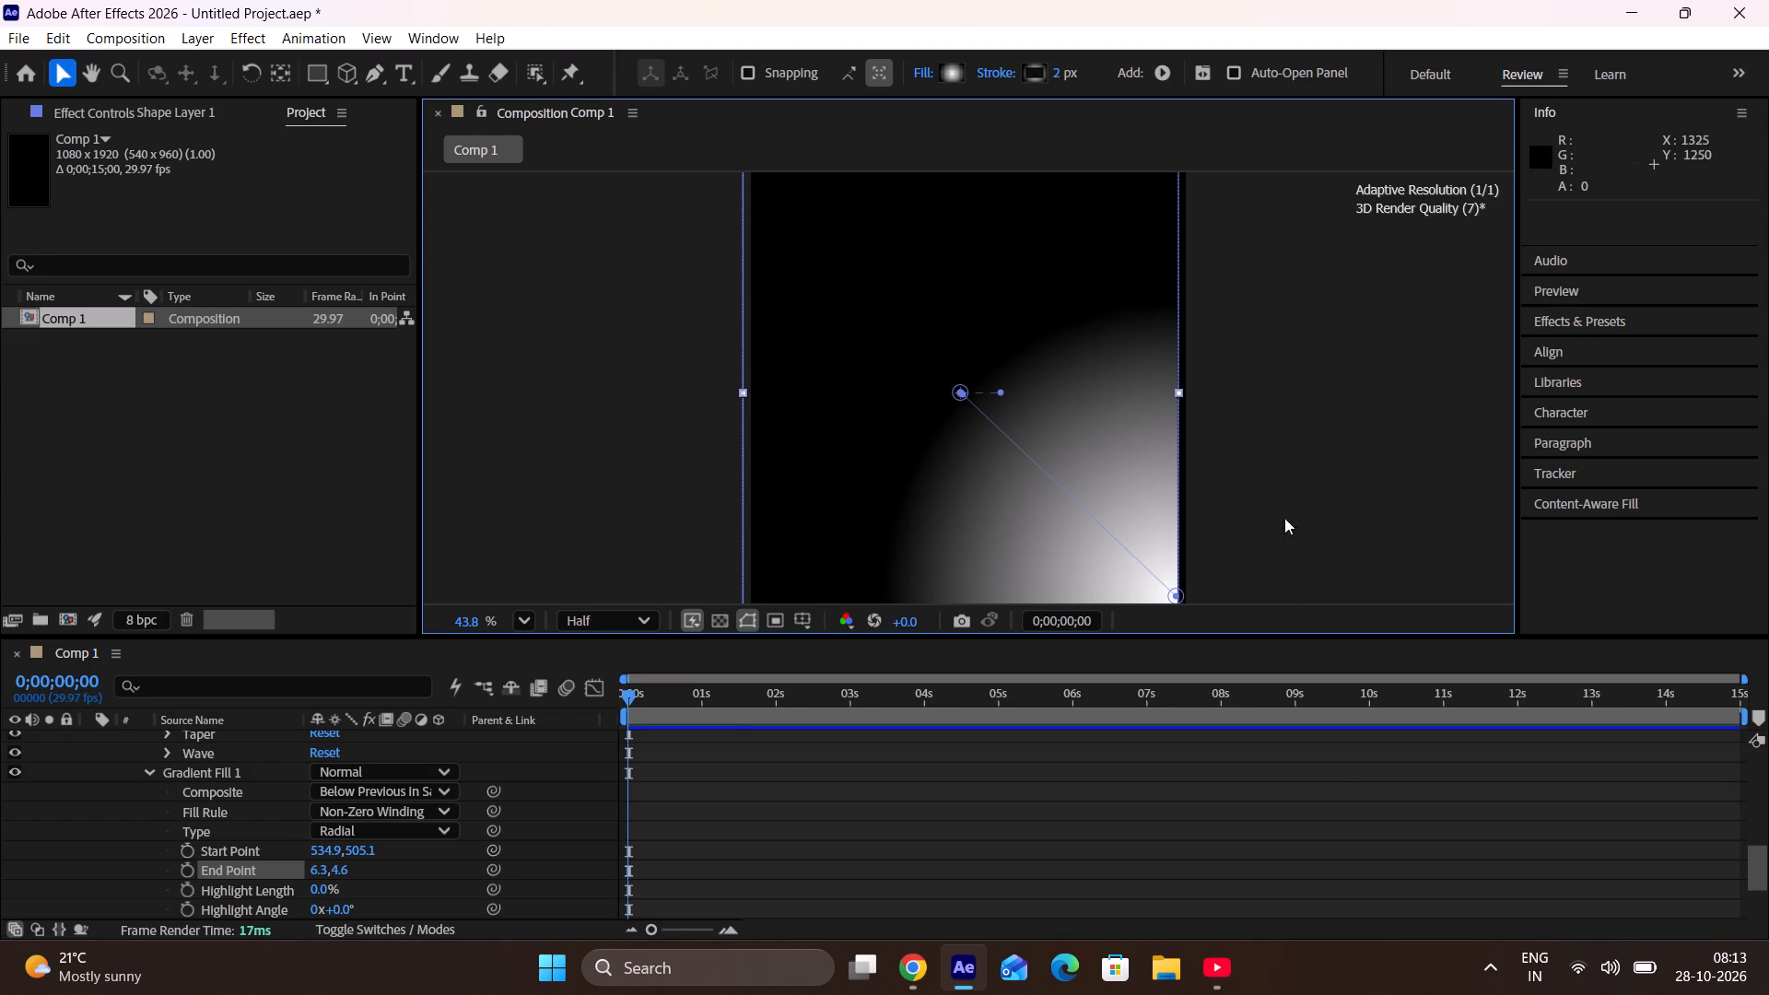
Switch to the YouTube tutorial, check the part showing the gradient colour settings, and return to After Effects.
{"action": "left_click", "coordinate": [1210, 976]}
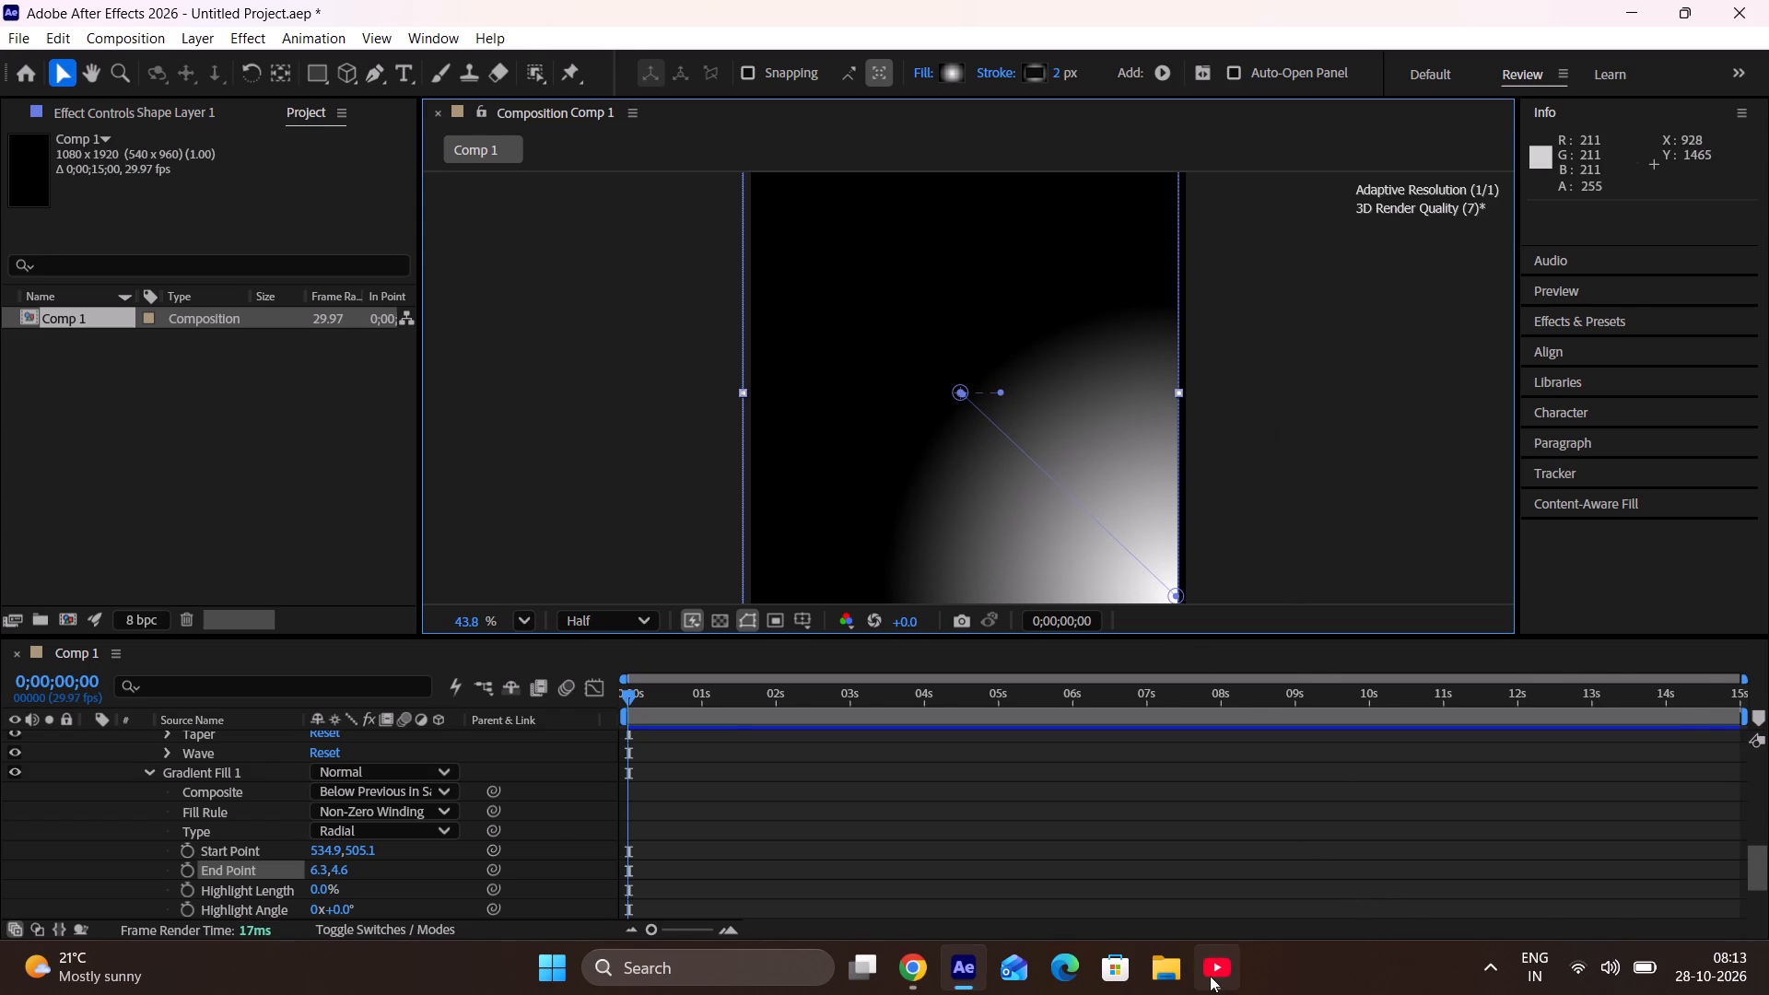
{"action": "left_click", "coordinate": [1041, 508]}
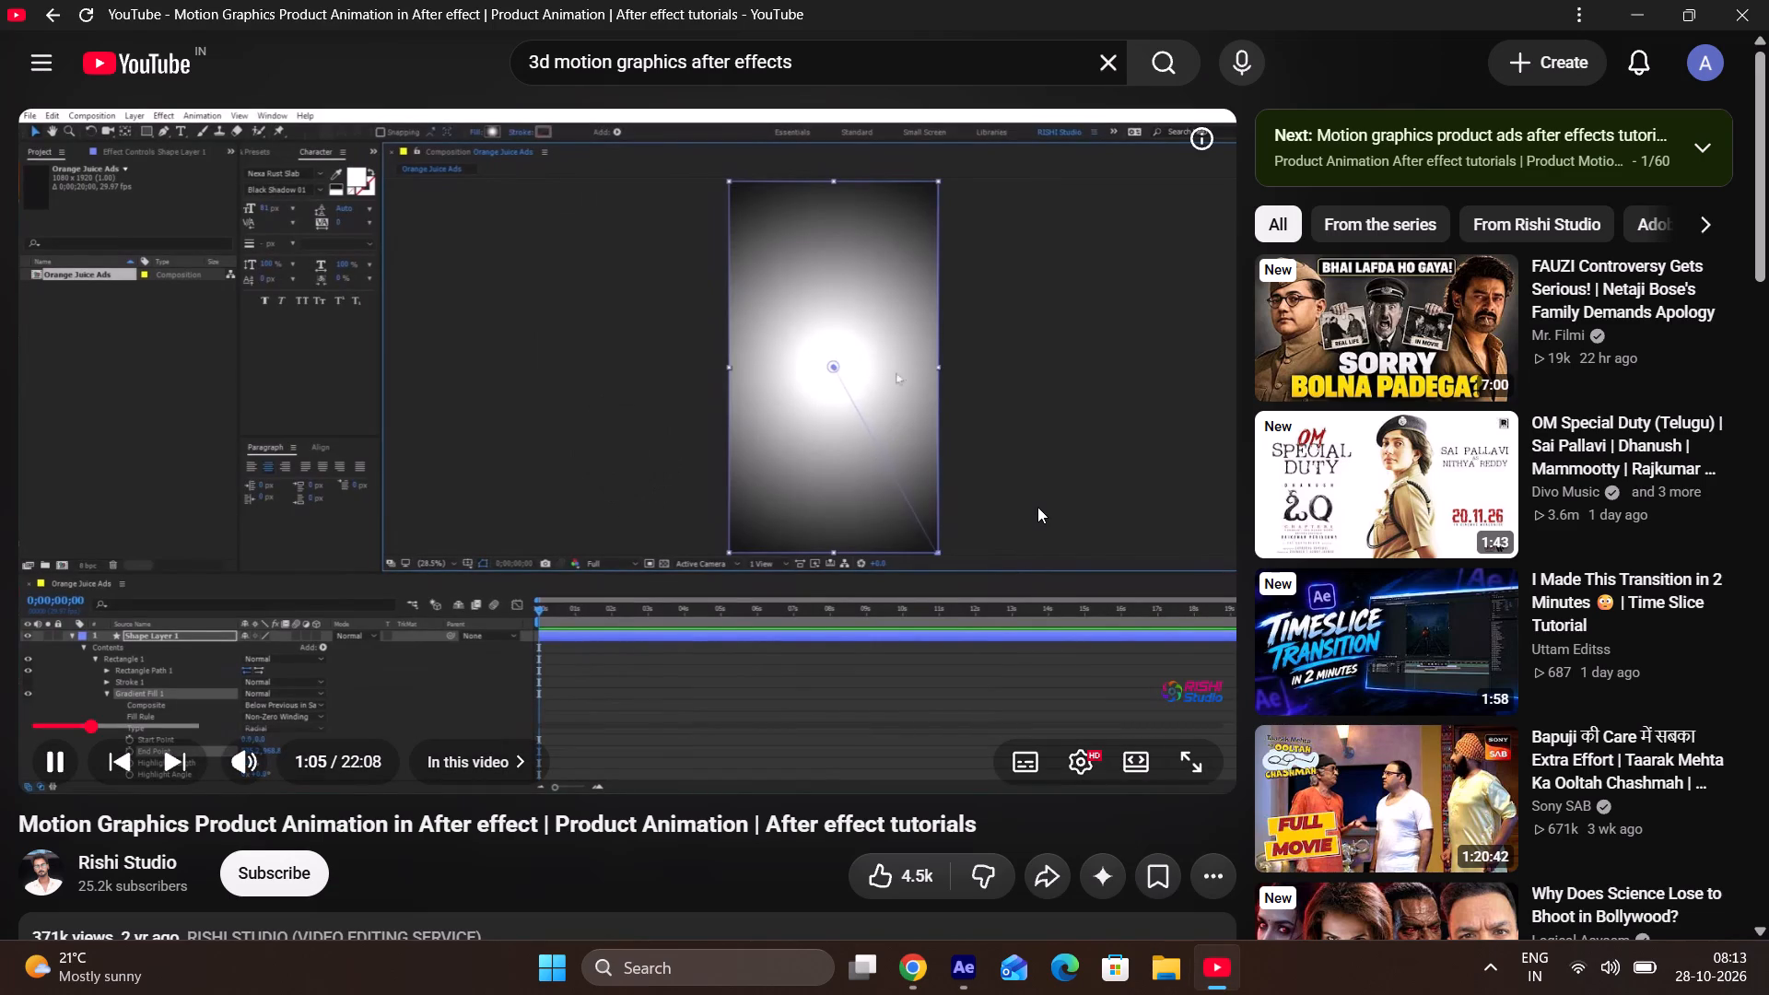
{"action": "left_click", "coordinate": [1035, 458]}
{"action": "left_click", "coordinate": [1644, 0]}
Delete the gradient rectangle and its shape layer from the composition.
{"action": "left_click", "coordinate": [1072, 337]}
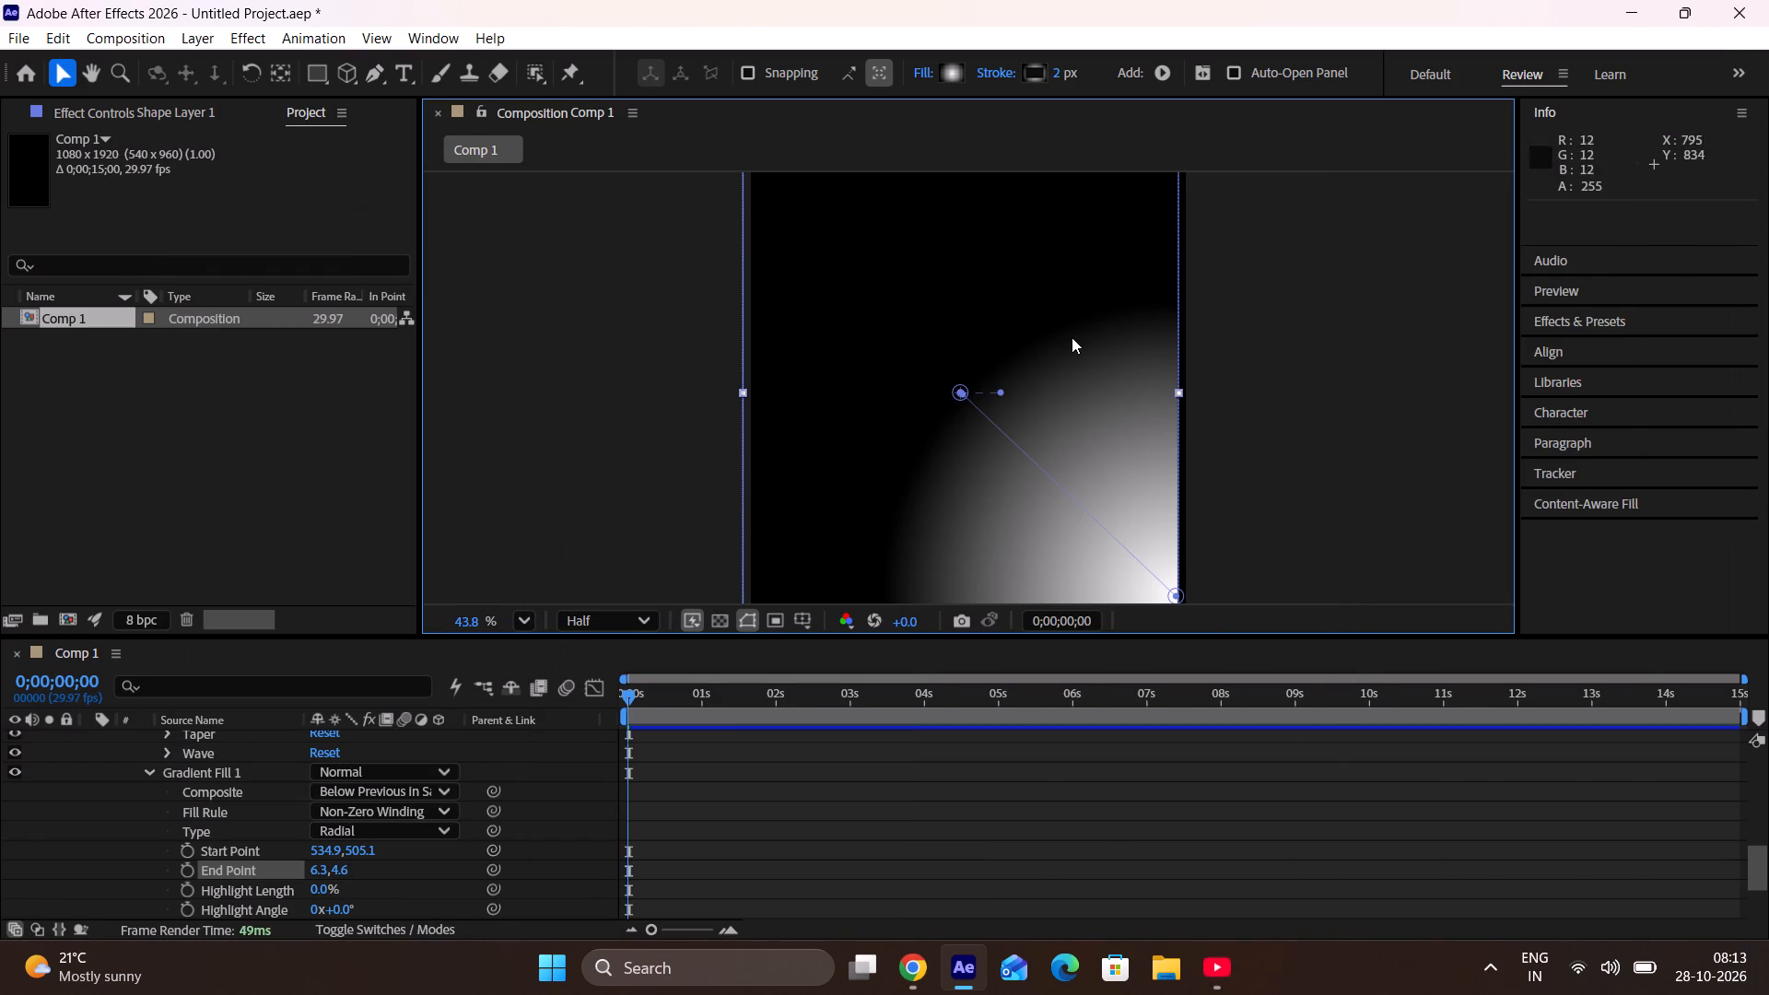
{"action": "left_click", "coordinate": [995, 391]}
{"action": "key", "text": "Delete"}
{"action": "left_click", "coordinate": [965, 392]}
{"action": "key", "text": "Delete"}
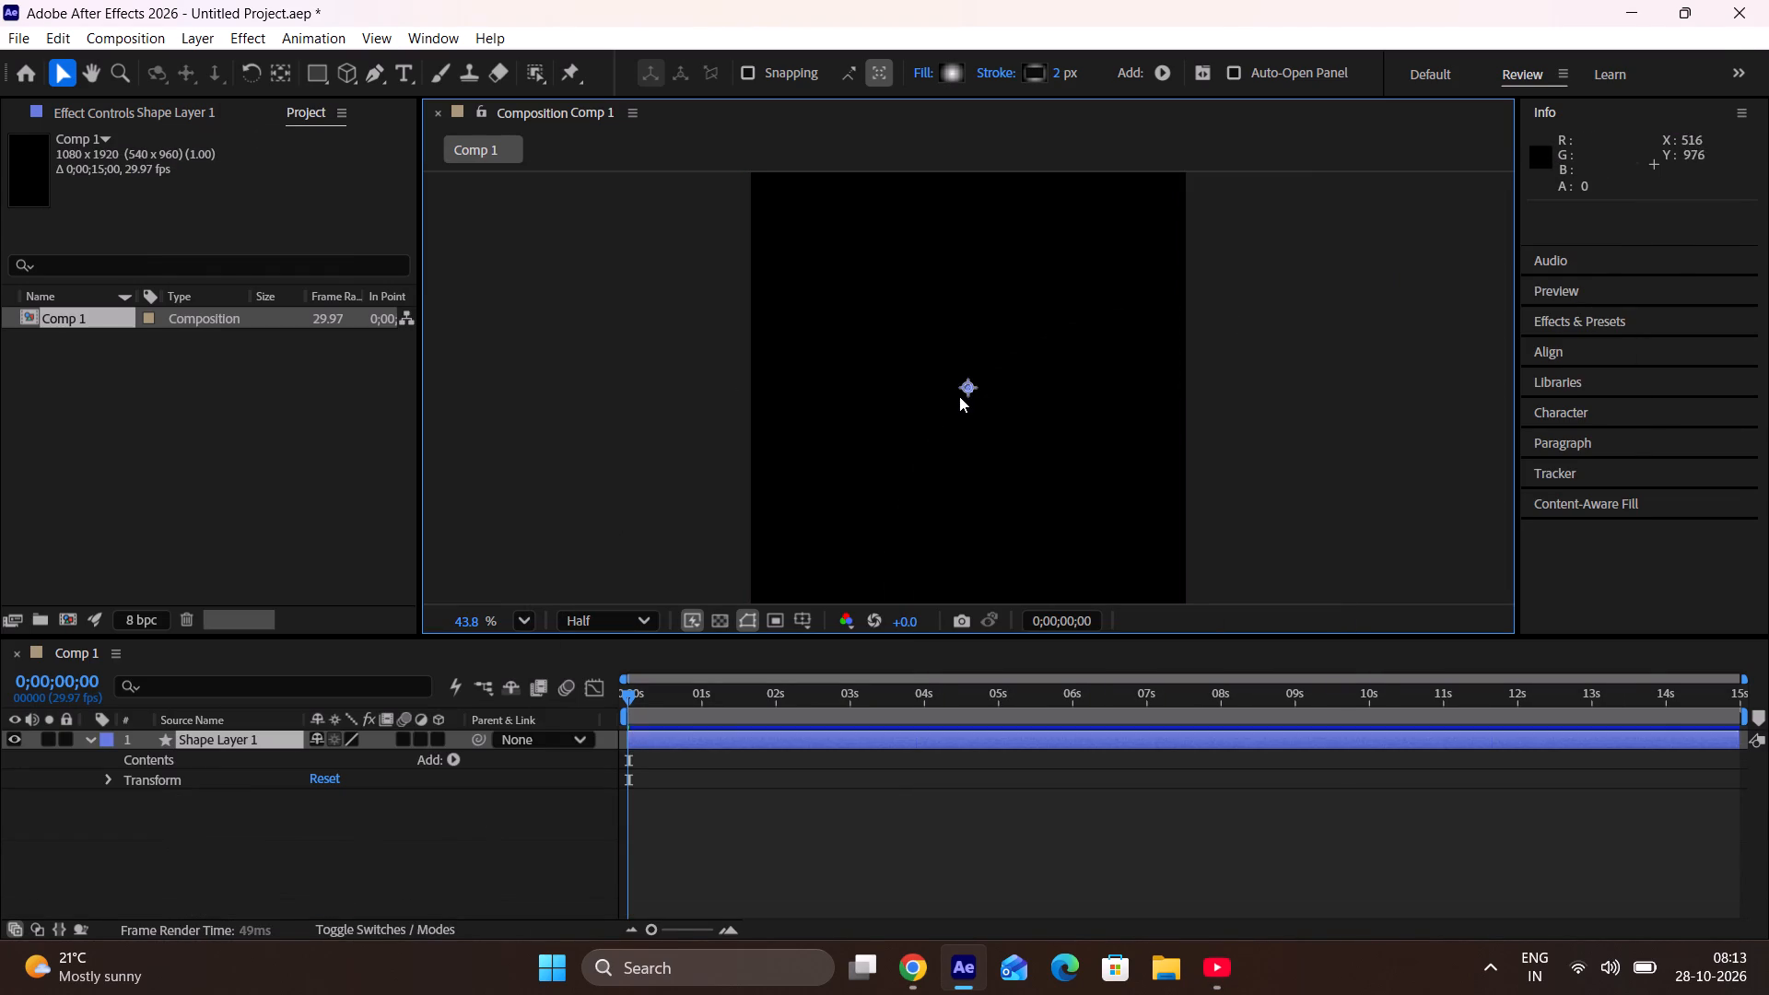
{"action": "left_click_drag", "start_coordinate": [969, 388], "coordinate": [1011, 431]}
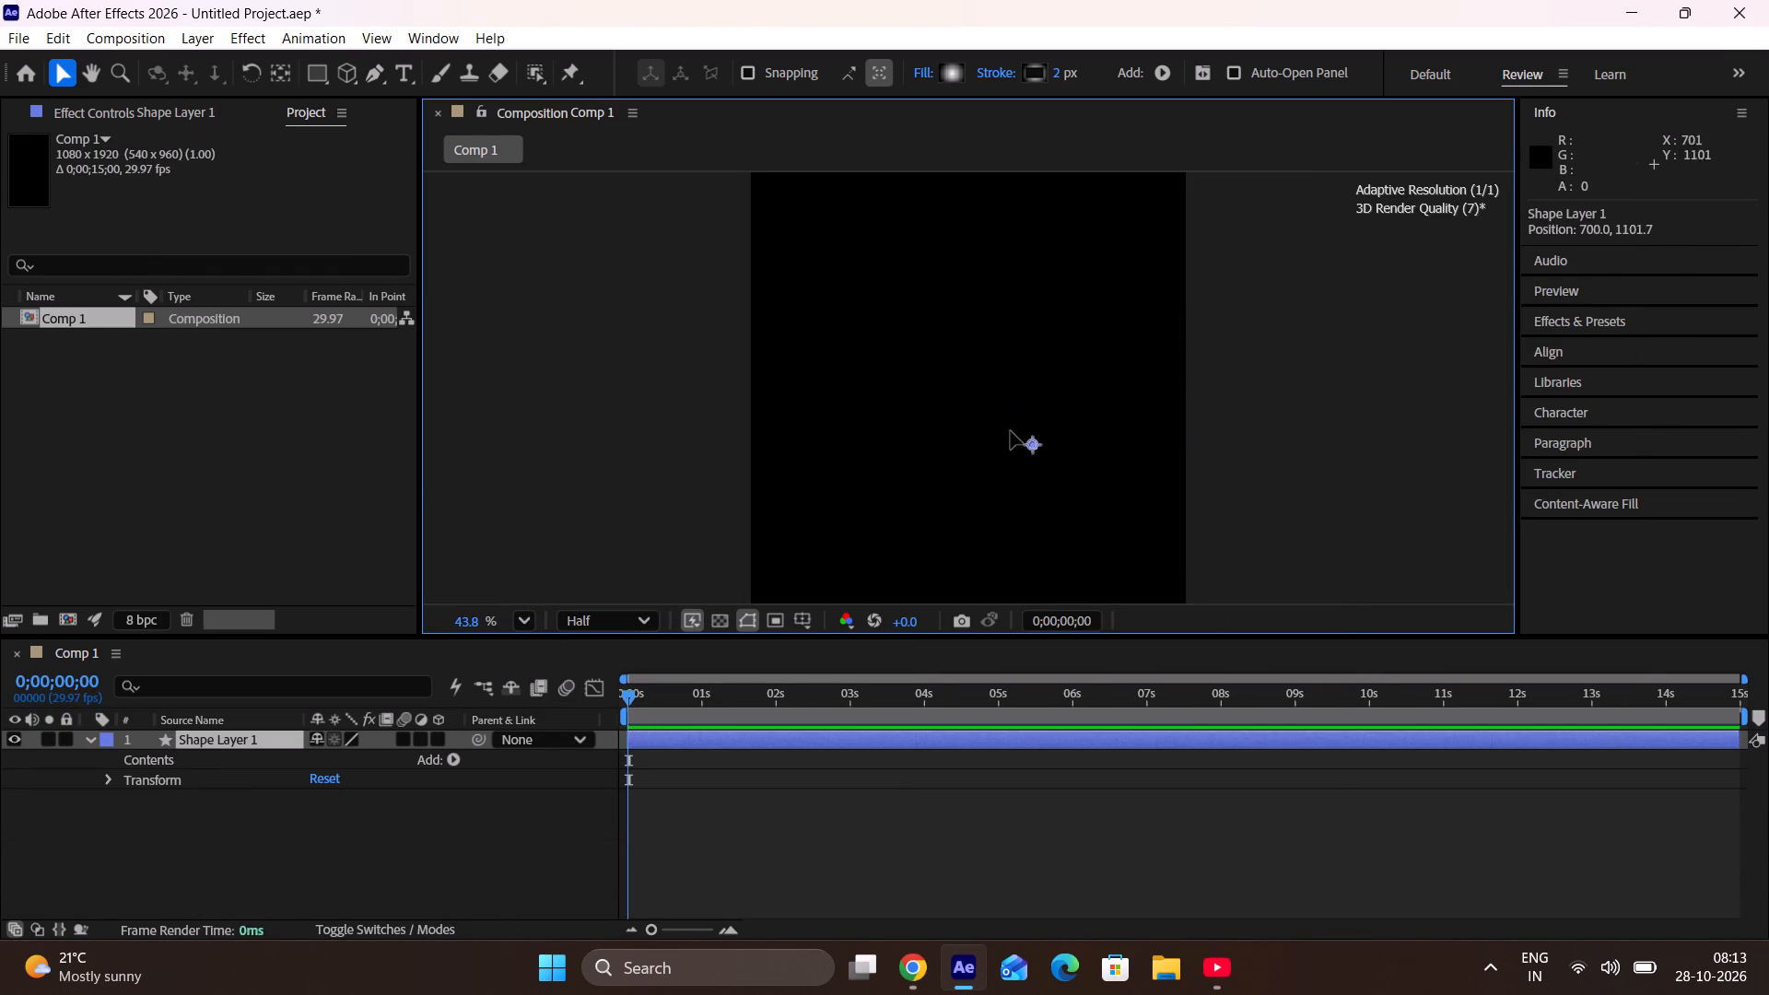
{"action": "left_click_drag", "start_coordinate": [1011, 431], "coordinate": [1000, 423]}
{"action": "key", "text": "Delete"}
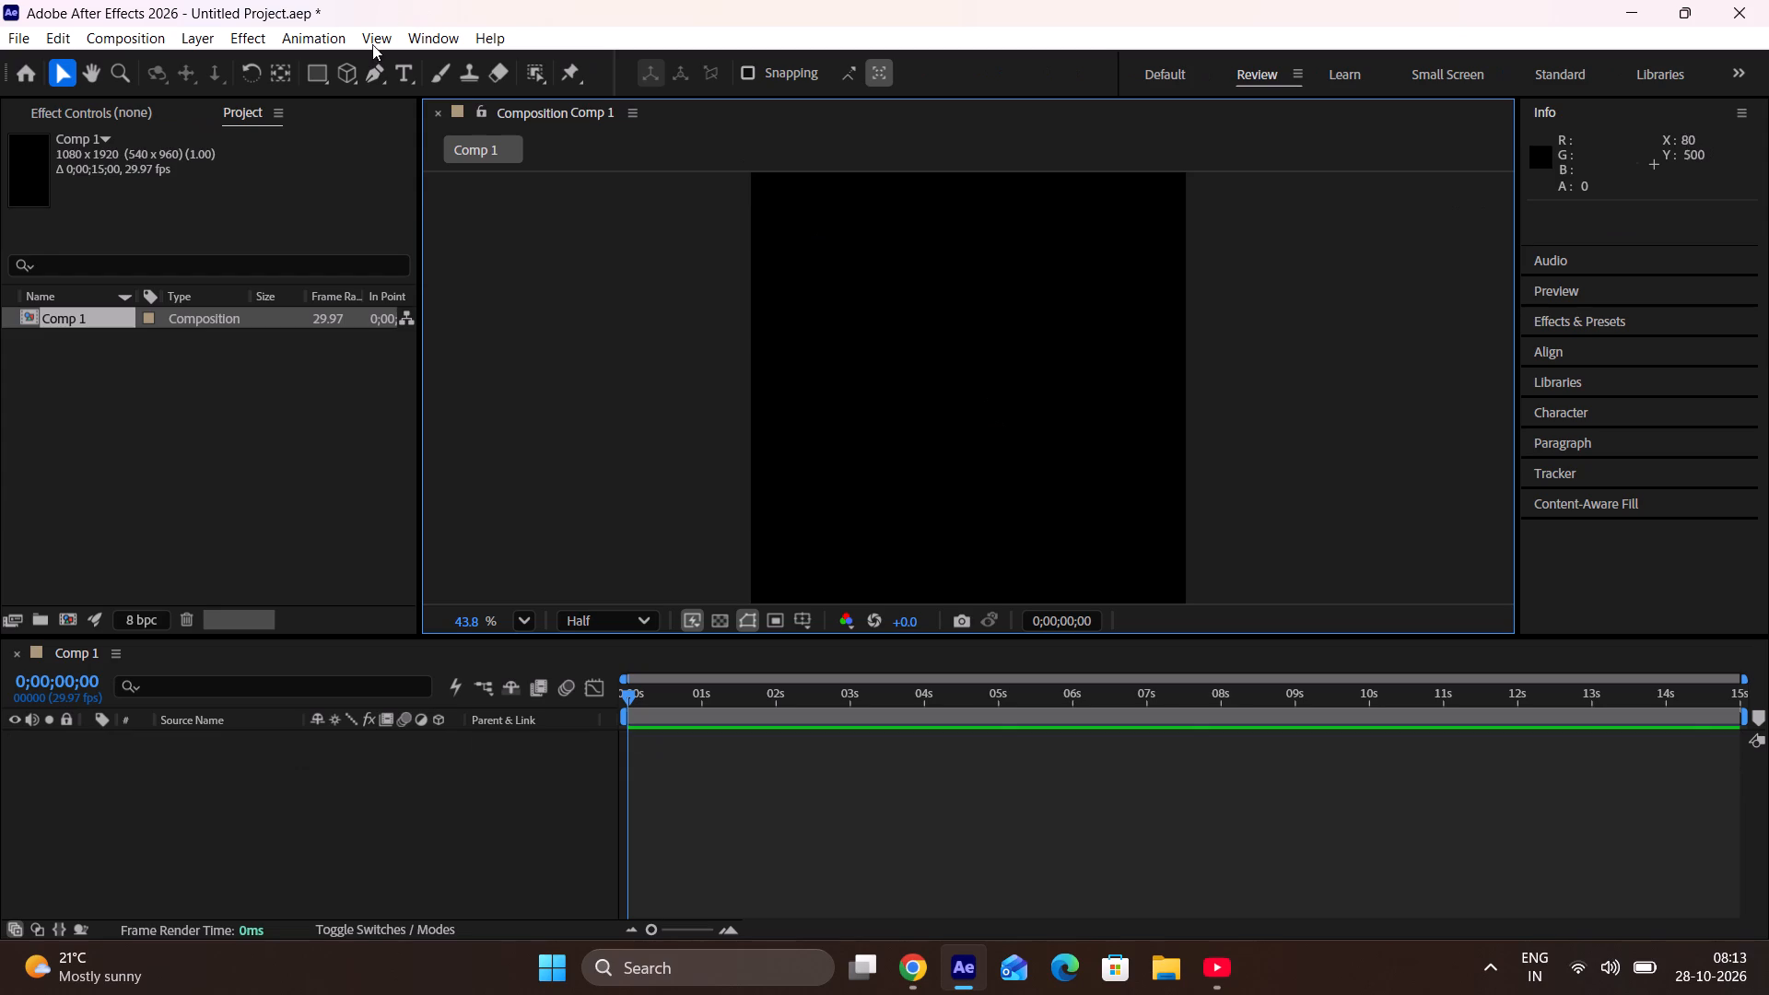
Activate the Rectangle tool with a Radial Gradient fill in Normal mode at 100% opacity.
{"action": "left_click", "coordinate": [327, 65]}
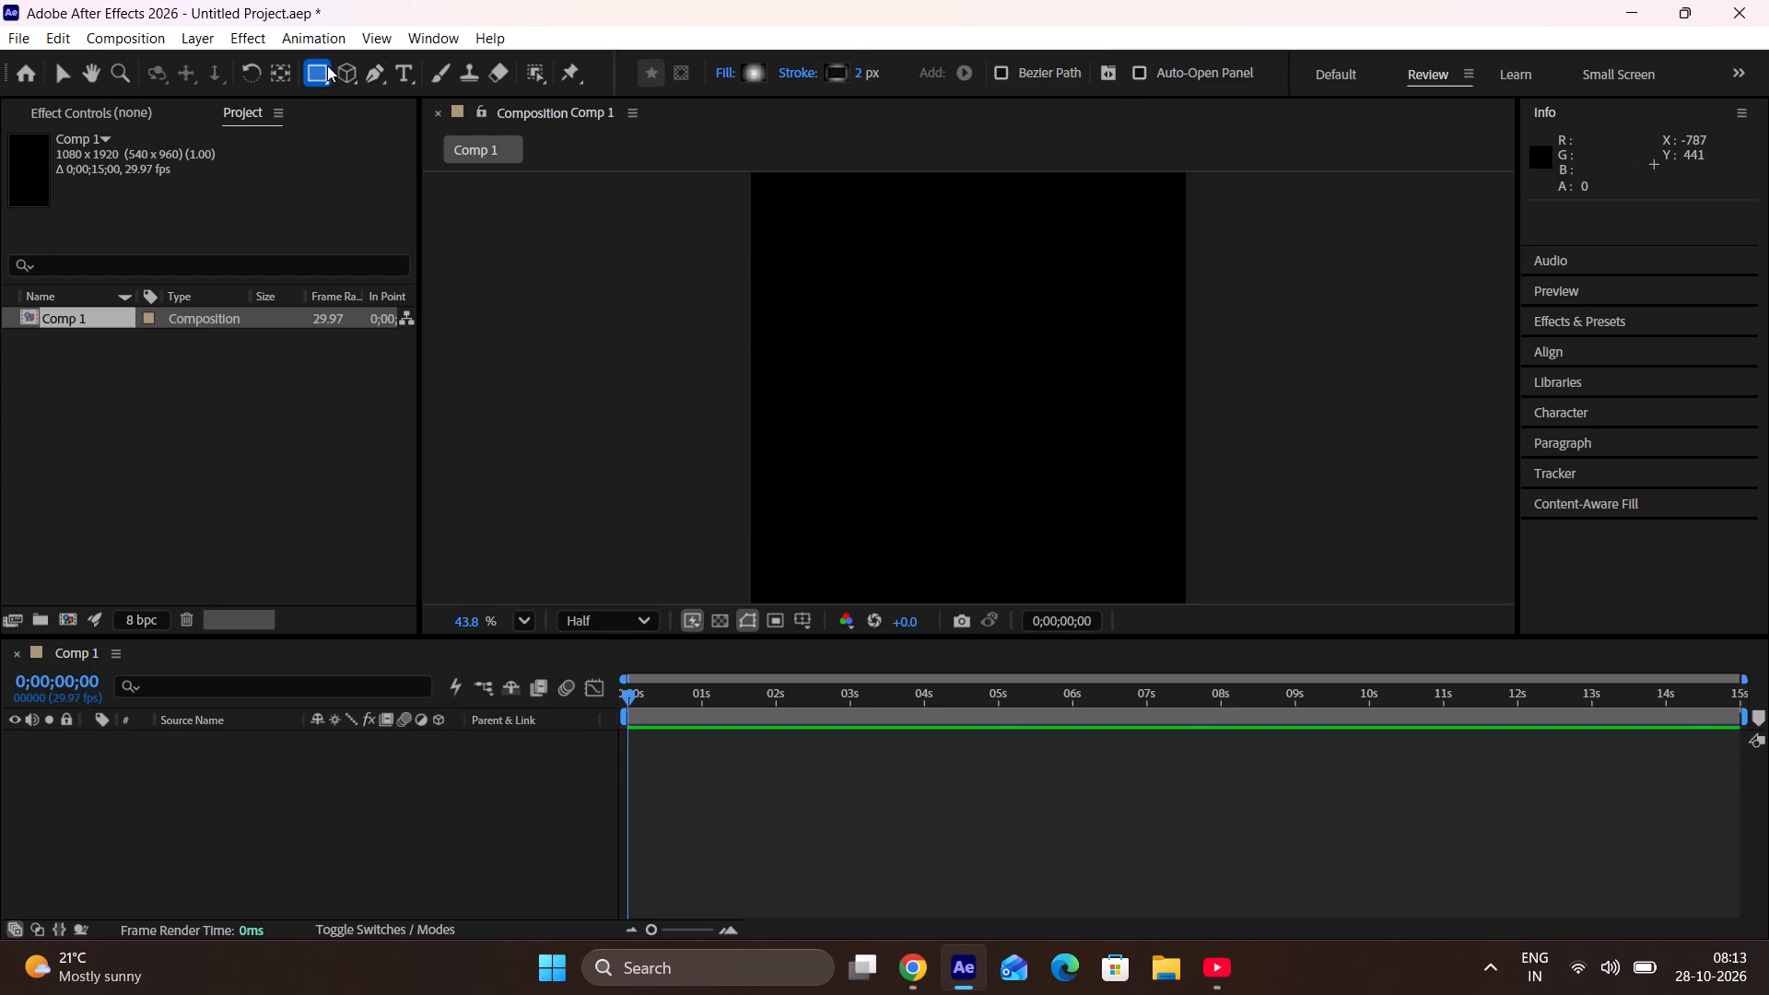
{"action": "left_click", "coordinate": [714, 72]}
{"action": "left_click", "coordinate": [891, 424]}
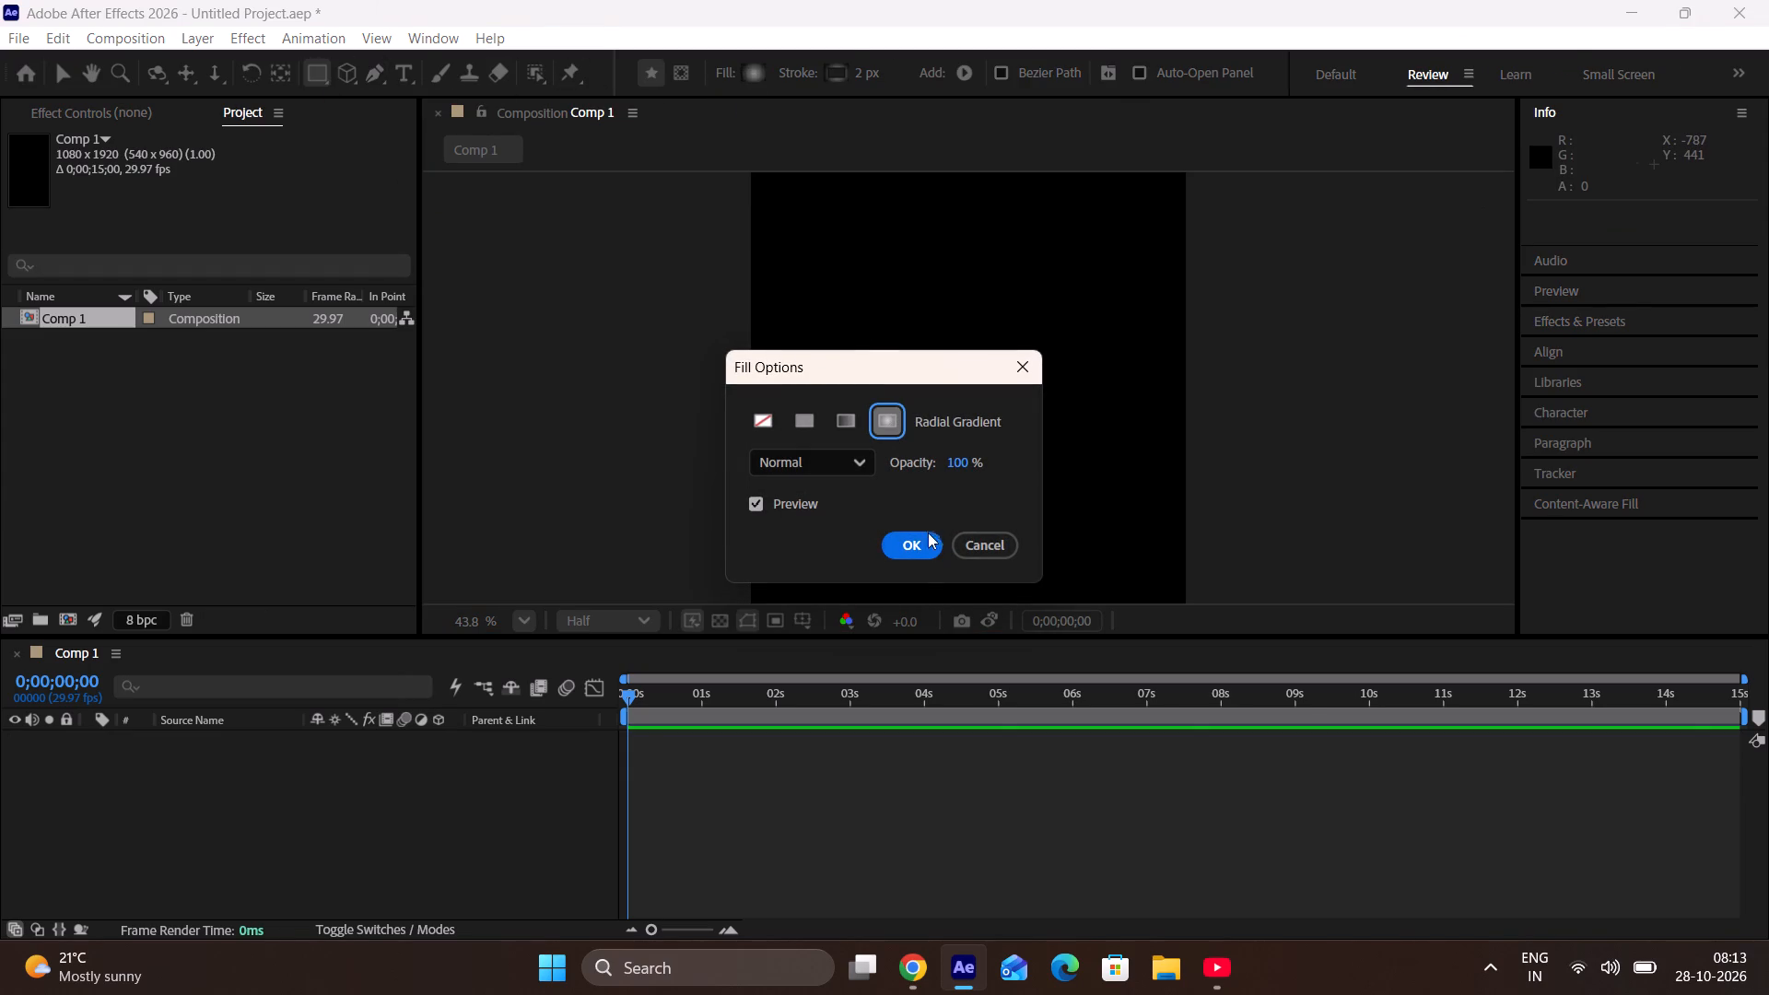
{"action": "left_click", "coordinate": [920, 545]}
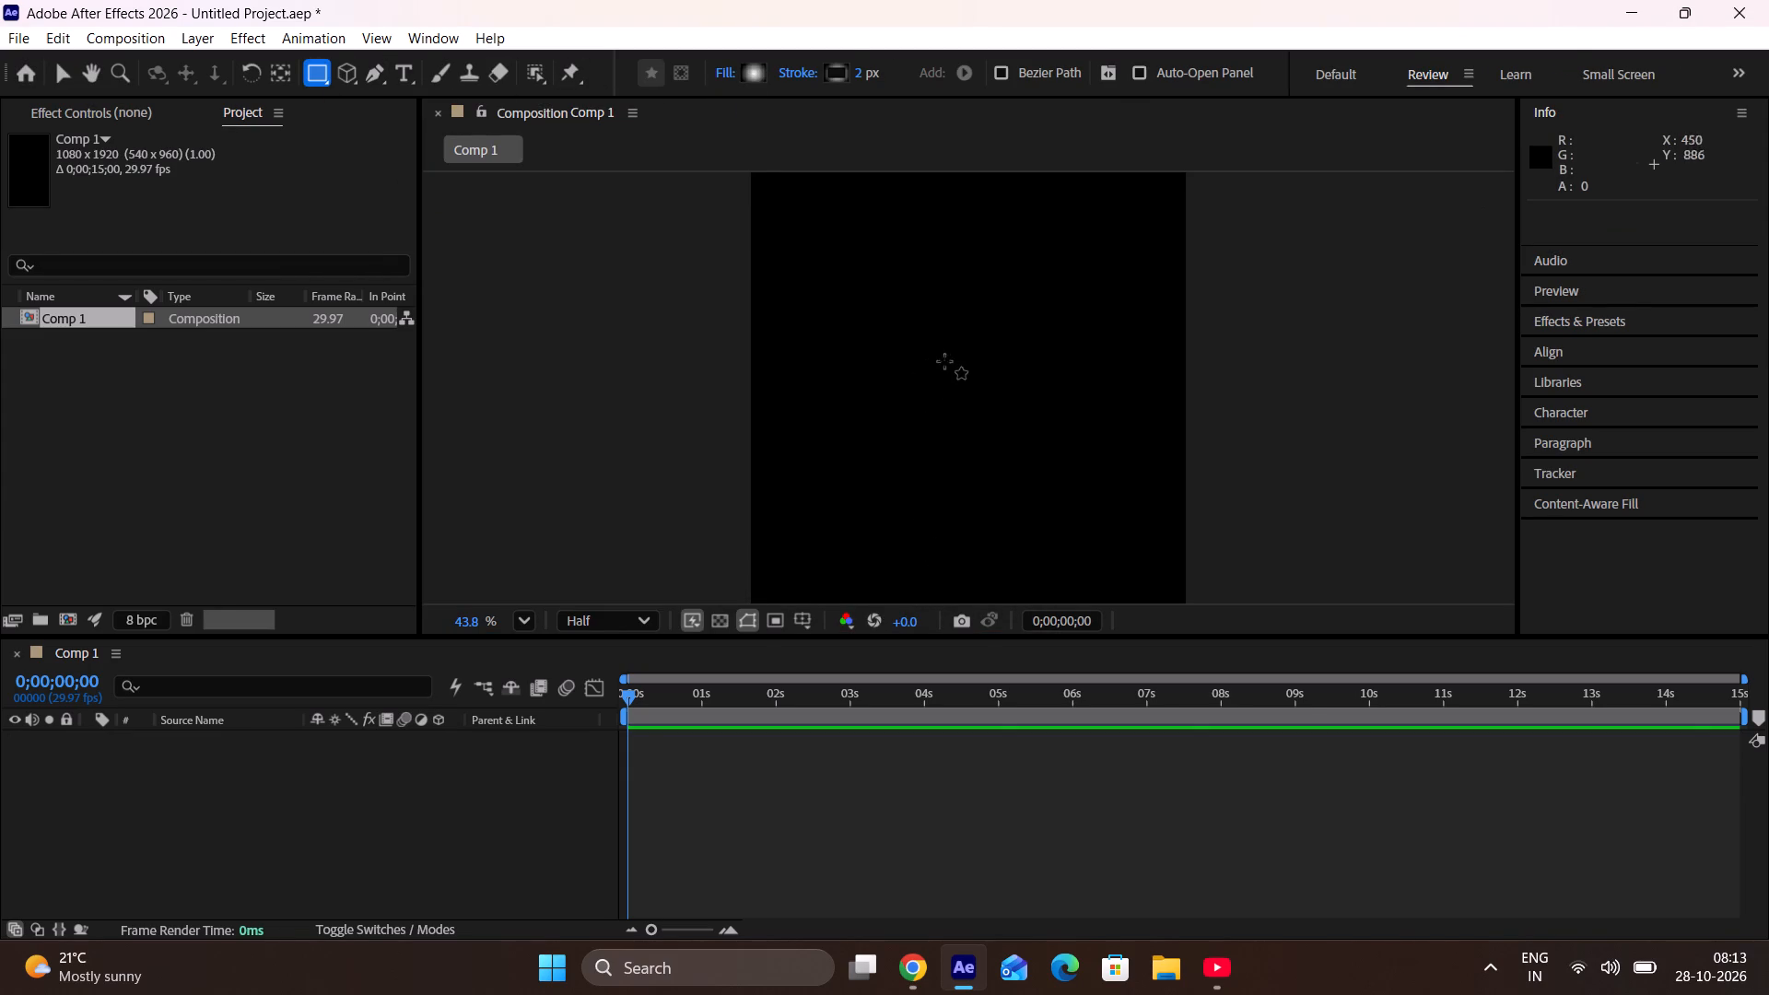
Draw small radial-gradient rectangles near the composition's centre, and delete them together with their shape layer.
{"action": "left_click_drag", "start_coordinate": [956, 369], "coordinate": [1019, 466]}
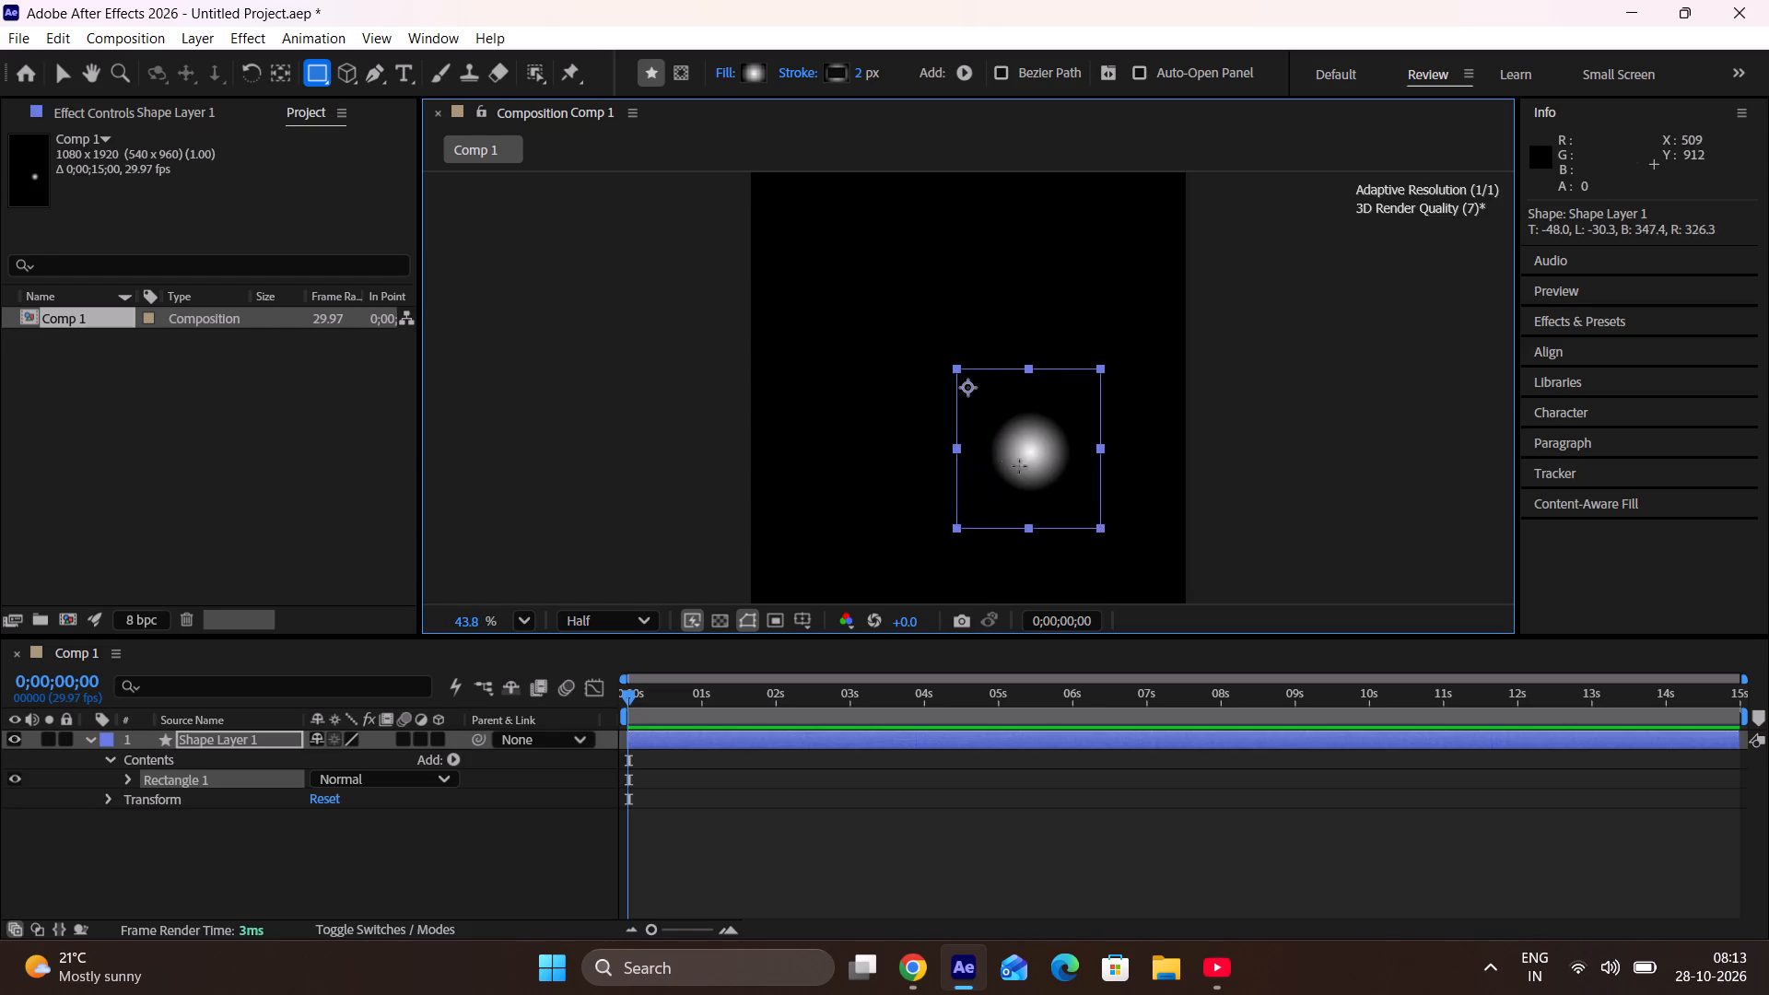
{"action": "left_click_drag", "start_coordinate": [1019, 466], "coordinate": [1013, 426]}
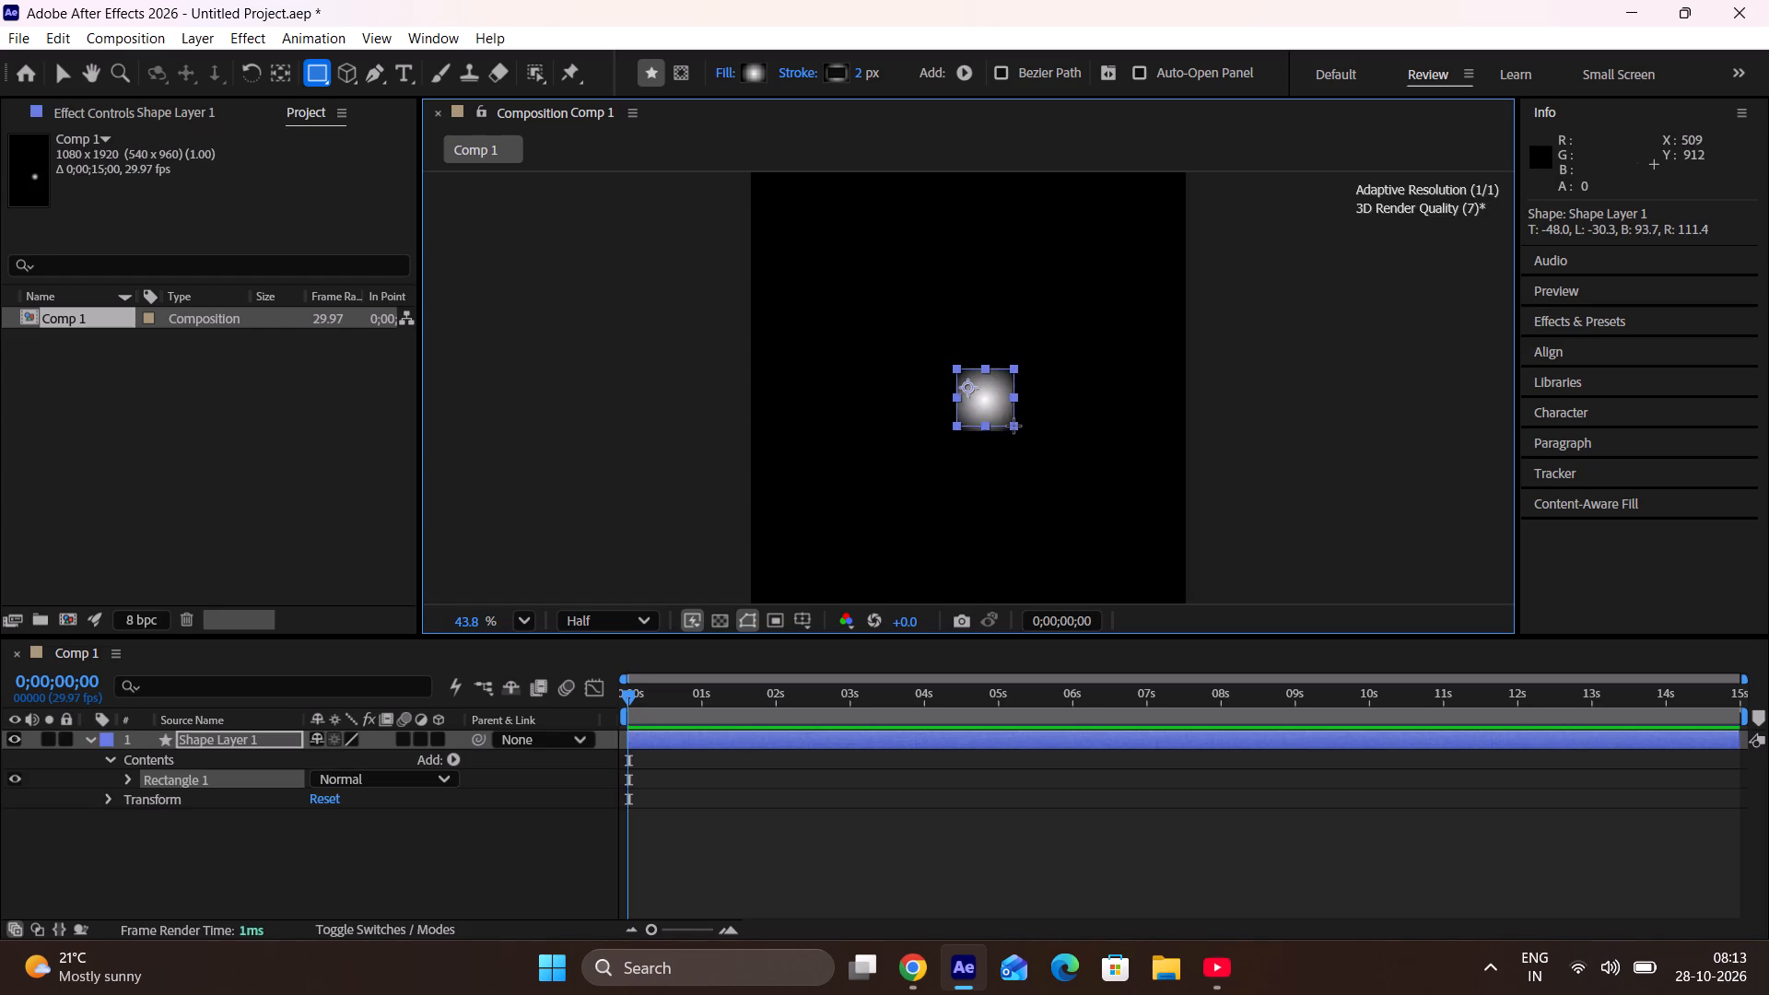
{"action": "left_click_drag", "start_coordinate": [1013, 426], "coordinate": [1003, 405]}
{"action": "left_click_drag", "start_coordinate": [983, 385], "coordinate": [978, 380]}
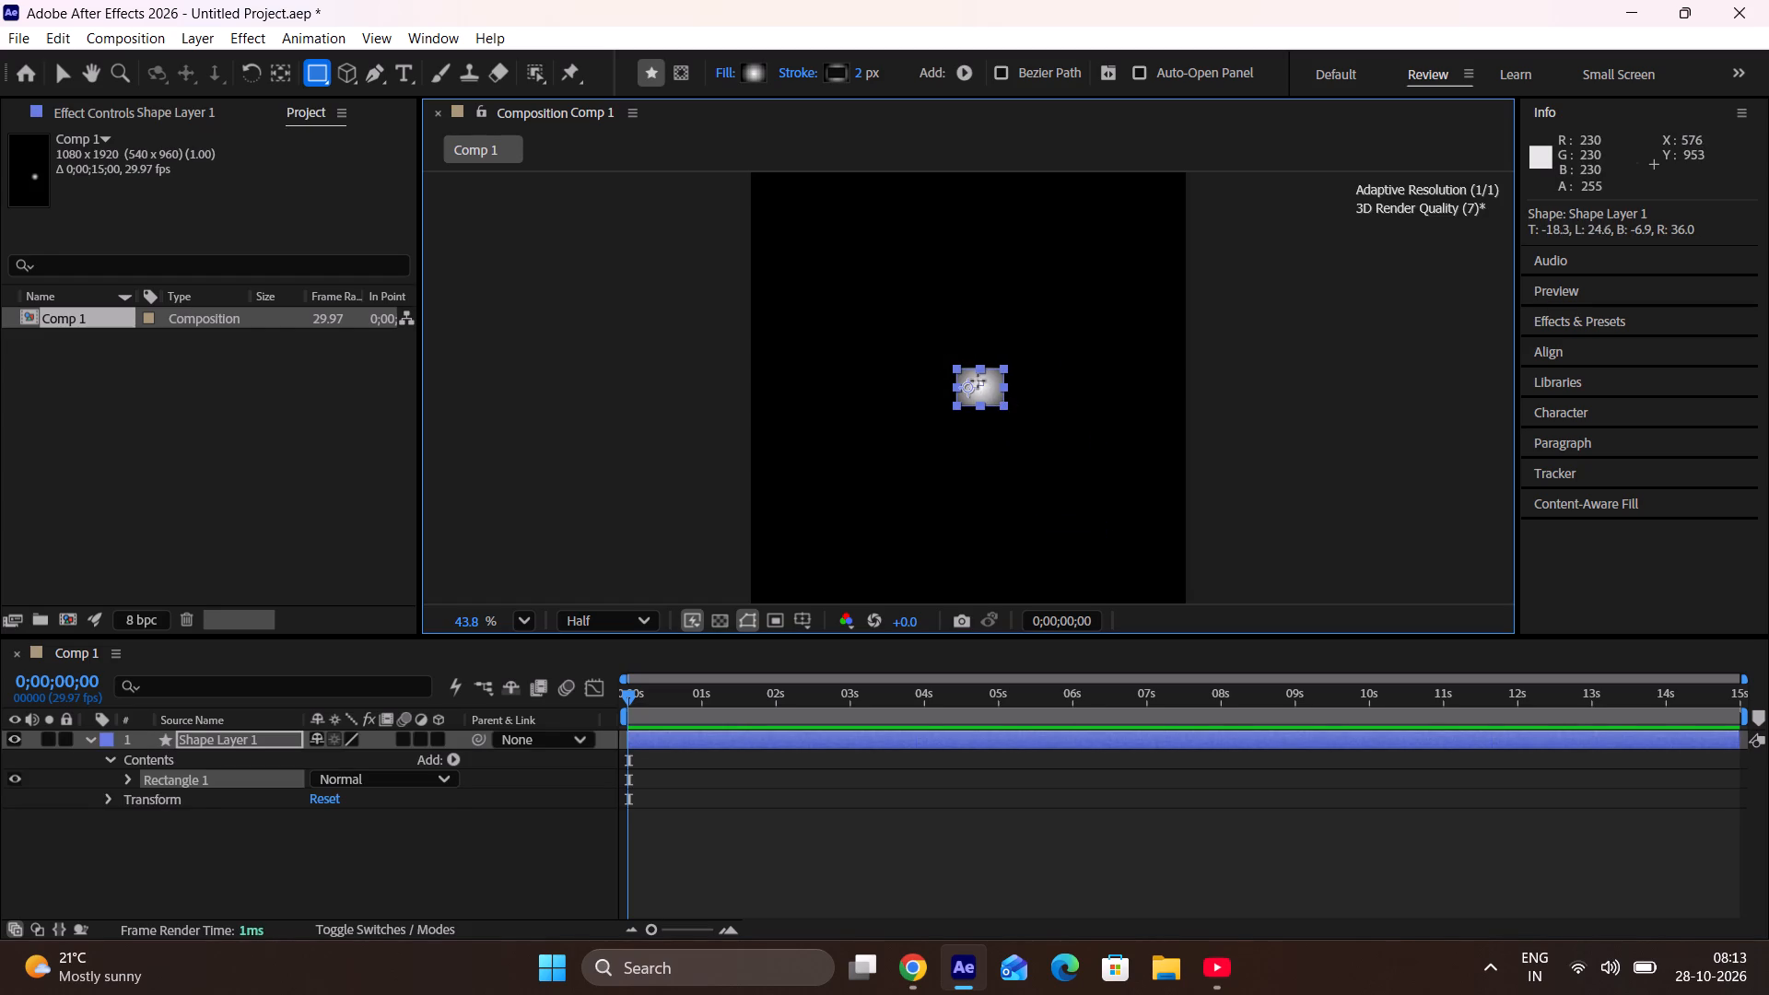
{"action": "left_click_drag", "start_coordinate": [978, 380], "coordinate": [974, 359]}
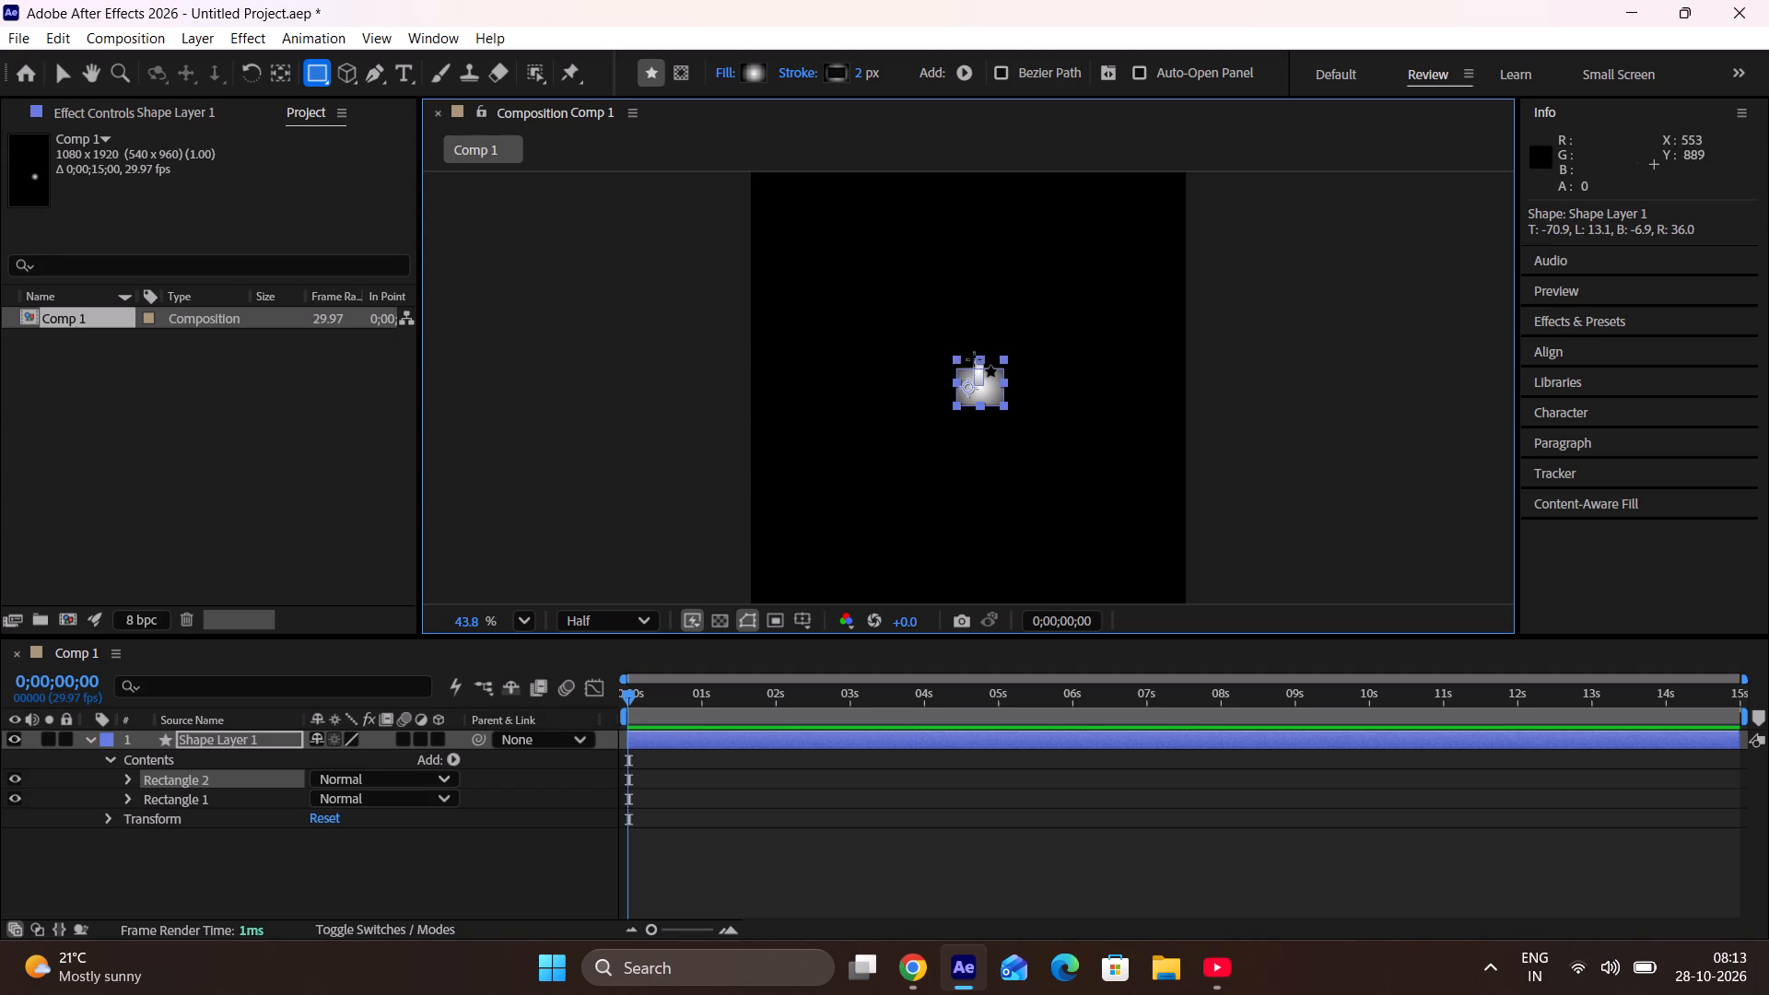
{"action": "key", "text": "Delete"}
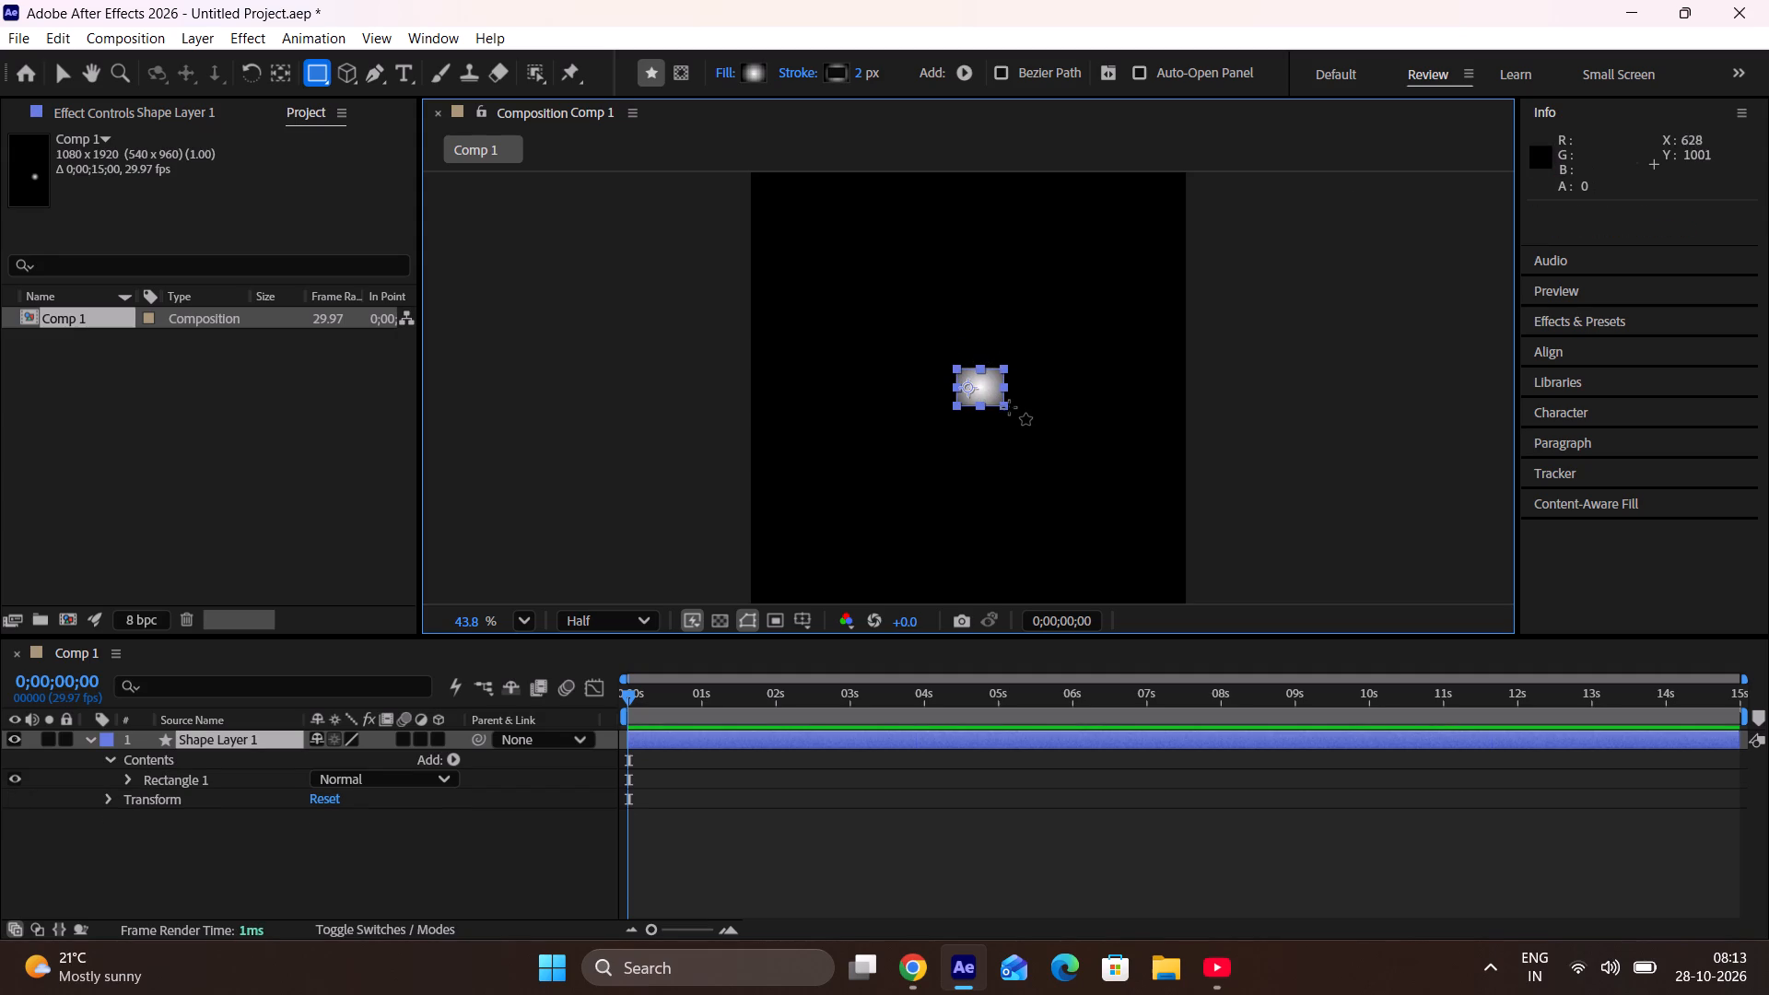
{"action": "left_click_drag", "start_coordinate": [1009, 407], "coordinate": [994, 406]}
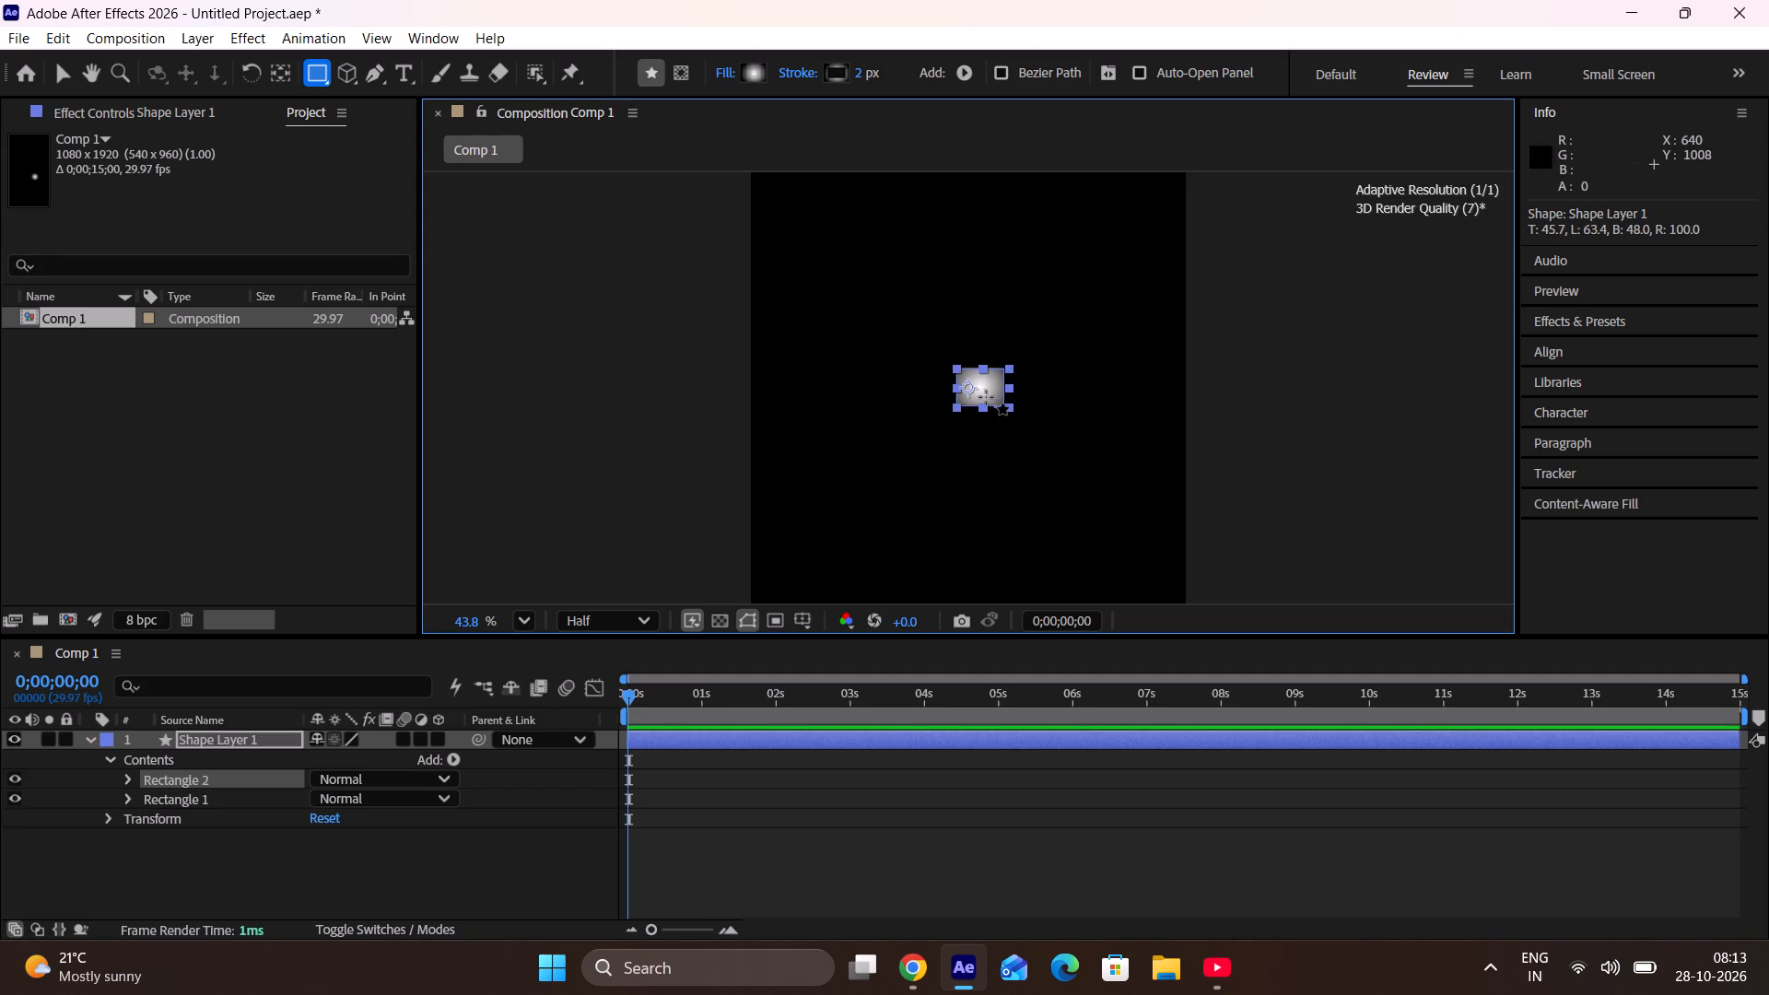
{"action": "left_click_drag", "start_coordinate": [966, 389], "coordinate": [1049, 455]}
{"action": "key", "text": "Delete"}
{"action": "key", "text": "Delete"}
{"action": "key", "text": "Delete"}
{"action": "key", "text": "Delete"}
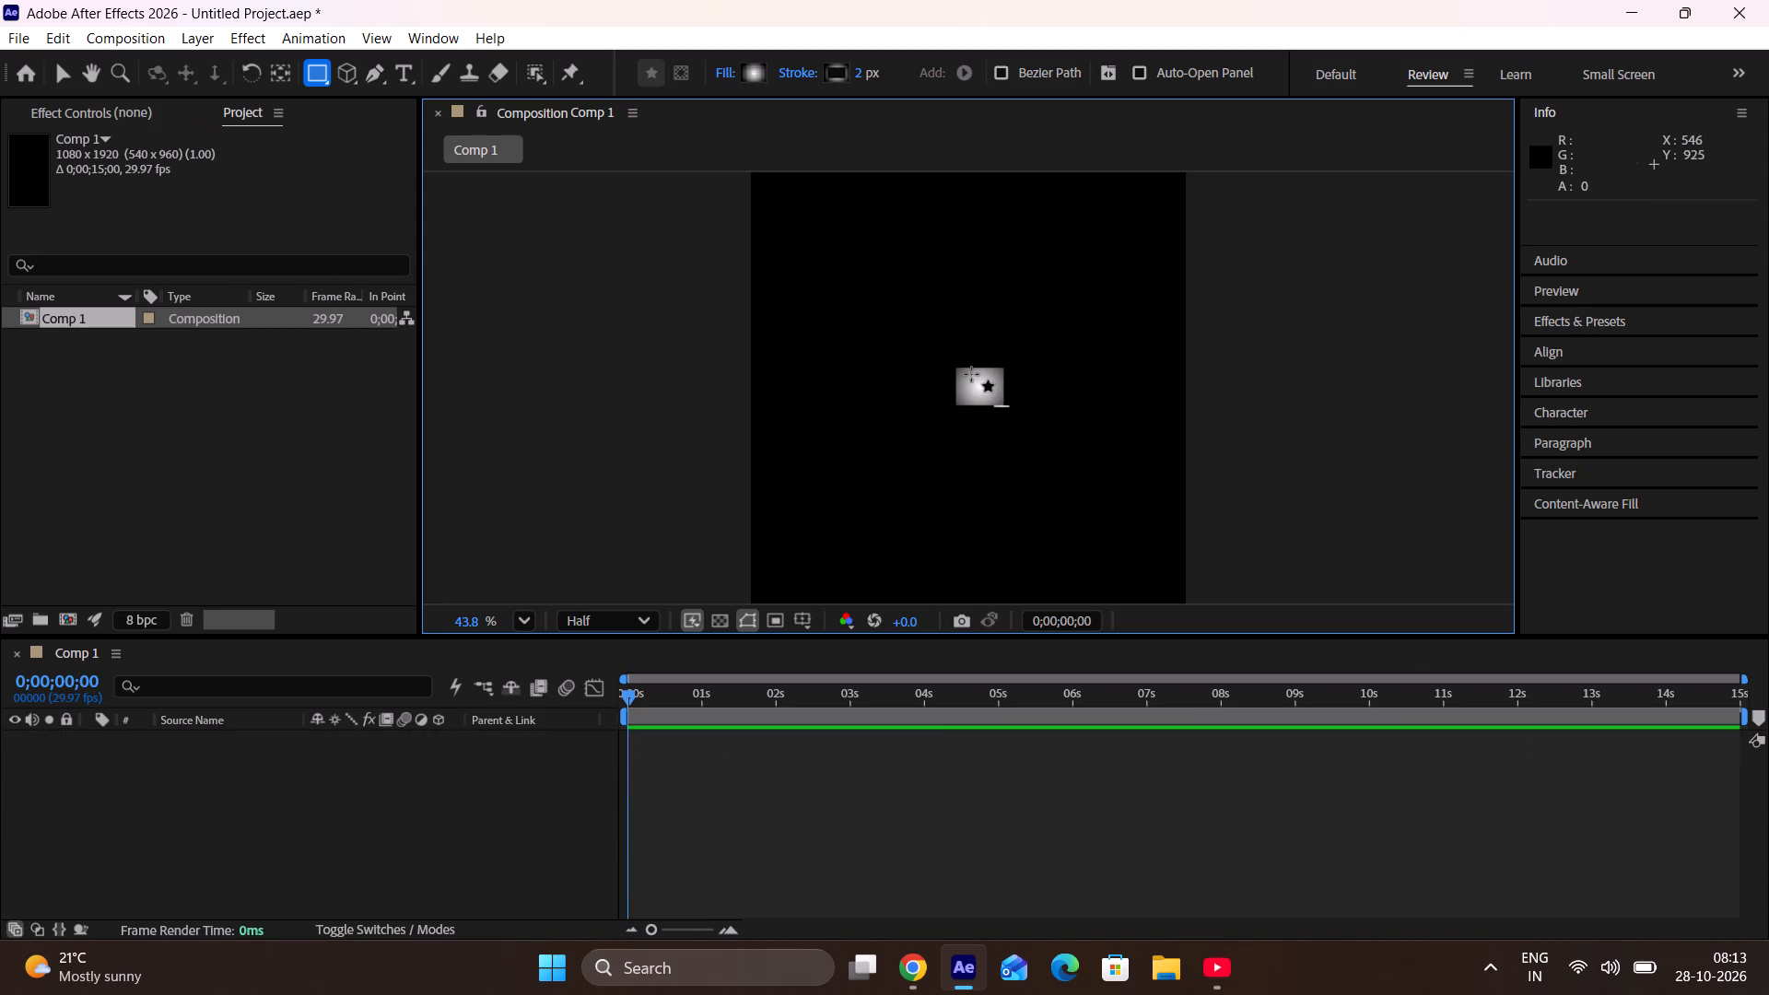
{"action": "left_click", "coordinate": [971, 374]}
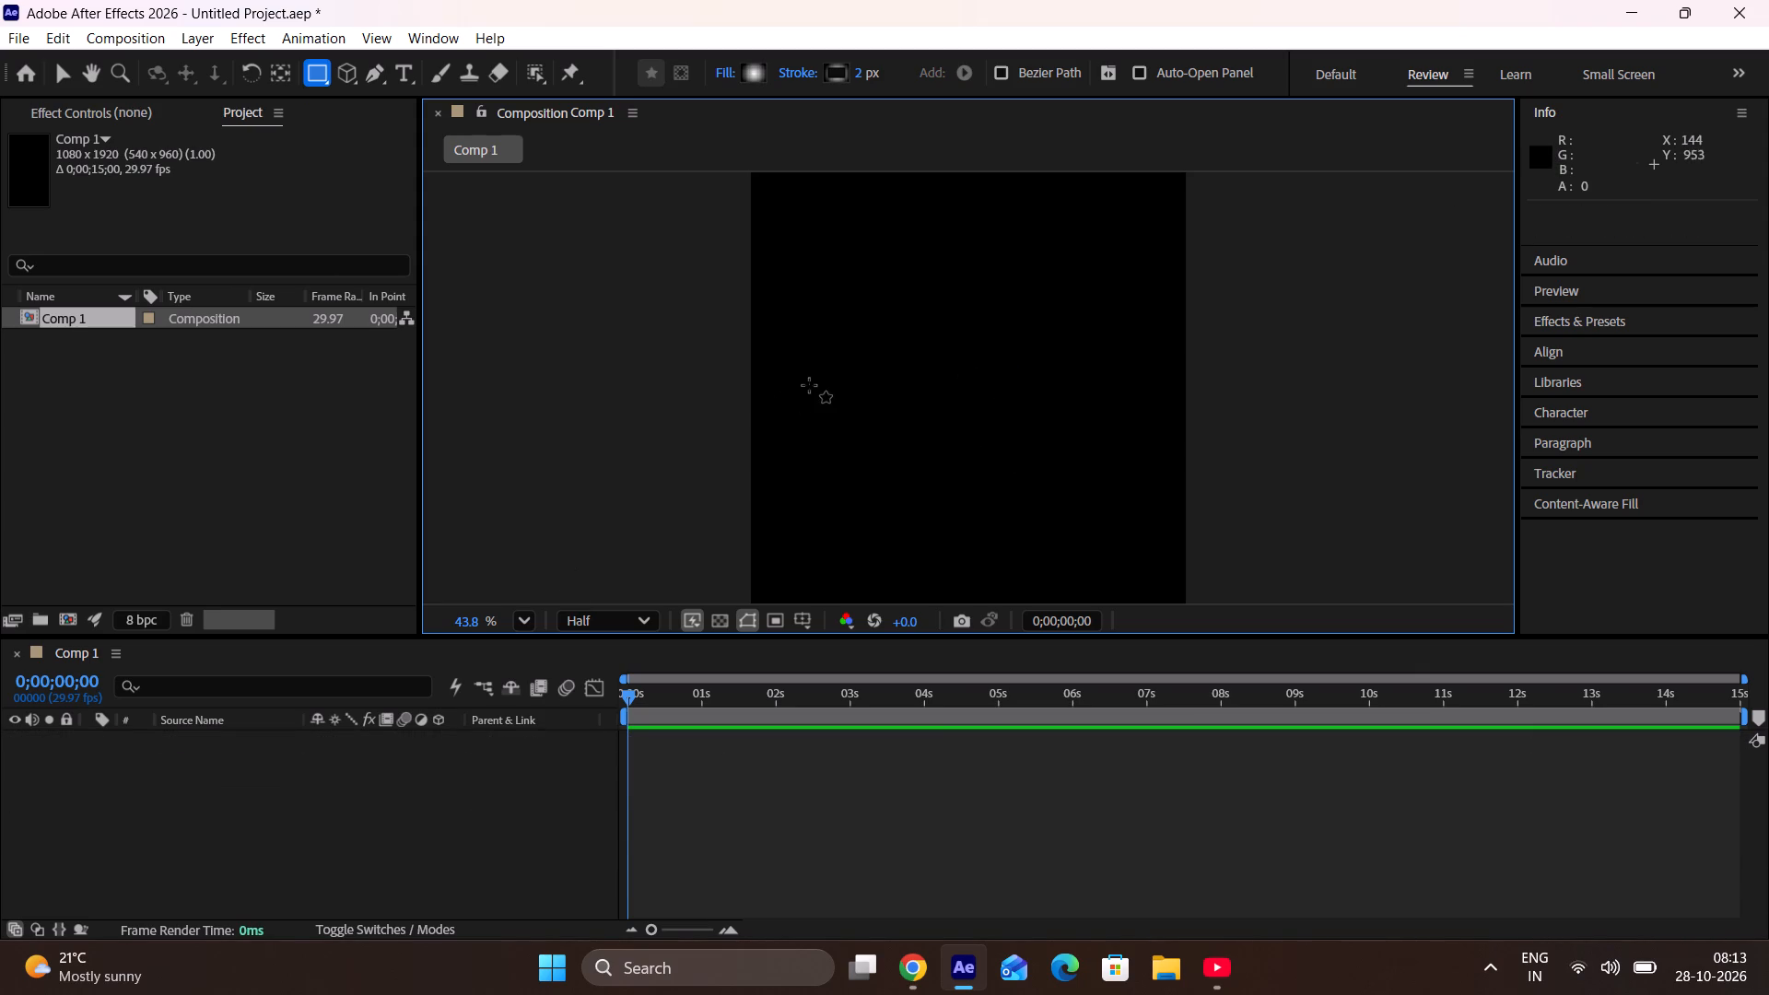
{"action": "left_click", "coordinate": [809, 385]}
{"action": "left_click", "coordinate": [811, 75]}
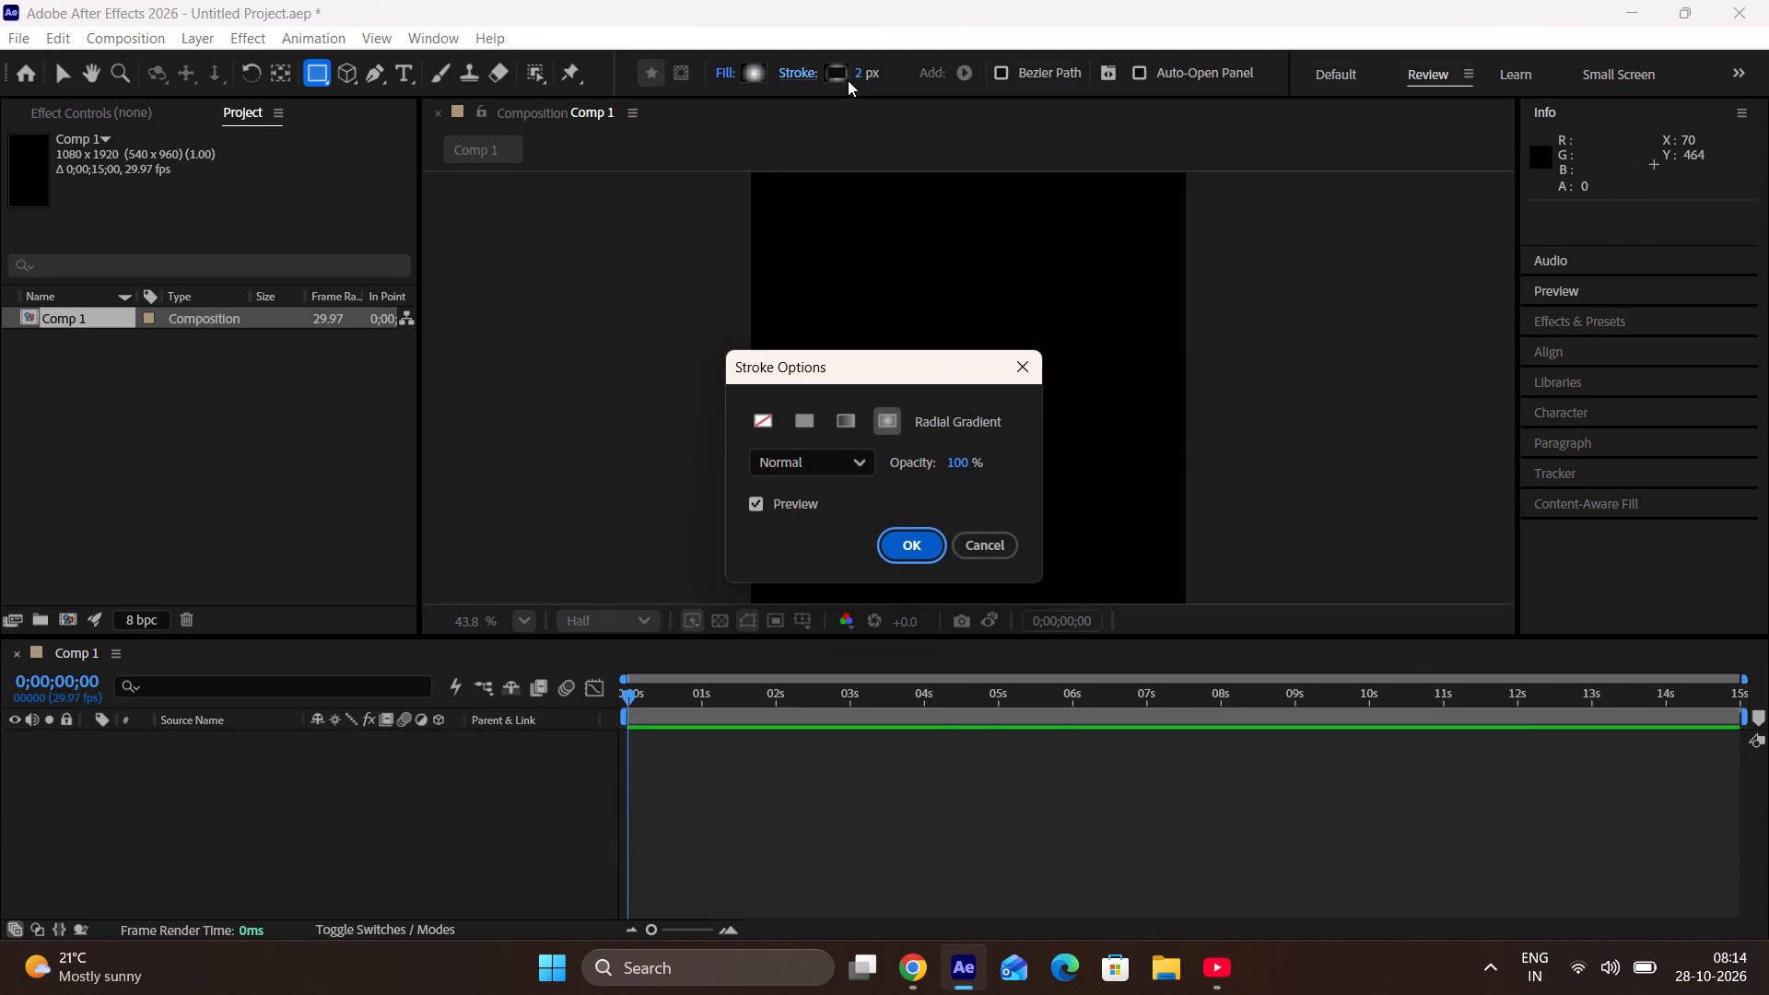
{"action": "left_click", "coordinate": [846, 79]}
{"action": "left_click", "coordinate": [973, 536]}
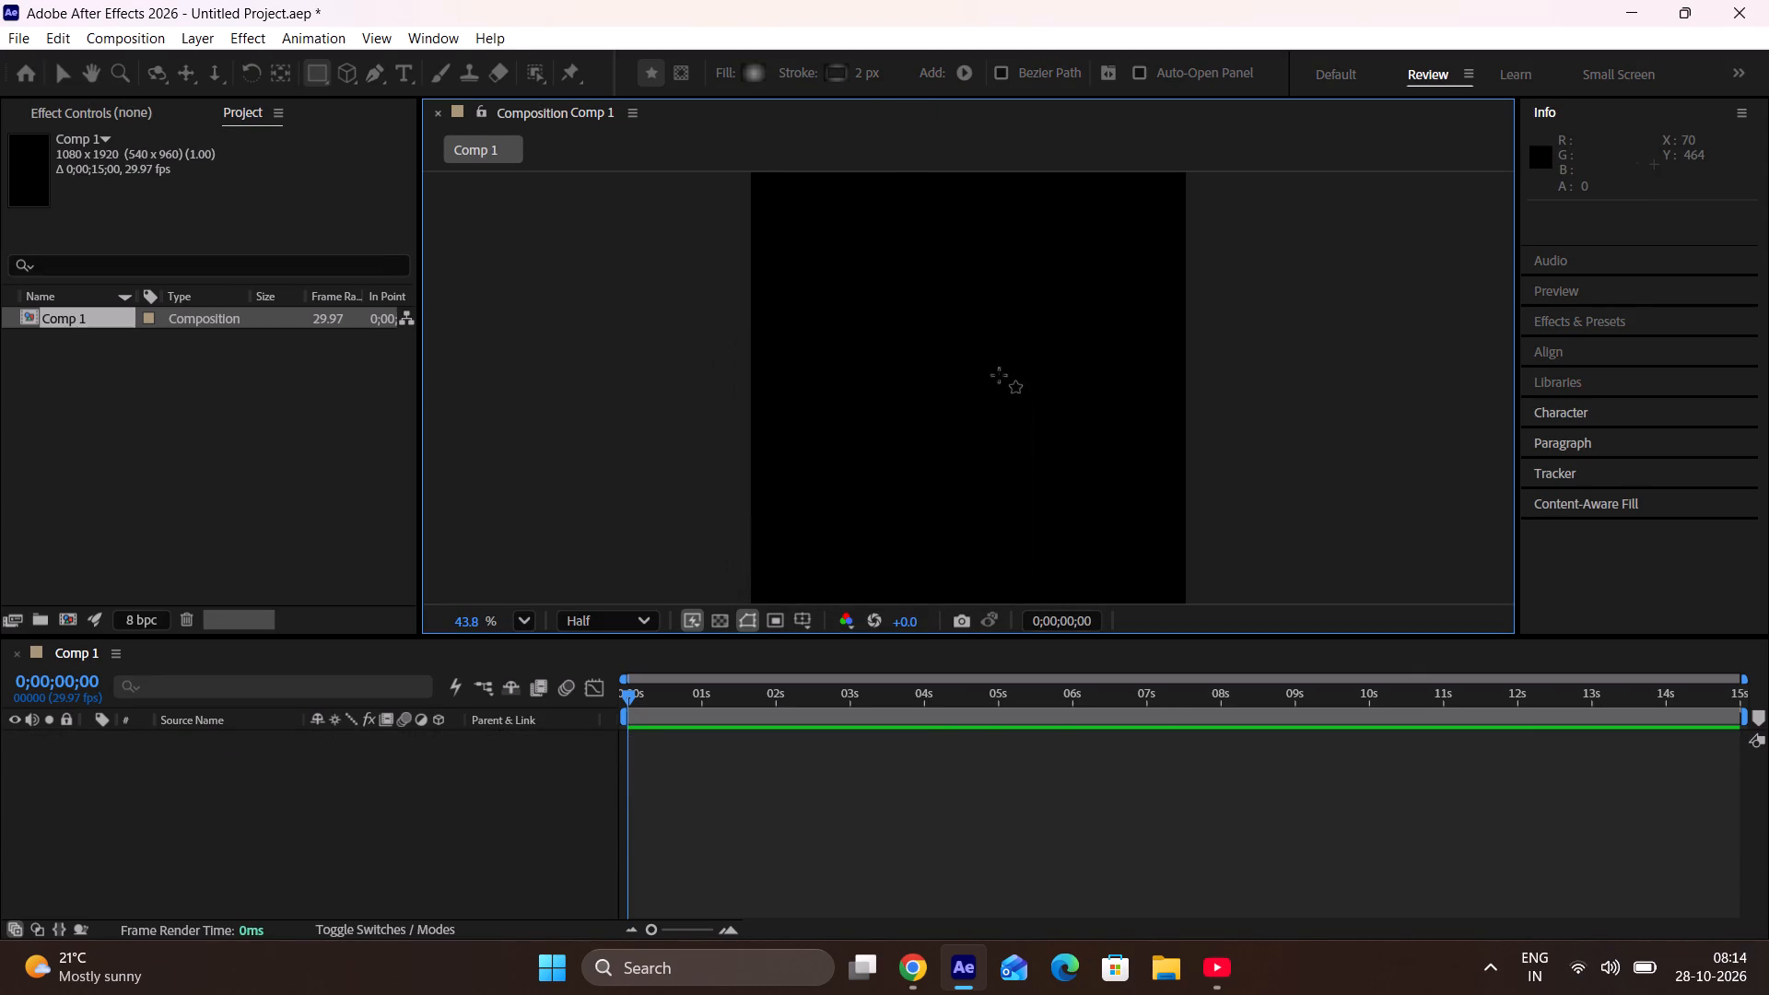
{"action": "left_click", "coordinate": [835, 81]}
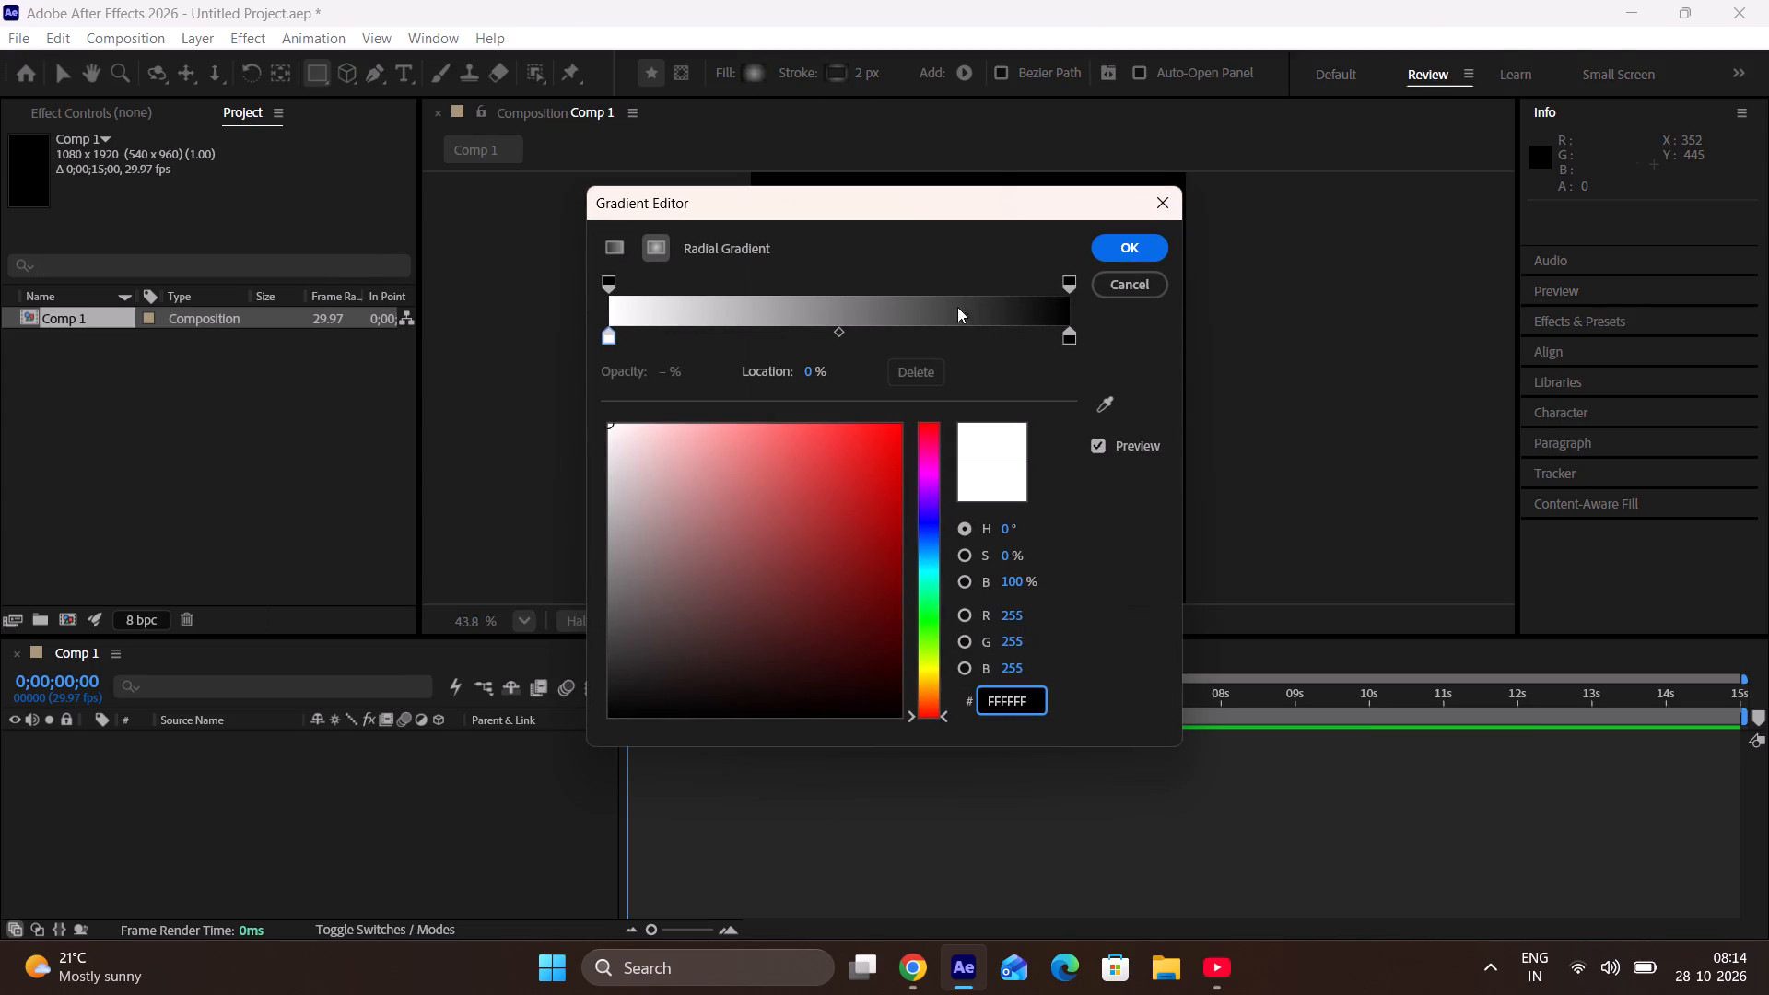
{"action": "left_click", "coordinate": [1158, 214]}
In the fill's radial gradient, set the start colour's hue to 359° while keeping it white (FFFFFF), and apply it.
{"action": "left_click", "coordinate": [758, 82]}
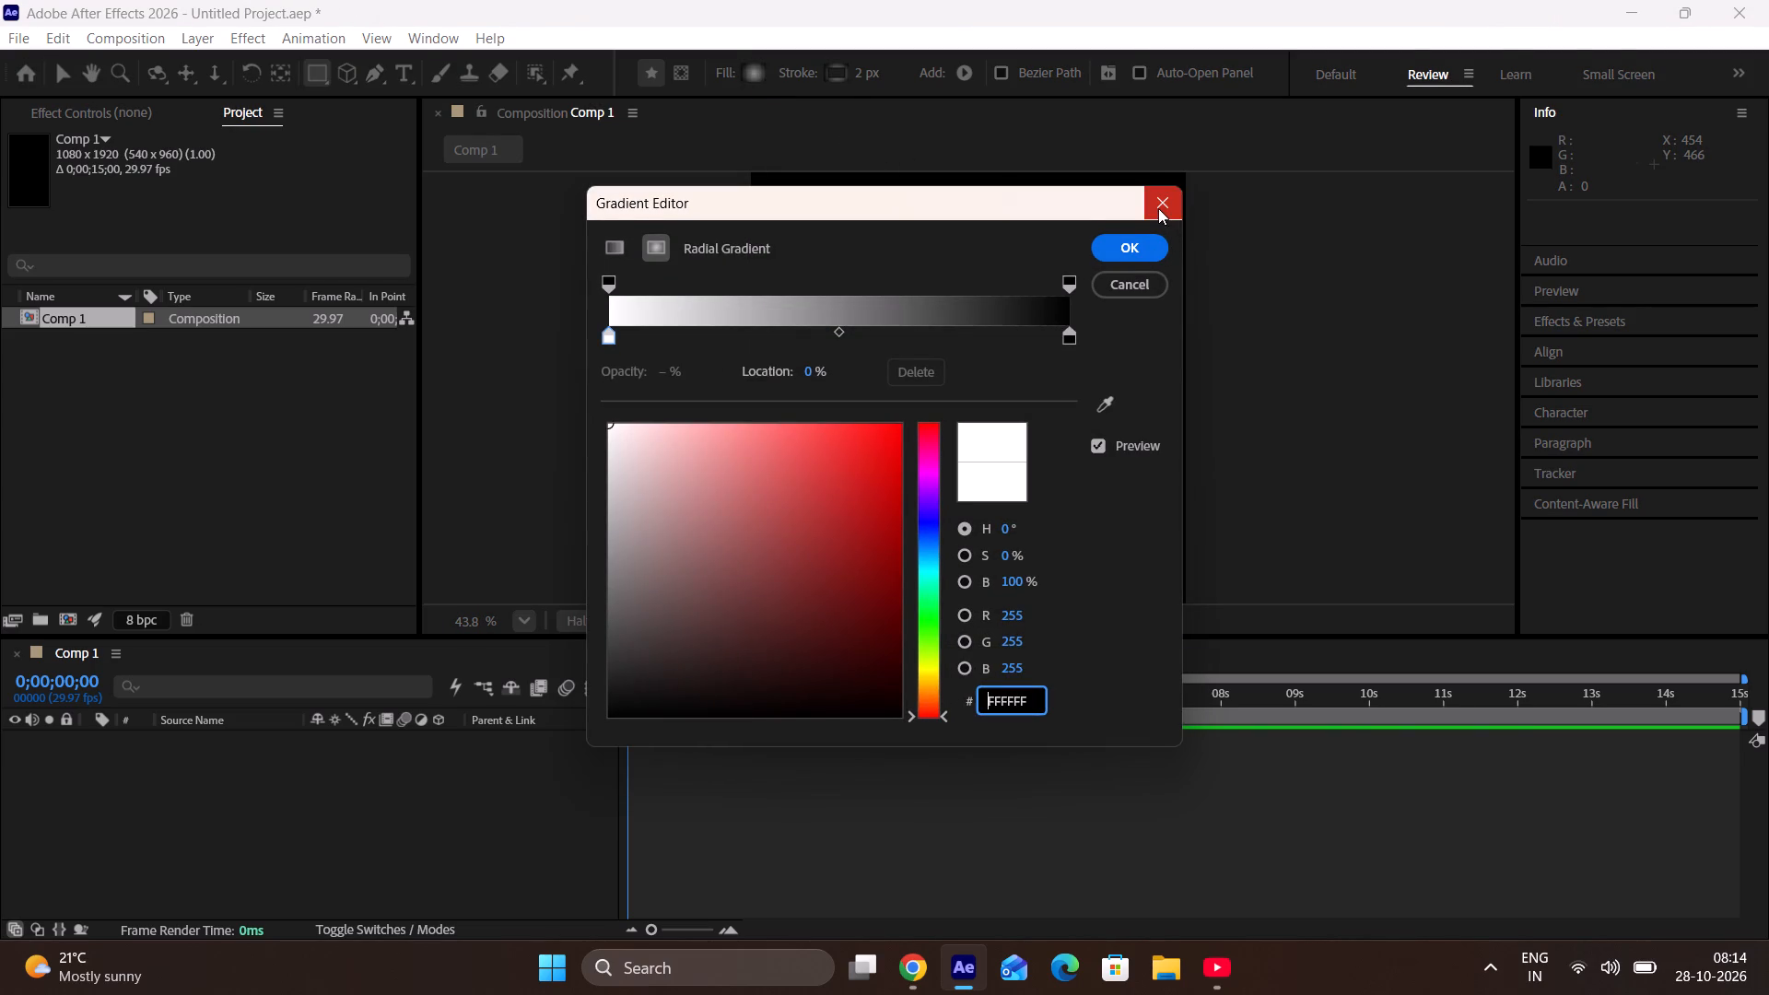
{"action": "left_click", "coordinate": [964, 446]}
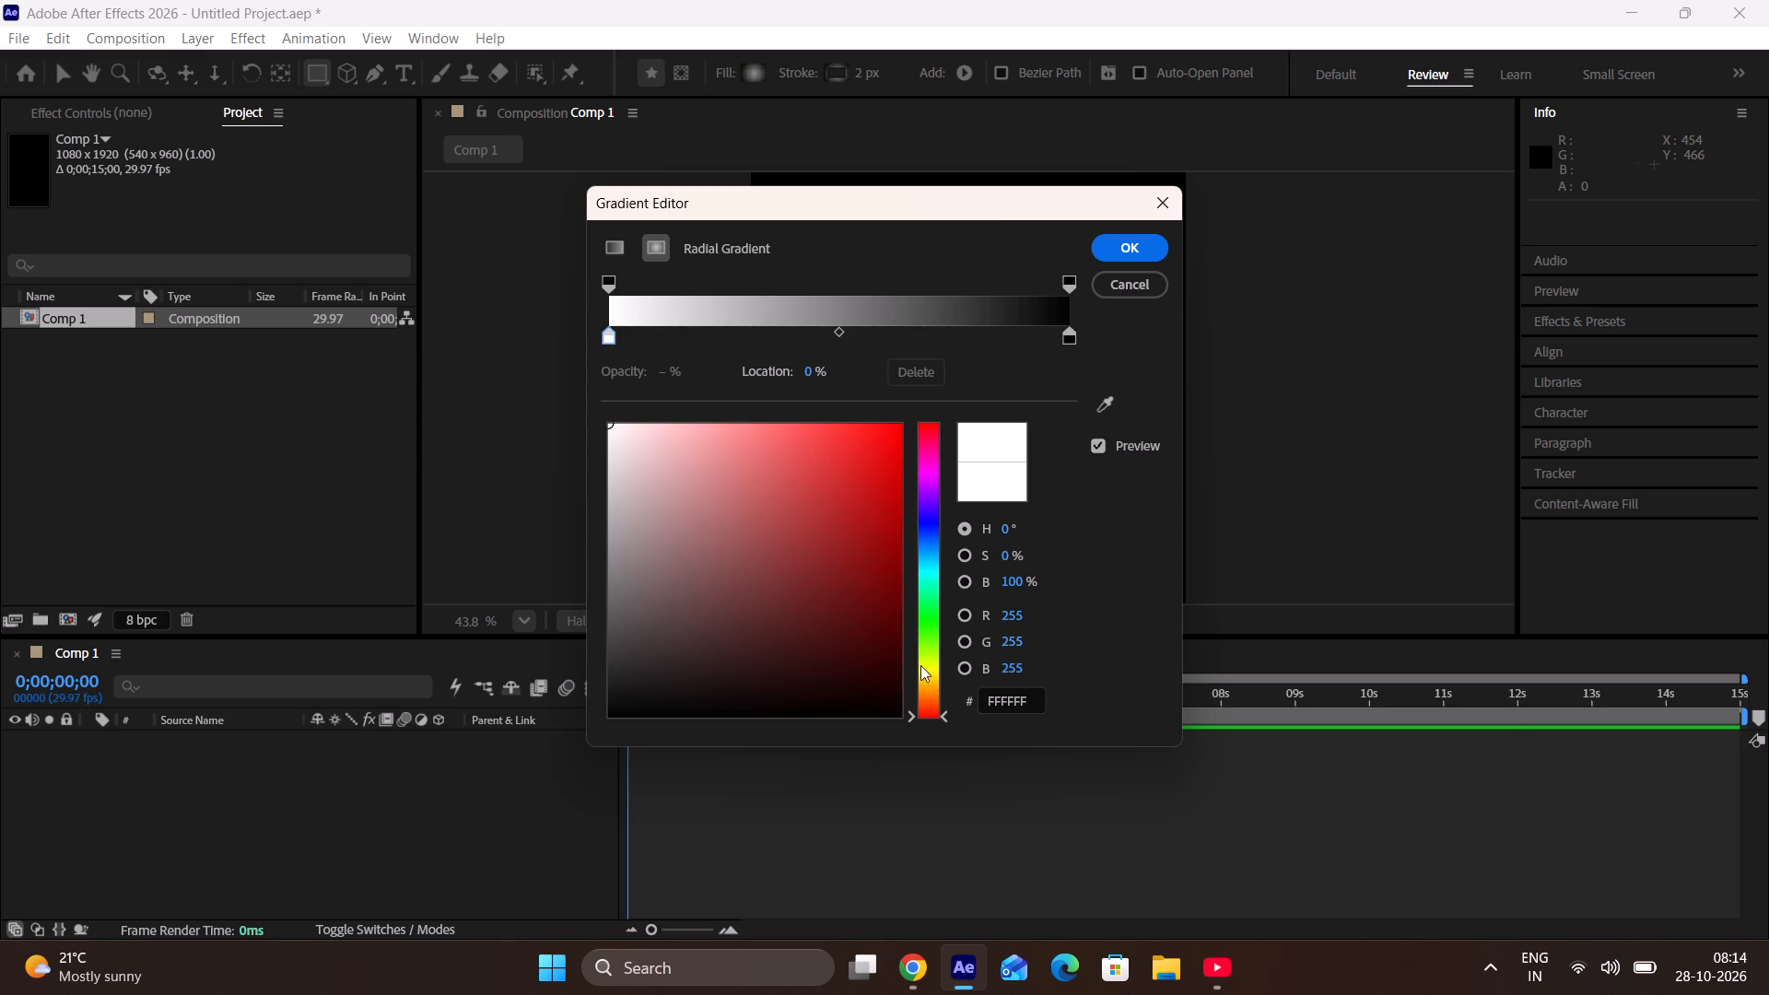
{"action": "left_click_drag", "start_coordinate": [926, 700], "coordinate": [703, 398]}
{"action": "left_click_drag", "start_coordinate": [703, 398], "coordinate": [630, 424]}
{"action": "left_click_drag", "start_coordinate": [608, 433], "coordinate": [604, 374]}
{"action": "left_click_drag", "start_coordinate": [604, 374], "coordinate": [604, 371]}
{"action": "left_click", "coordinate": [1145, 250]}
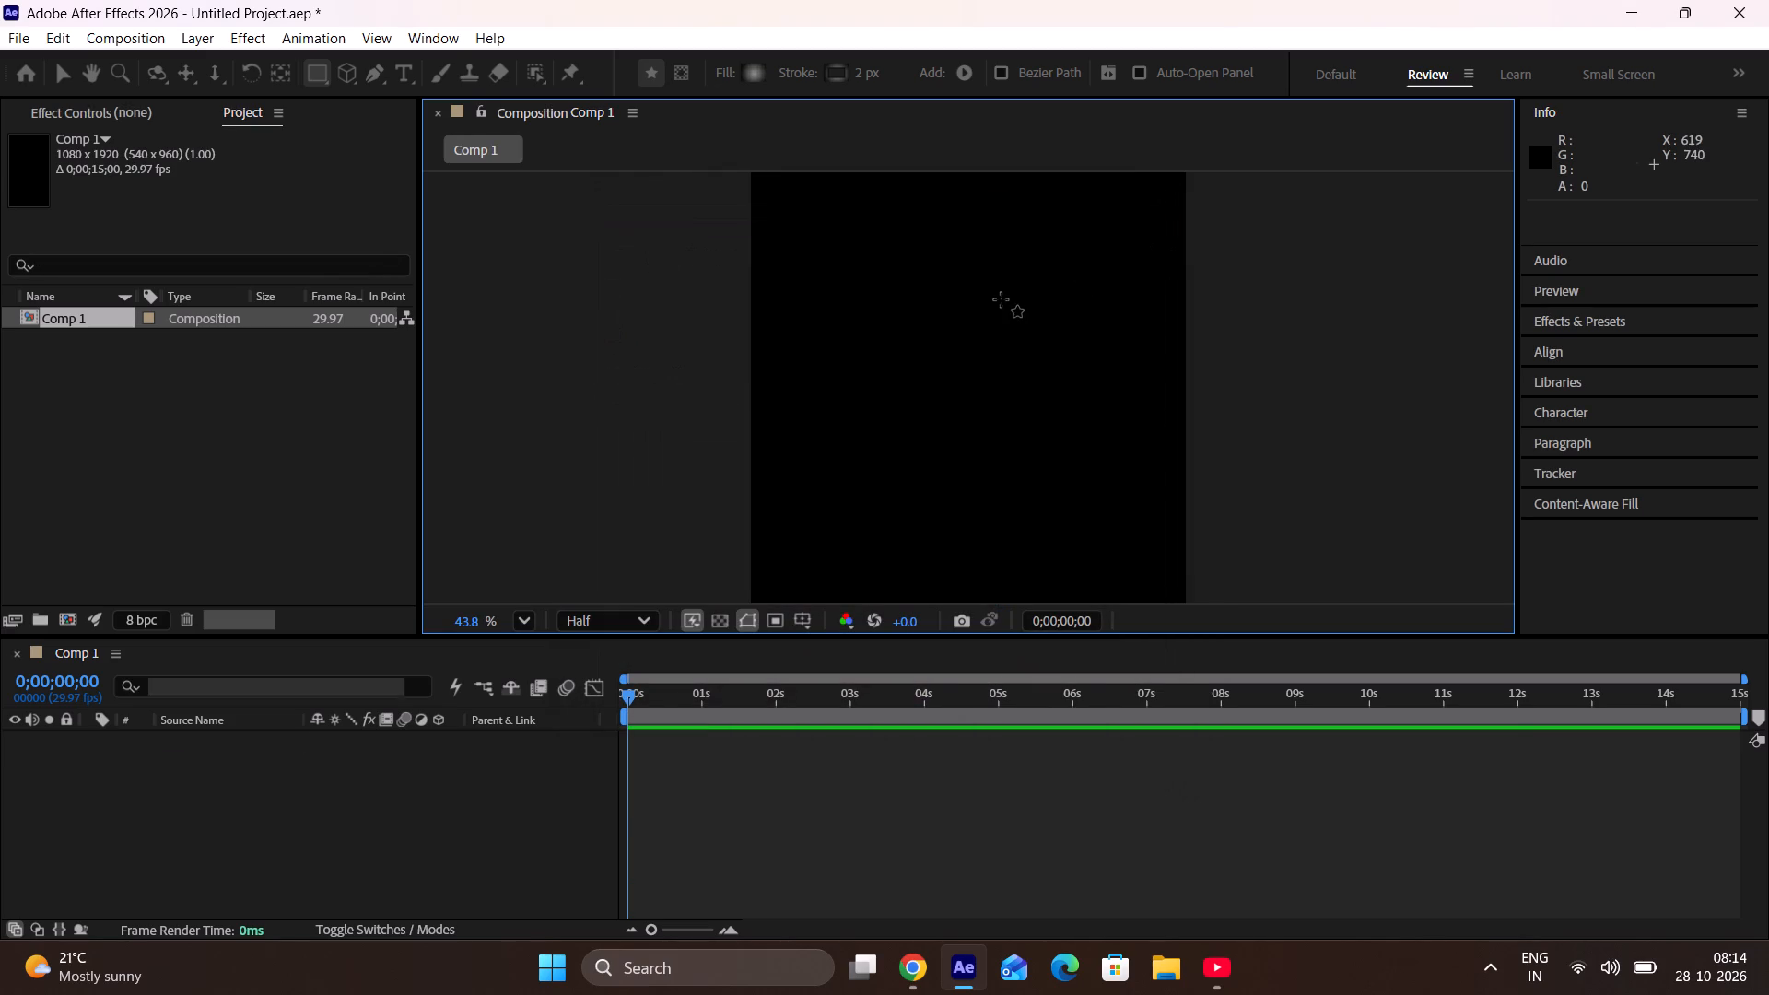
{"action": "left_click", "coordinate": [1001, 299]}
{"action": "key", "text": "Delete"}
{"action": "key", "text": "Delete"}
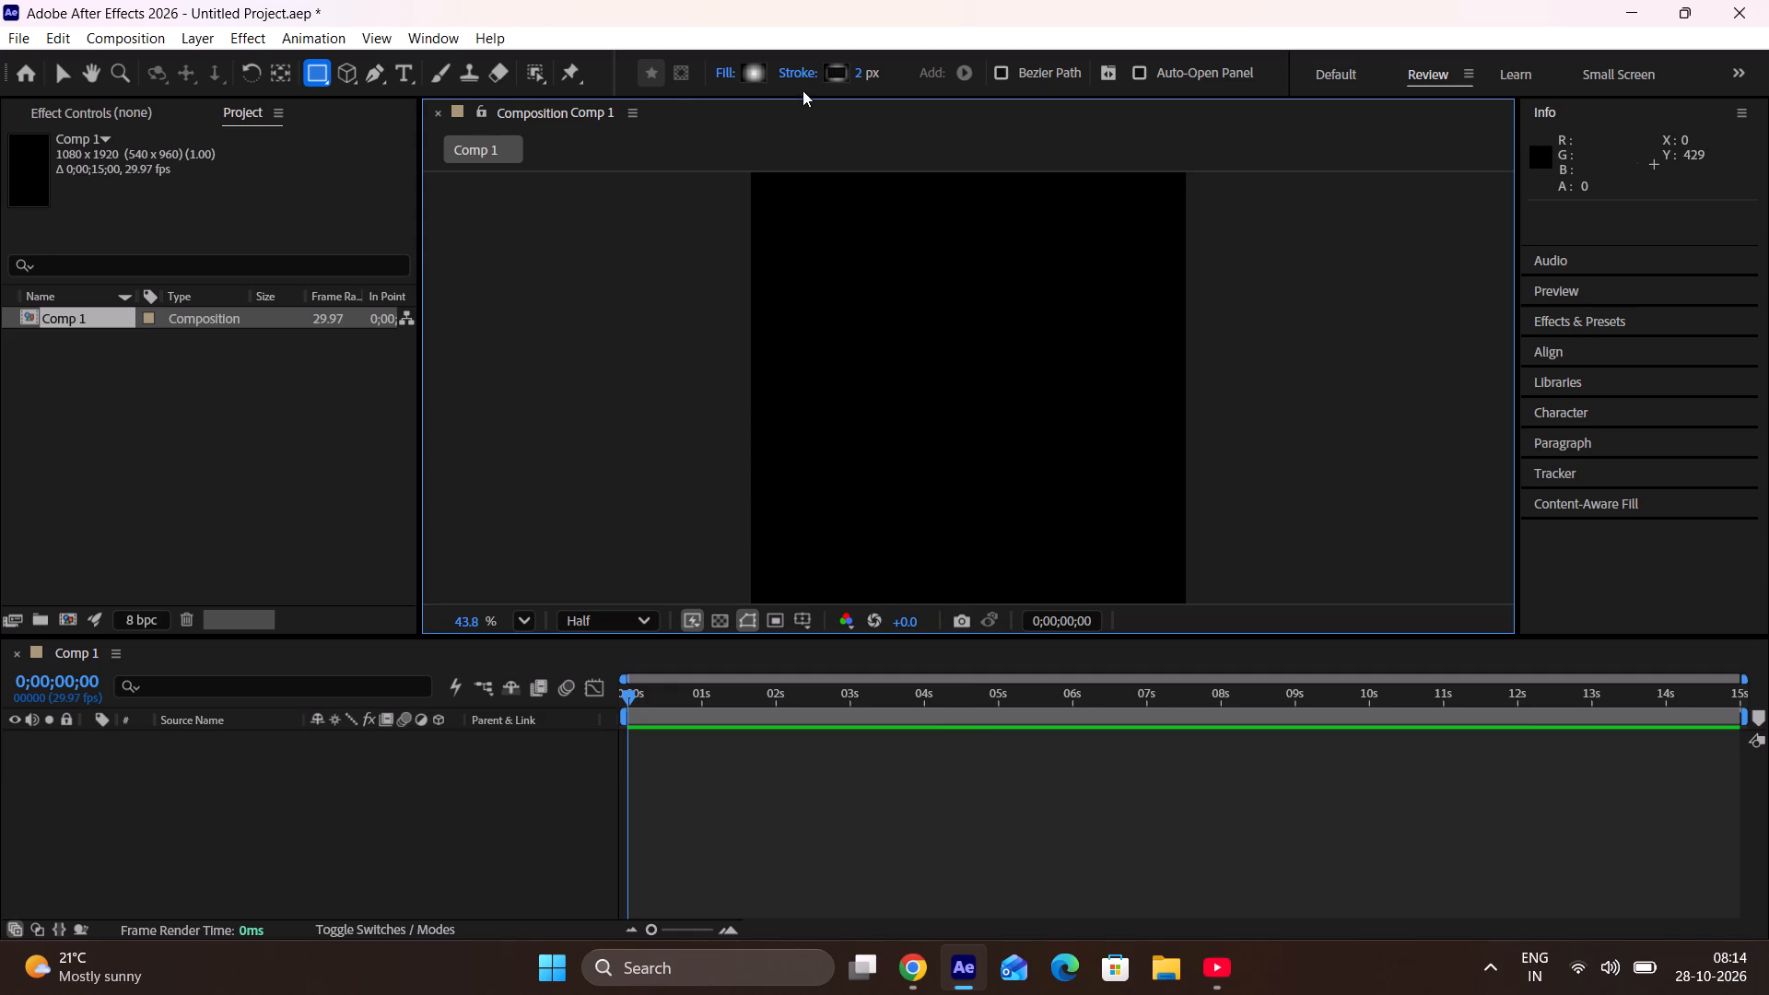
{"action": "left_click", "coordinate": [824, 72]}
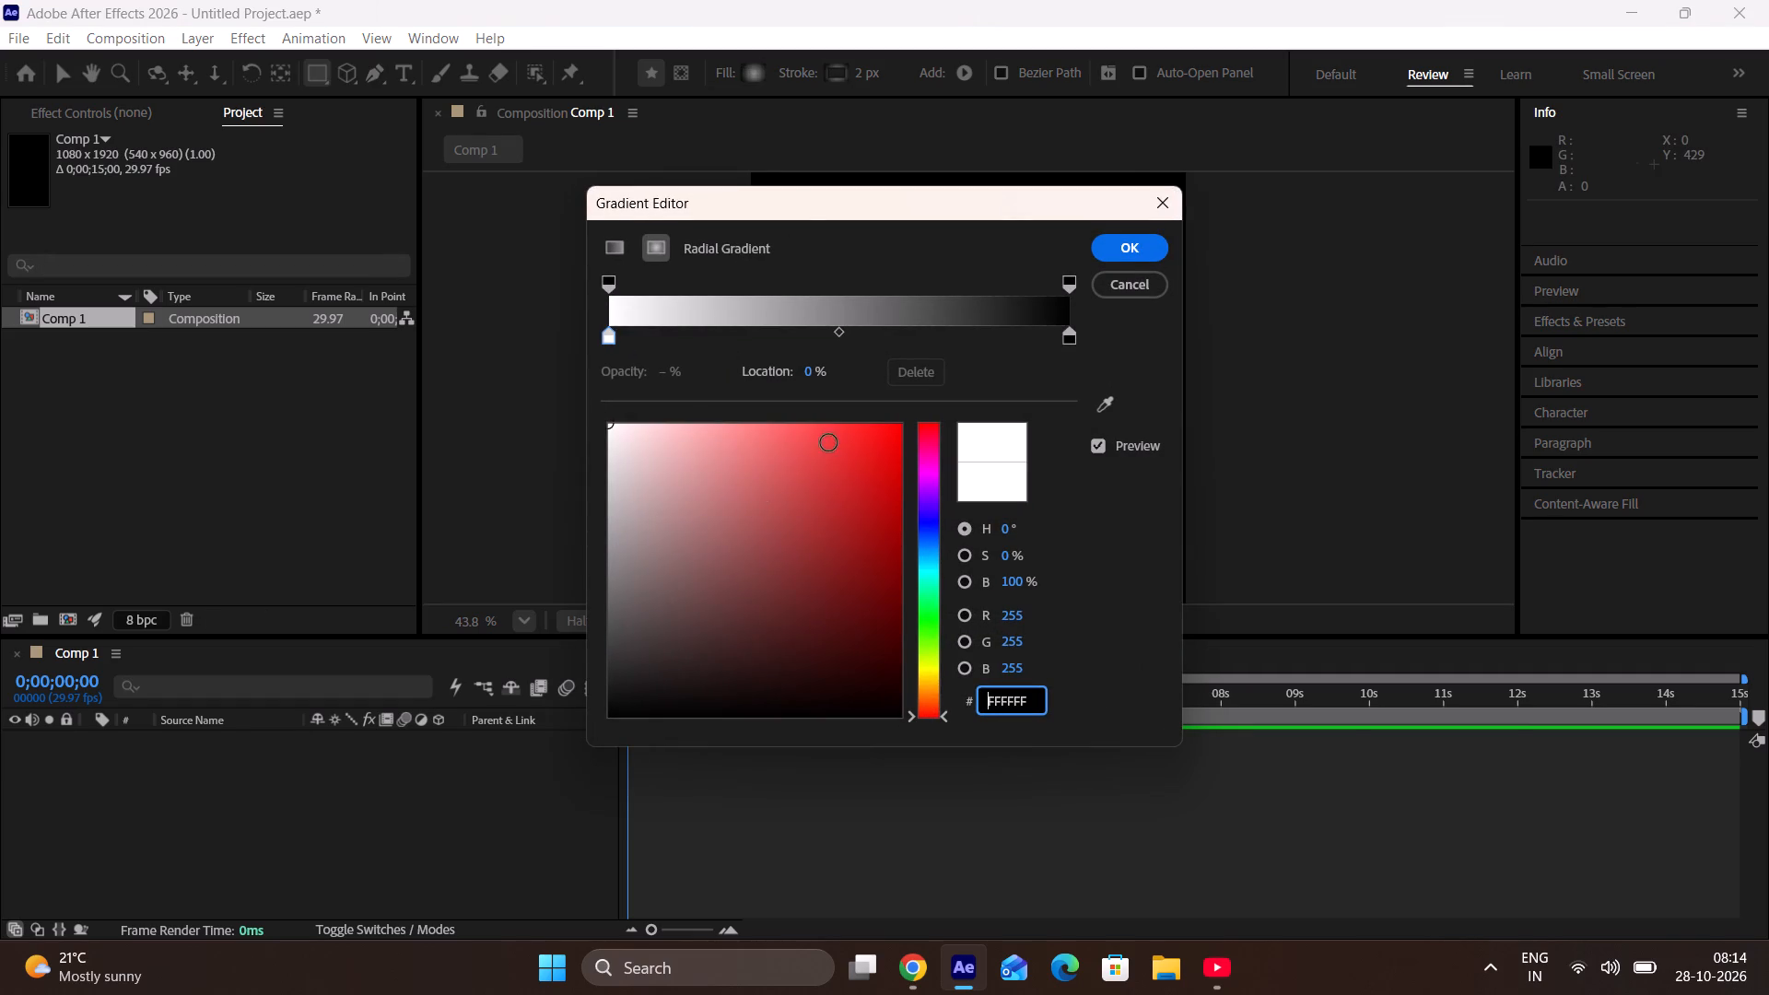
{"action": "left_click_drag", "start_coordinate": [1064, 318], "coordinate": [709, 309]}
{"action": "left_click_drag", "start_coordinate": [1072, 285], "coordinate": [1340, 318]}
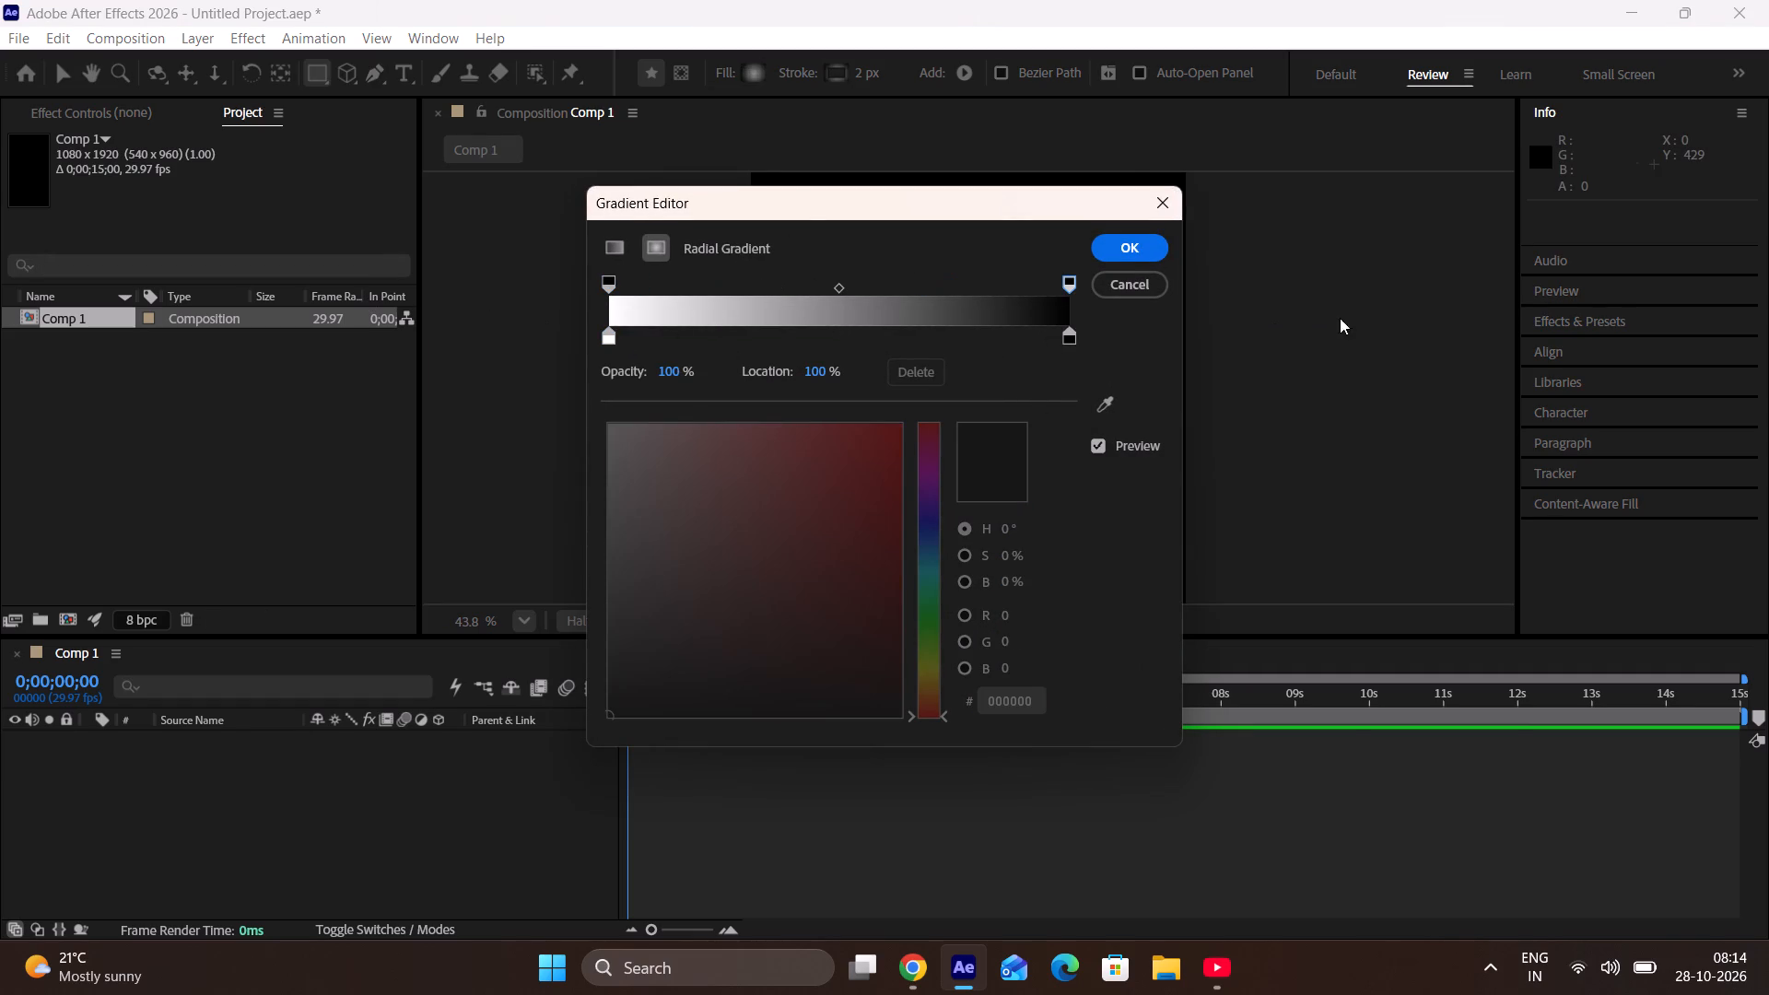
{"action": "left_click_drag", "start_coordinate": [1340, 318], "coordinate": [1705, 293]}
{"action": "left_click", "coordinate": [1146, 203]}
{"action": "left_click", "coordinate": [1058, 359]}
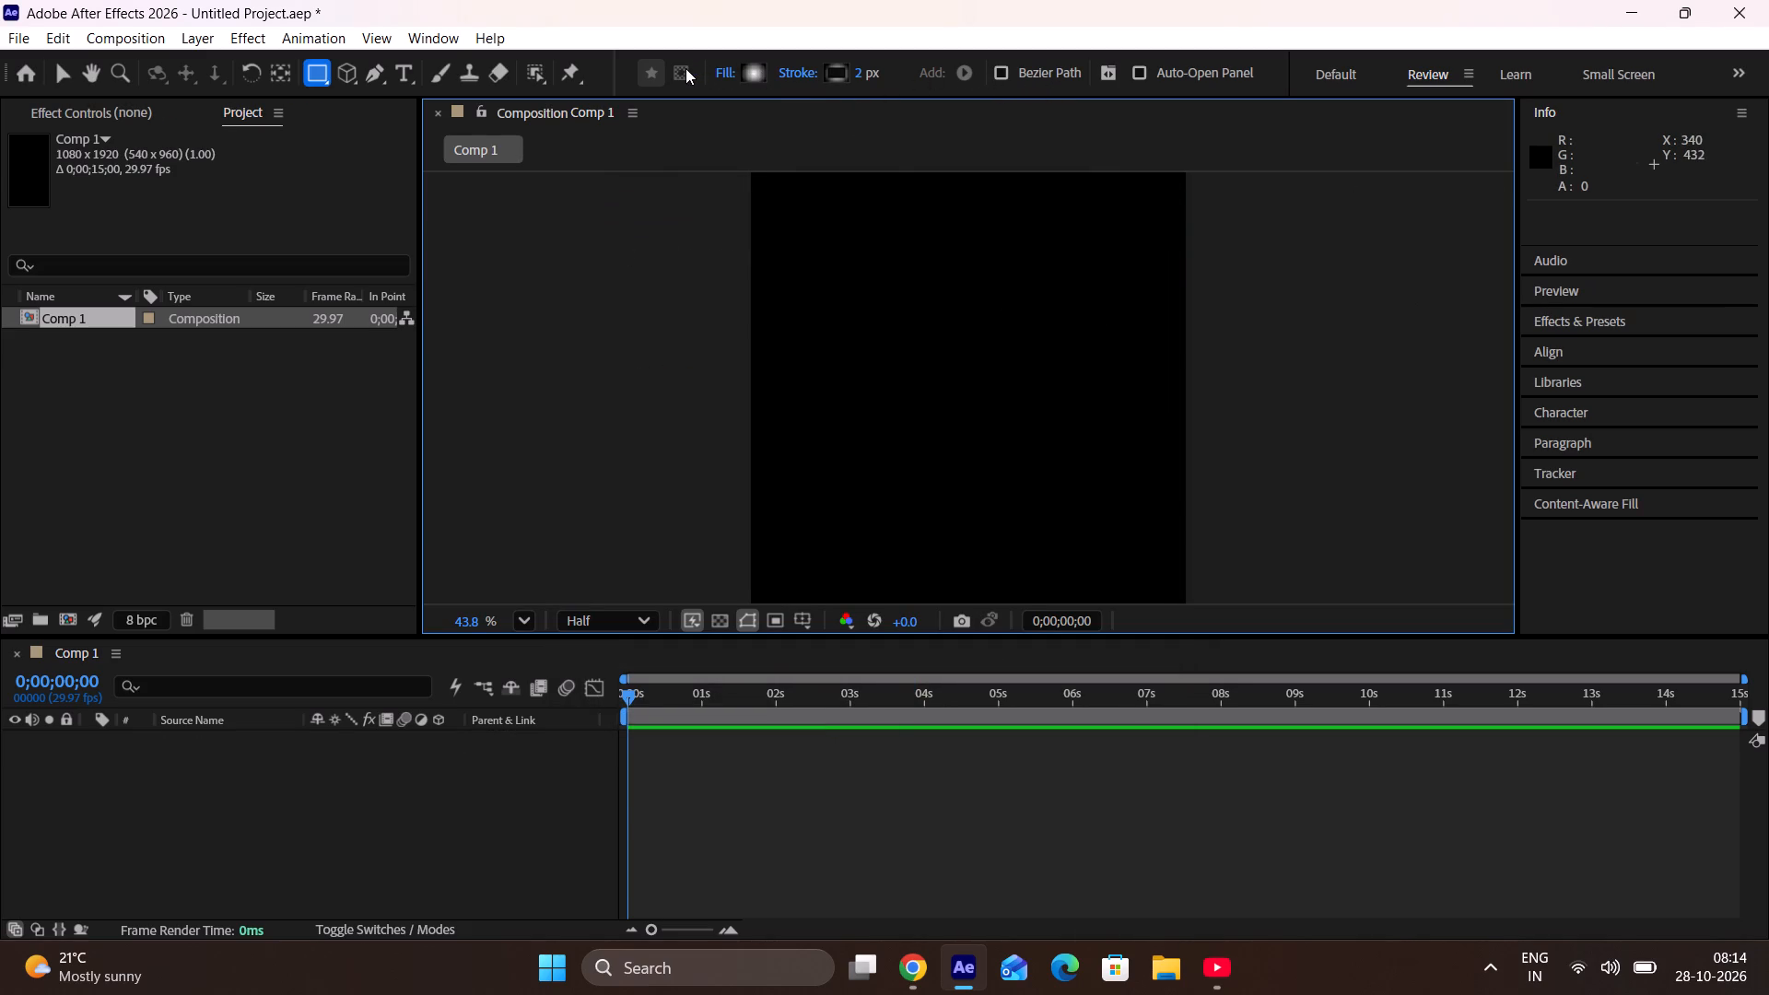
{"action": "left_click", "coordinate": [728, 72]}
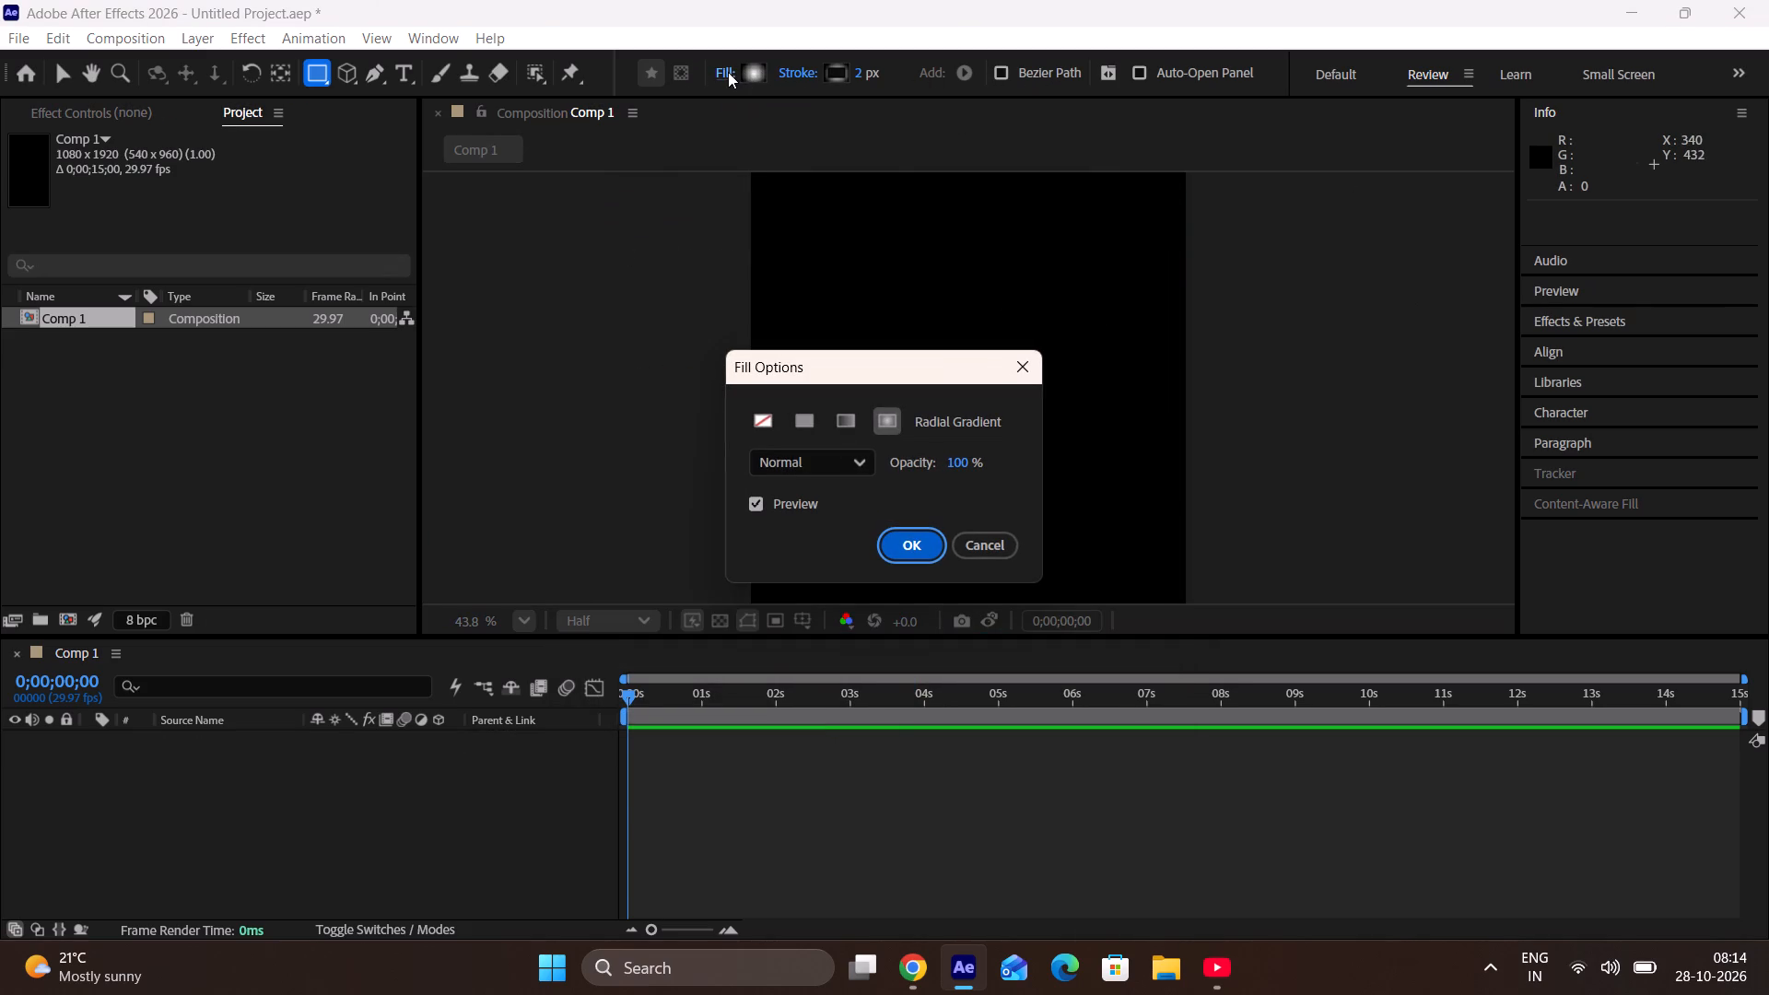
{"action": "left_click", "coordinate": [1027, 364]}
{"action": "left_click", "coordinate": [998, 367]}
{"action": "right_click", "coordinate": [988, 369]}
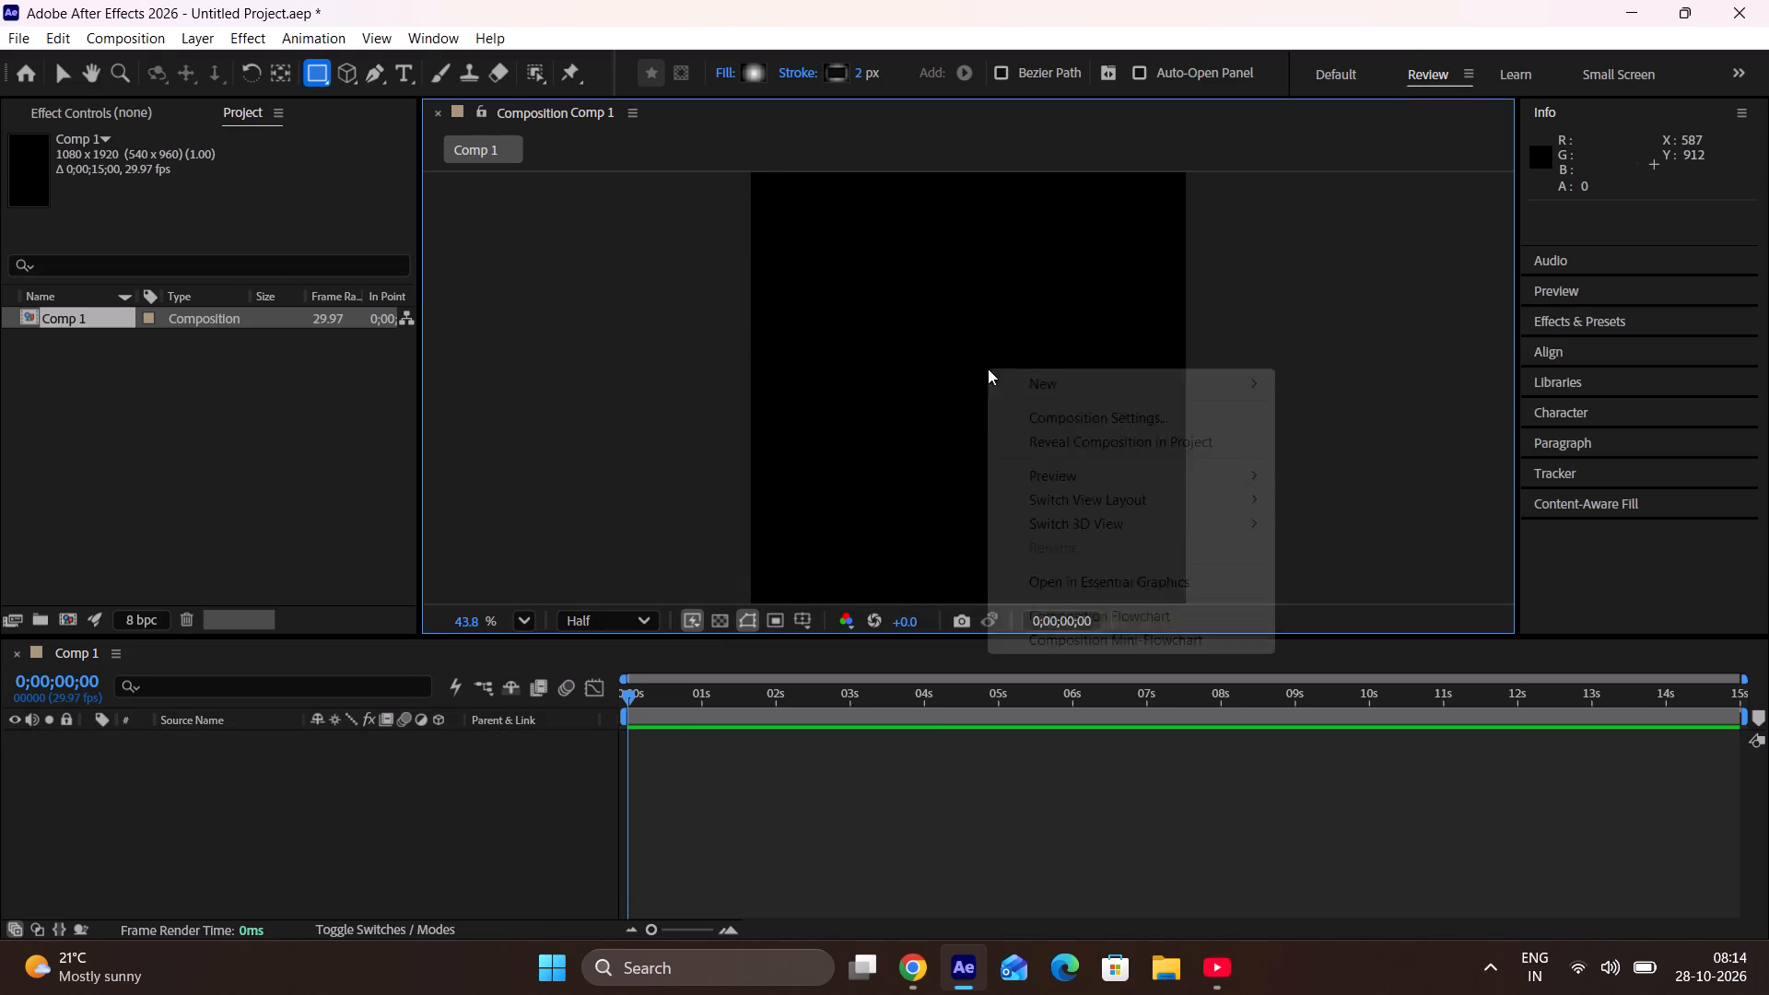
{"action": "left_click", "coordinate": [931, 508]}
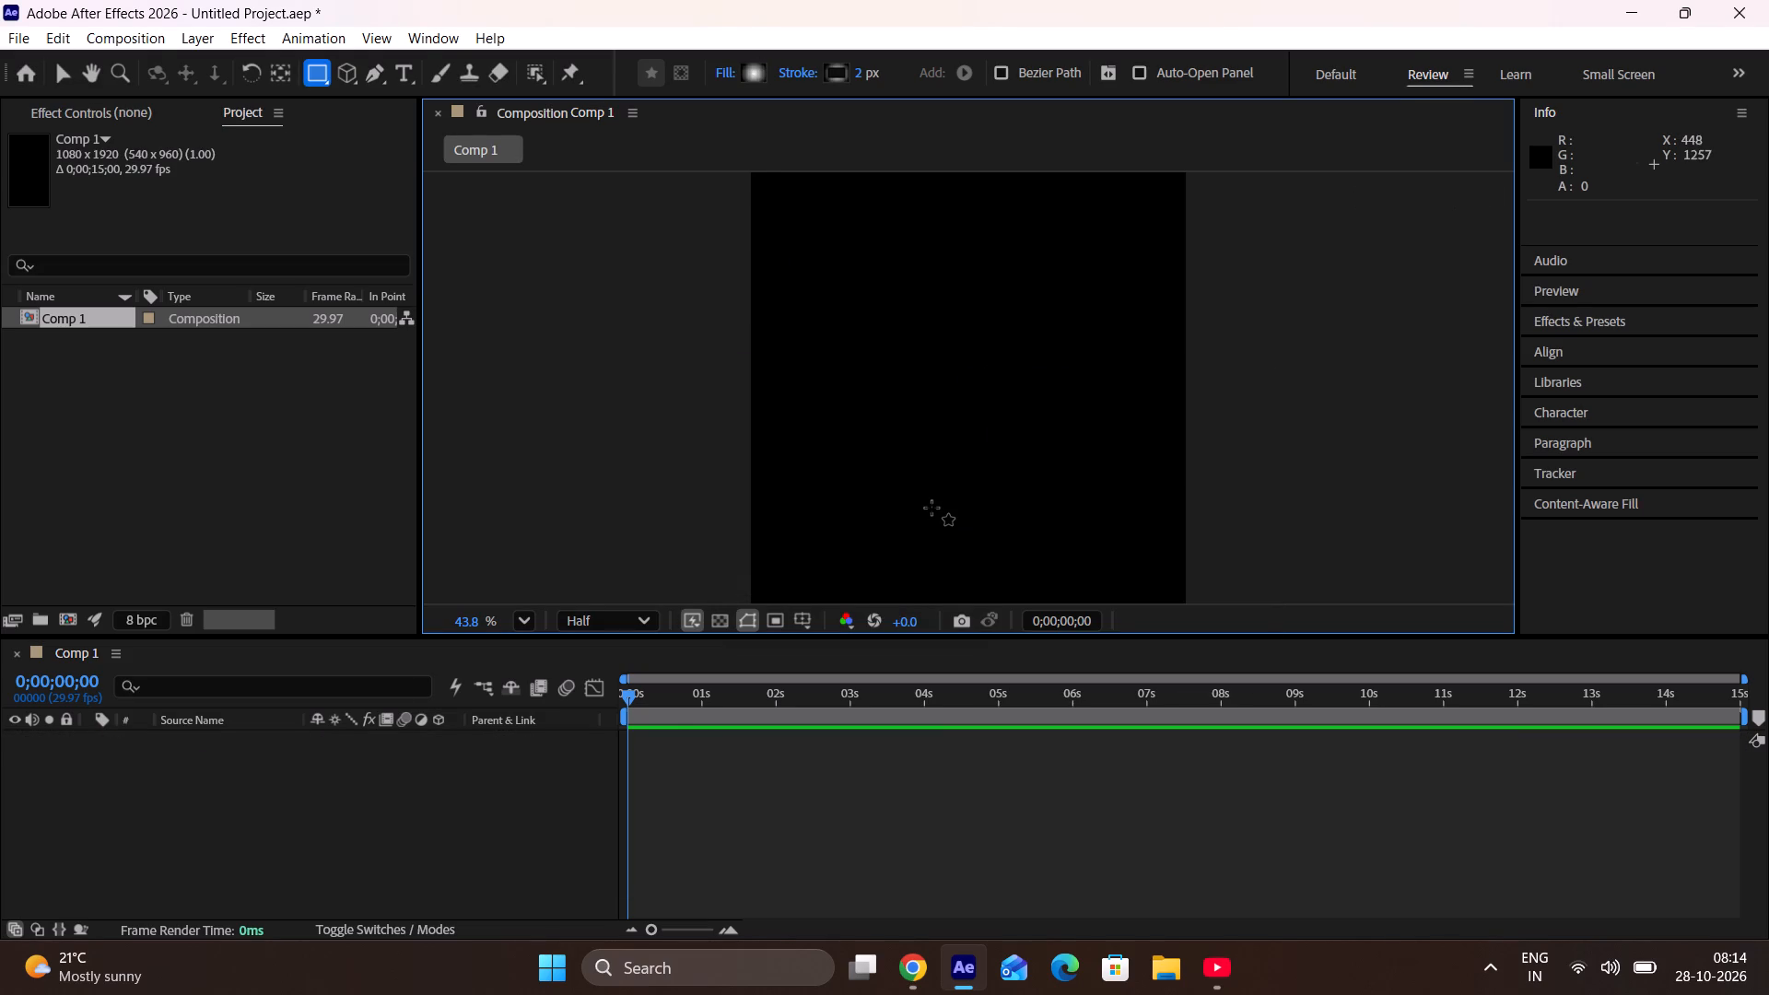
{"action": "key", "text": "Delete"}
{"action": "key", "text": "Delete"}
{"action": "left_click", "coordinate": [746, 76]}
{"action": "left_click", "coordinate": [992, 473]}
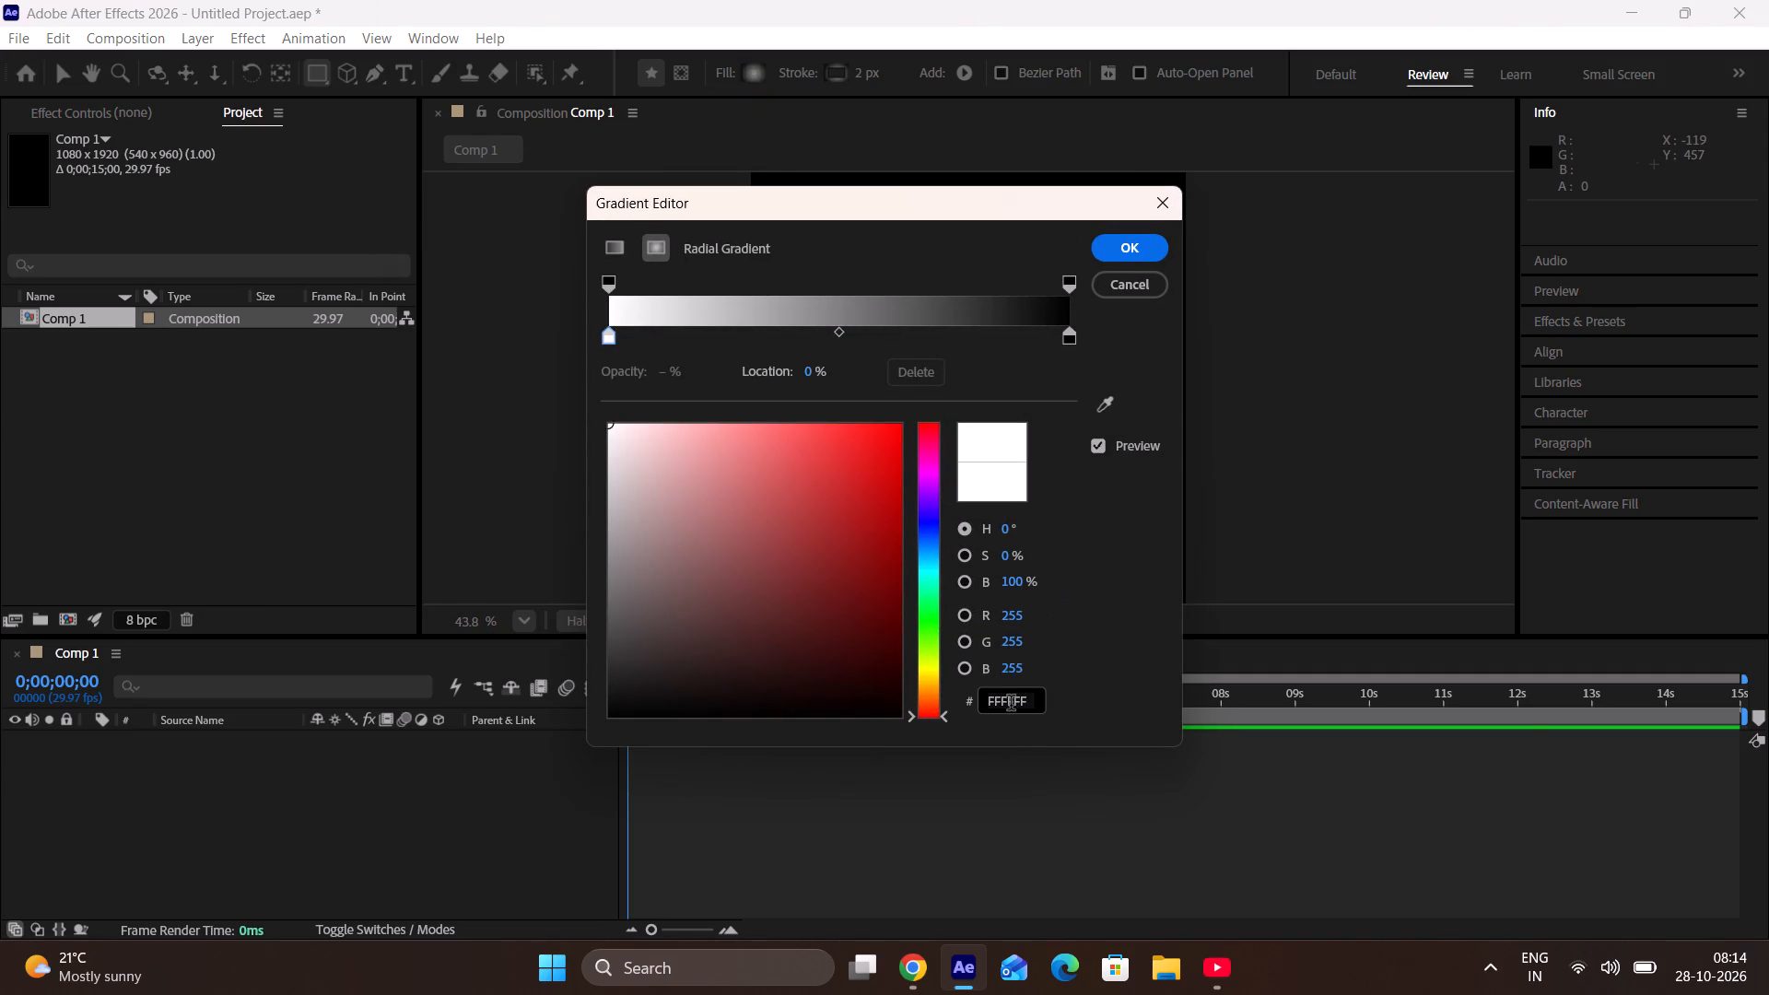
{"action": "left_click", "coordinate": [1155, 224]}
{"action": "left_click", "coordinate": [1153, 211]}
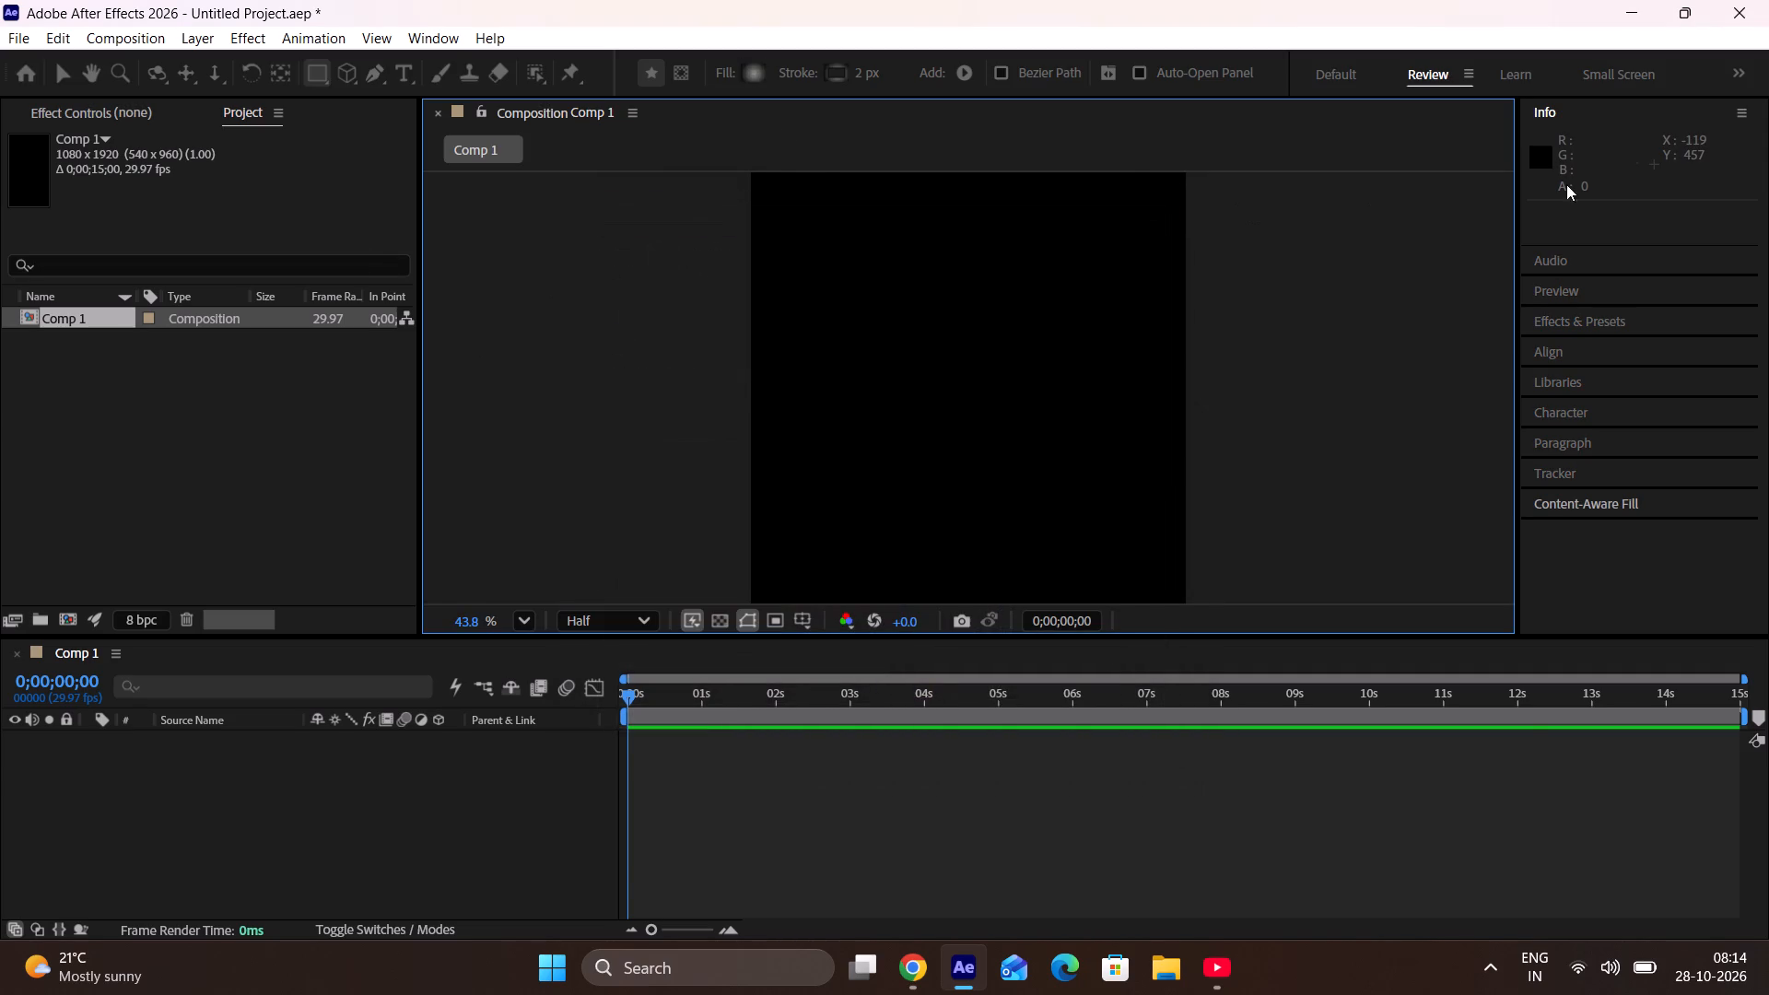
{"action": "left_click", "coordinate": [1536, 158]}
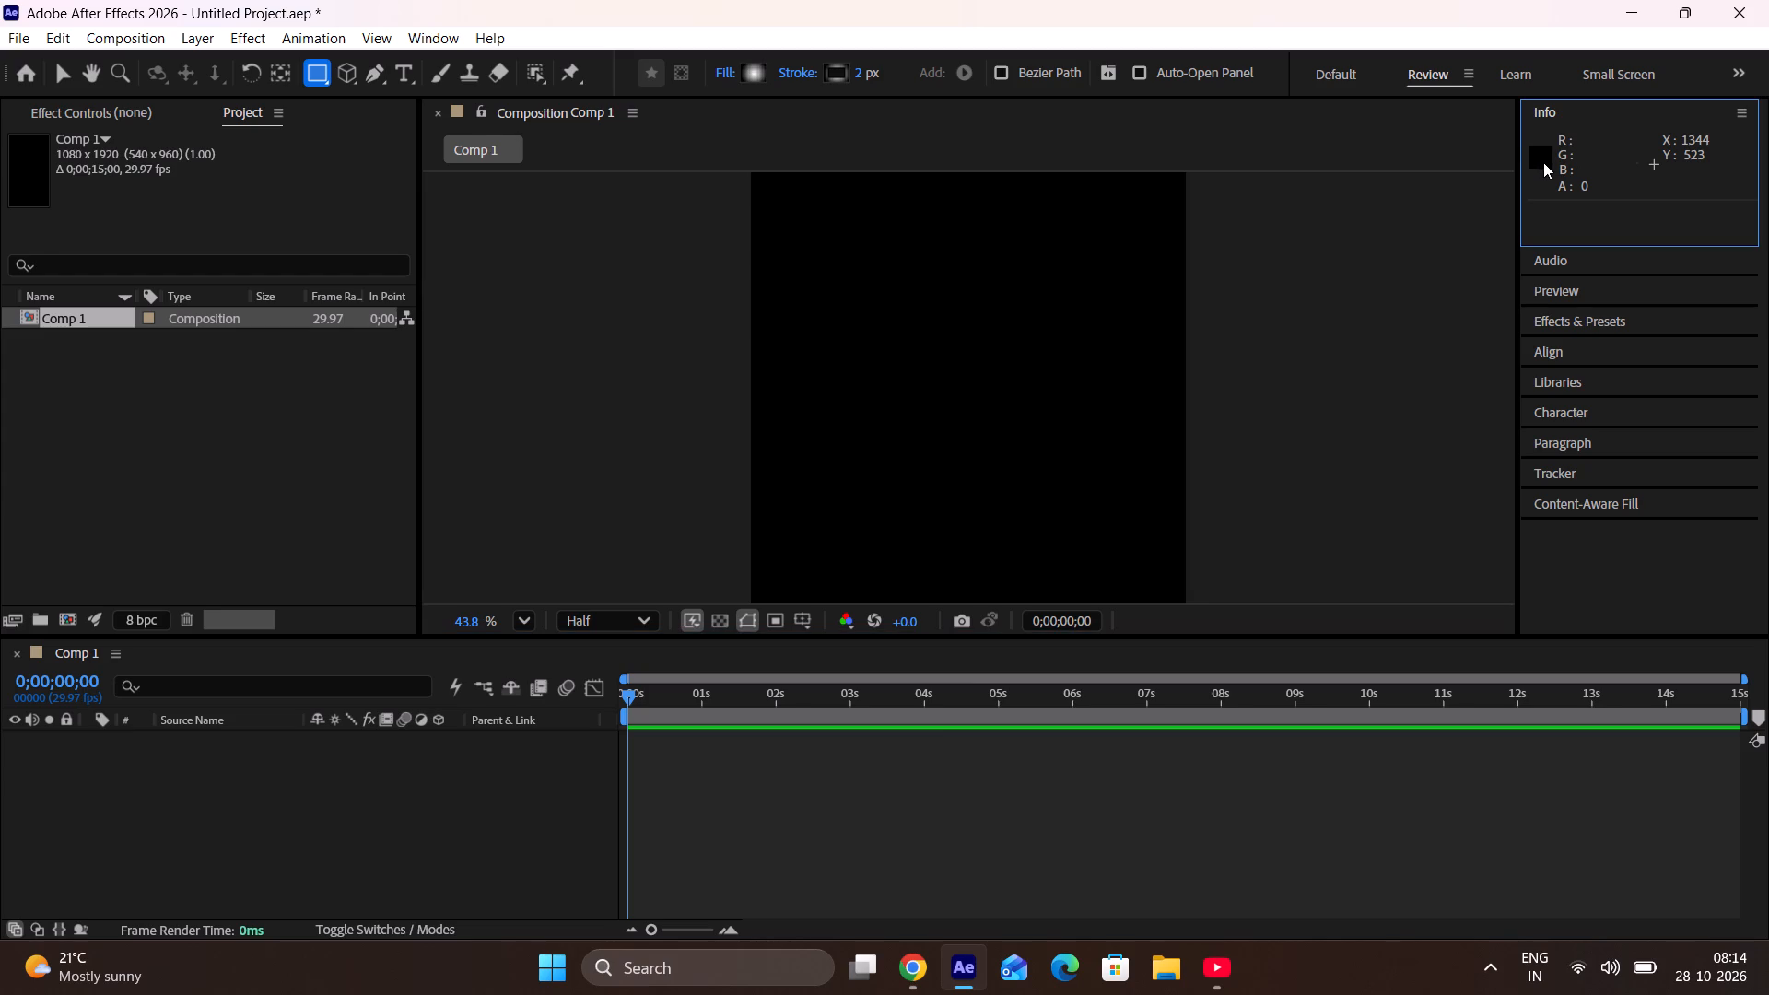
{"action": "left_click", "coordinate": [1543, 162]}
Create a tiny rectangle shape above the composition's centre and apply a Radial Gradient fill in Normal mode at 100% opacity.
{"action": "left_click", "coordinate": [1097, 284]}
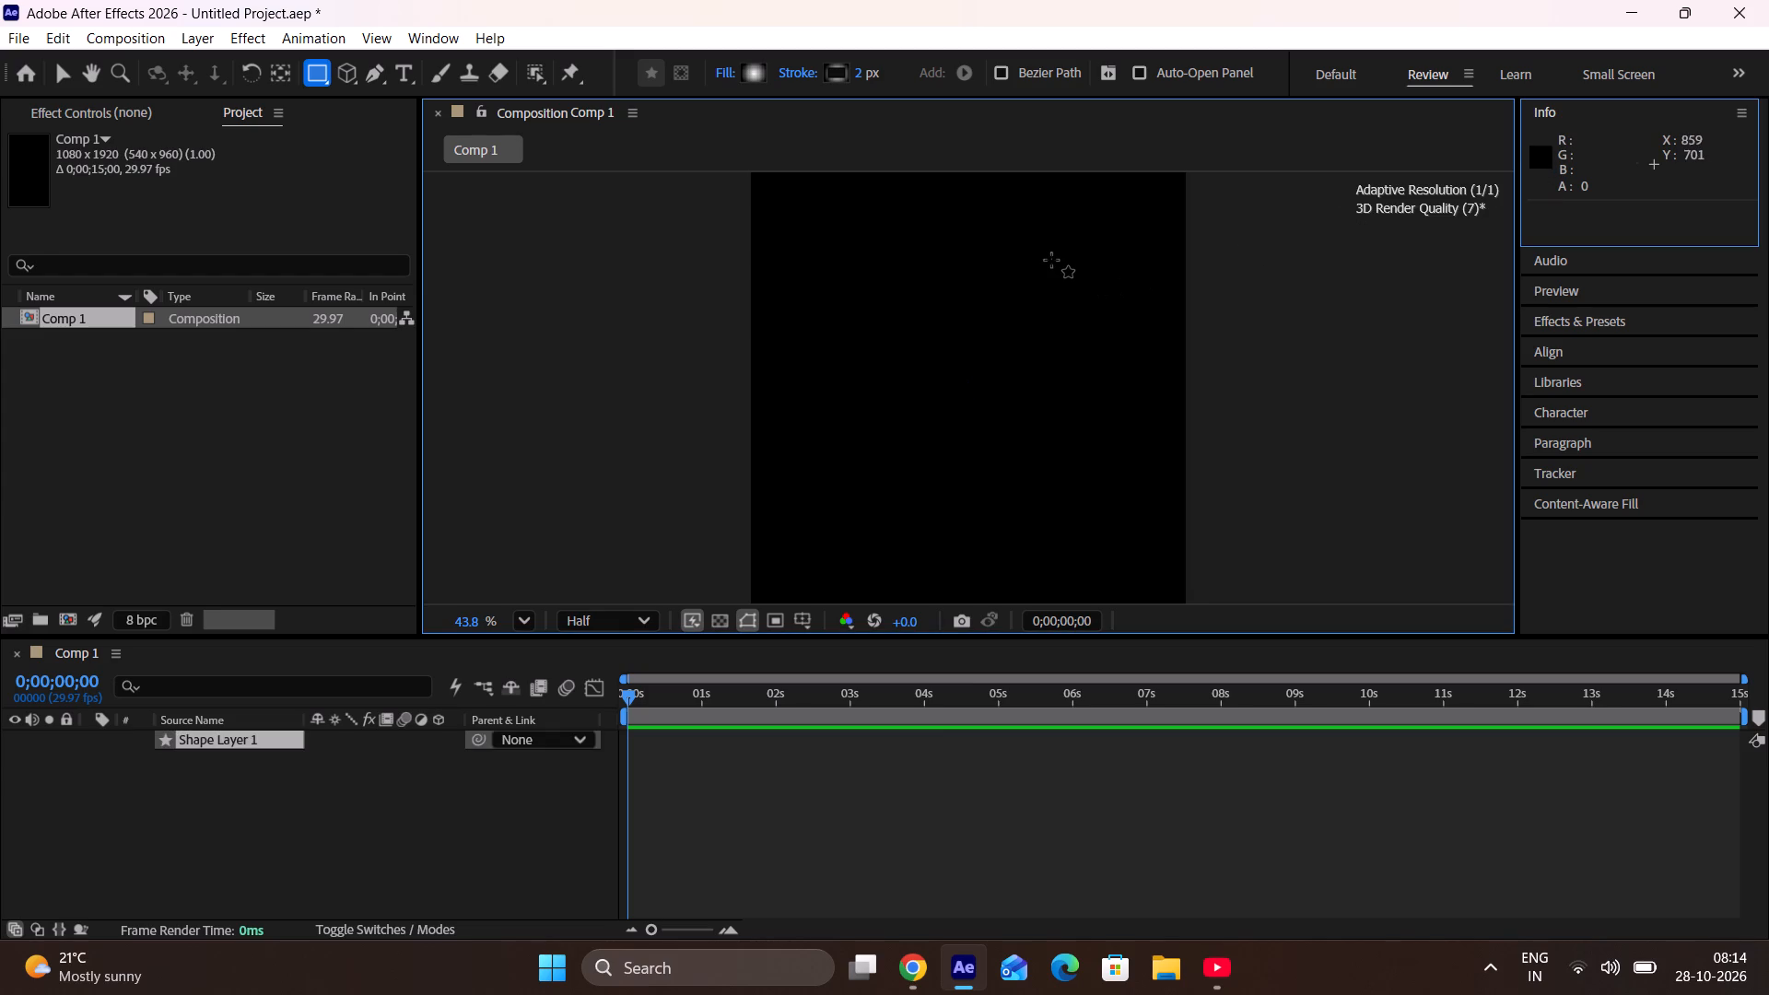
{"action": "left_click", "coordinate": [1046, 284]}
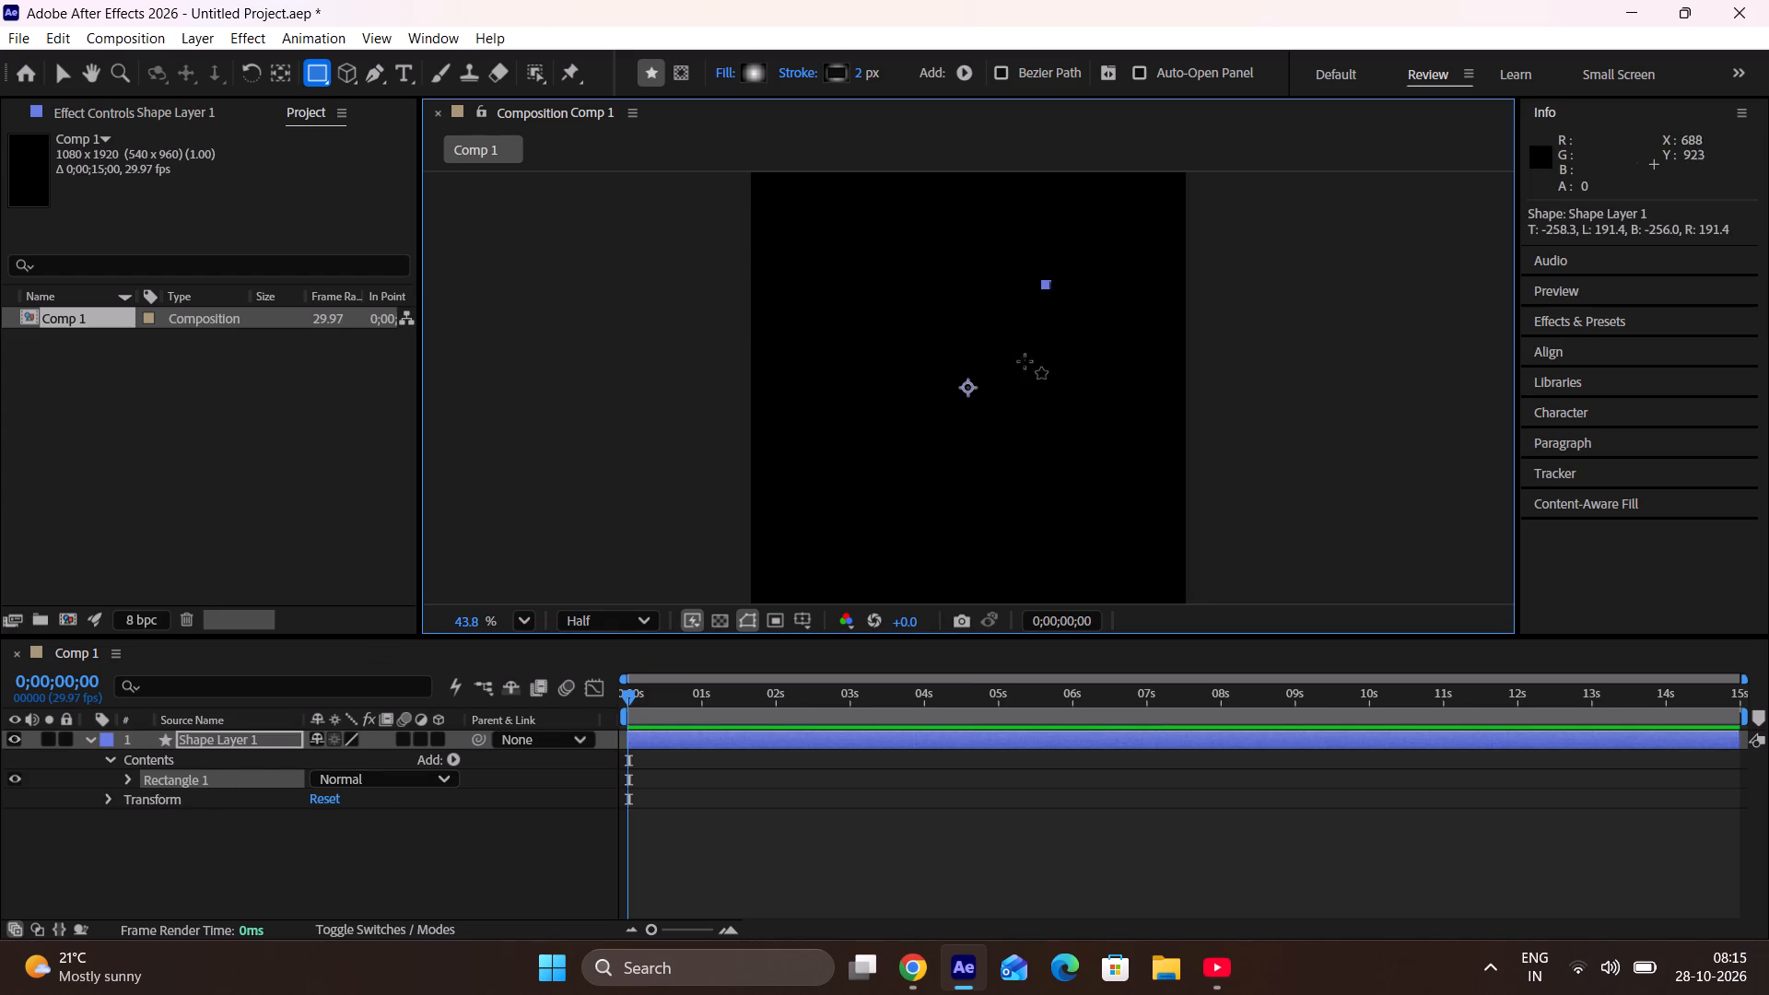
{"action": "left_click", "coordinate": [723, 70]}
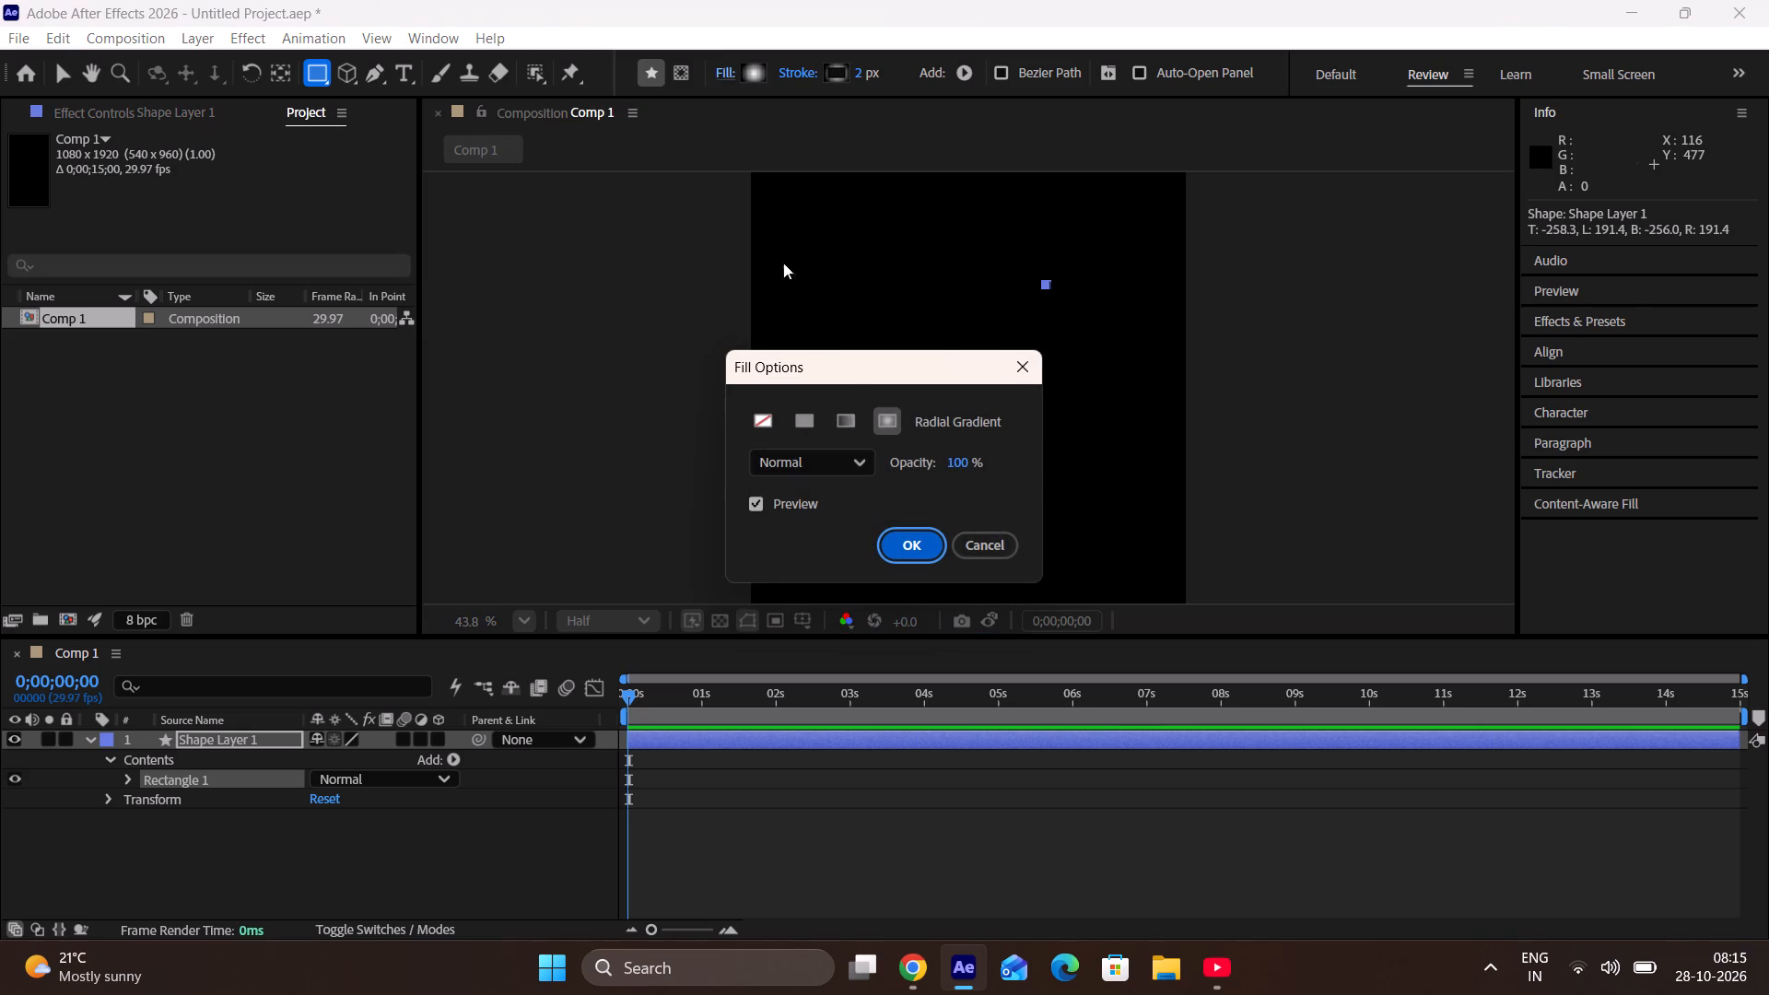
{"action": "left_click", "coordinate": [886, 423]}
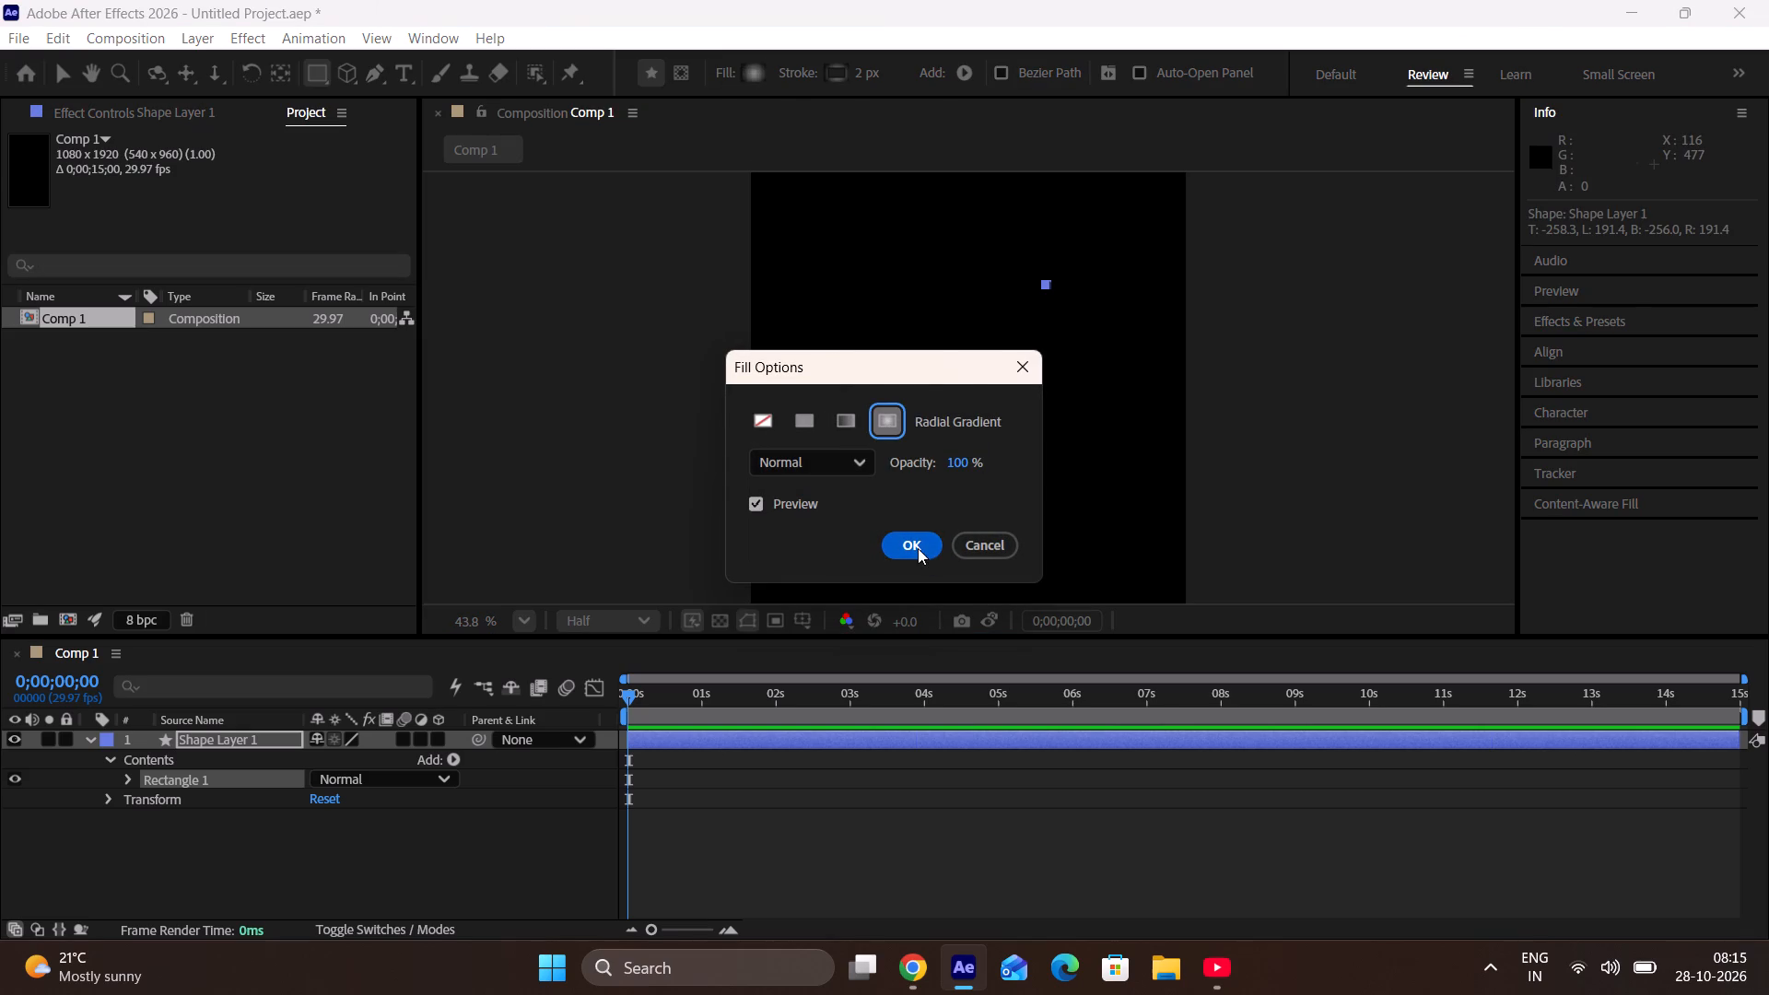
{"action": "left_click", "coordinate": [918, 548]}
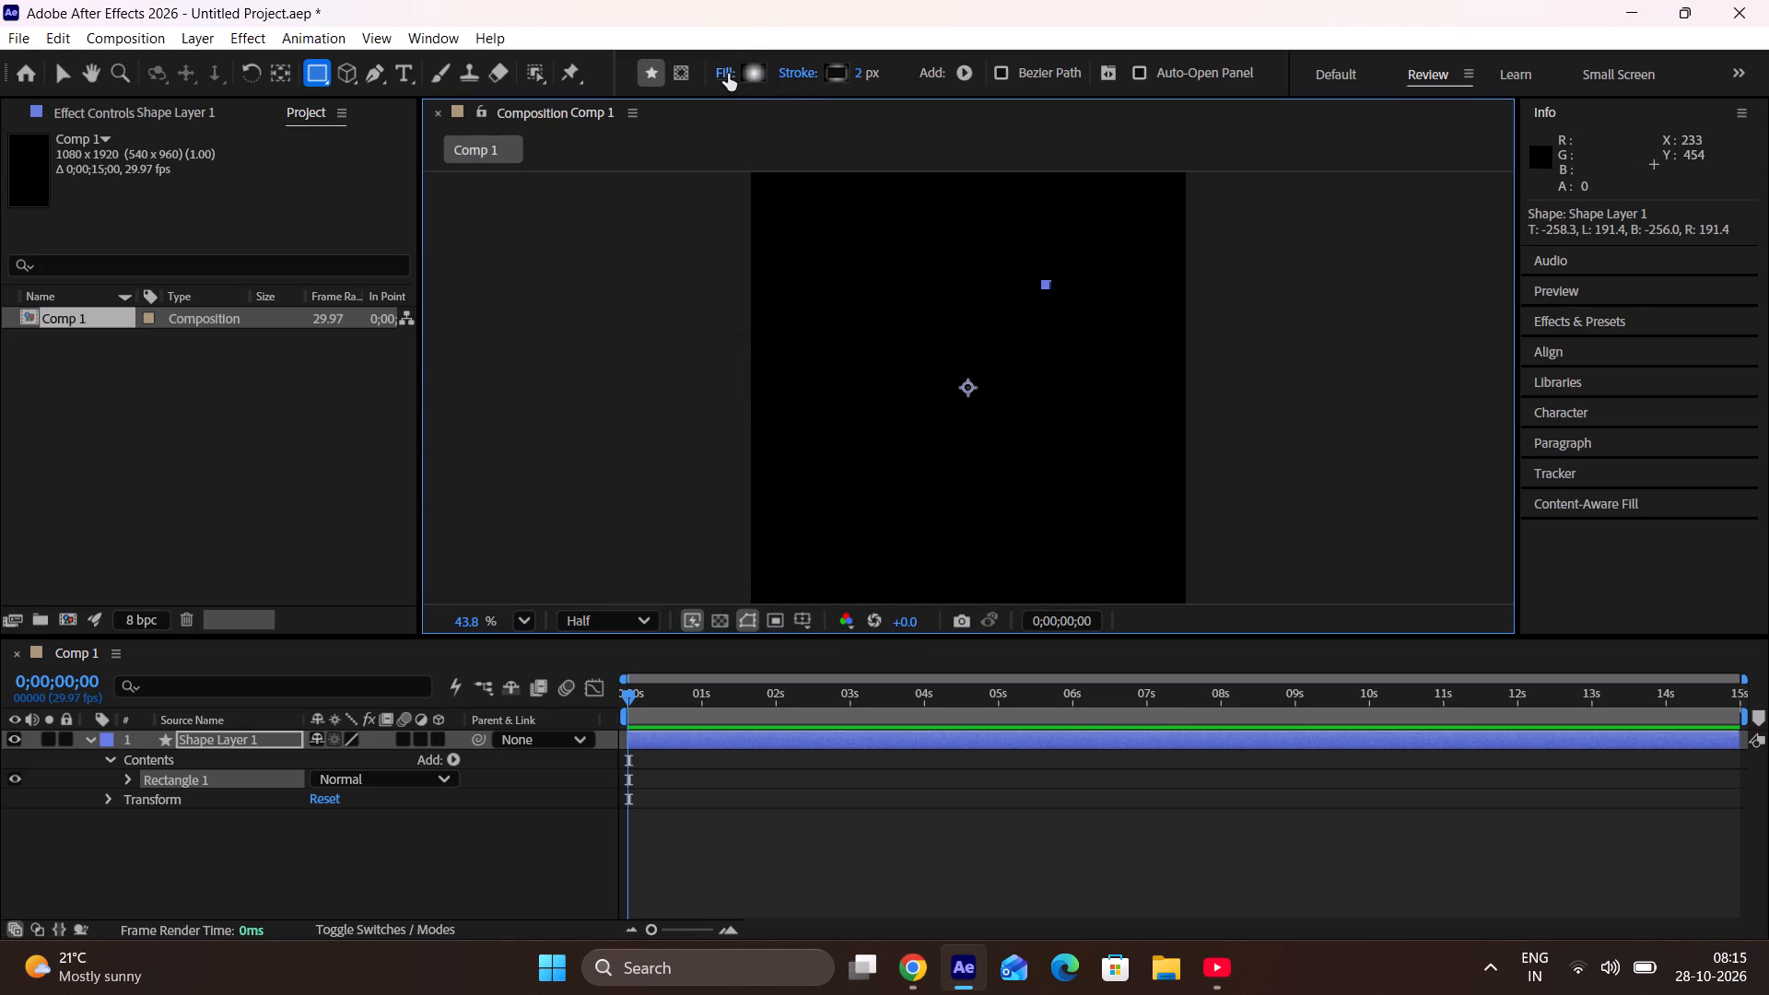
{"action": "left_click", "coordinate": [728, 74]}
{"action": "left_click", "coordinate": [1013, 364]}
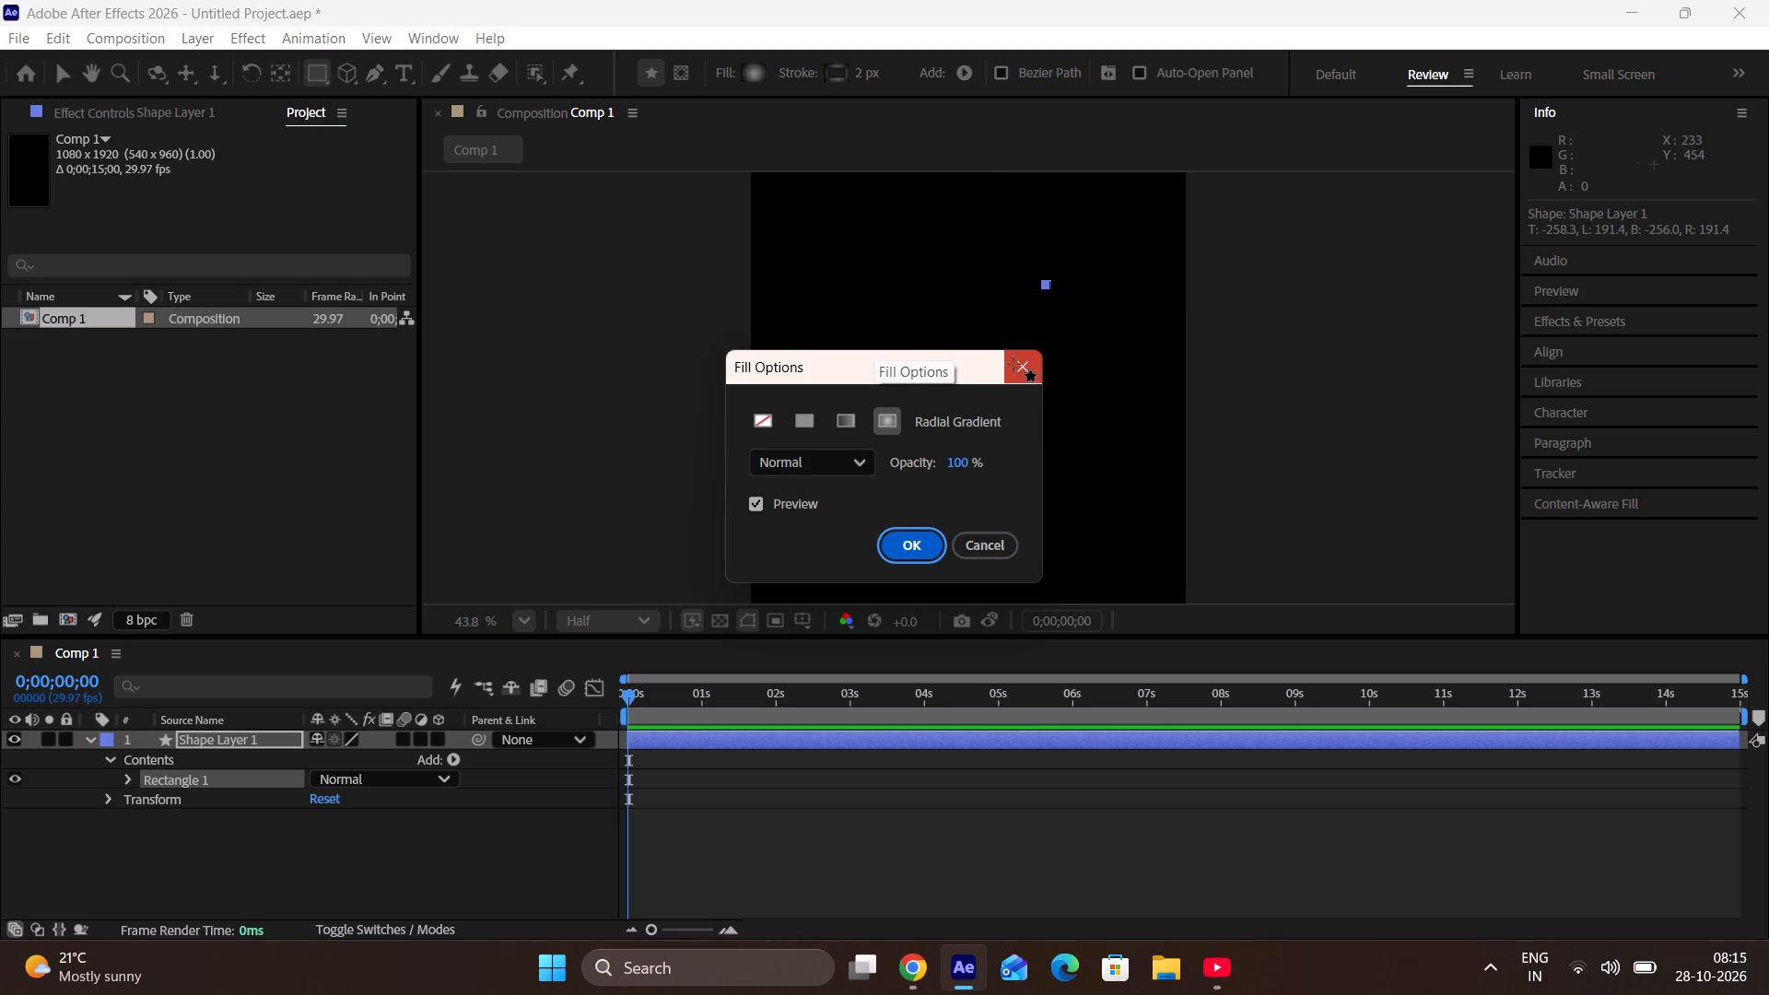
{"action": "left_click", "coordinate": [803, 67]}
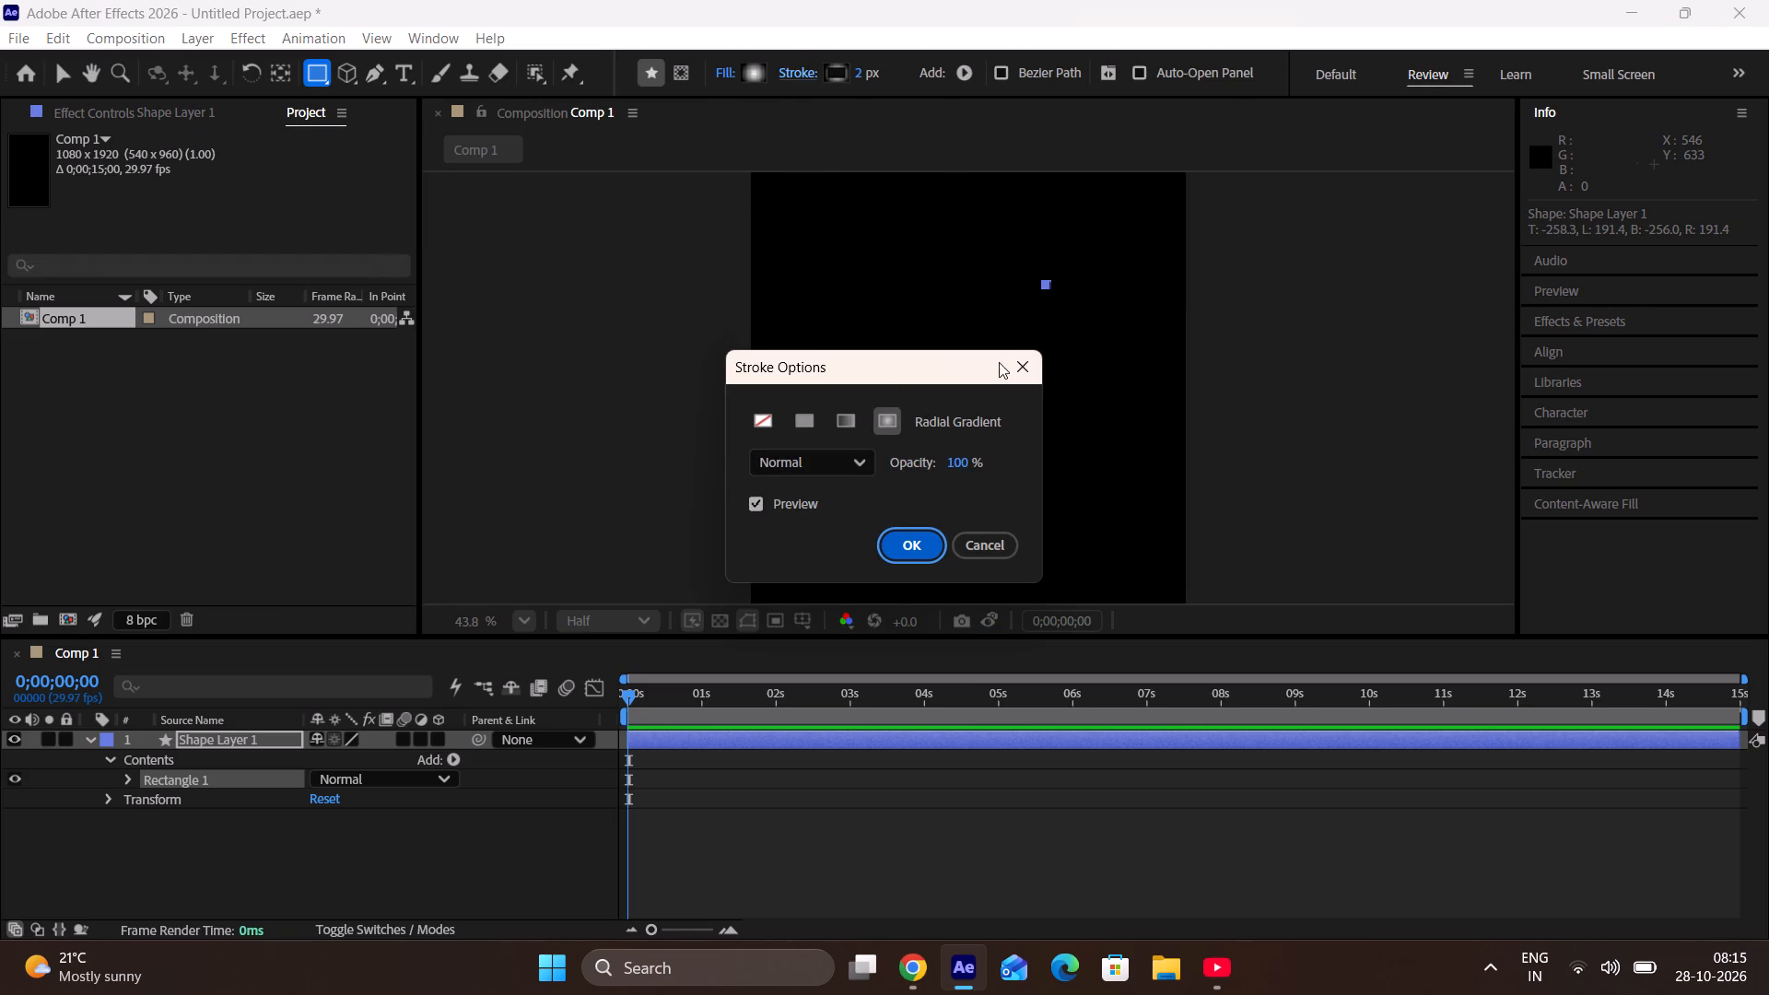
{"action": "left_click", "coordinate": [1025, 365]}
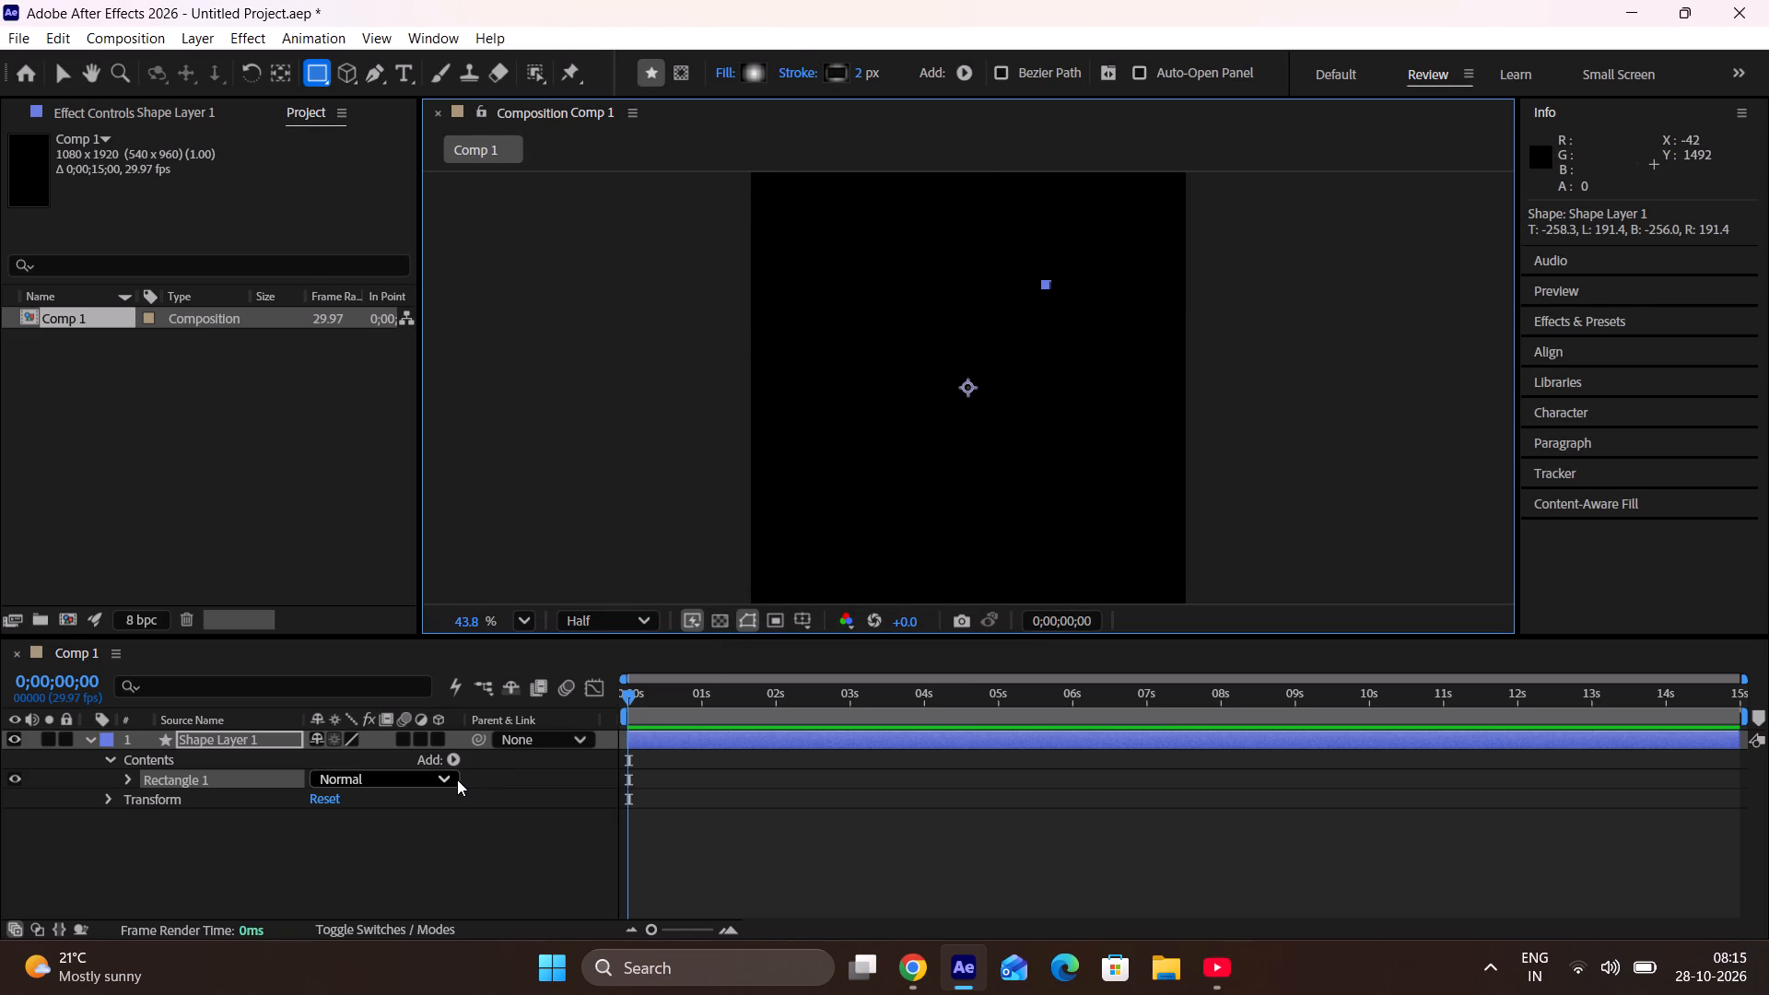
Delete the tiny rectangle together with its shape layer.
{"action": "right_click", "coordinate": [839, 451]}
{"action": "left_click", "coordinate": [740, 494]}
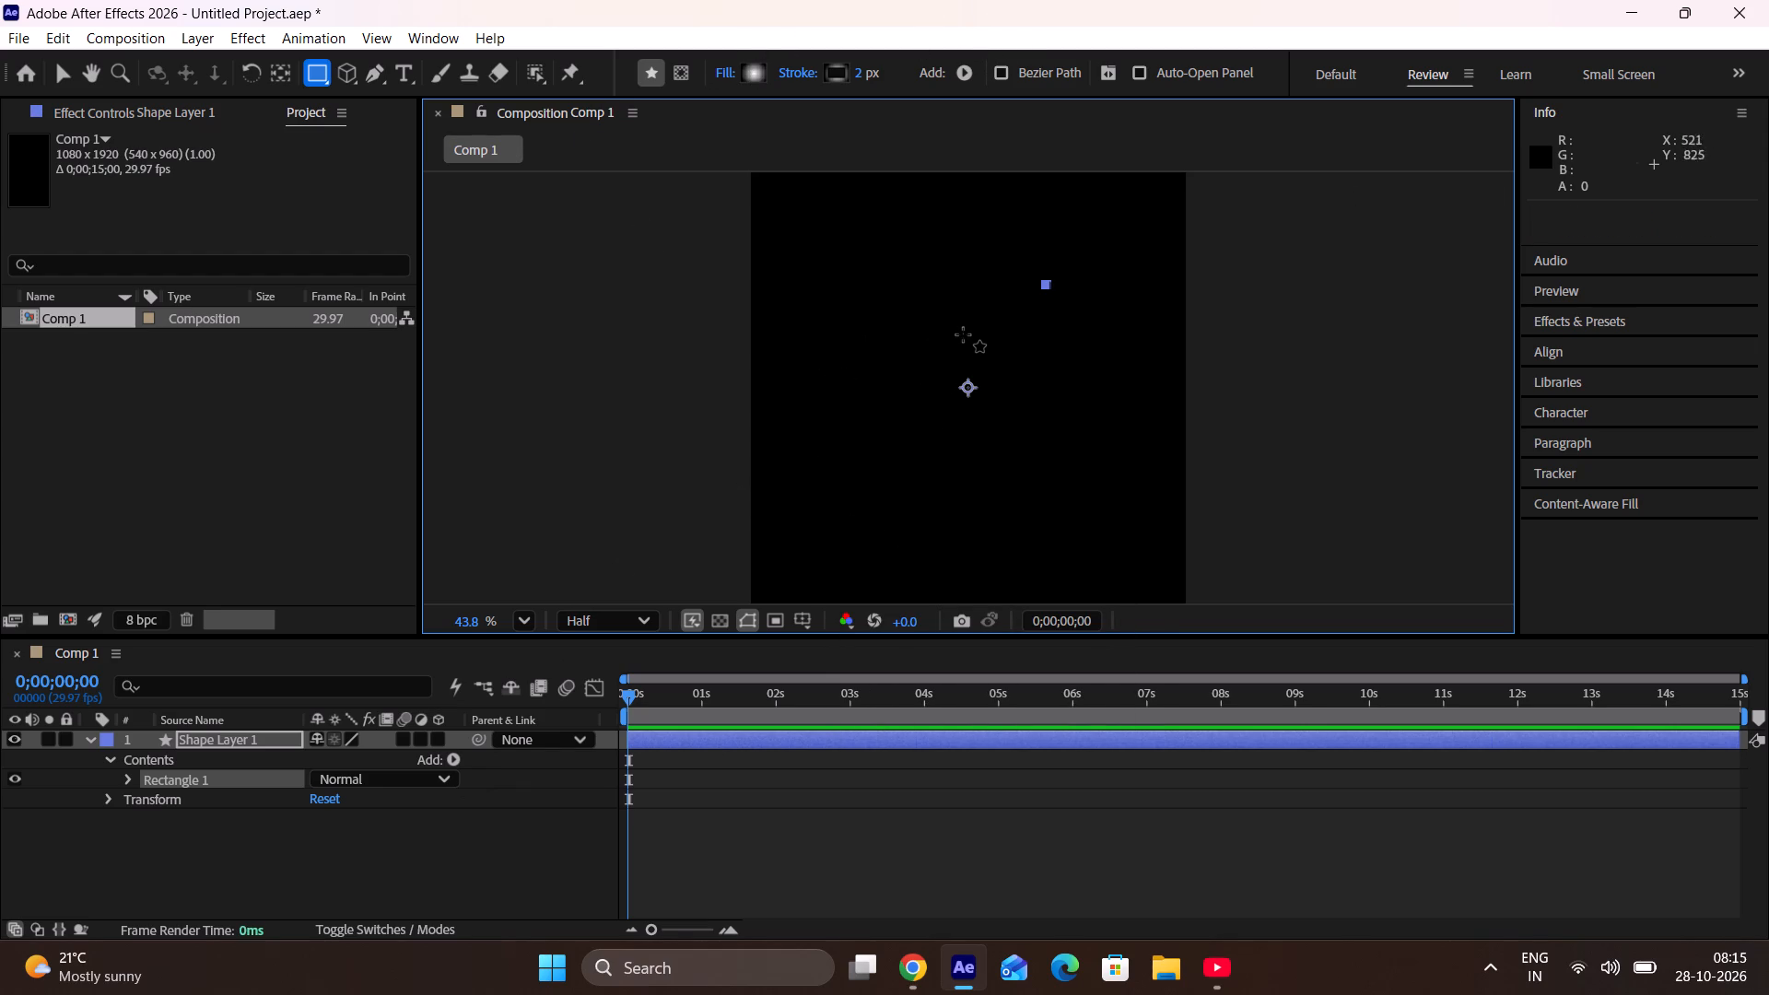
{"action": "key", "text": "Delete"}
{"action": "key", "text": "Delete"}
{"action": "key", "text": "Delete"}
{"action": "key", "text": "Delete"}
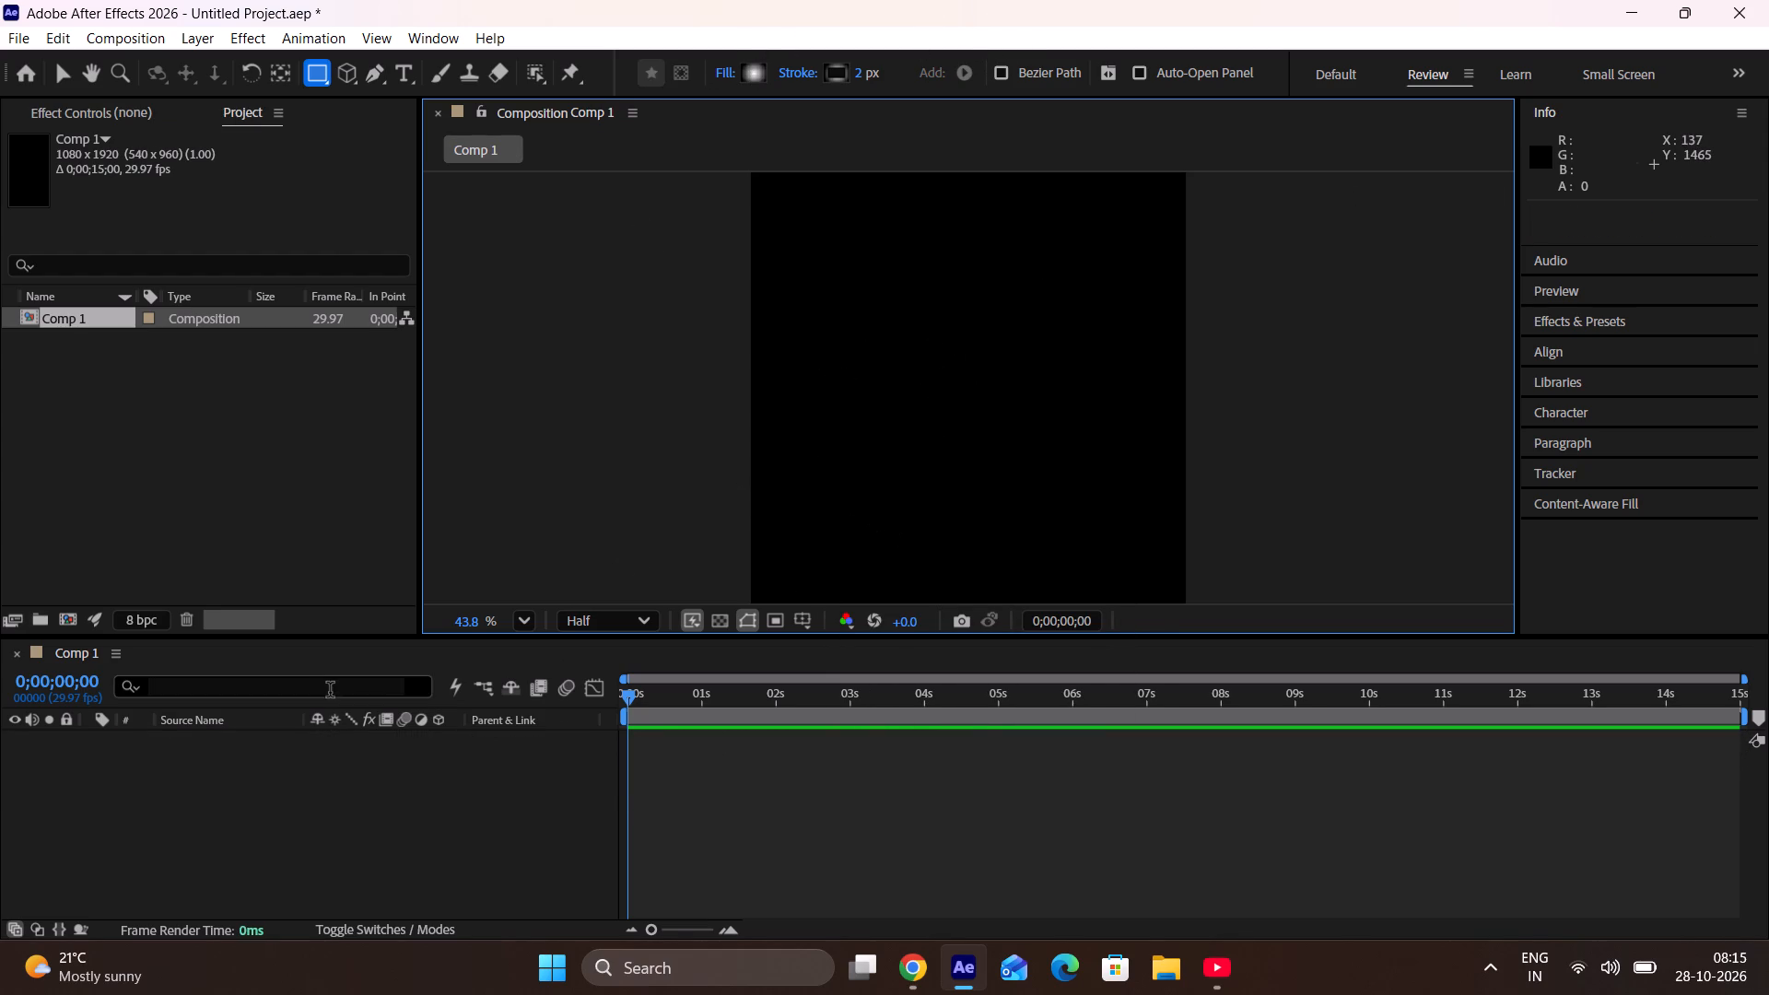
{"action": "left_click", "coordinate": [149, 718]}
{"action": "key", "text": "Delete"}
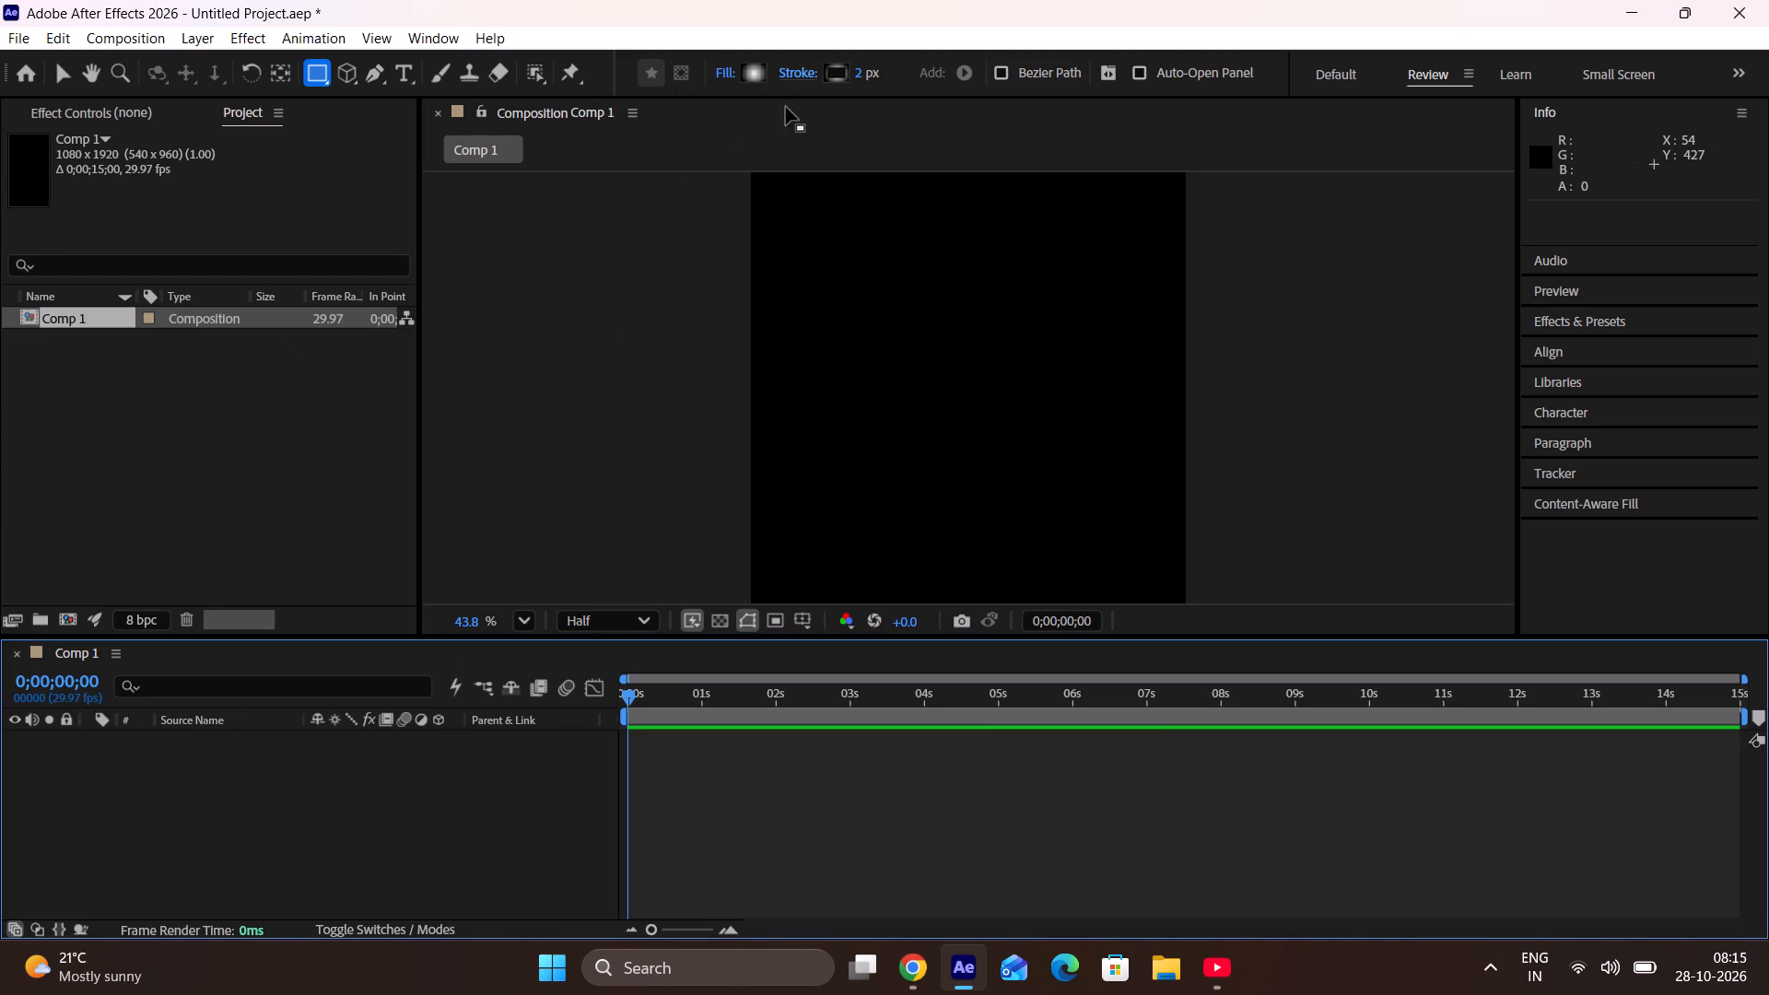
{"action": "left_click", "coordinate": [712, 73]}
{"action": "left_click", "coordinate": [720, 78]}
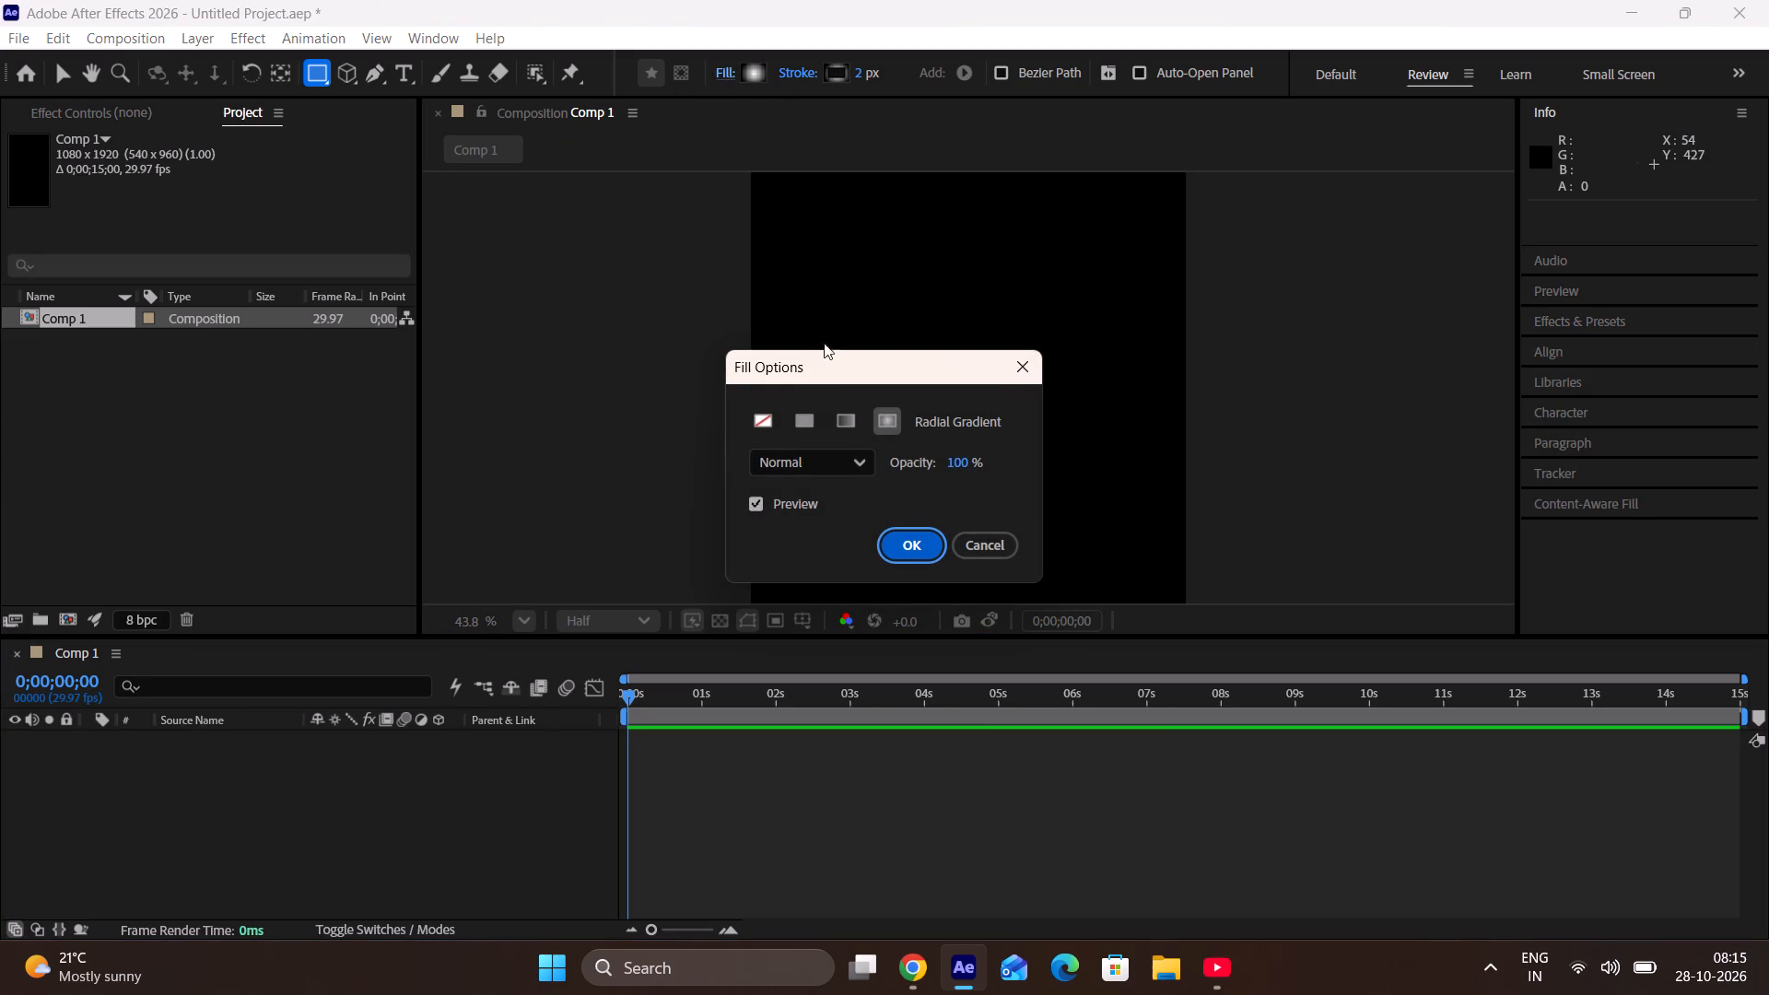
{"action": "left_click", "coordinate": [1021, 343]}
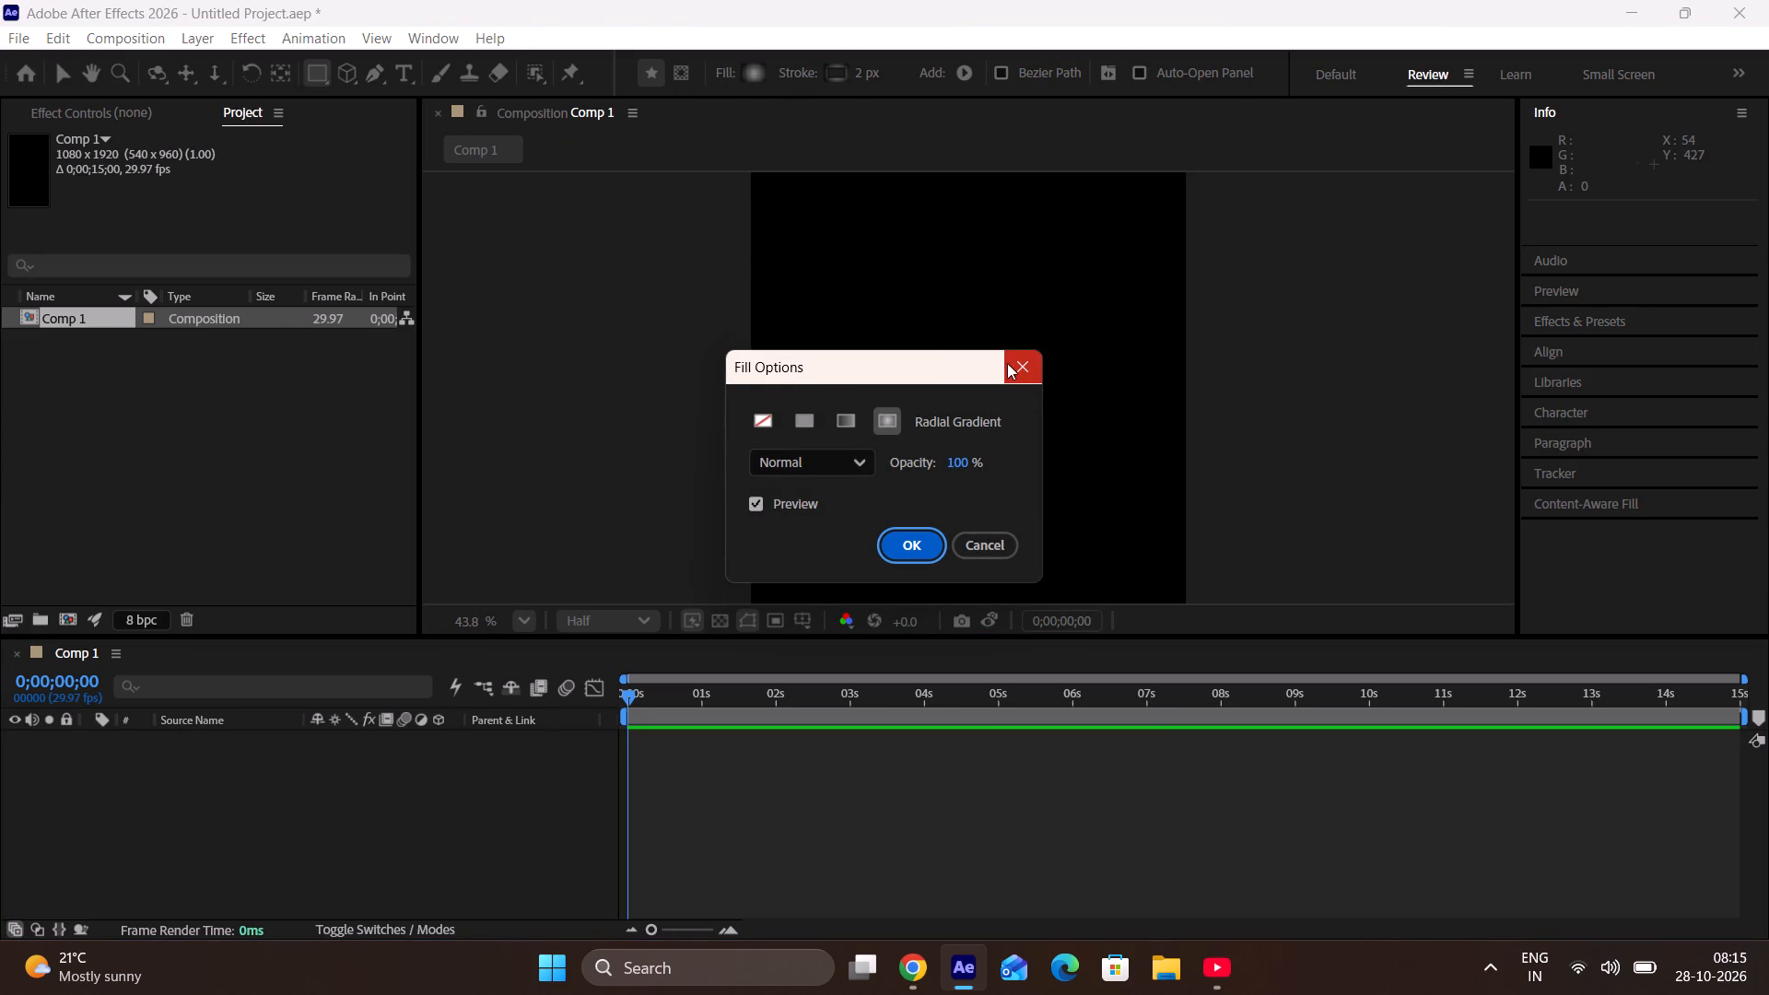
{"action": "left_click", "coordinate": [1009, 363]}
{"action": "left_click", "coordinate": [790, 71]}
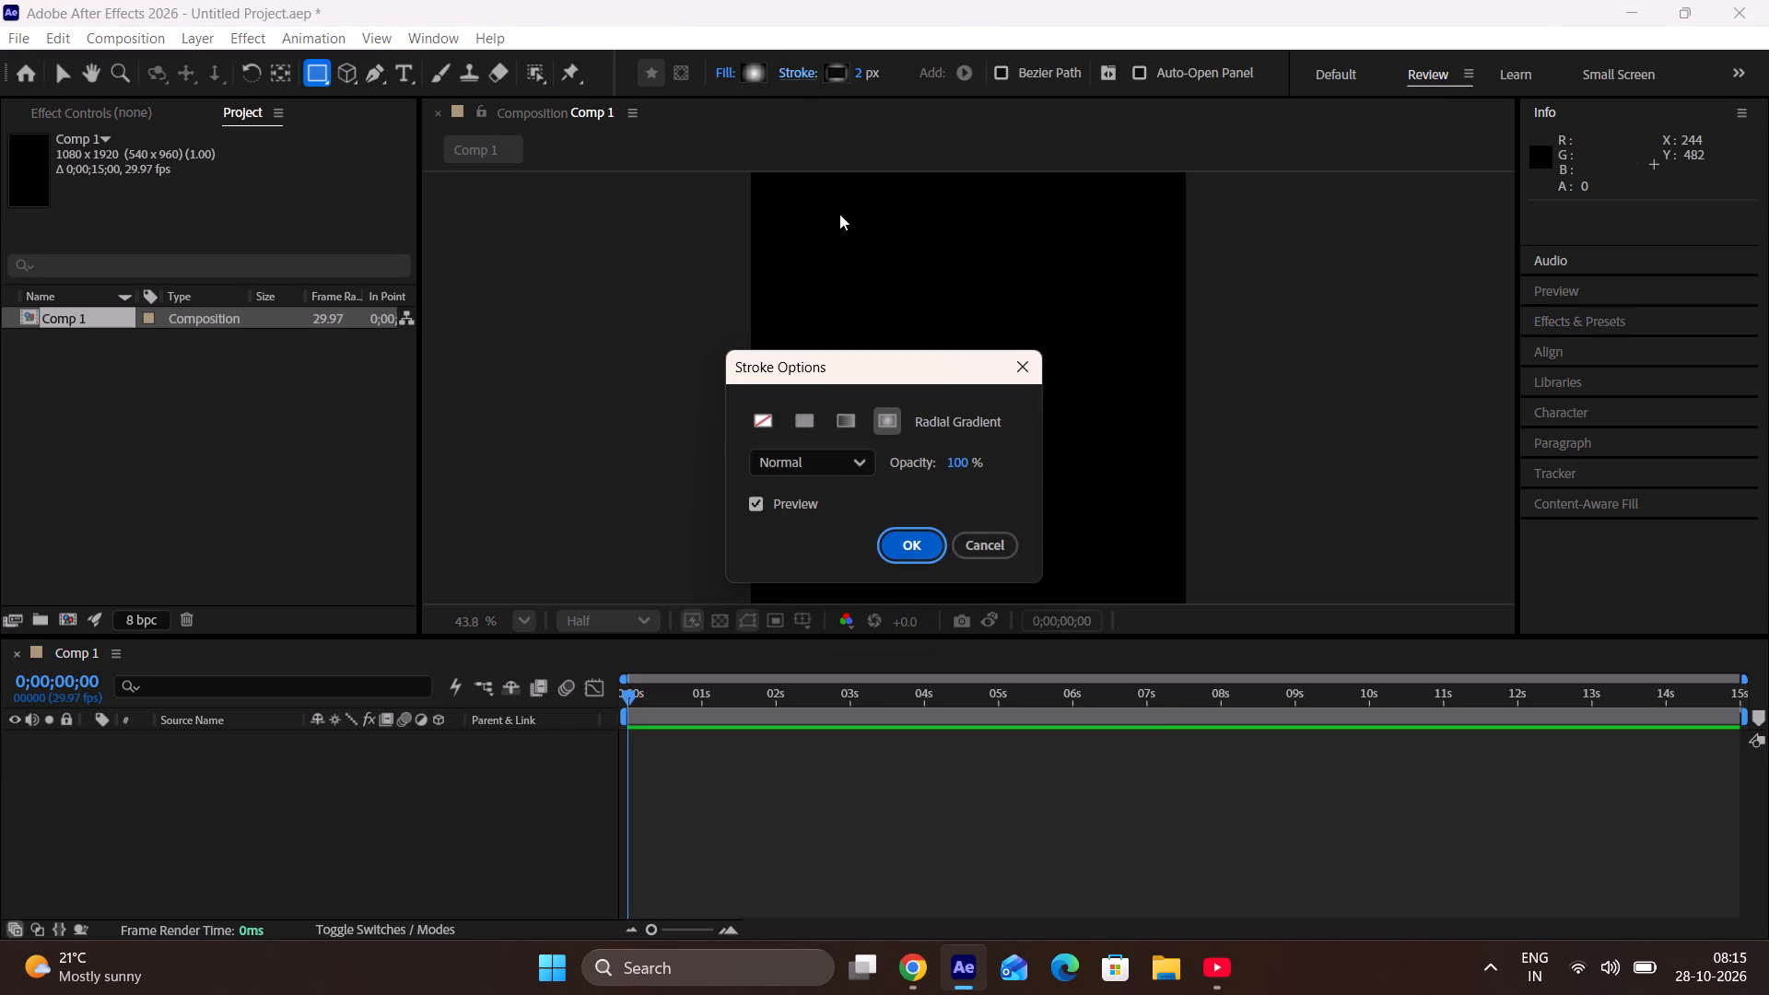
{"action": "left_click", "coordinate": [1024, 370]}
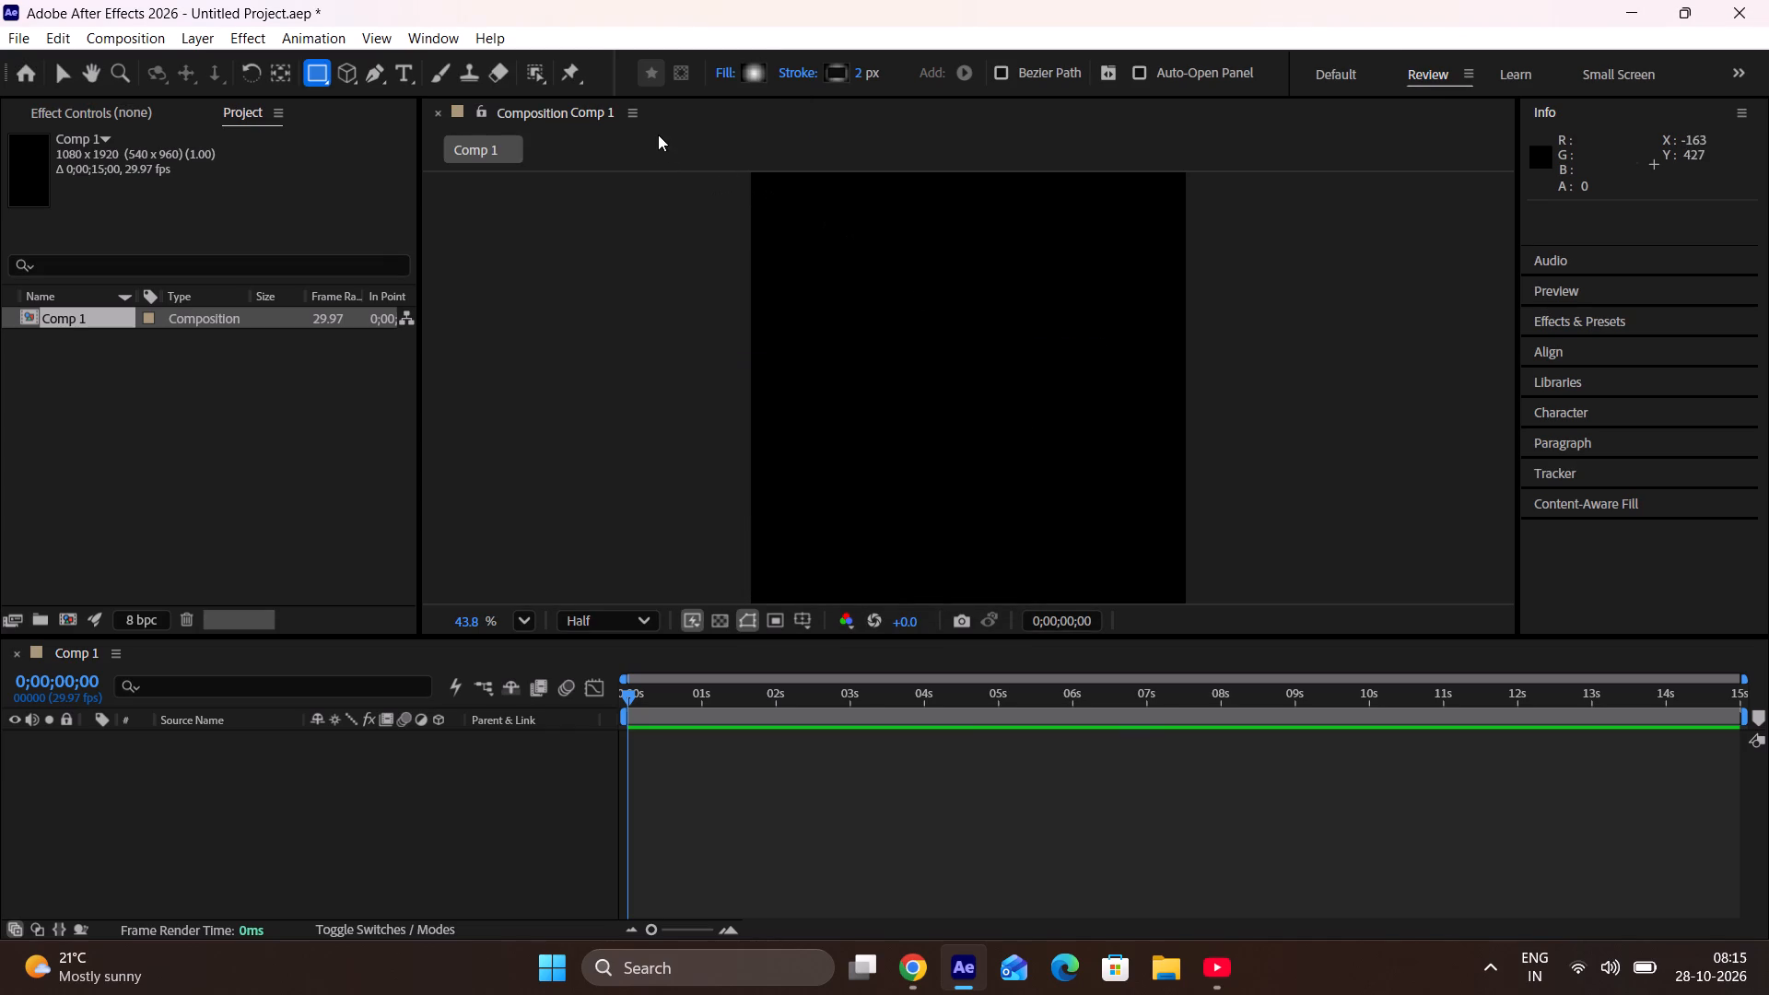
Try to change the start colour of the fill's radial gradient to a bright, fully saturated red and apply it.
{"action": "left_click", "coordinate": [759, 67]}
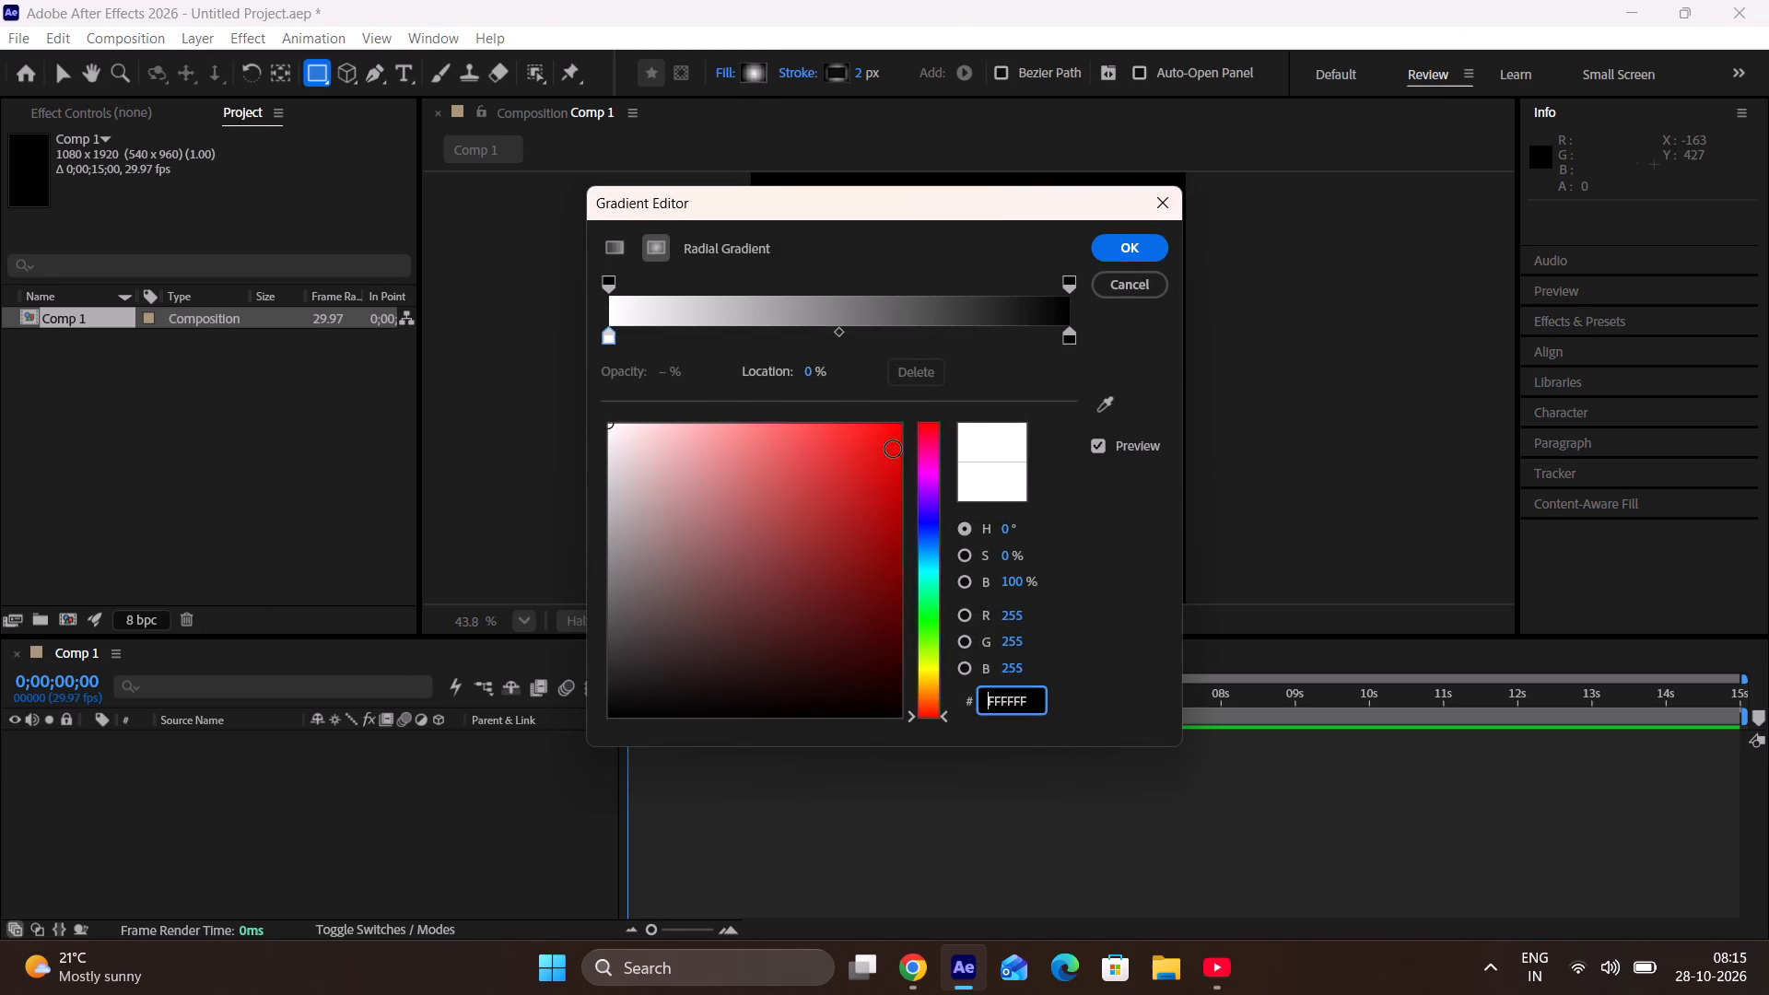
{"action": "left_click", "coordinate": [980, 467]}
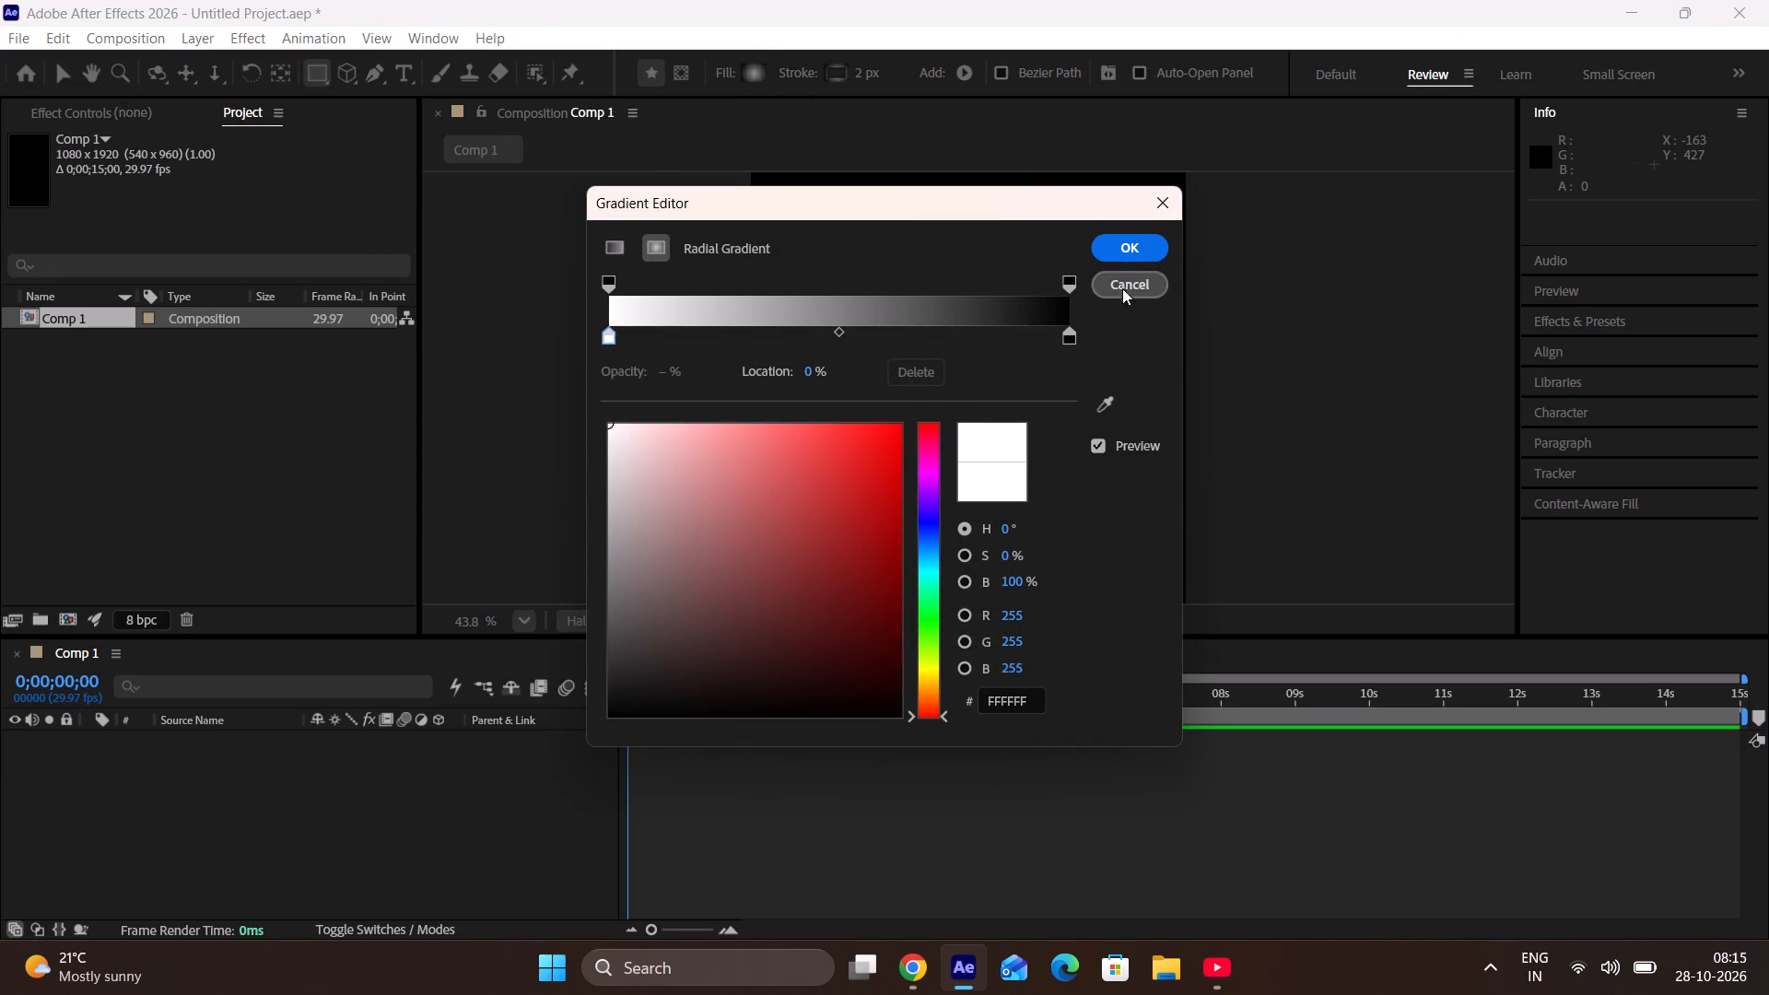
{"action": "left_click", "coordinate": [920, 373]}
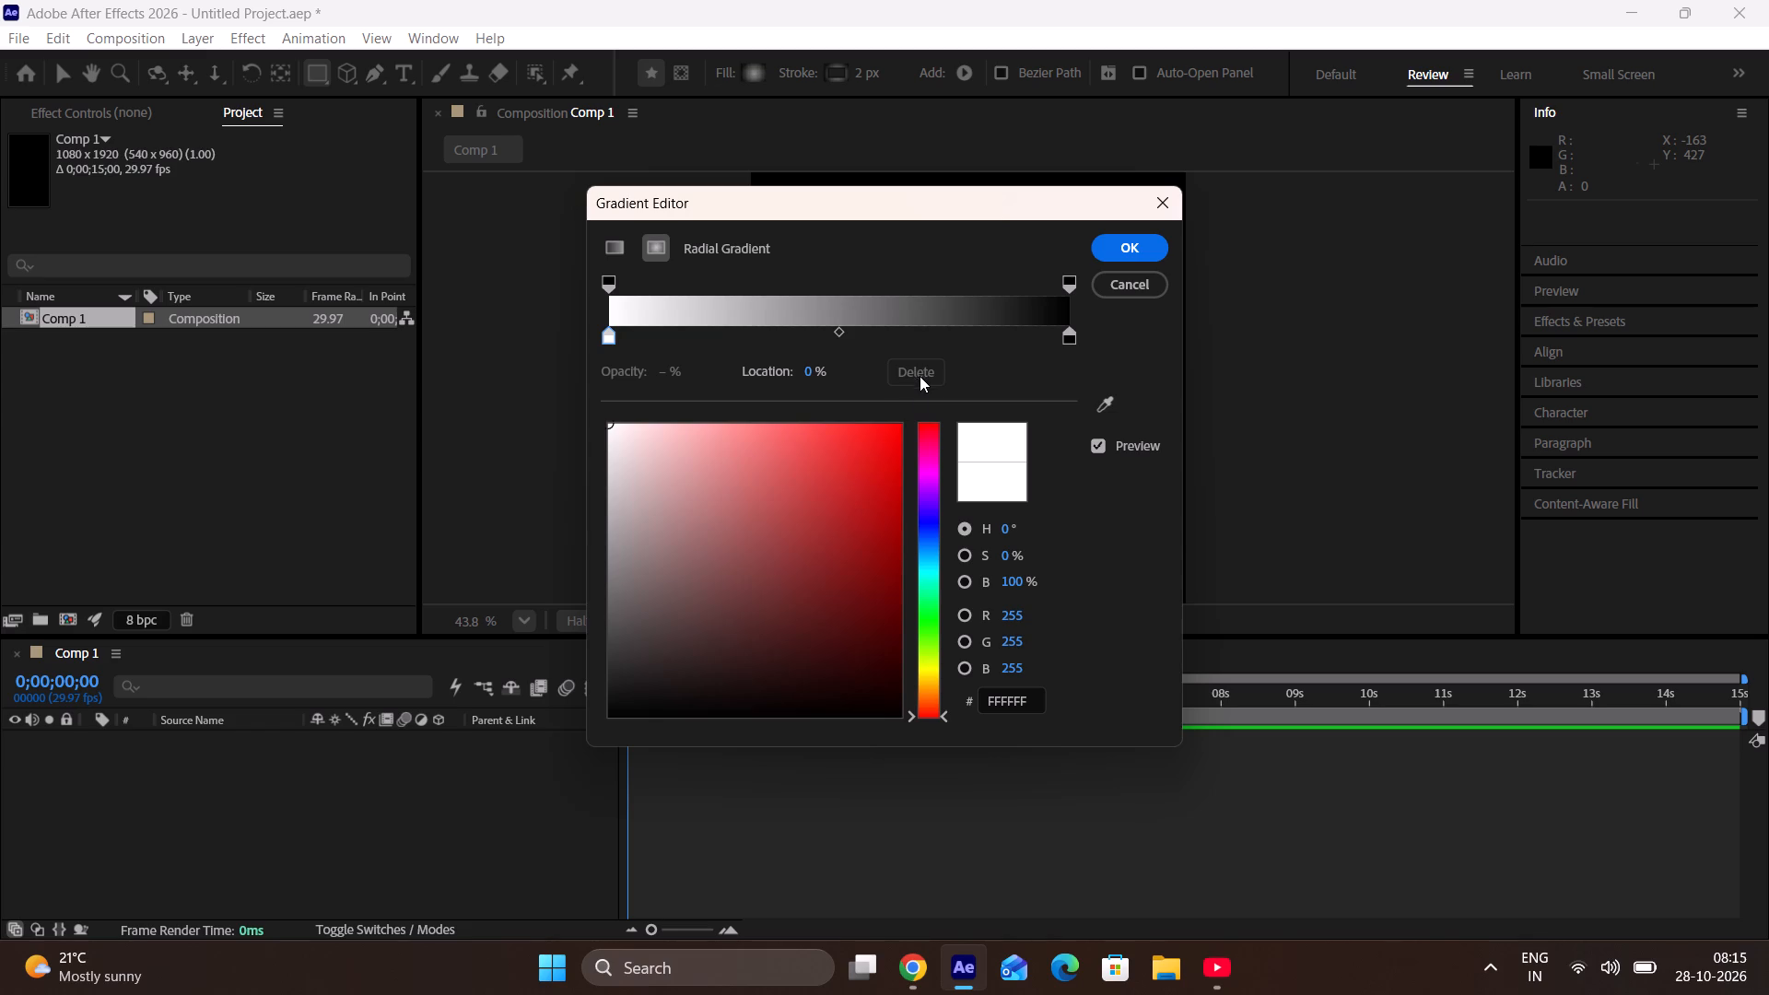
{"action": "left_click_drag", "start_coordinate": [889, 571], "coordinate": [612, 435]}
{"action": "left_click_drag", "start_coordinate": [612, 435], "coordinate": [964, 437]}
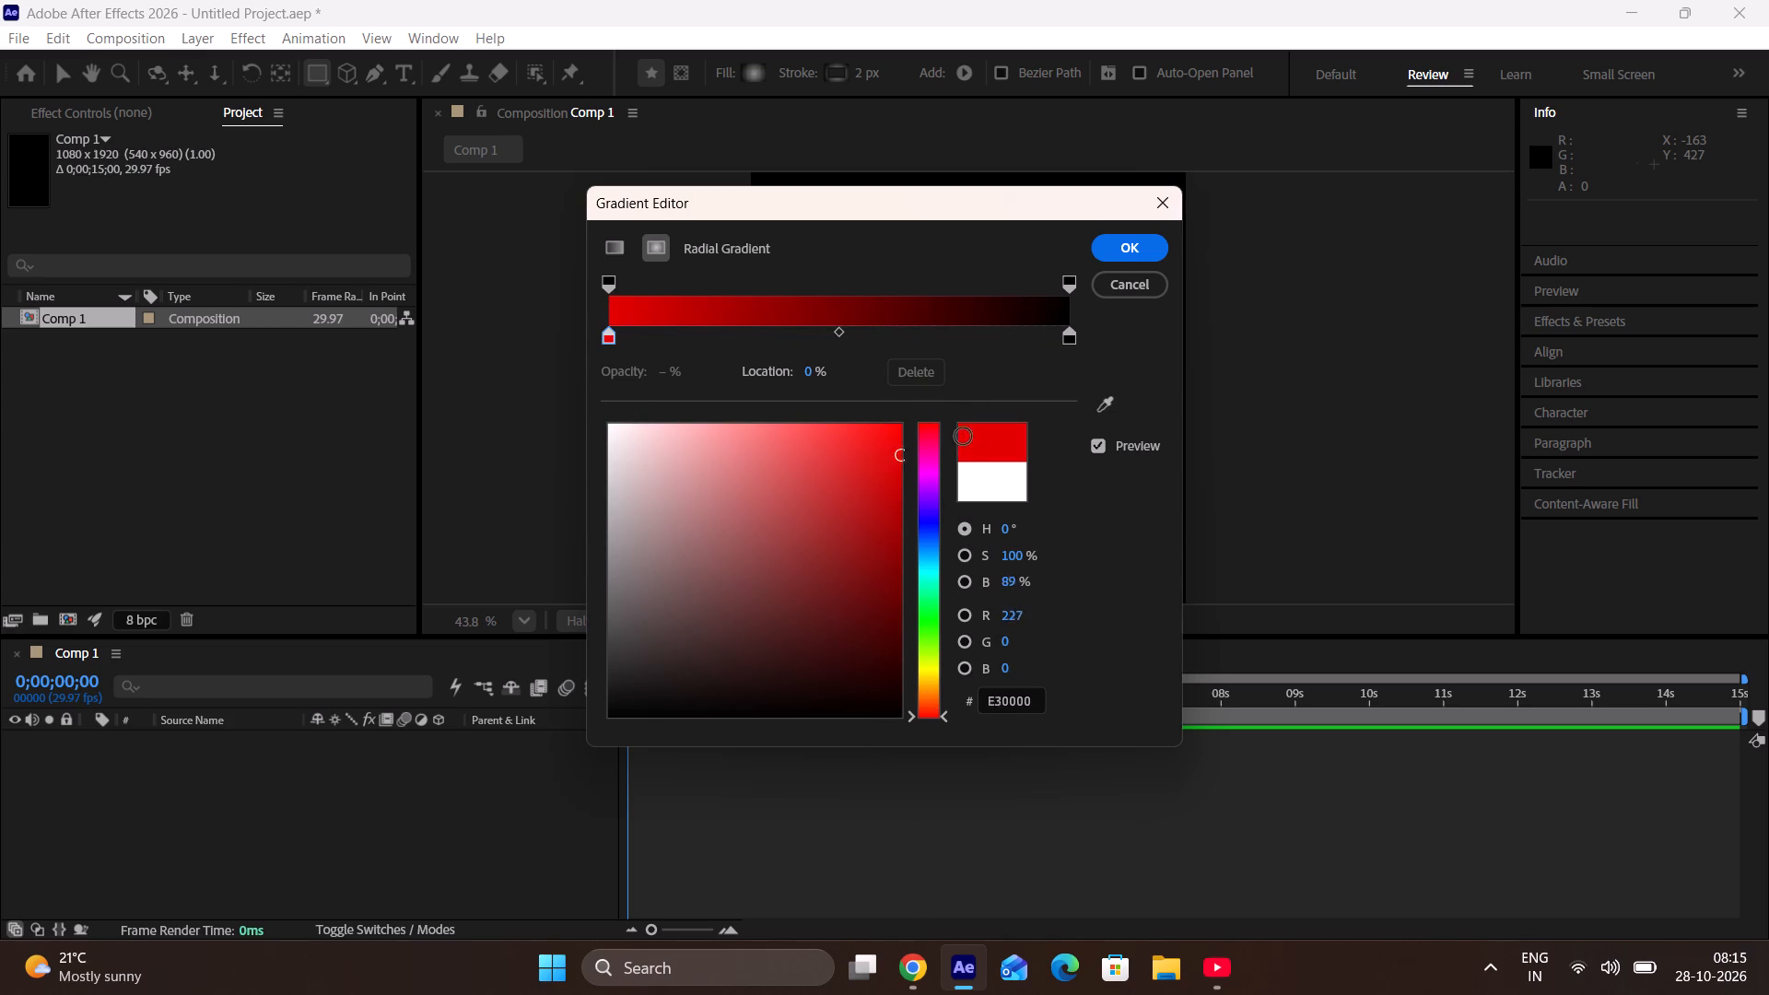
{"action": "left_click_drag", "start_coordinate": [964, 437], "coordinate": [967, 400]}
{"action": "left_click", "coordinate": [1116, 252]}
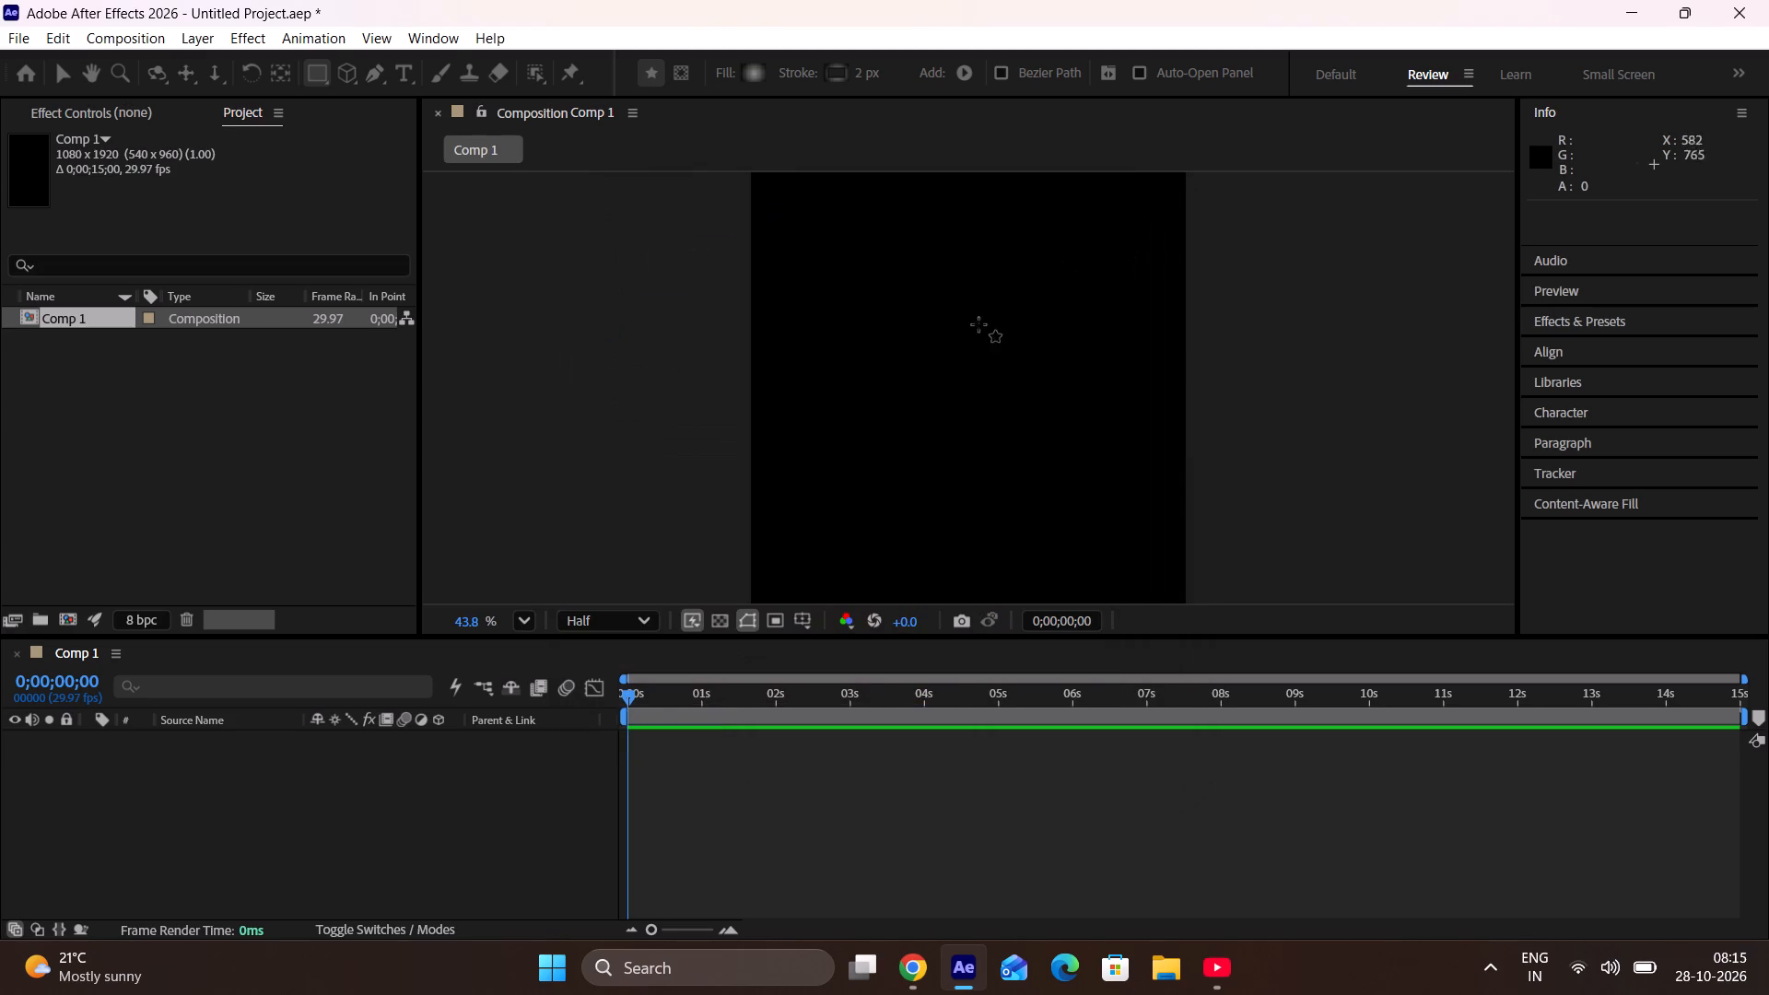
Draw a radial-gradient rectangle about 107 x 151 px near the composition's centre.
{"action": "left_click_drag", "start_coordinate": [973, 355], "coordinate": [1016, 416]}
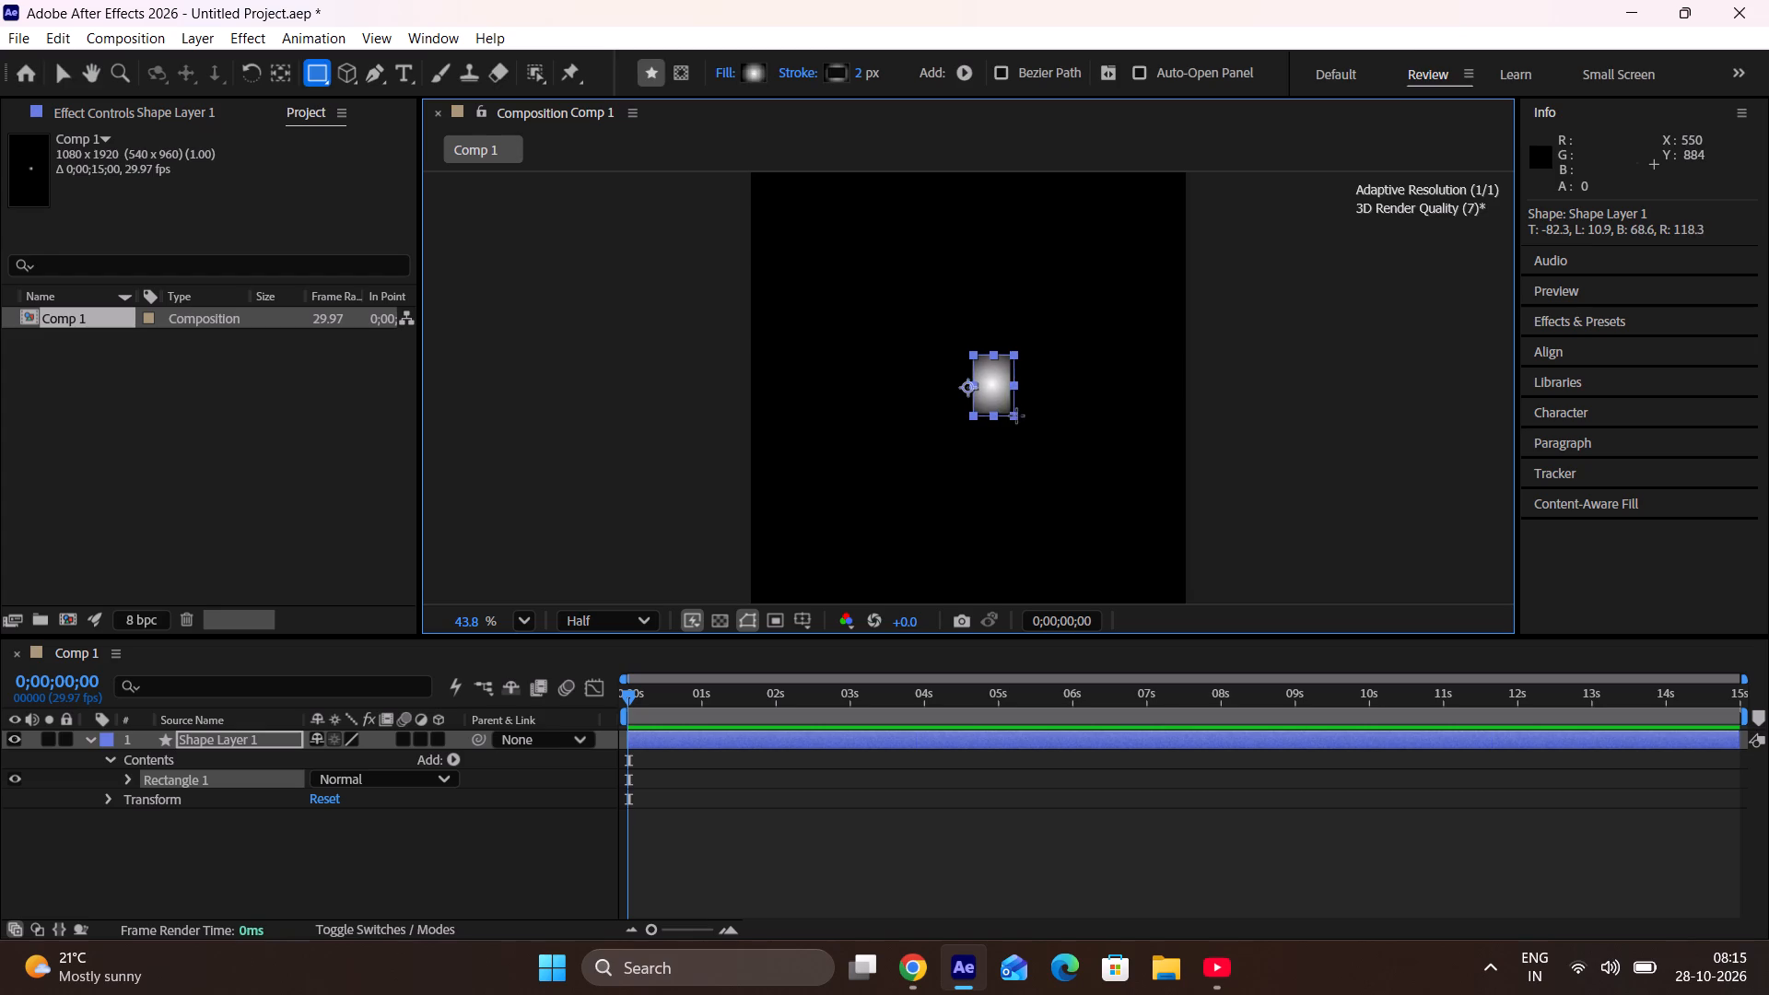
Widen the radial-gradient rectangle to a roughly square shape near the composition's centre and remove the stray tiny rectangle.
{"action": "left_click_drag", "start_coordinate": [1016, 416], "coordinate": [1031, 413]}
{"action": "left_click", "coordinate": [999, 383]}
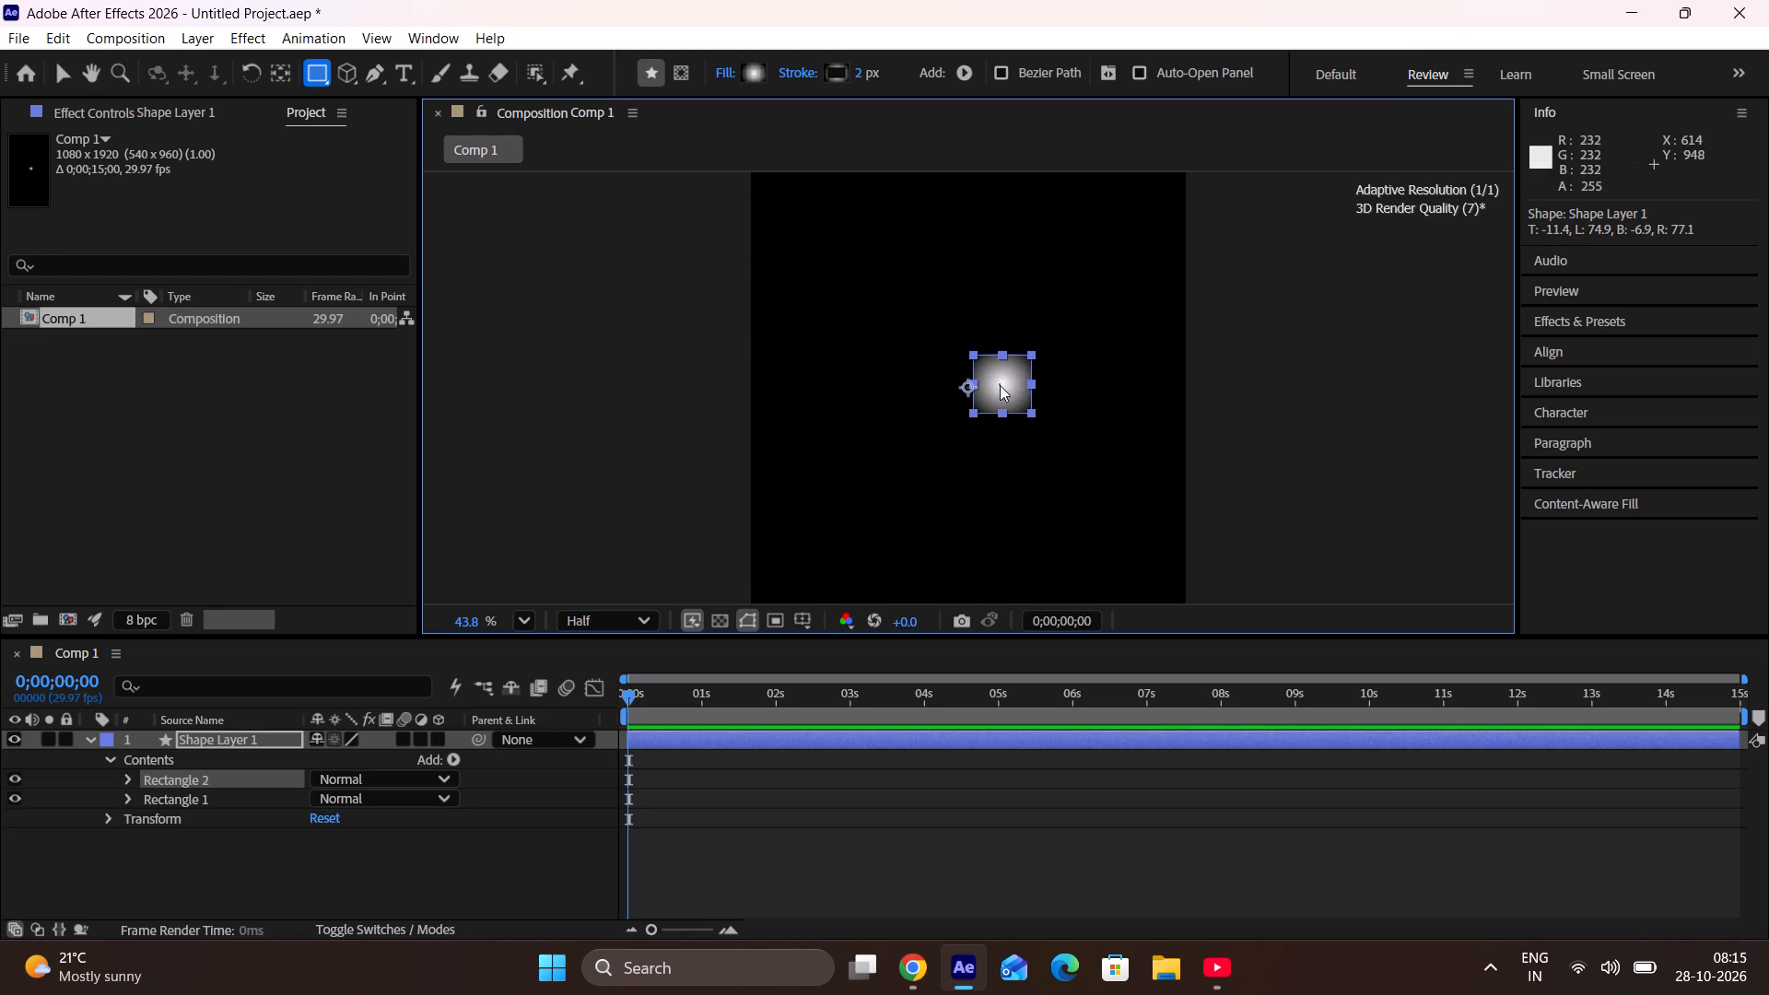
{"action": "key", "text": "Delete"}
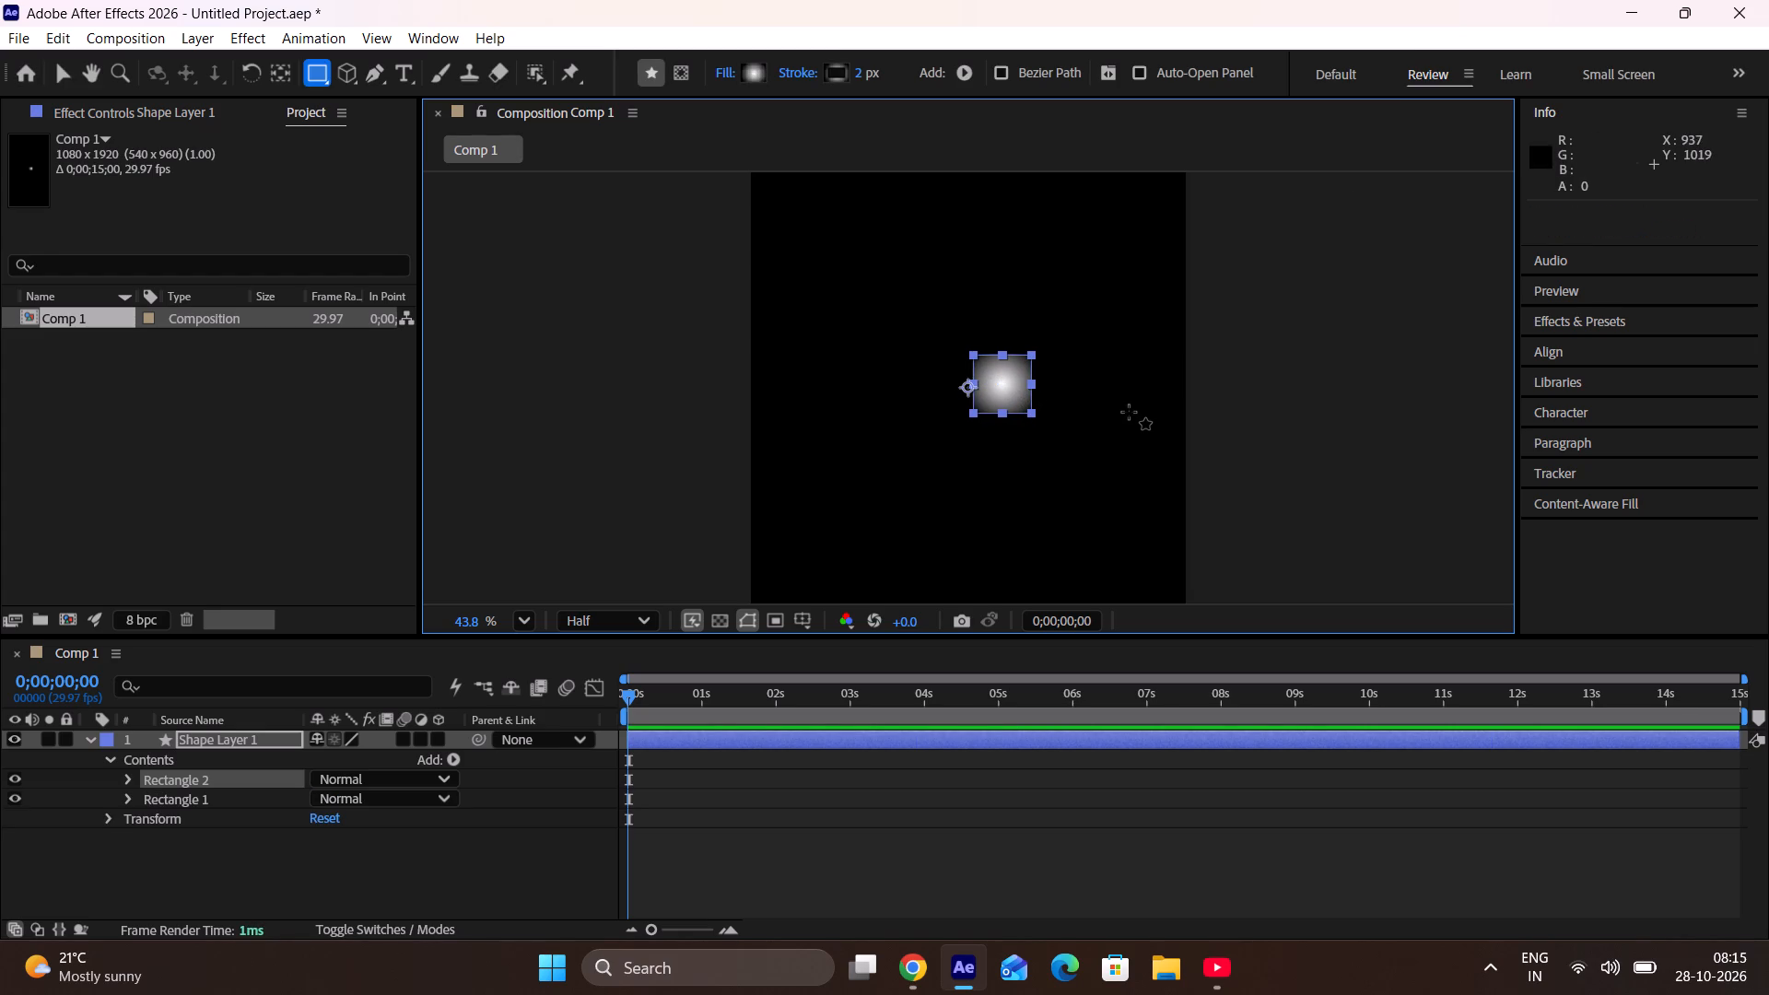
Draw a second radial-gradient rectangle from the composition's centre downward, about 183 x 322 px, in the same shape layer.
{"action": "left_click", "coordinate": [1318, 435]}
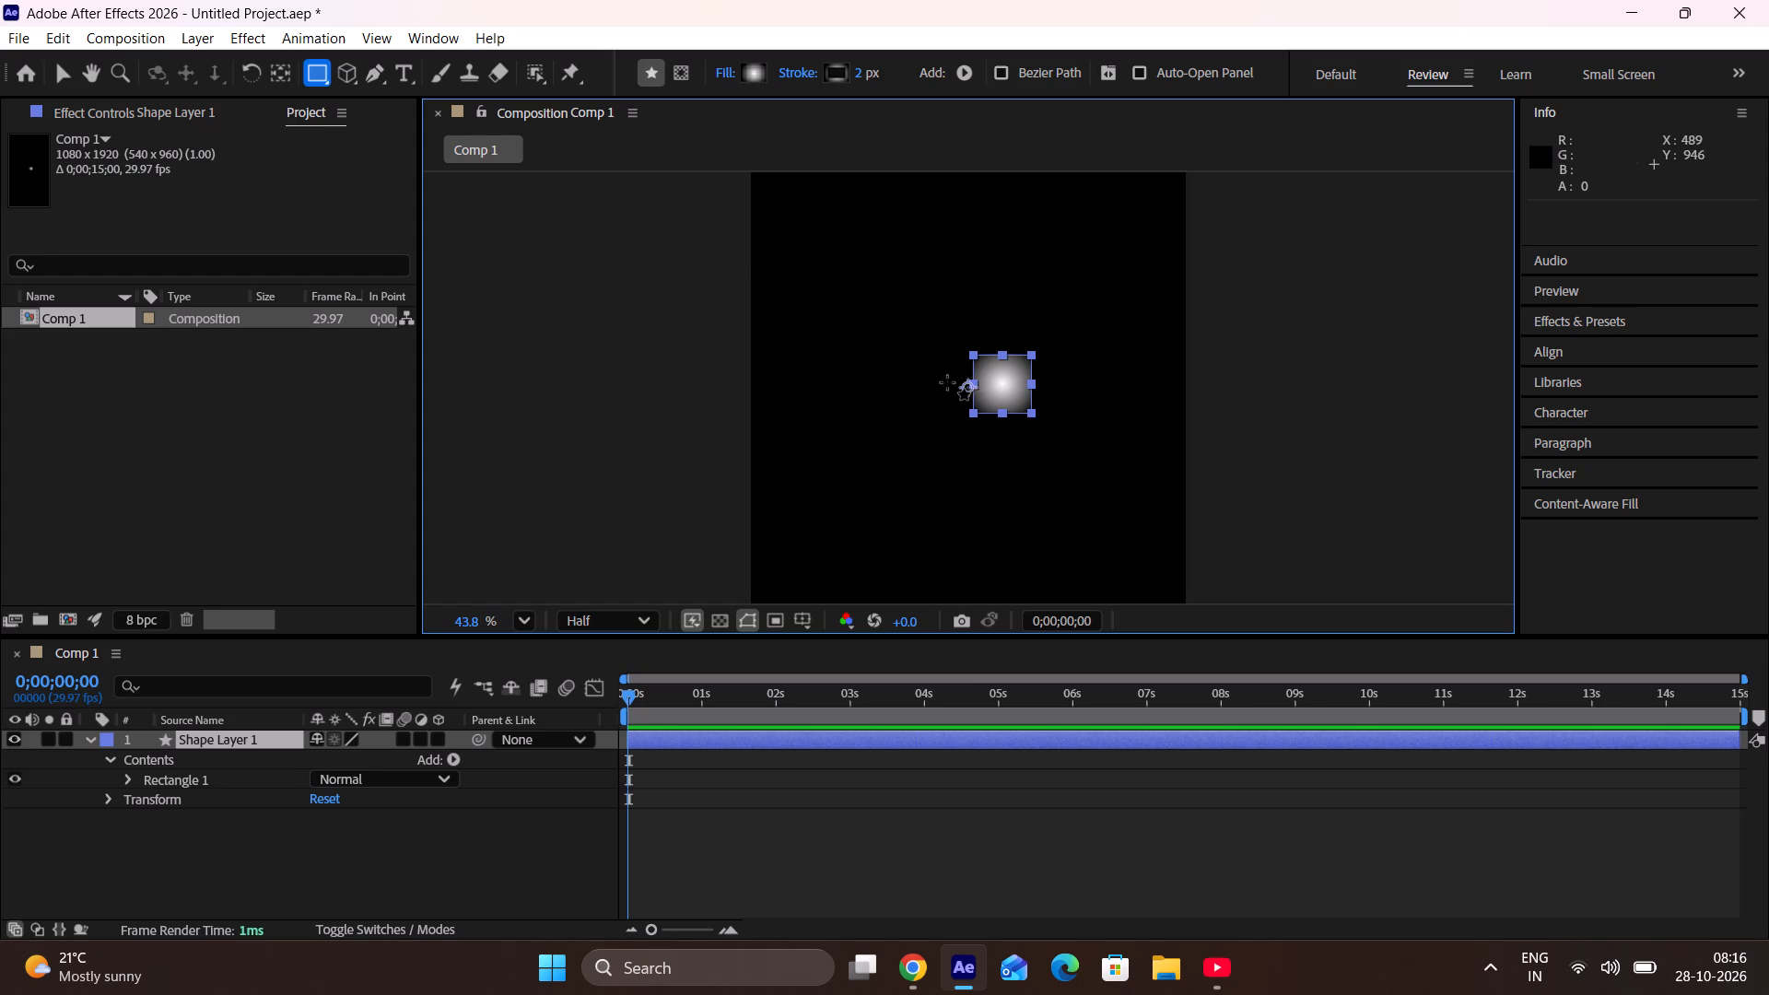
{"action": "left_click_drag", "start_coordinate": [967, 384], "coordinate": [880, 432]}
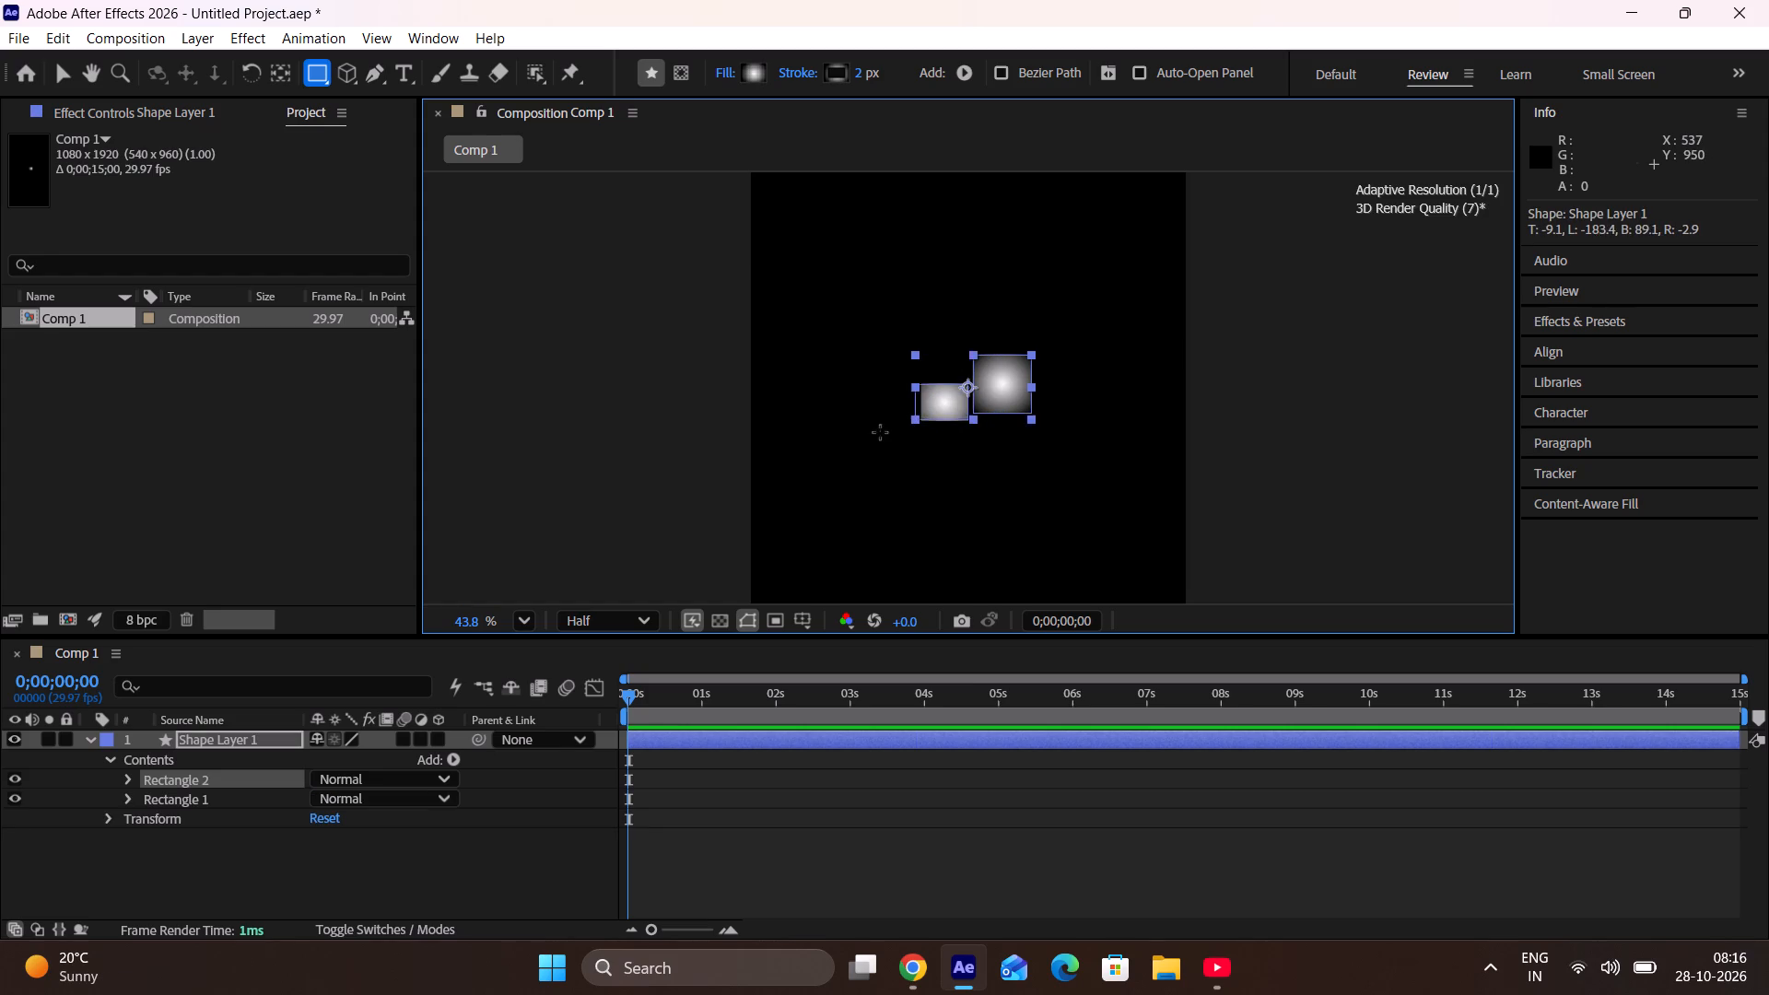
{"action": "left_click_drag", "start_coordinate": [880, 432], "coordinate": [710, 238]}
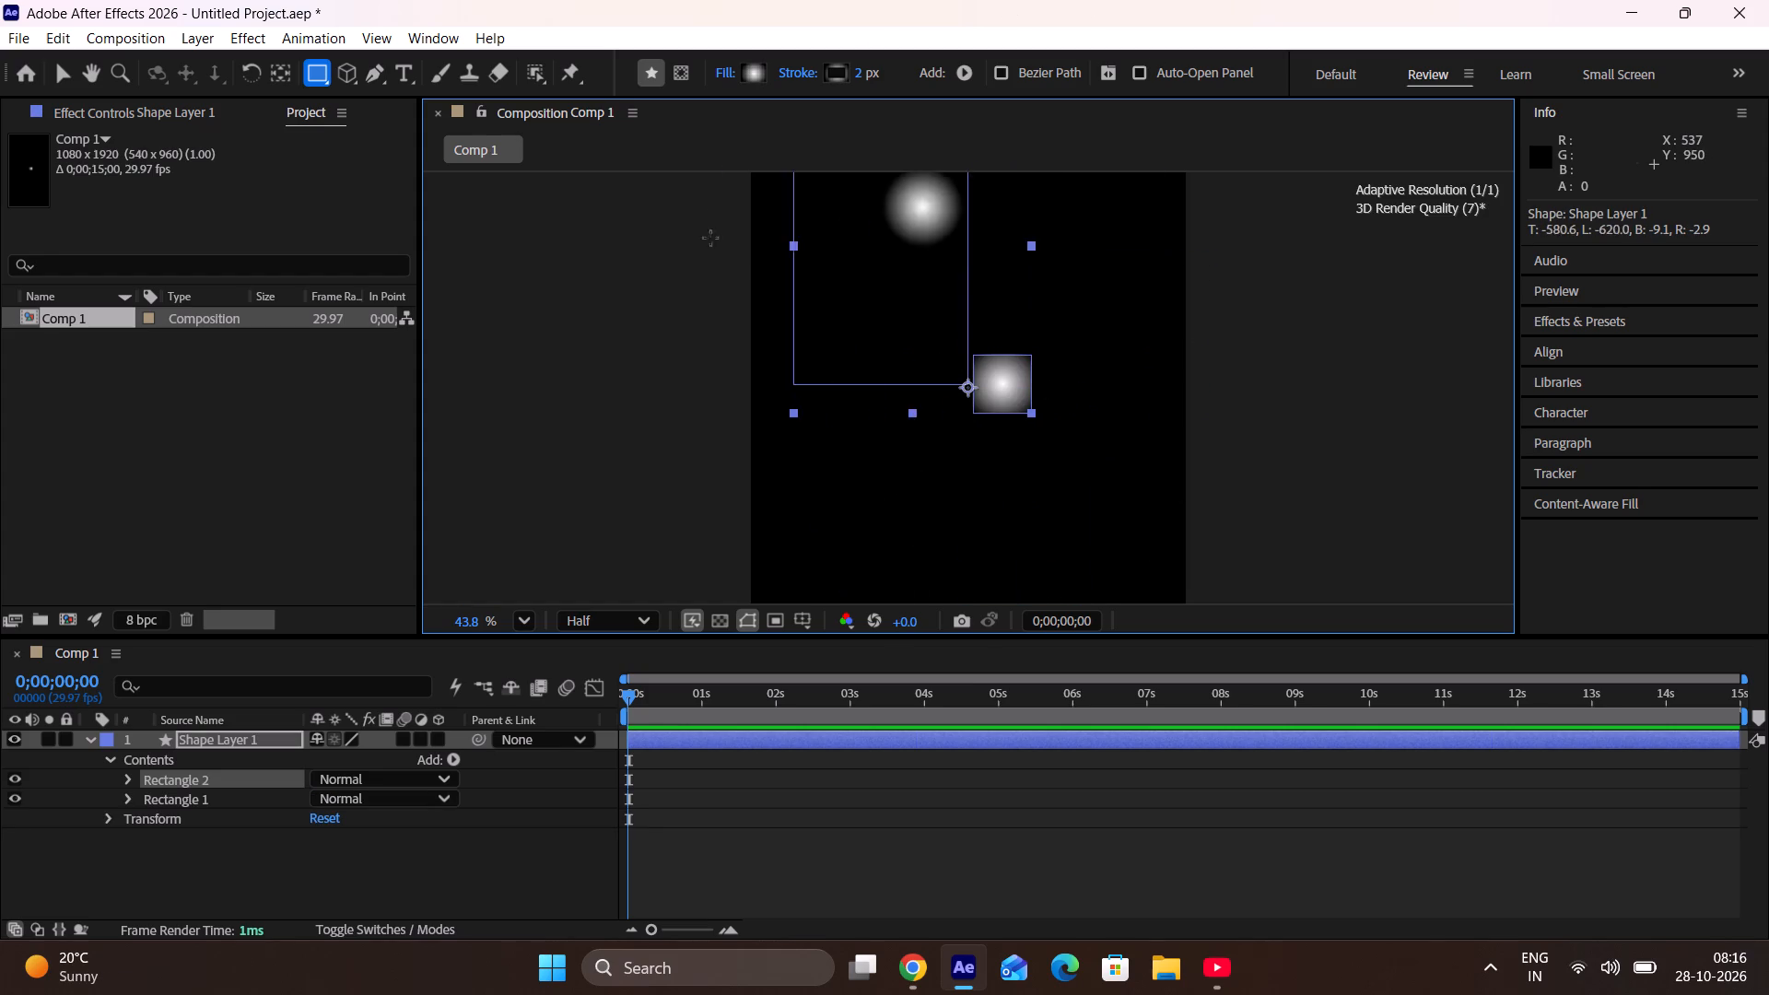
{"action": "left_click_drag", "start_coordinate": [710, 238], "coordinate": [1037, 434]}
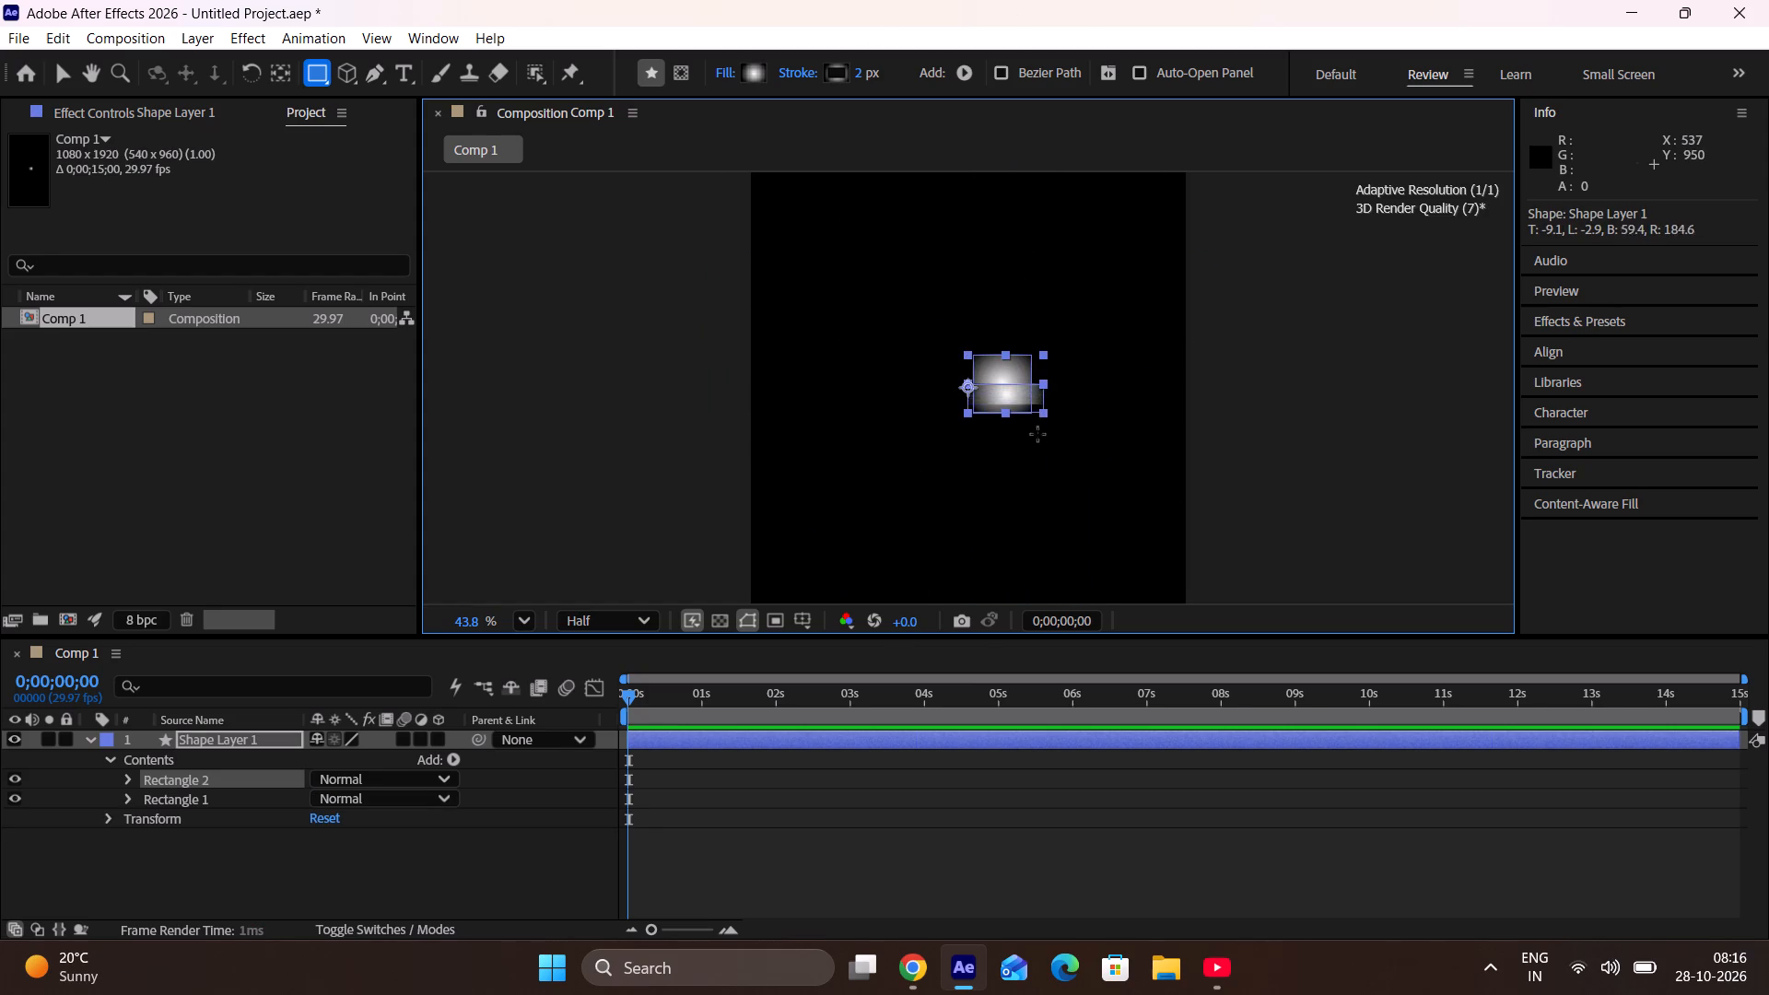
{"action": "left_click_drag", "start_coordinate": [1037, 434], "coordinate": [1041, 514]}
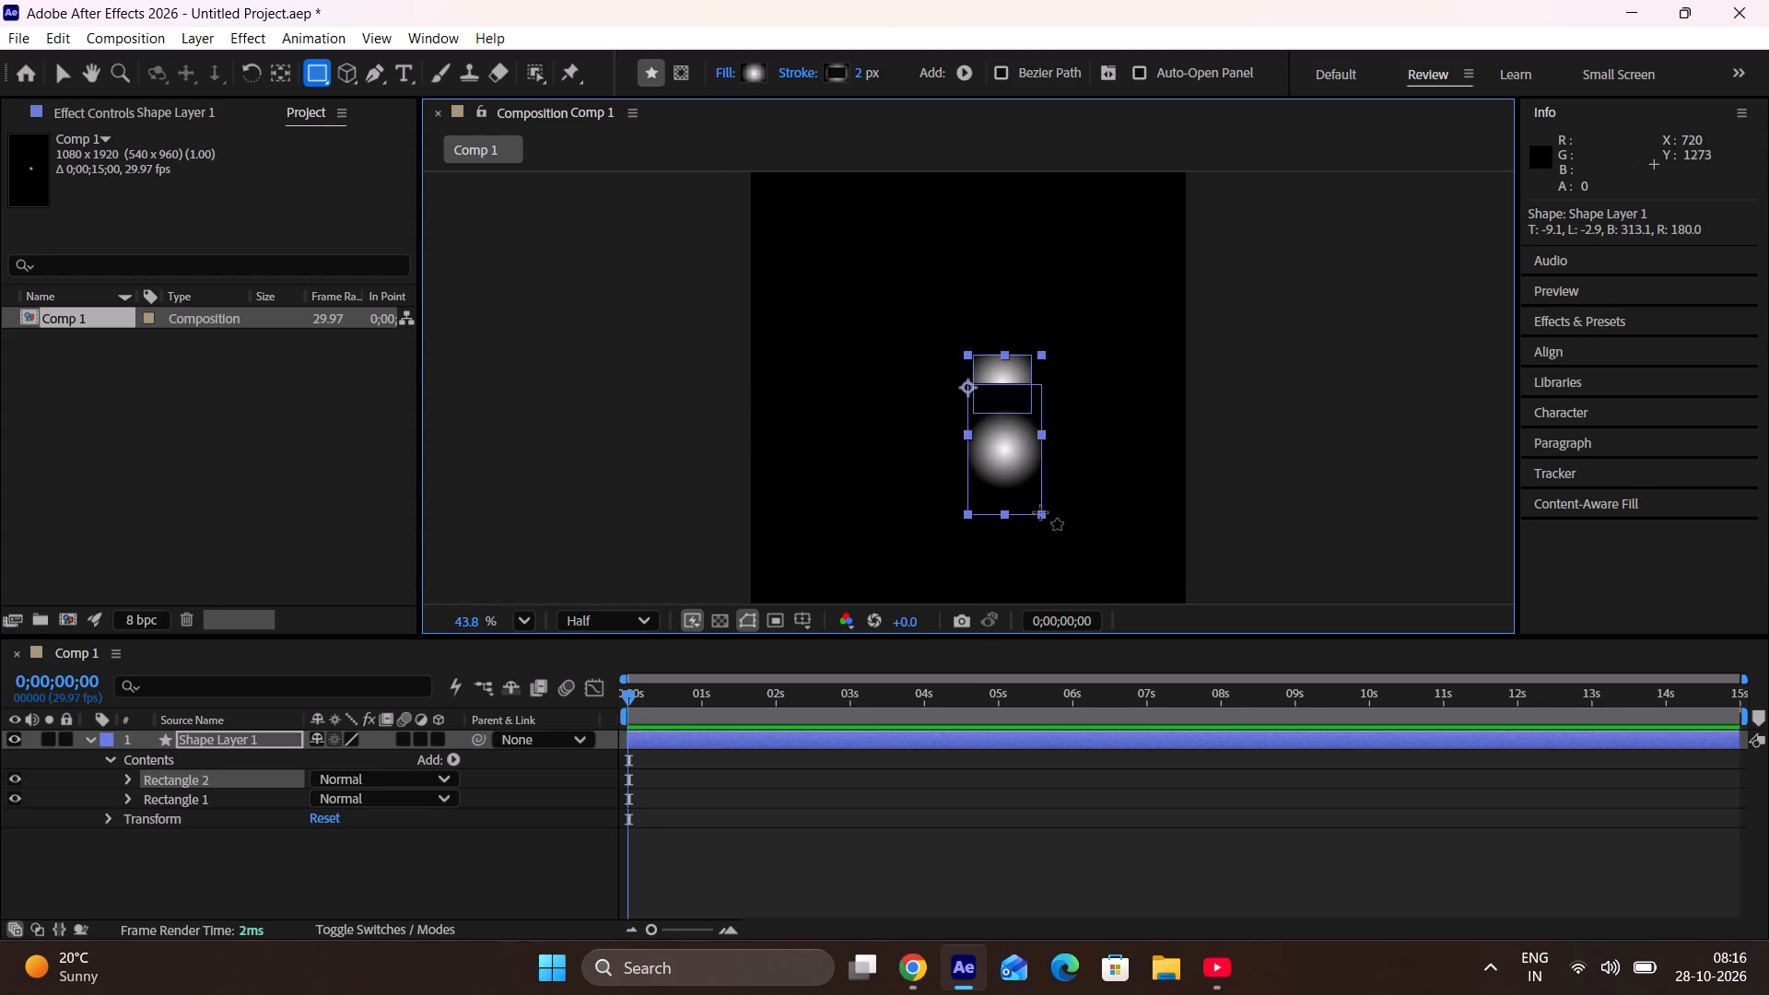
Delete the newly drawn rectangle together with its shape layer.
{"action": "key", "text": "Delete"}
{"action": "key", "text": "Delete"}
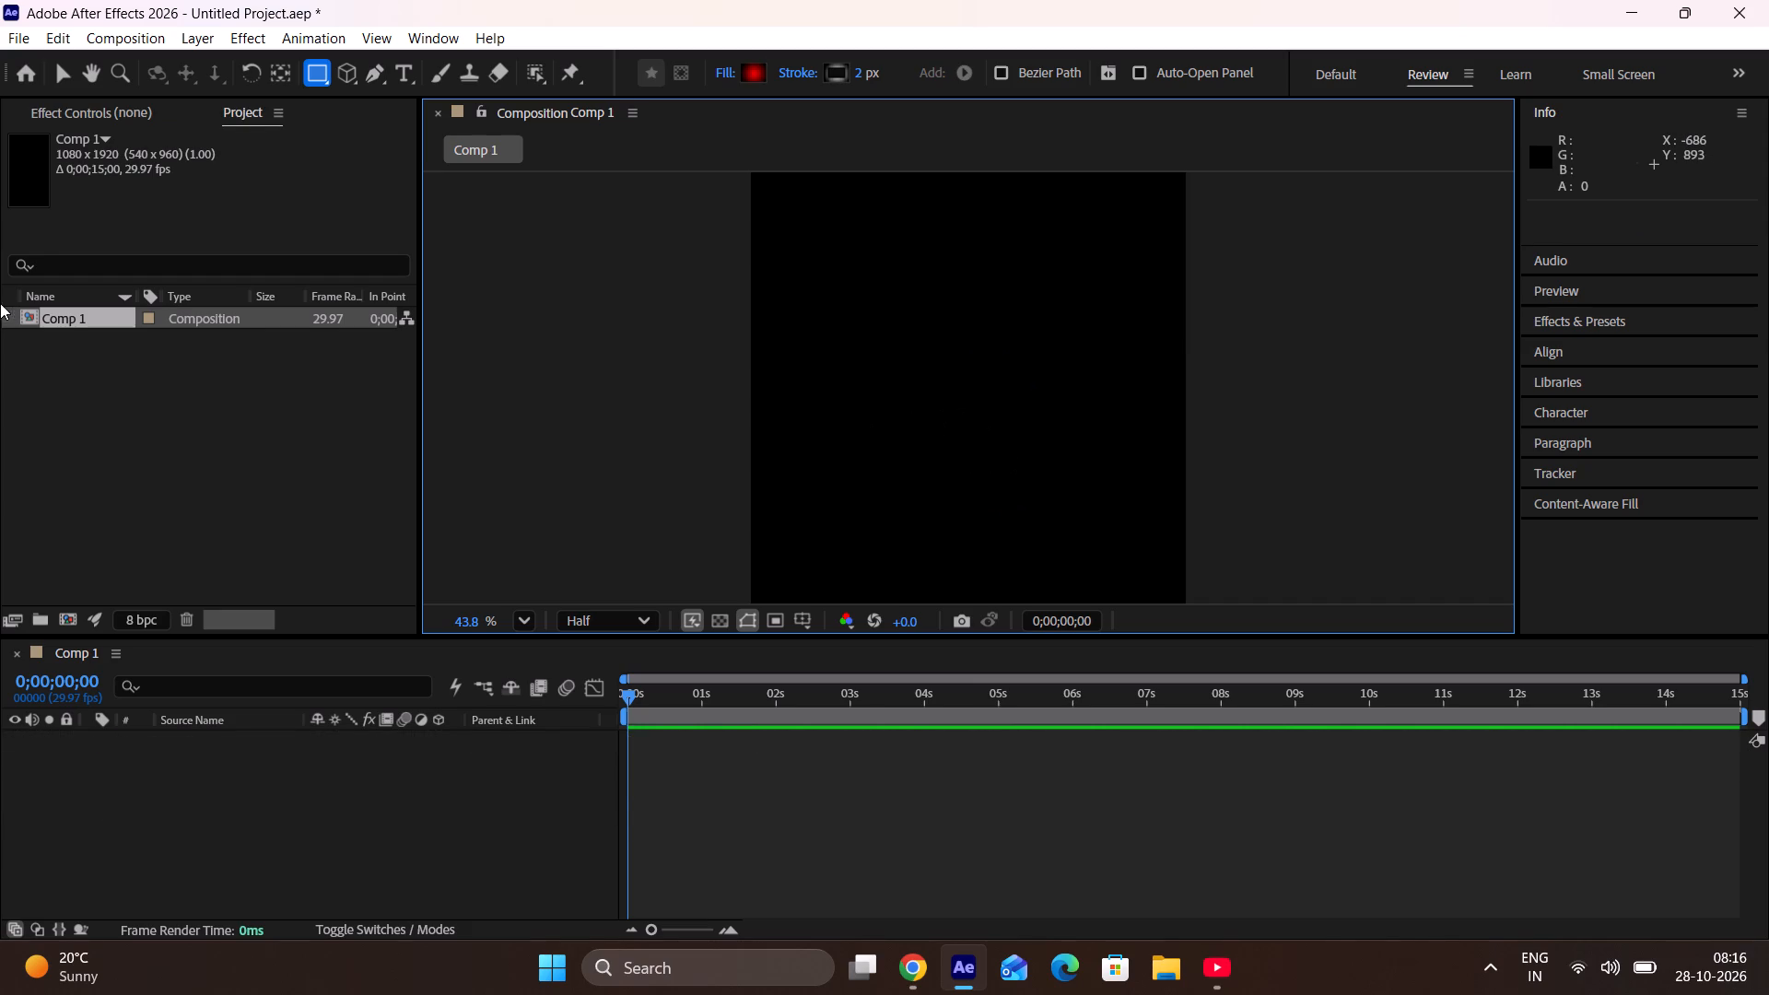
Delete the Comp 1 composition from the project.
{"action": "right_click", "coordinate": [128, 333]}
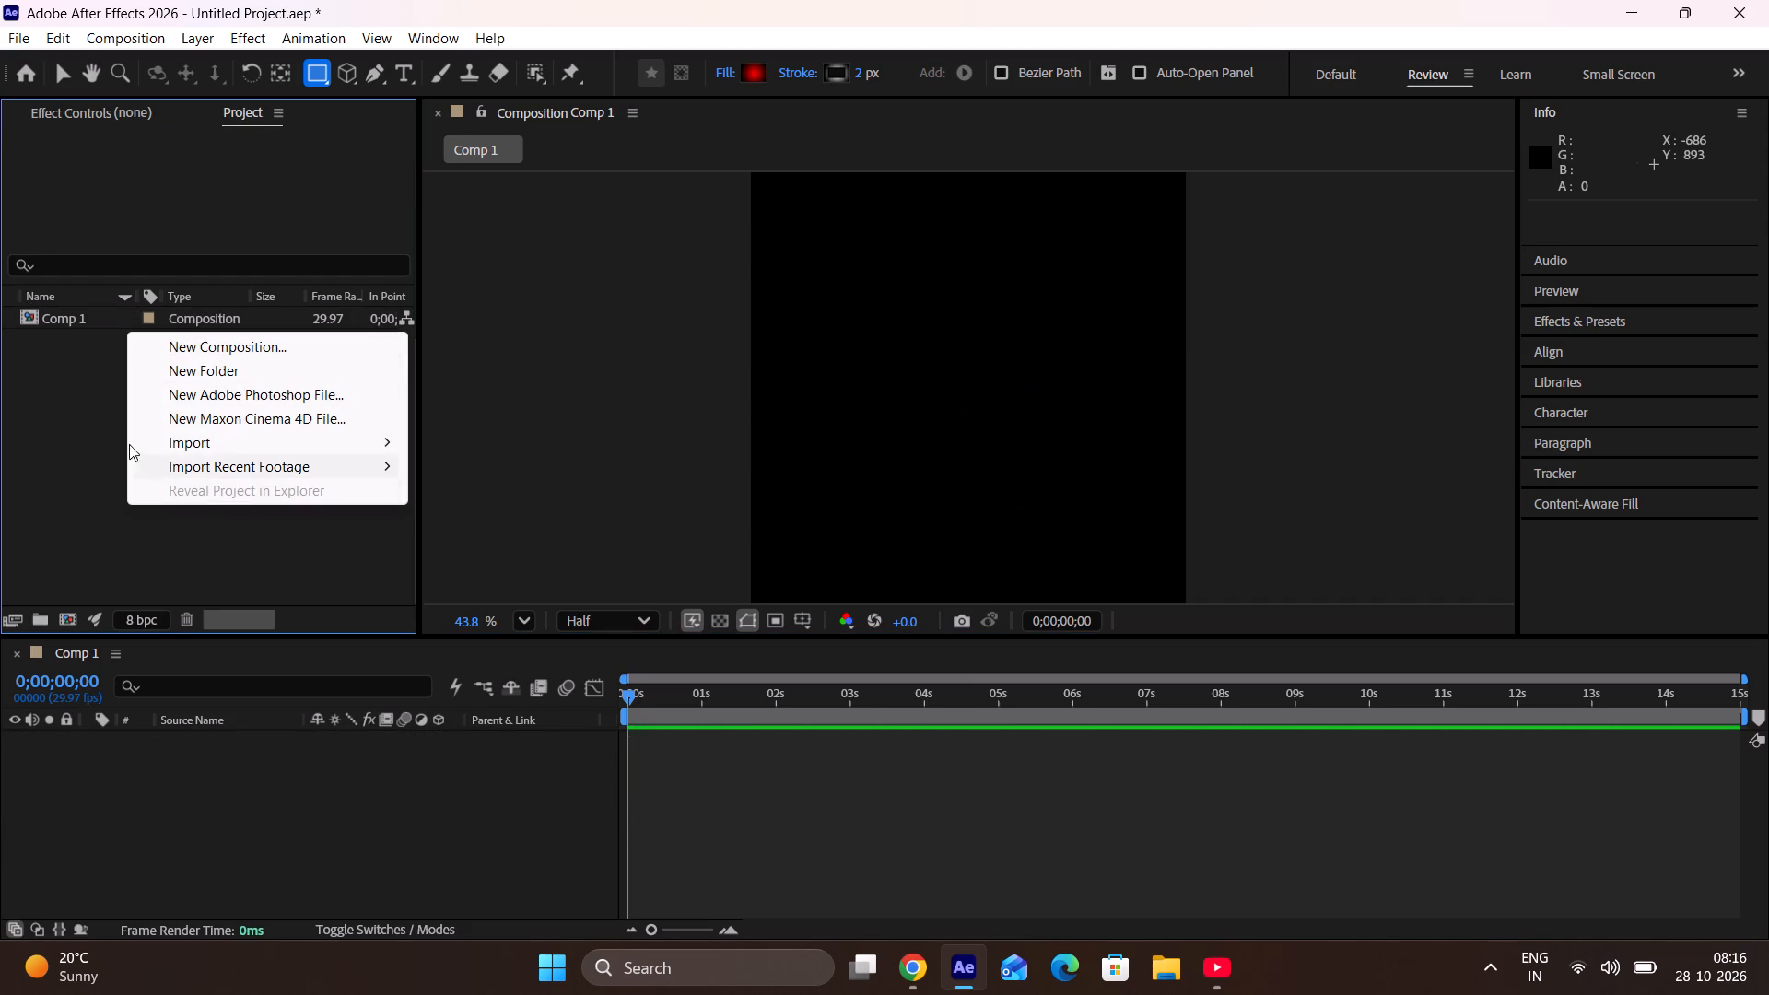
{"action": "left_click", "coordinate": [24, 315]}
{"action": "key", "text": "Delete"}
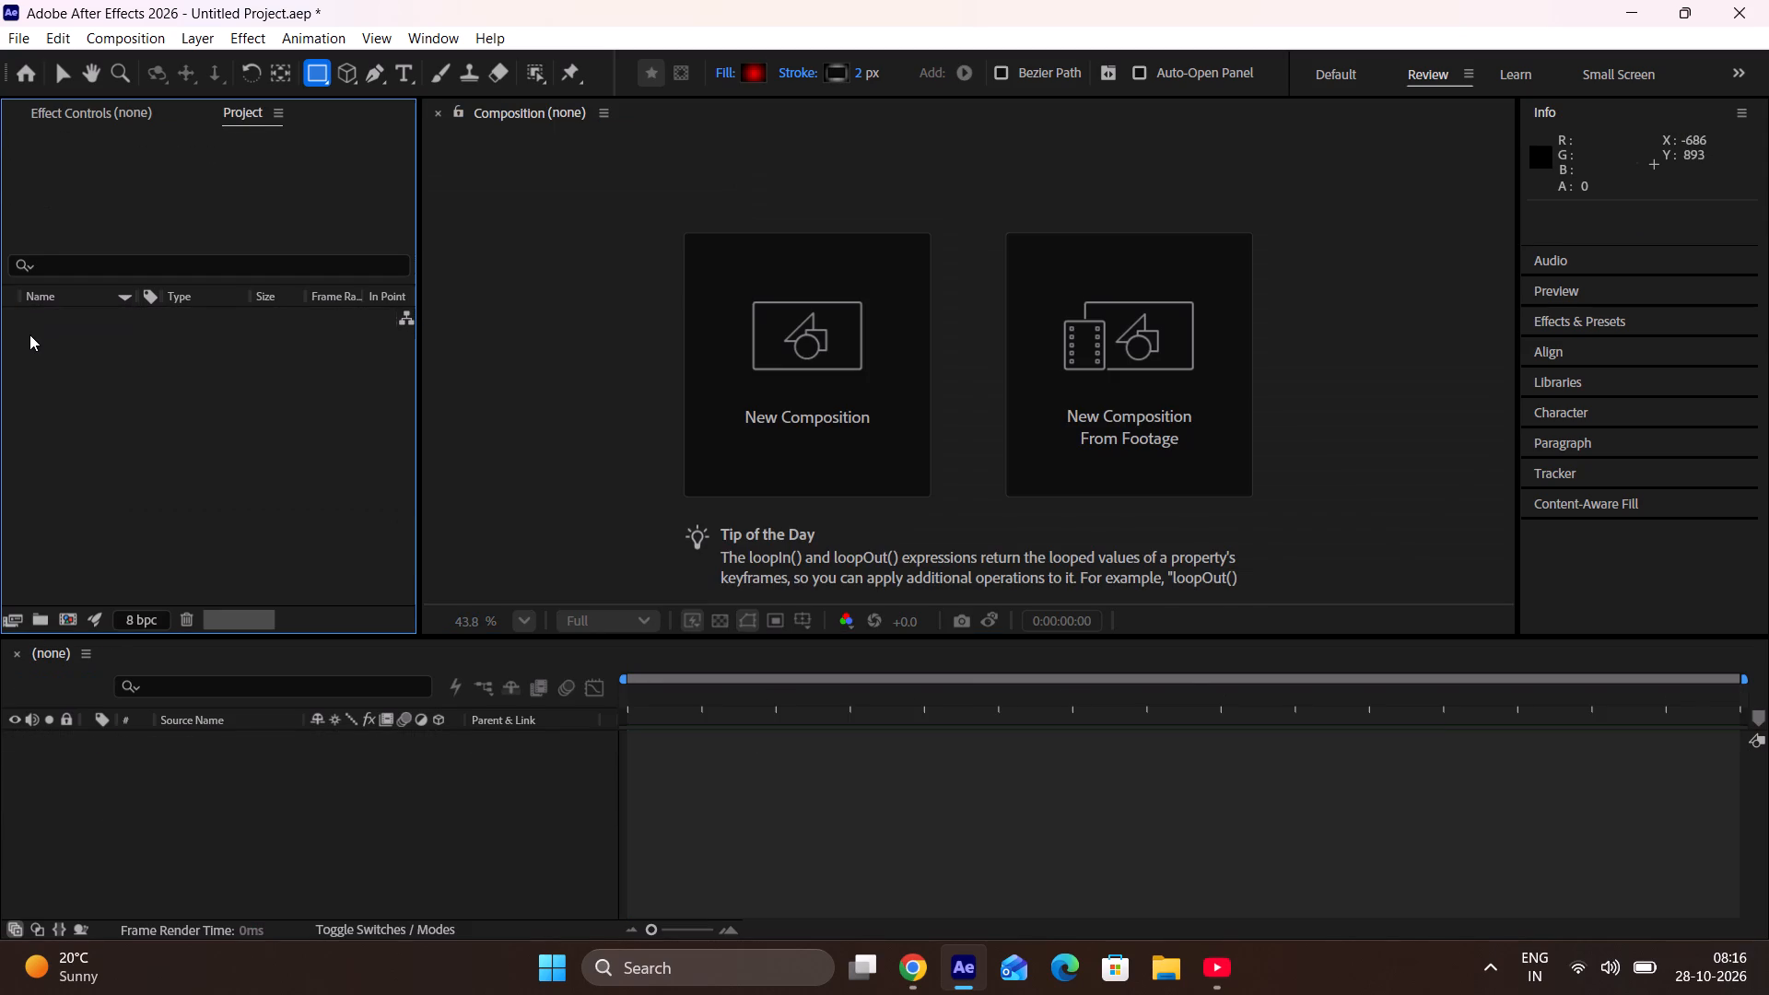
Create a new 1080 x 1920 composition named "juice ad" at 29.97 fps with a 15-second duration.
{"action": "key", "text": "ctrl+n"}
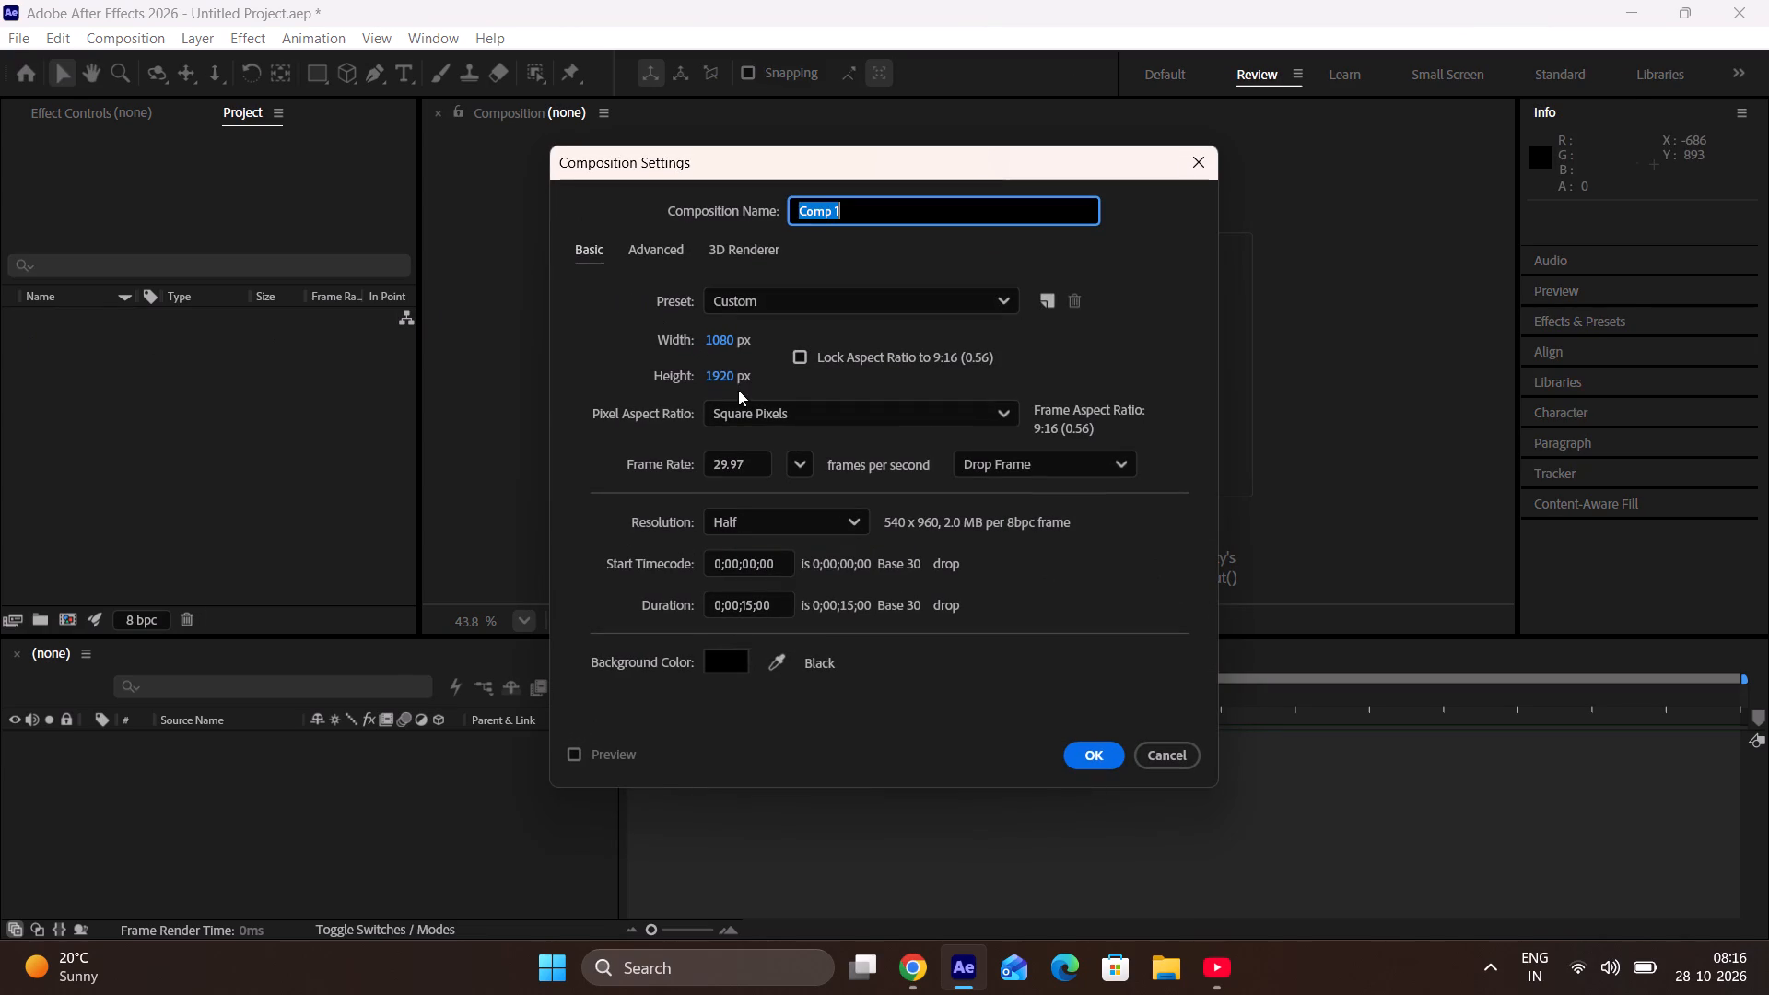
{"action": "left_click", "coordinate": [917, 208]}
{"action": "key", "text": "equal"}
{"action": "key", "text": "BackSpace"}
{"action": "key", "text": "BackSpace"}
{"action": "key", "text": "BackSpace"}
{"action": "key", "text": "BackSpace"}
{"action": "key", "text": "BackSpace"}
{"action": "key", "text": "BackSpace"}
{"action": "key", "text": "BackSpace"}
{"action": "key", "text": "BackSpace"}
{"action": "key", "text": "BackSpace"}
{"action": "key", "text": "BackSpace"}
{"action": "key", "text": "BackSpace"}
{"action": "key", "text": "BackSpace"}
{"action": "key", "text": "BackSpace"}
{"action": "key", "text": "BackSpace"}
{"action": "key", "text": "BackSpace"}
{"action": "key", "text": "BackSpace"}
{"action": "key", "text": "BackSpace"}
{"action": "key", "text": "BackSpace"}
{"action": "key", "text": "BackSpace"}
{"action": "key", "text": "BackSpace"}
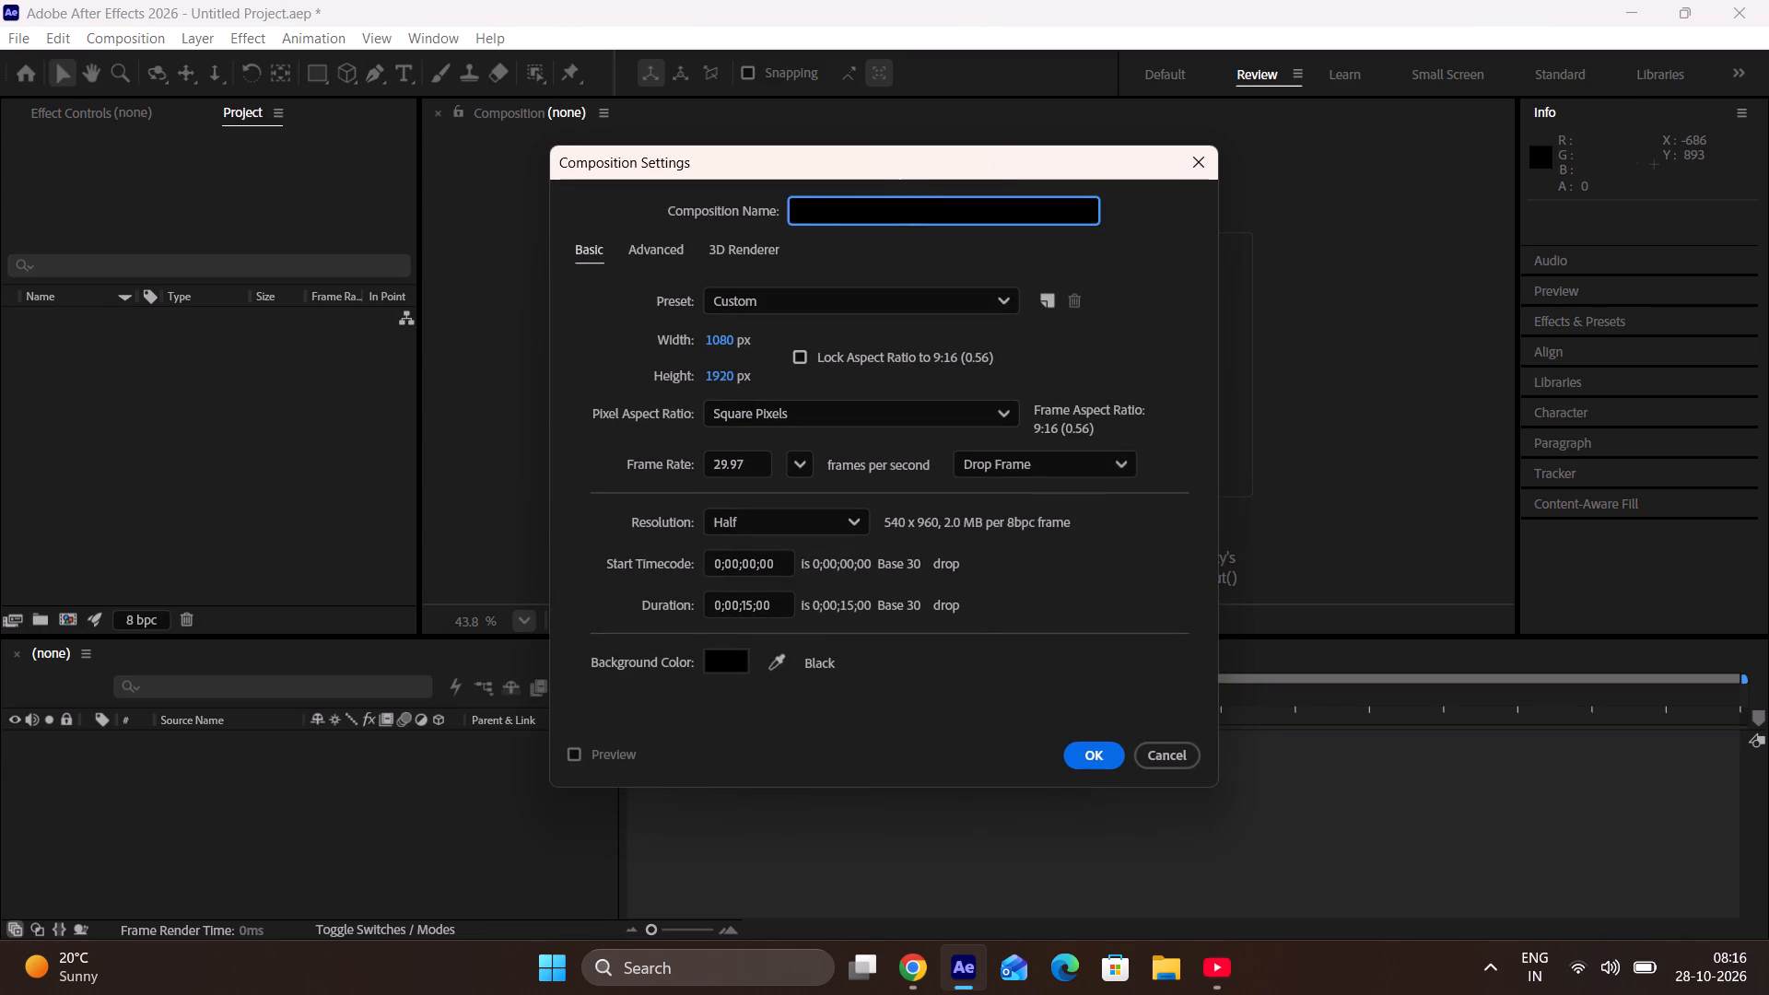
{"action": "type", "text": "juice ad"}
{"action": "key", "text": "Return"}
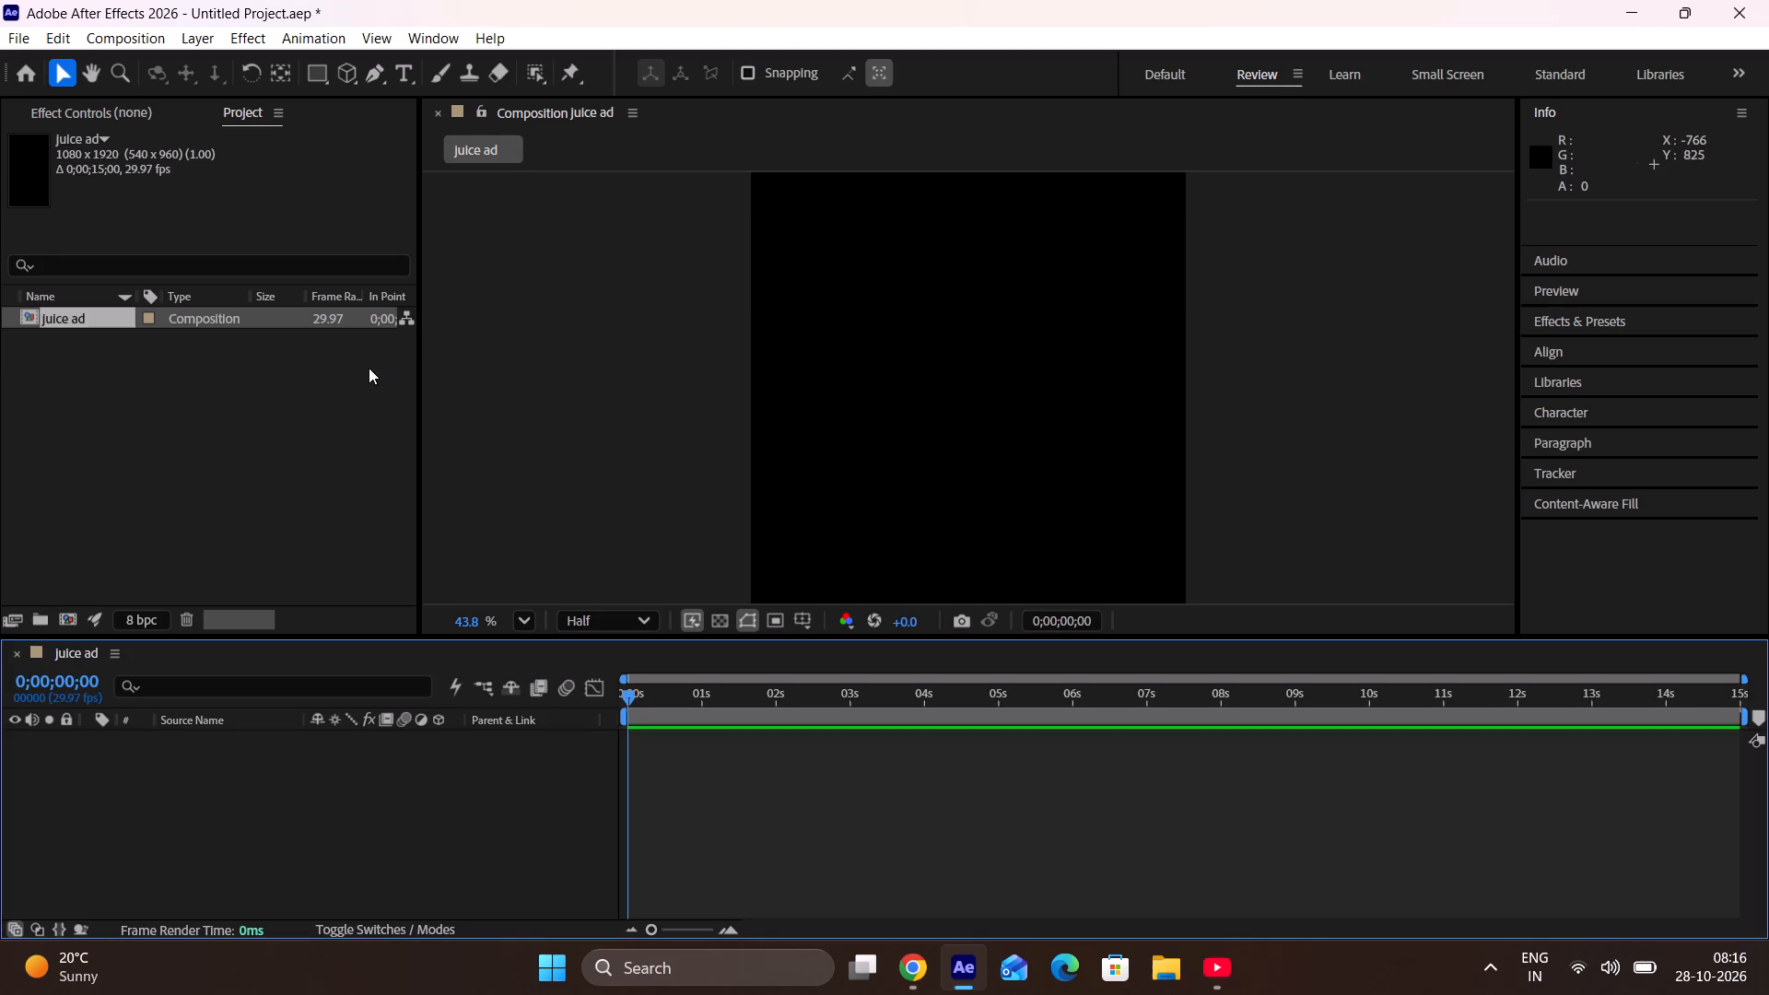
Activate the Rectangle tool and set its radial gradient fill's start colour to red FF0000.
{"action": "left_click", "coordinate": [893, 330]}
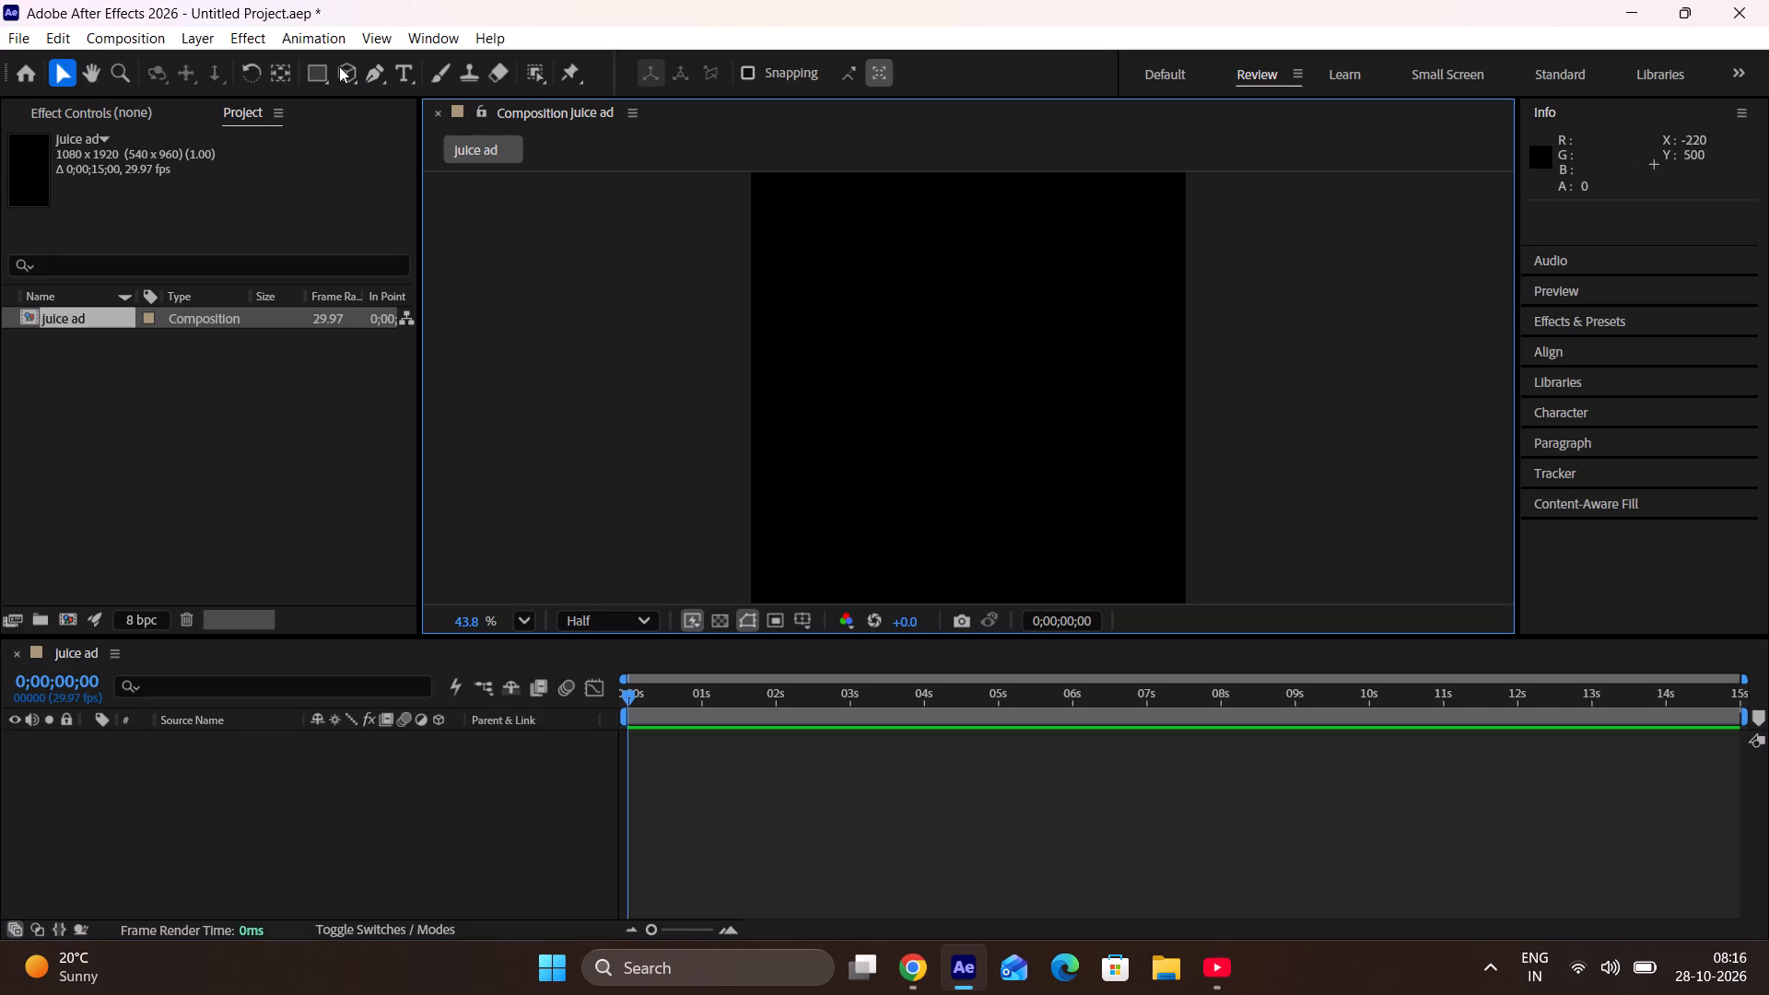
{"action": "left_click", "coordinate": [310, 75]}
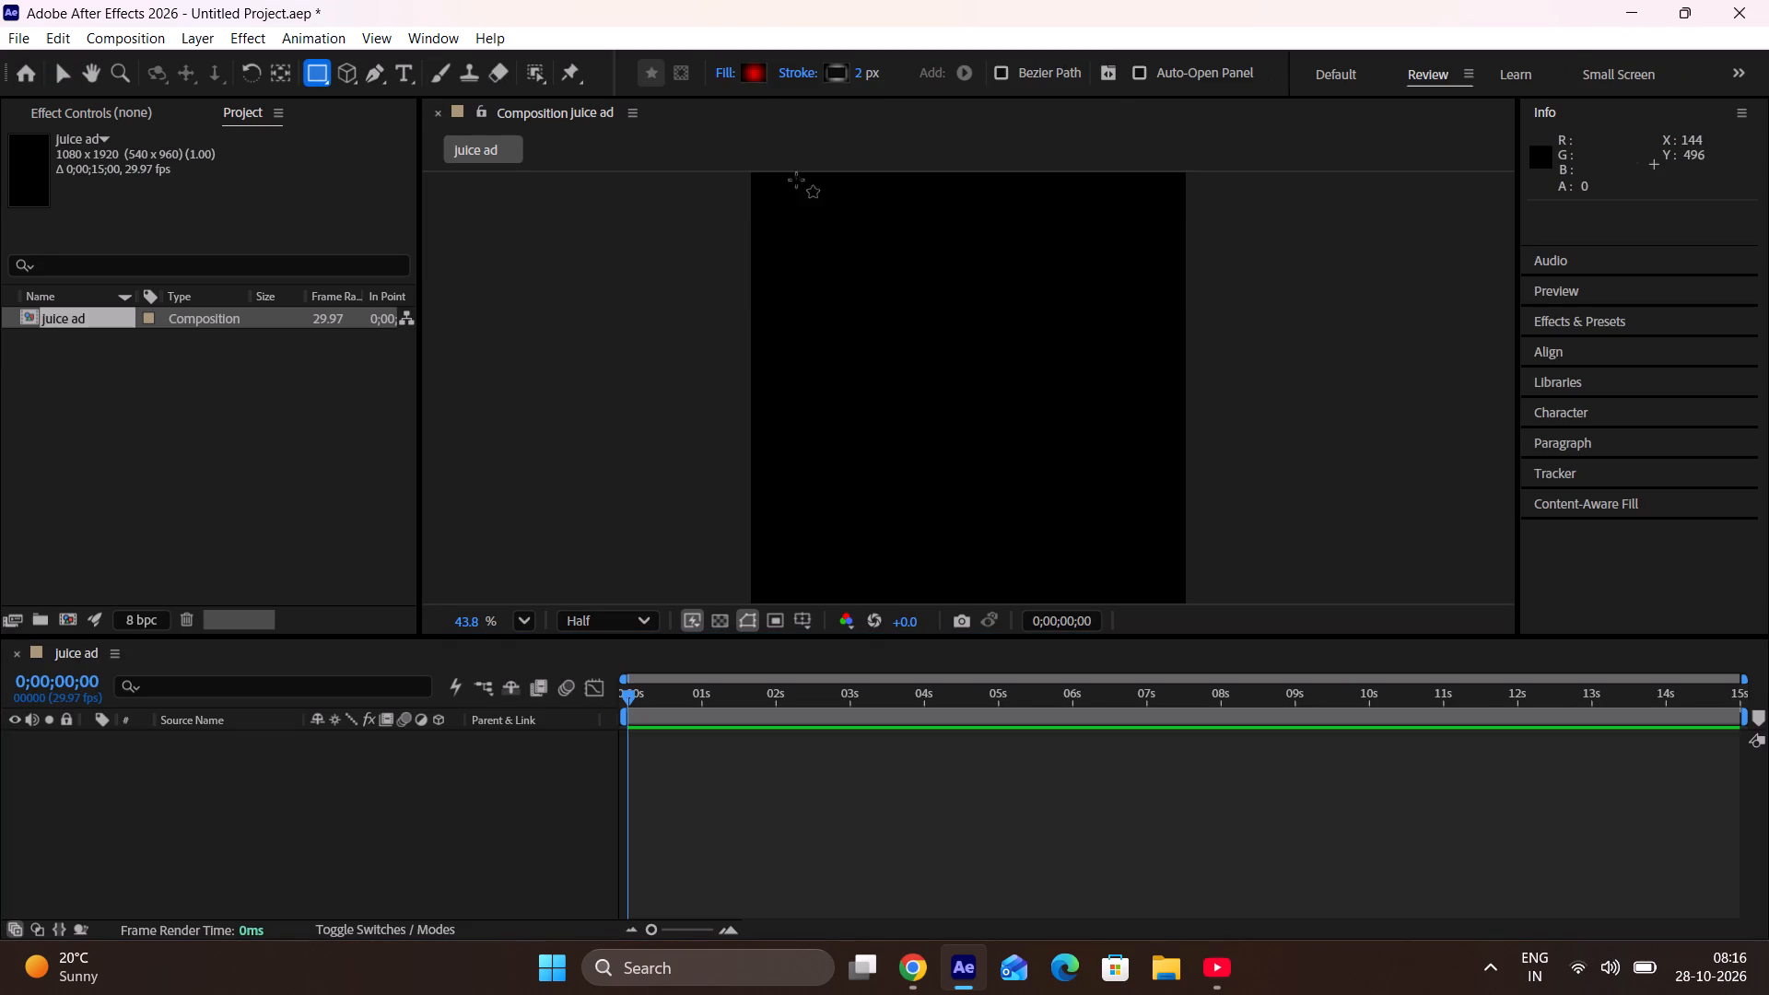
{"action": "left_click", "coordinate": [752, 72]}
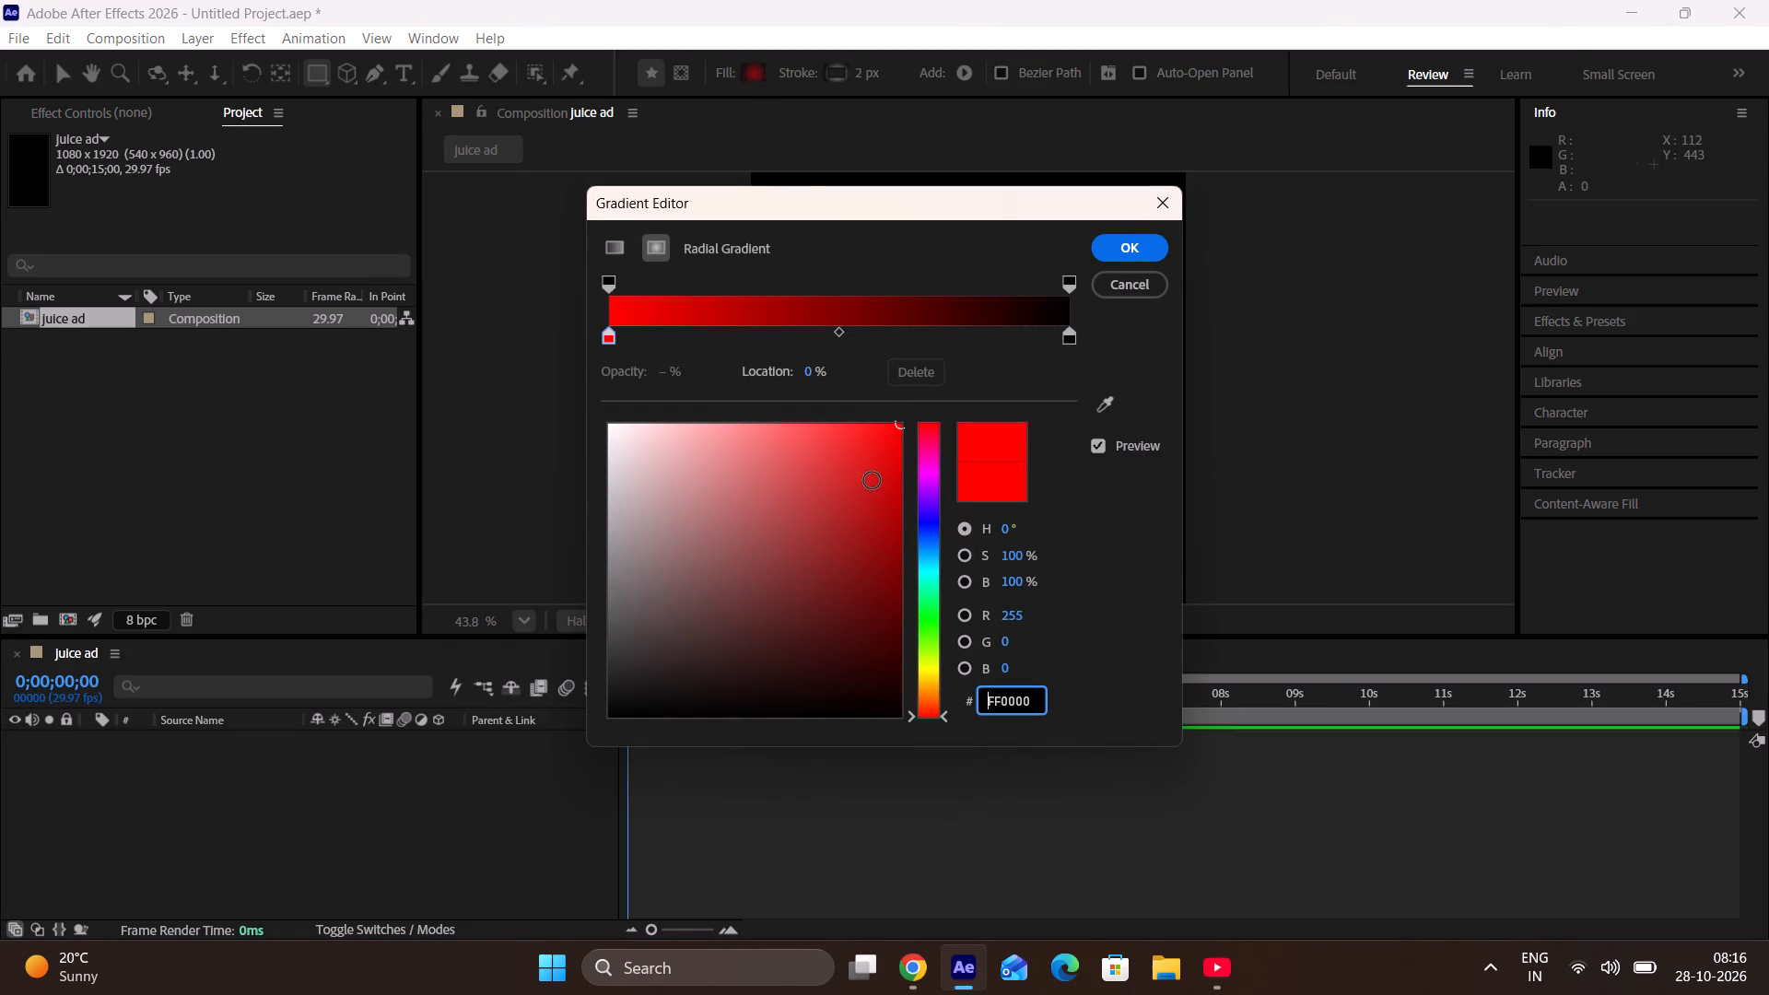
{"action": "left_click_drag", "start_coordinate": [627, 434], "coordinate": [775, 446]}
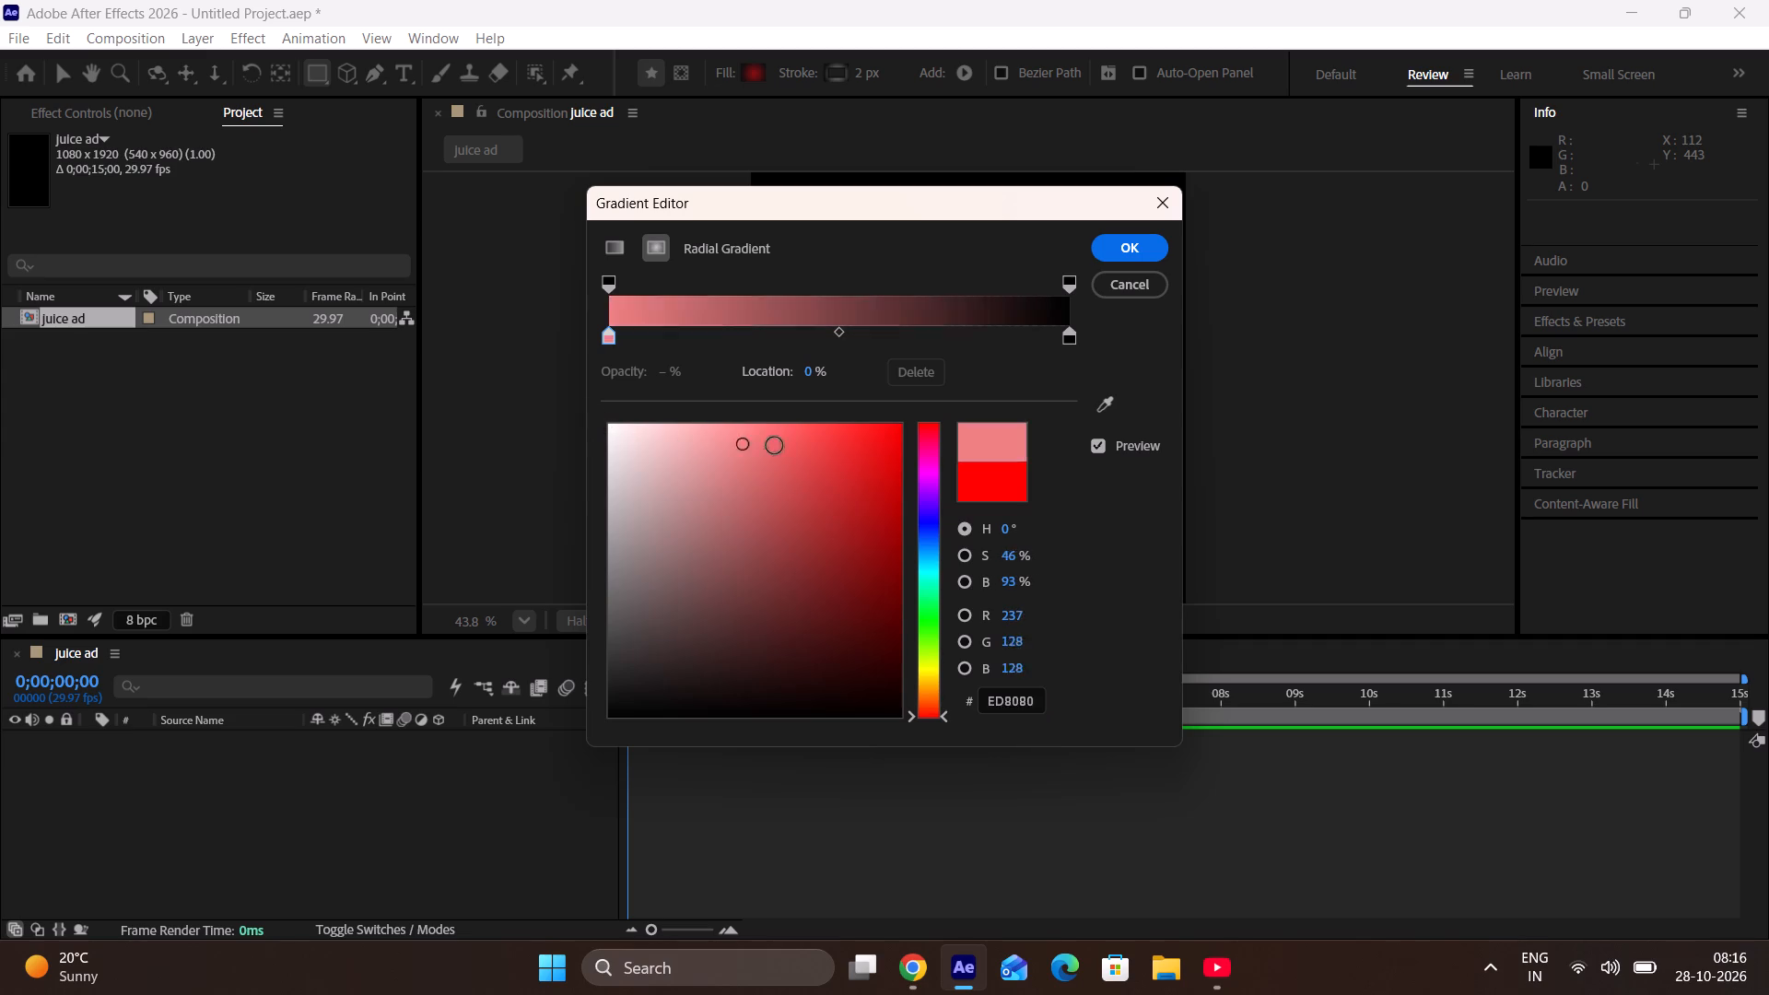
{"action": "left_click_drag", "start_coordinate": [775, 446], "coordinate": [913, 422]}
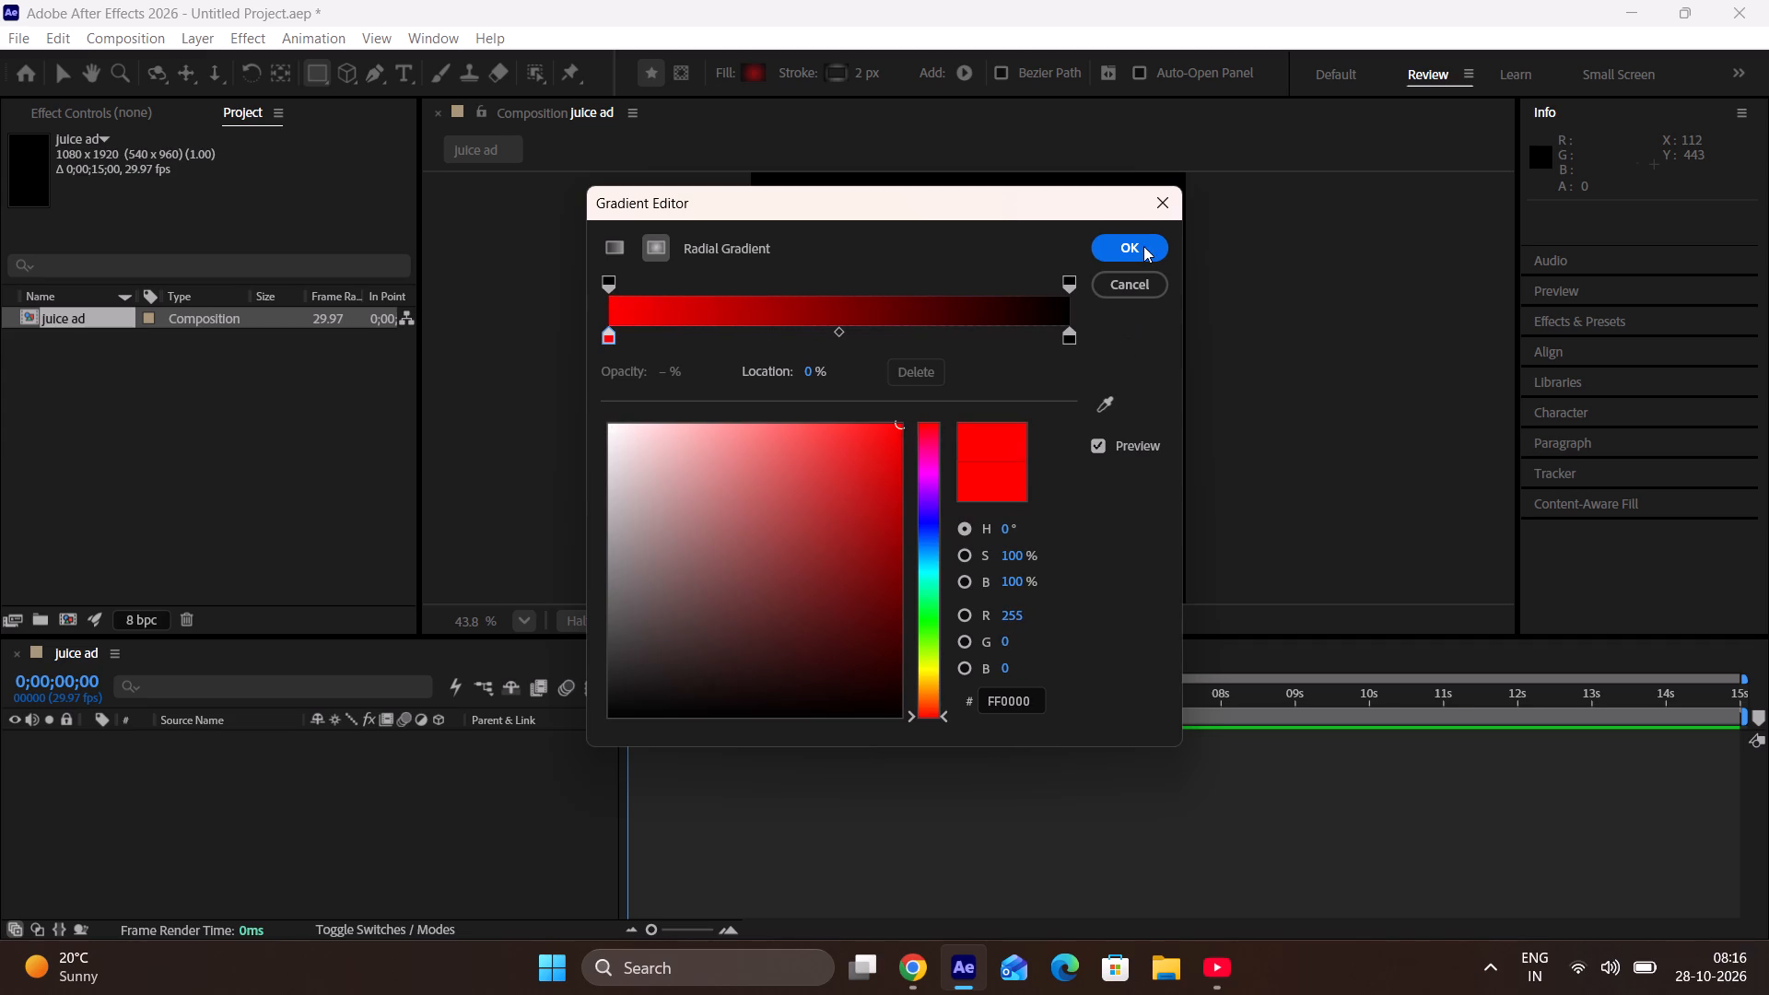
{"action": "left_click", "coordinate": [1143, 246]}
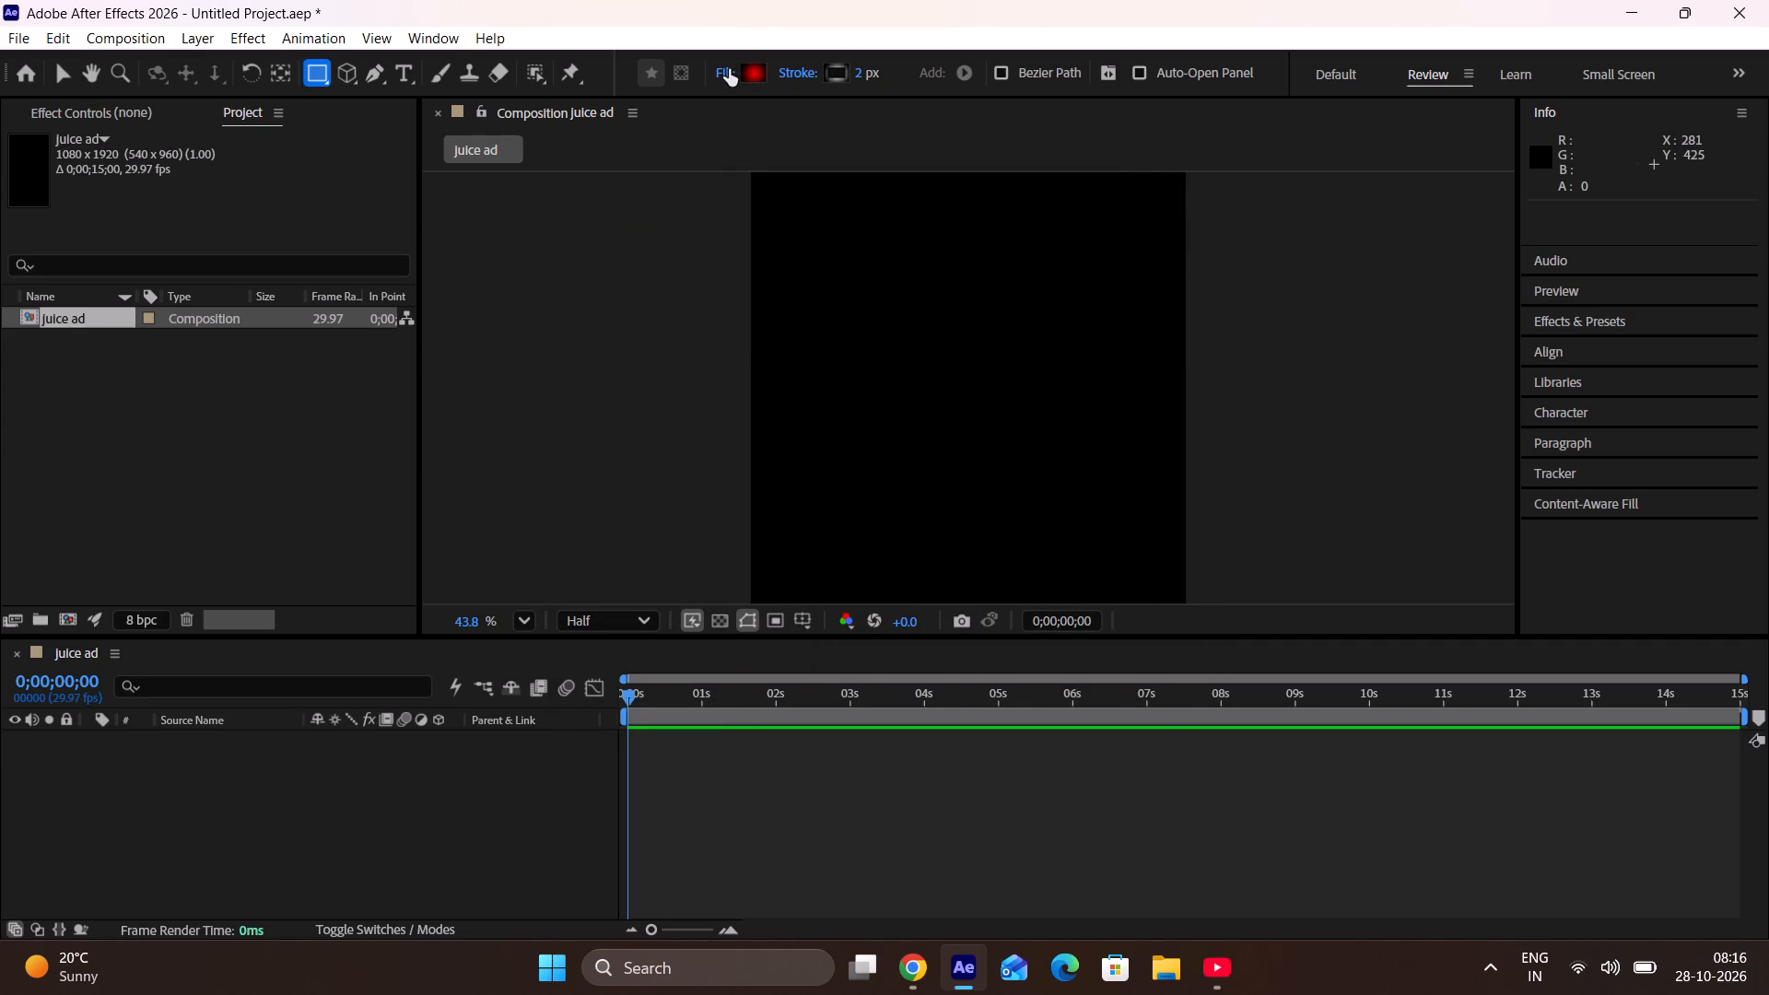
{"action": "left_click", "coordinate": [729, 69]}
{"action": "left_click", "coordinate": [911, 540]}
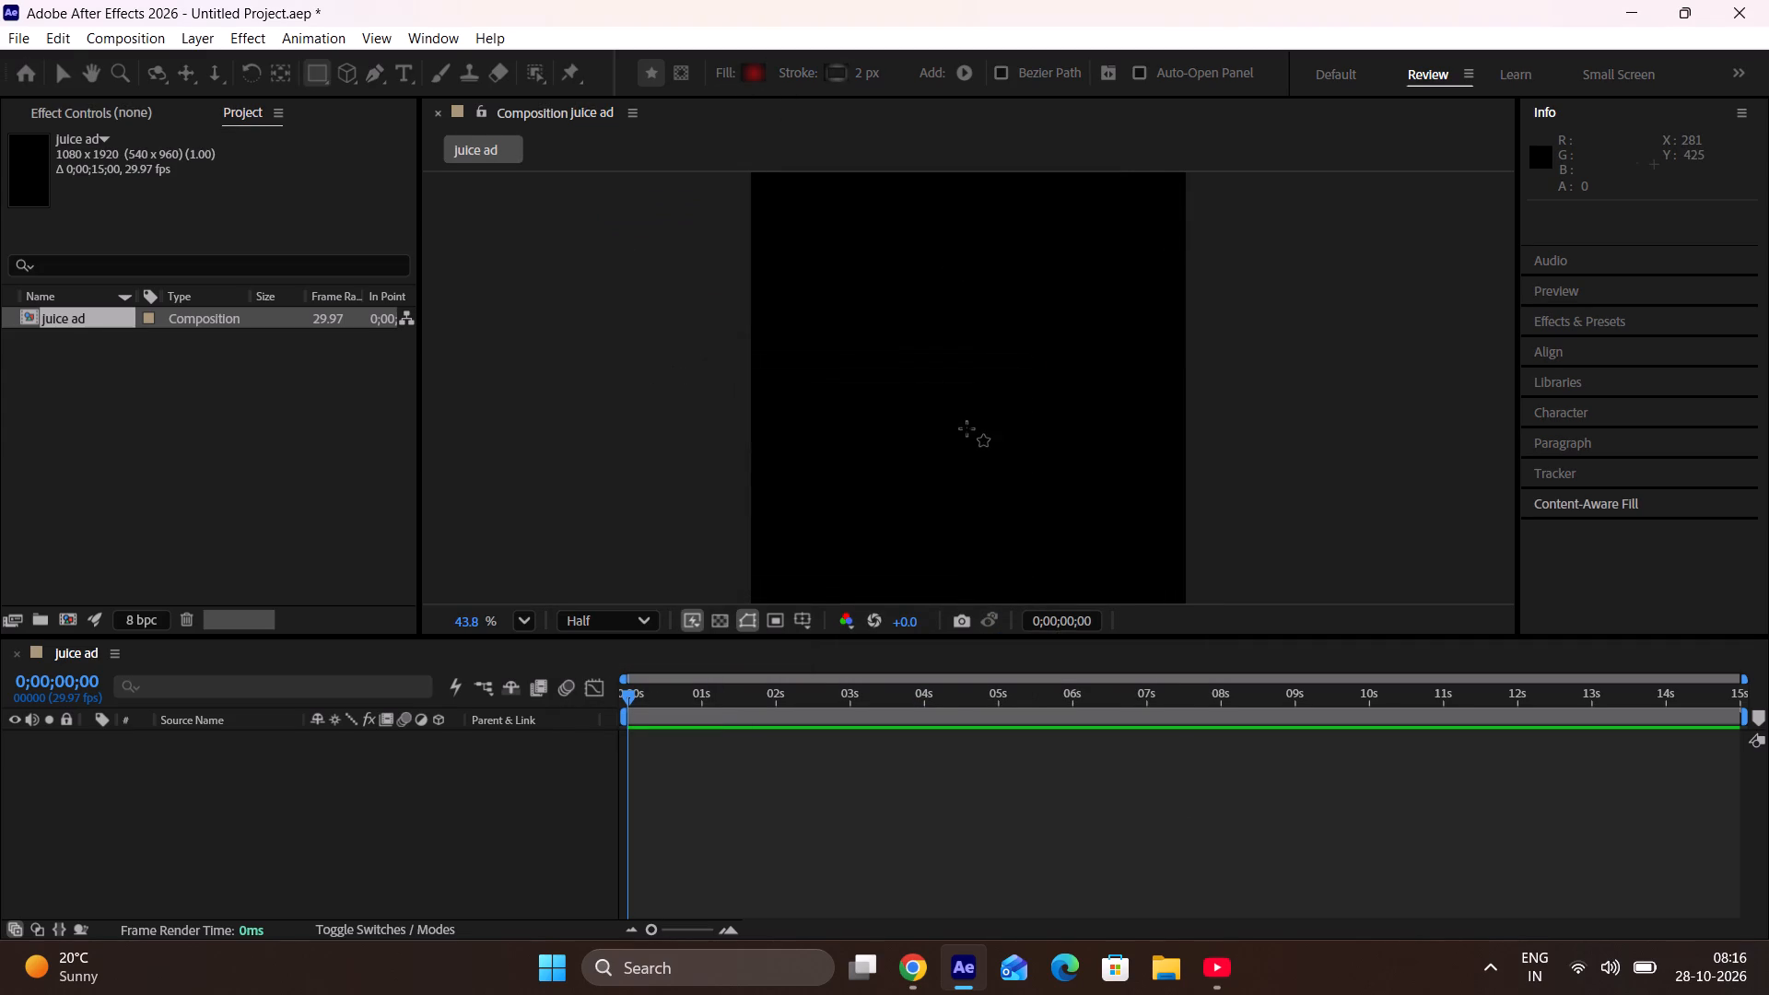
Set the start colour of the stroke's radial gradient to white FFFFFF.
{"action": "left_click", "coordinate": [845, 65]}
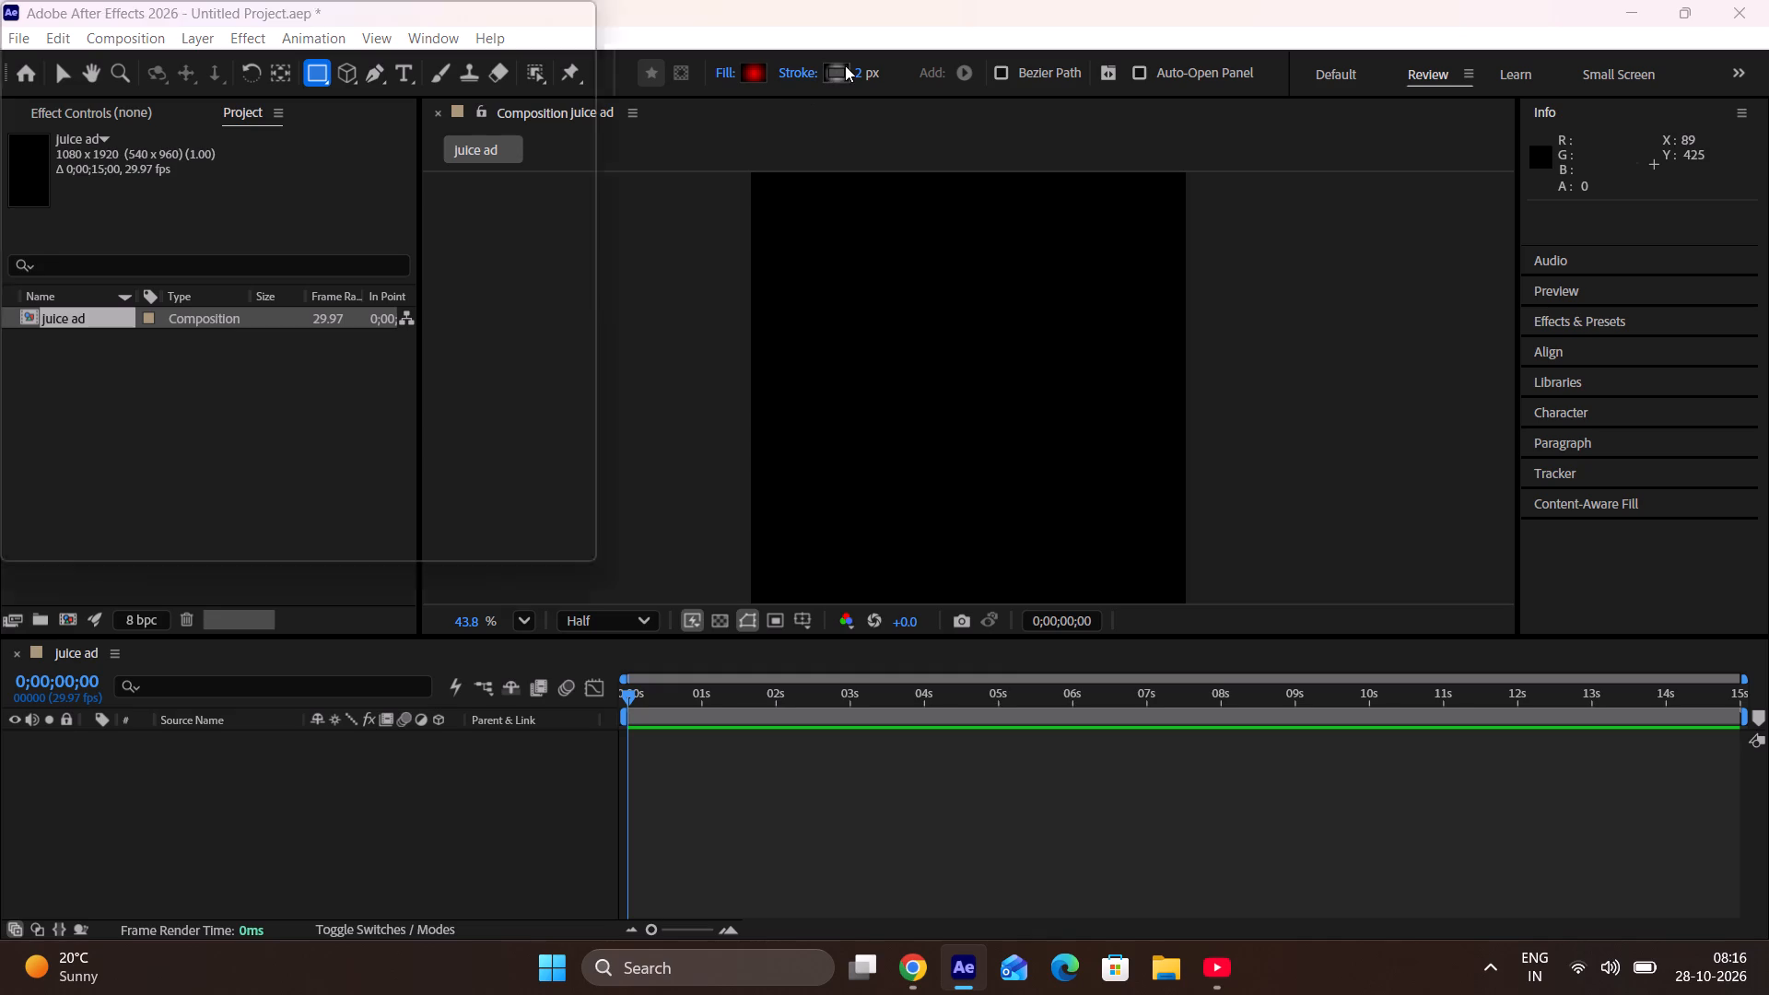
{"action": "left_click_drag", "start_coordinate": [810, 606], "coordinate": [613, 424]}
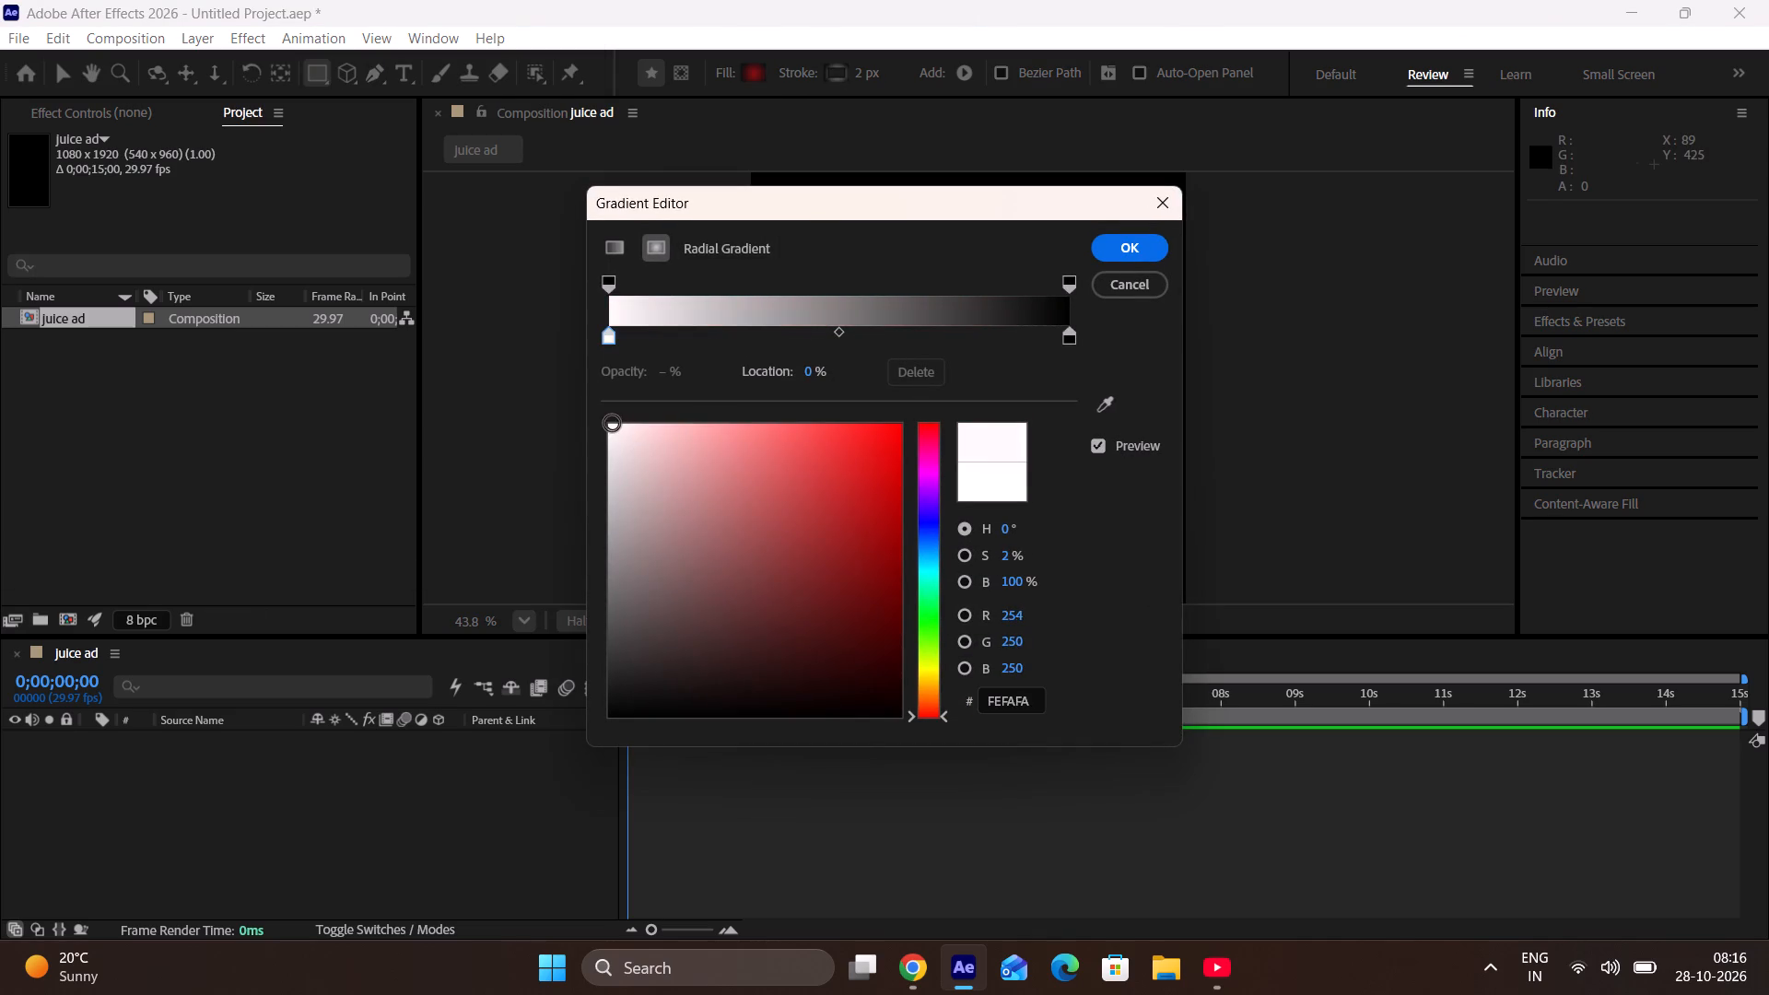
{"action": "left_click_drag", "start_coordinate": [613, 424], "coordinate": [593, 364]}
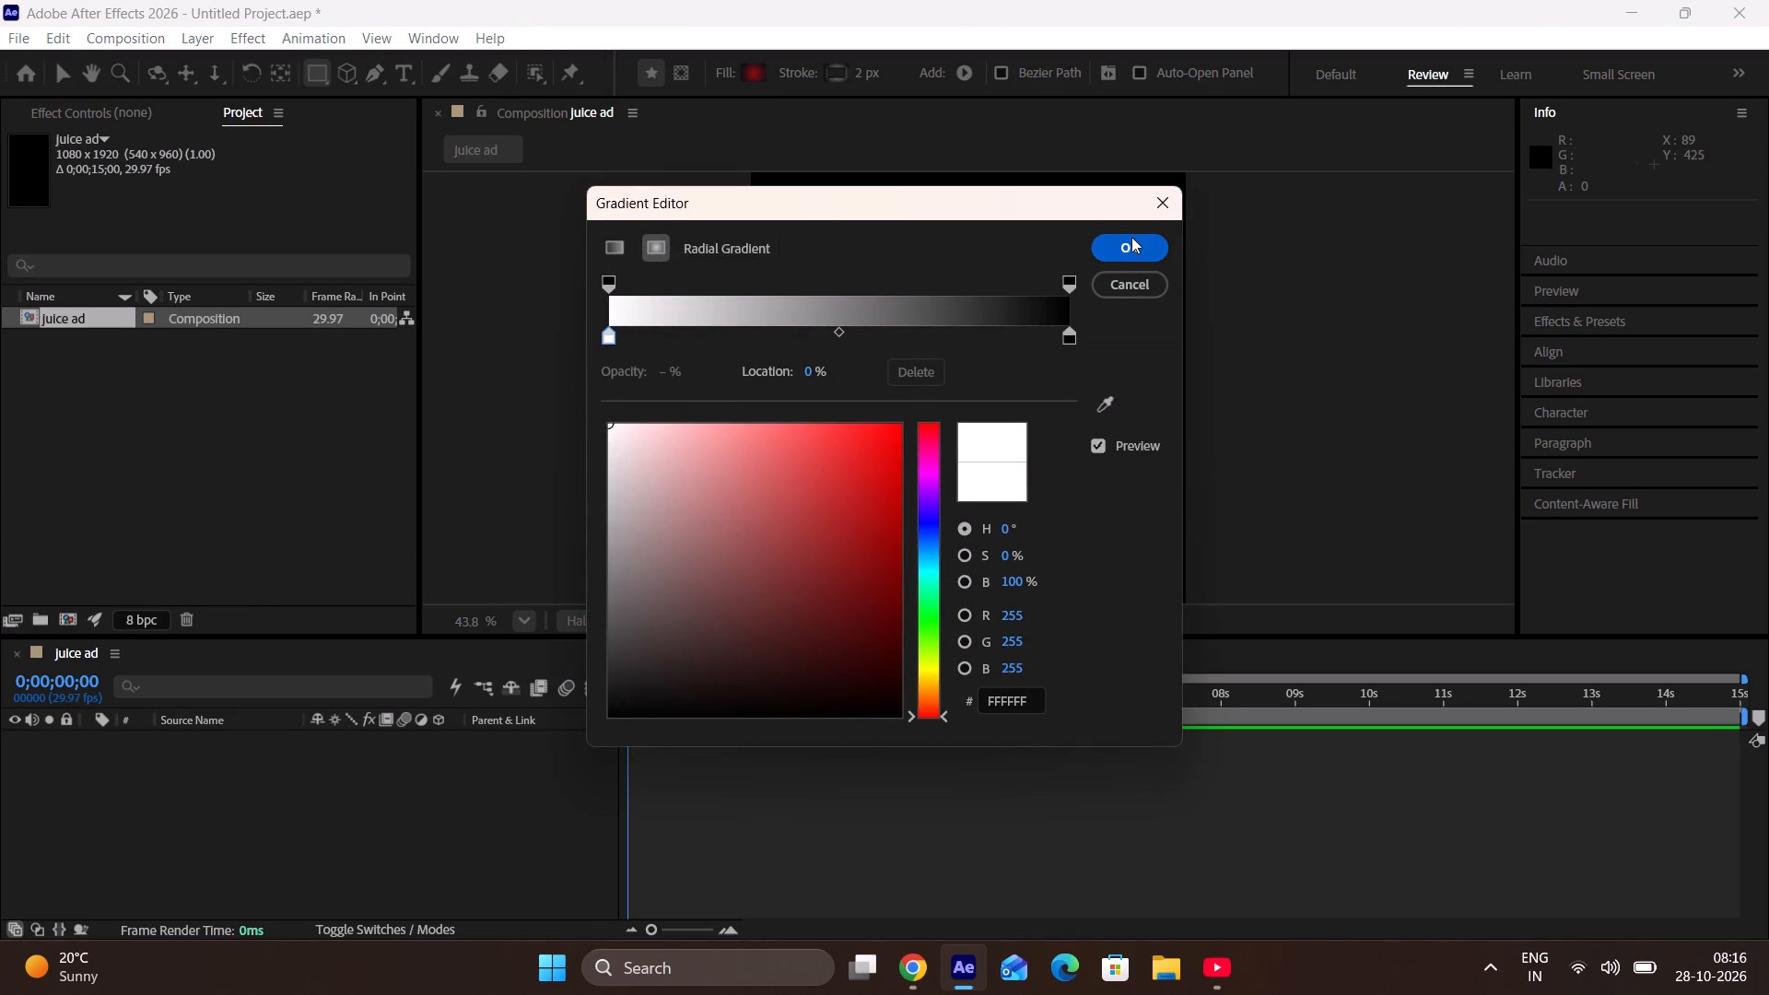
{"action": "left_click", "coordinate": [1130, 237]}
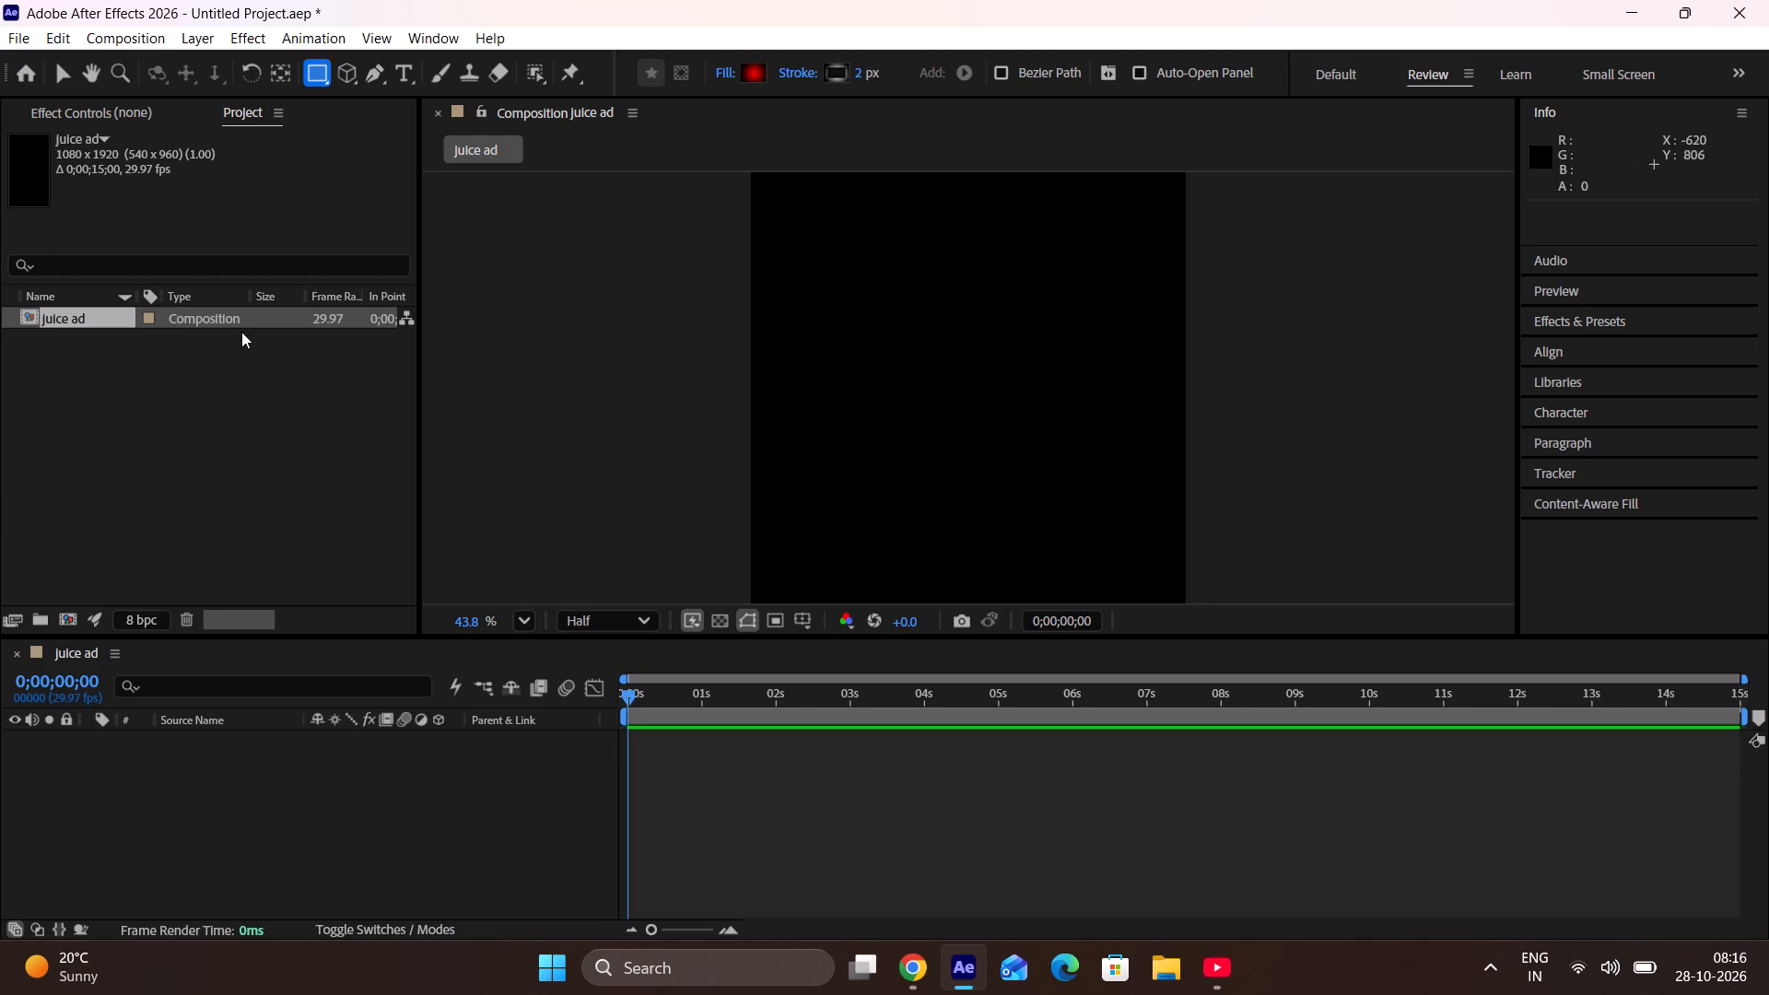
Change the juice ad composition's label colour to Cyan.
{"action": "right_click", "coordinate": [173, 323]}
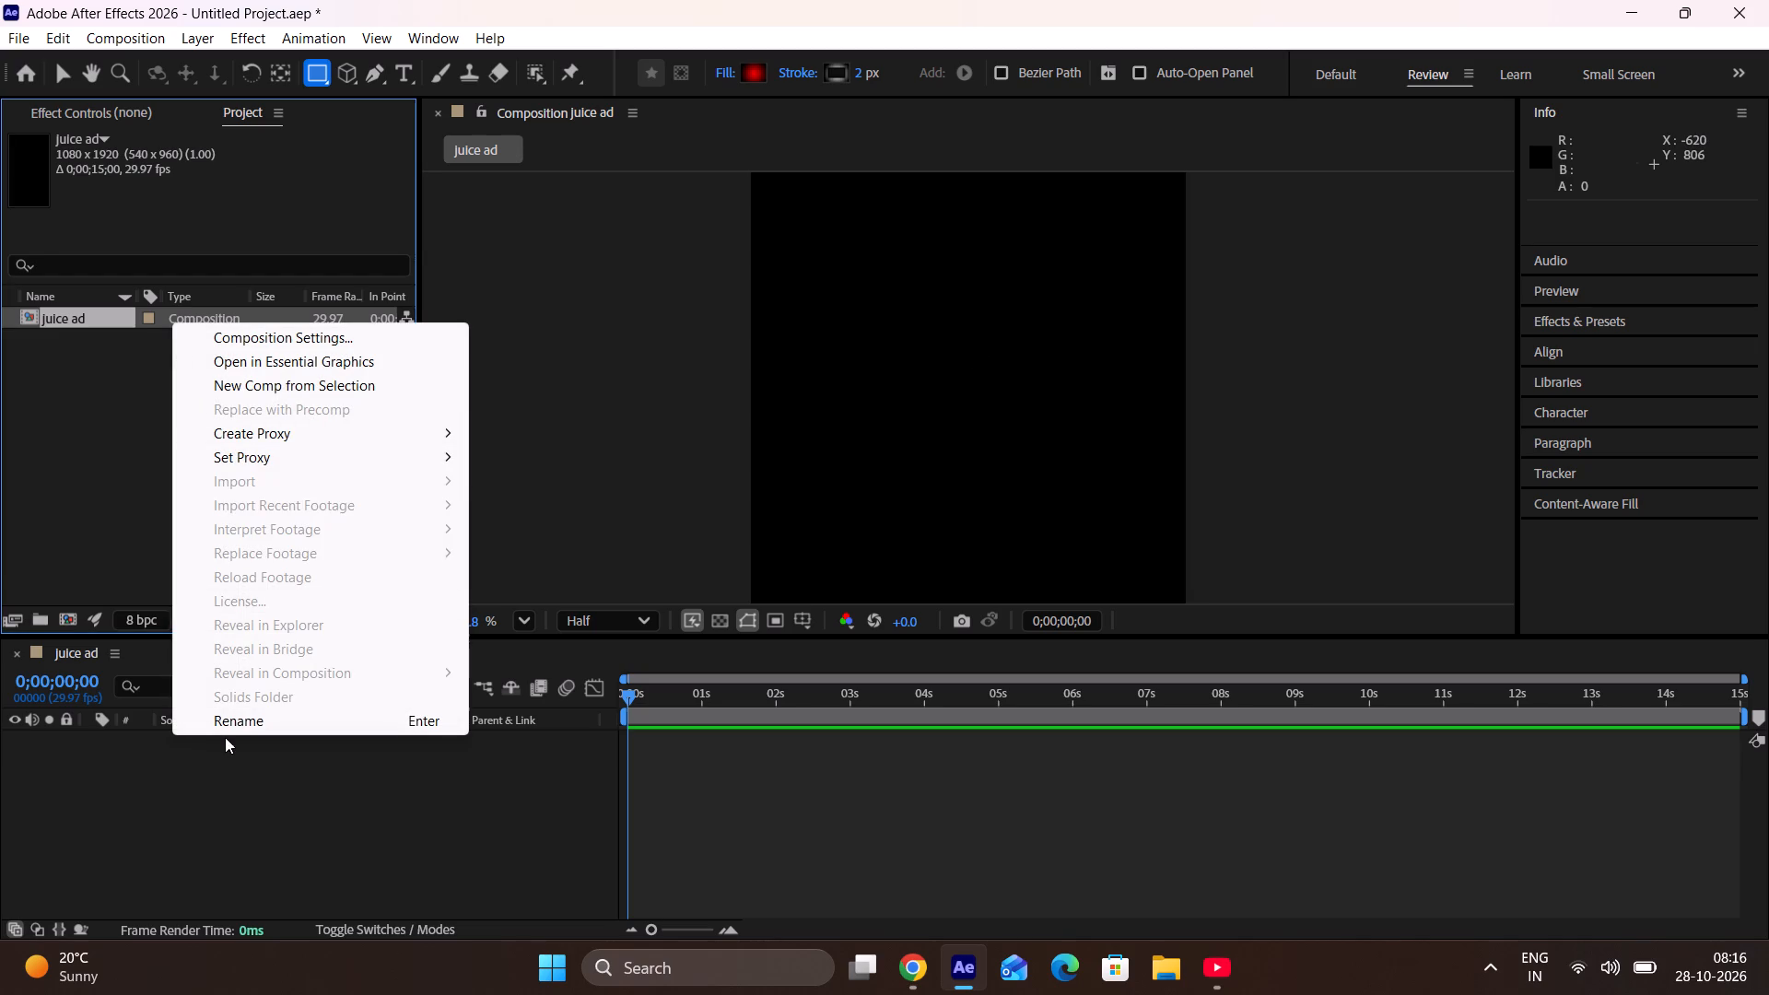
{"action": "left_click", "coordinate": [123, 429]}
{"action": "left_click", "coordinate": [146, 302]}
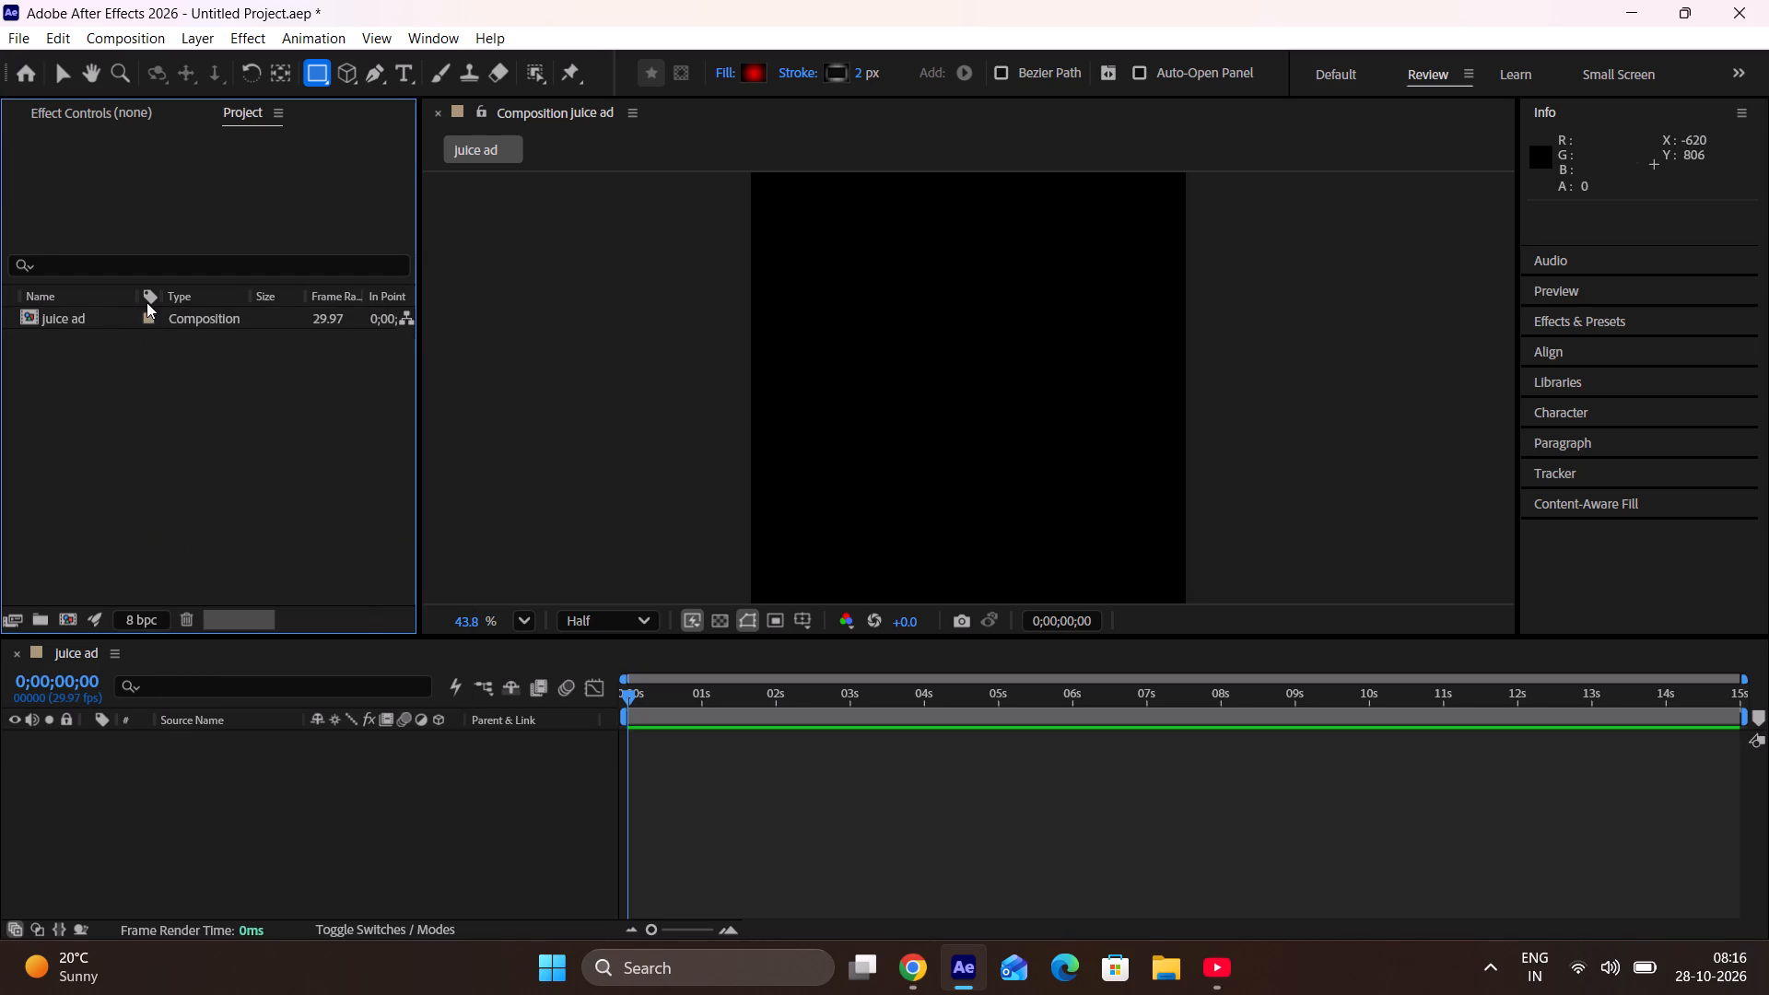
{"action": "left_click", "coordinate": [149, 326]}
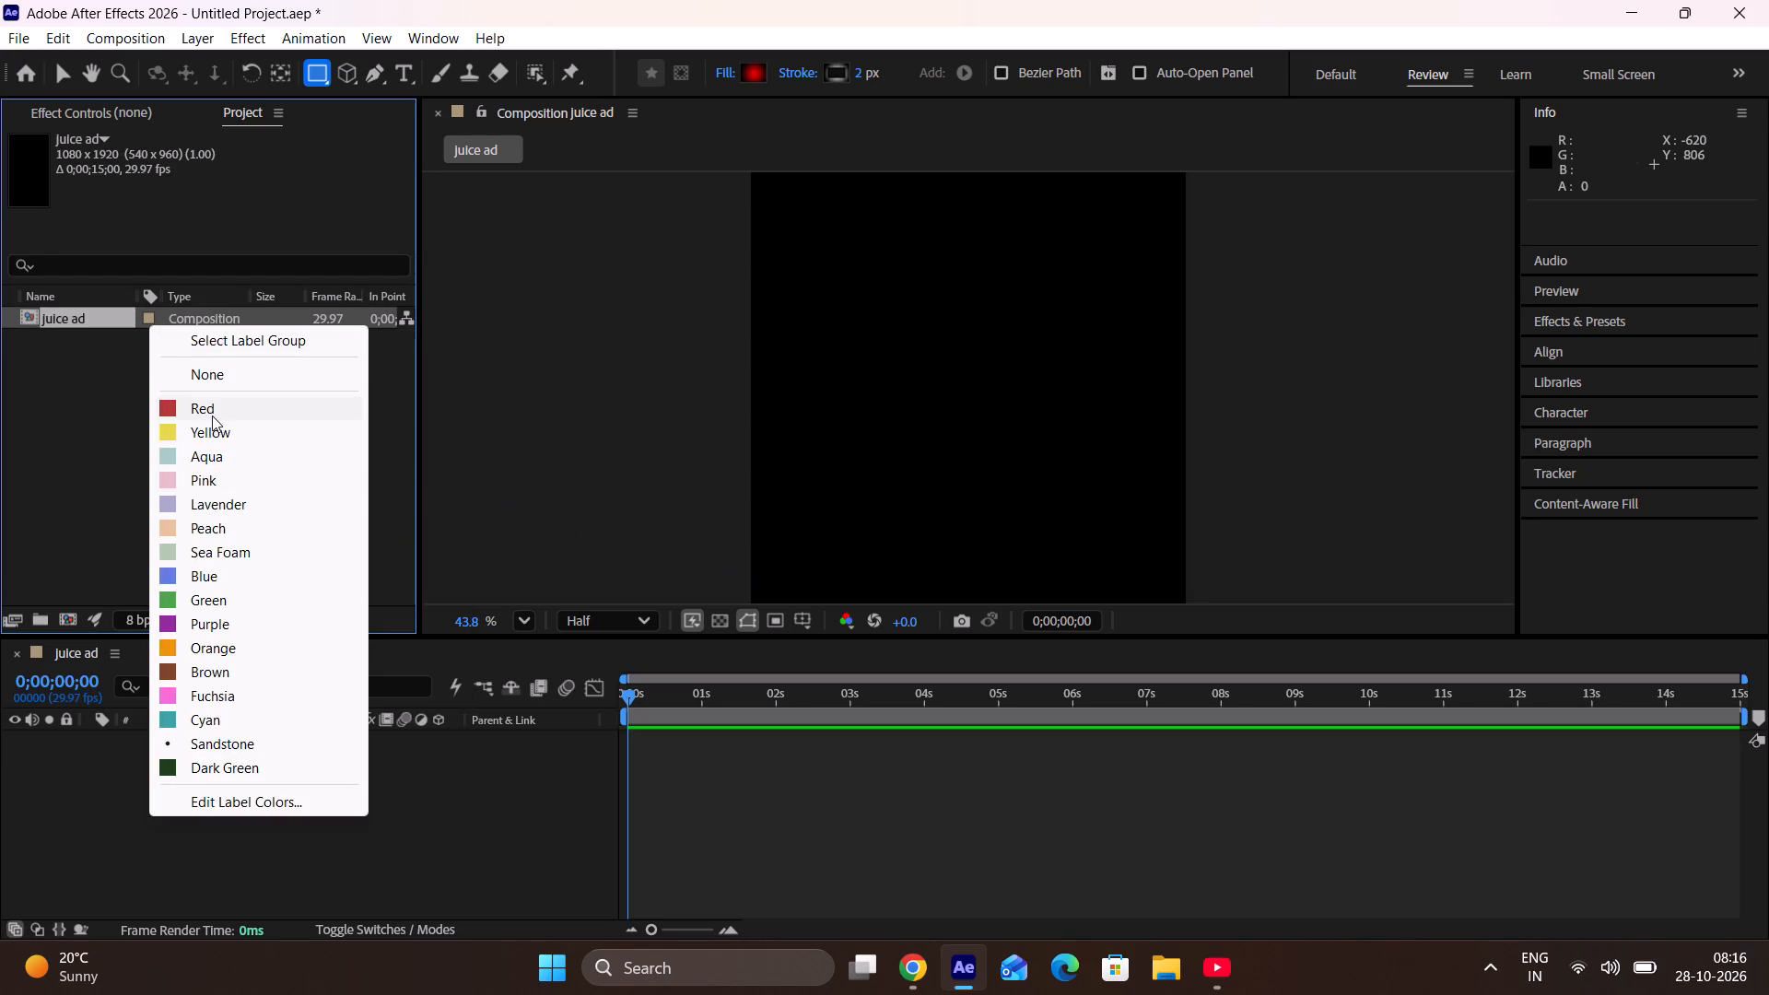
{"action": "left_click", "coordinate": [202, 719]}
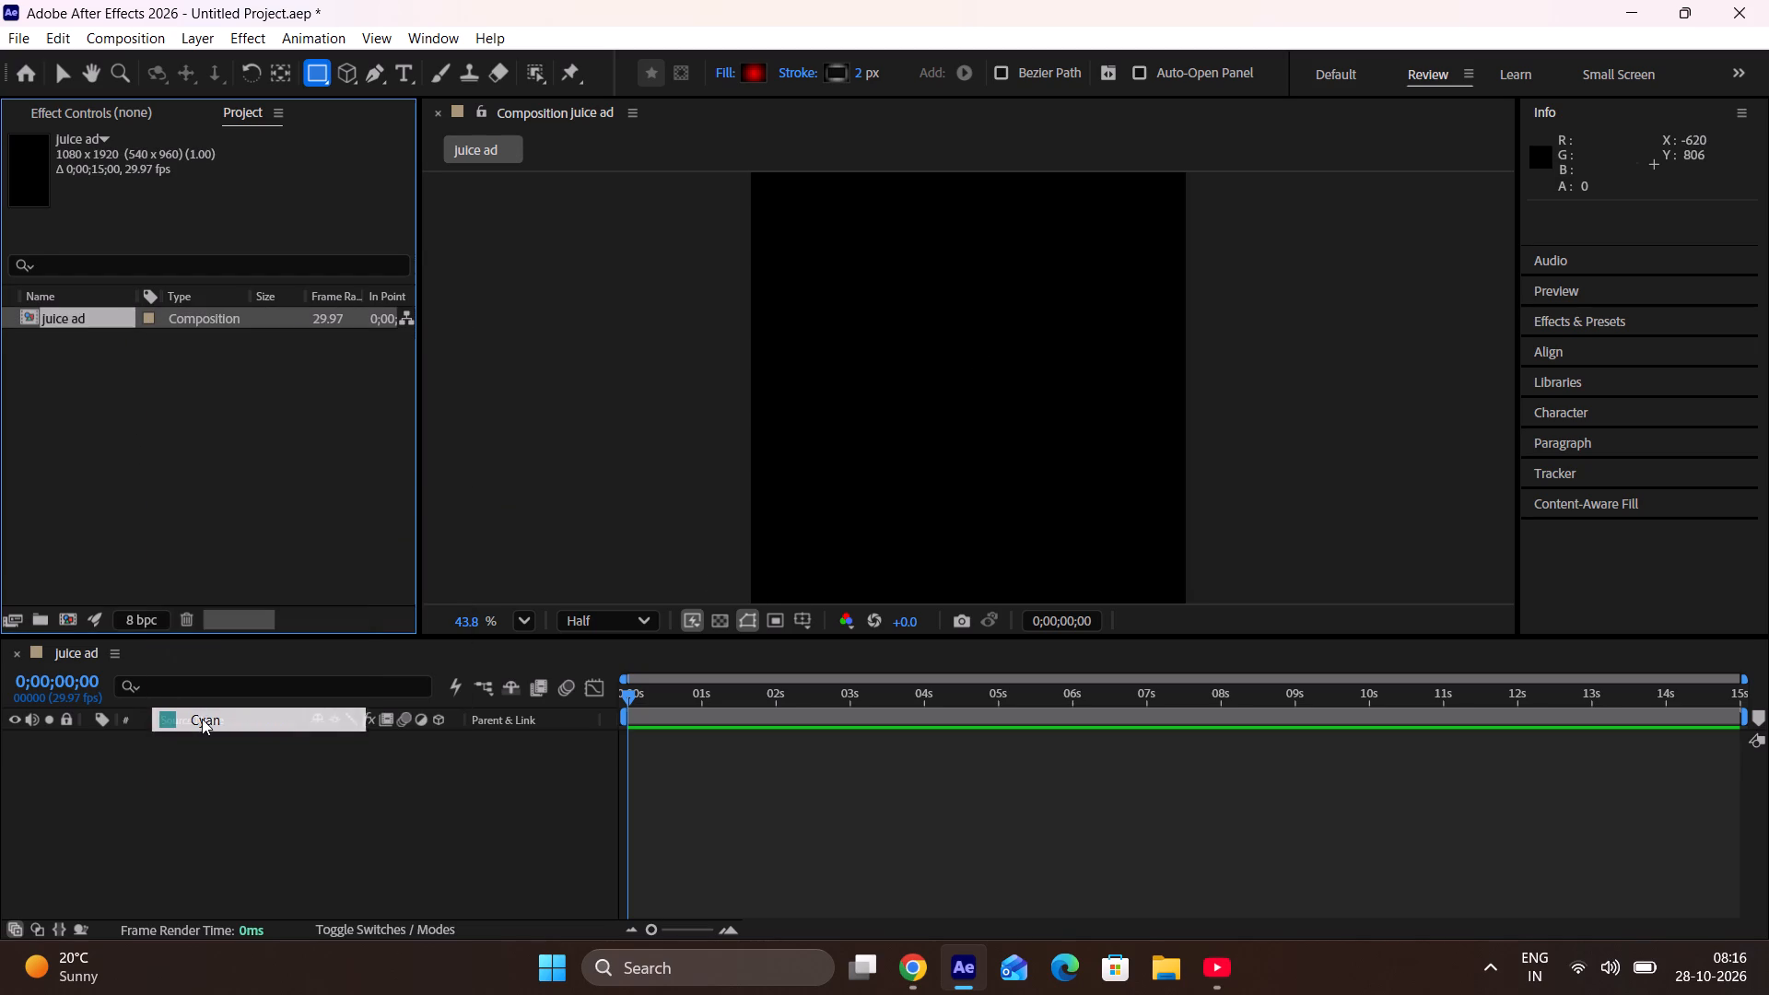
{"action": "left_click", "coordinate": [242, 325]}
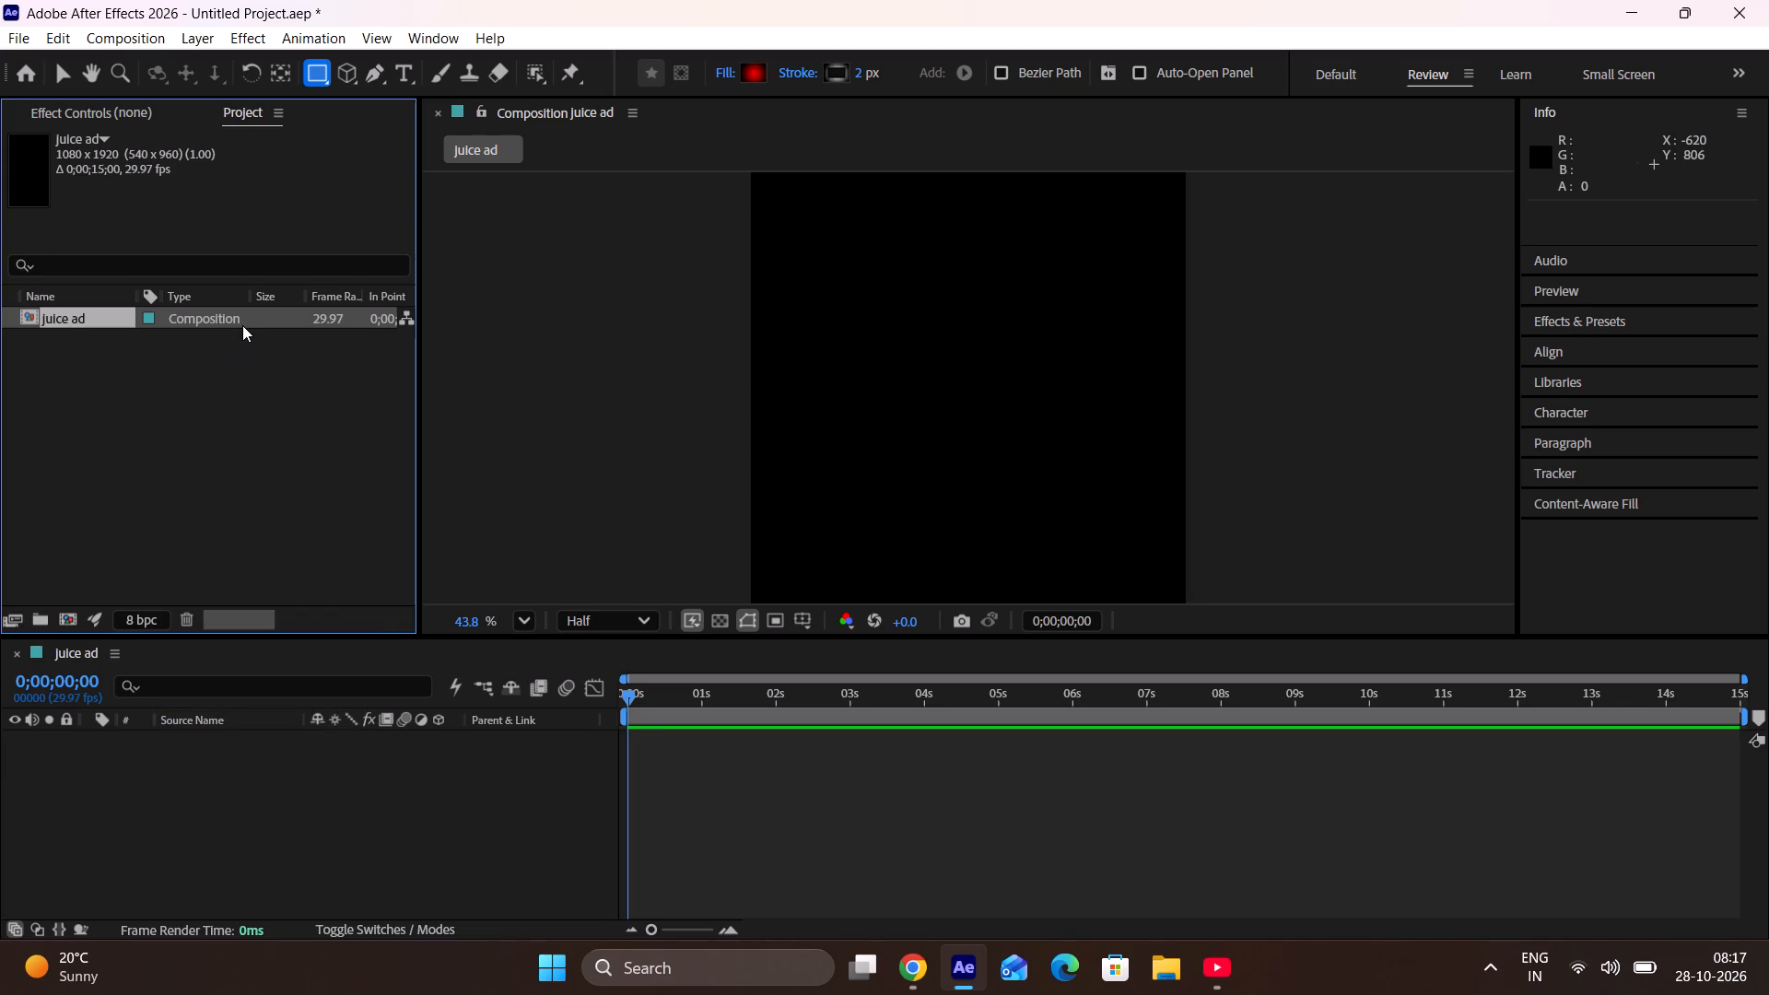
{"action": "left_click", "coordinate": [308, 490]}
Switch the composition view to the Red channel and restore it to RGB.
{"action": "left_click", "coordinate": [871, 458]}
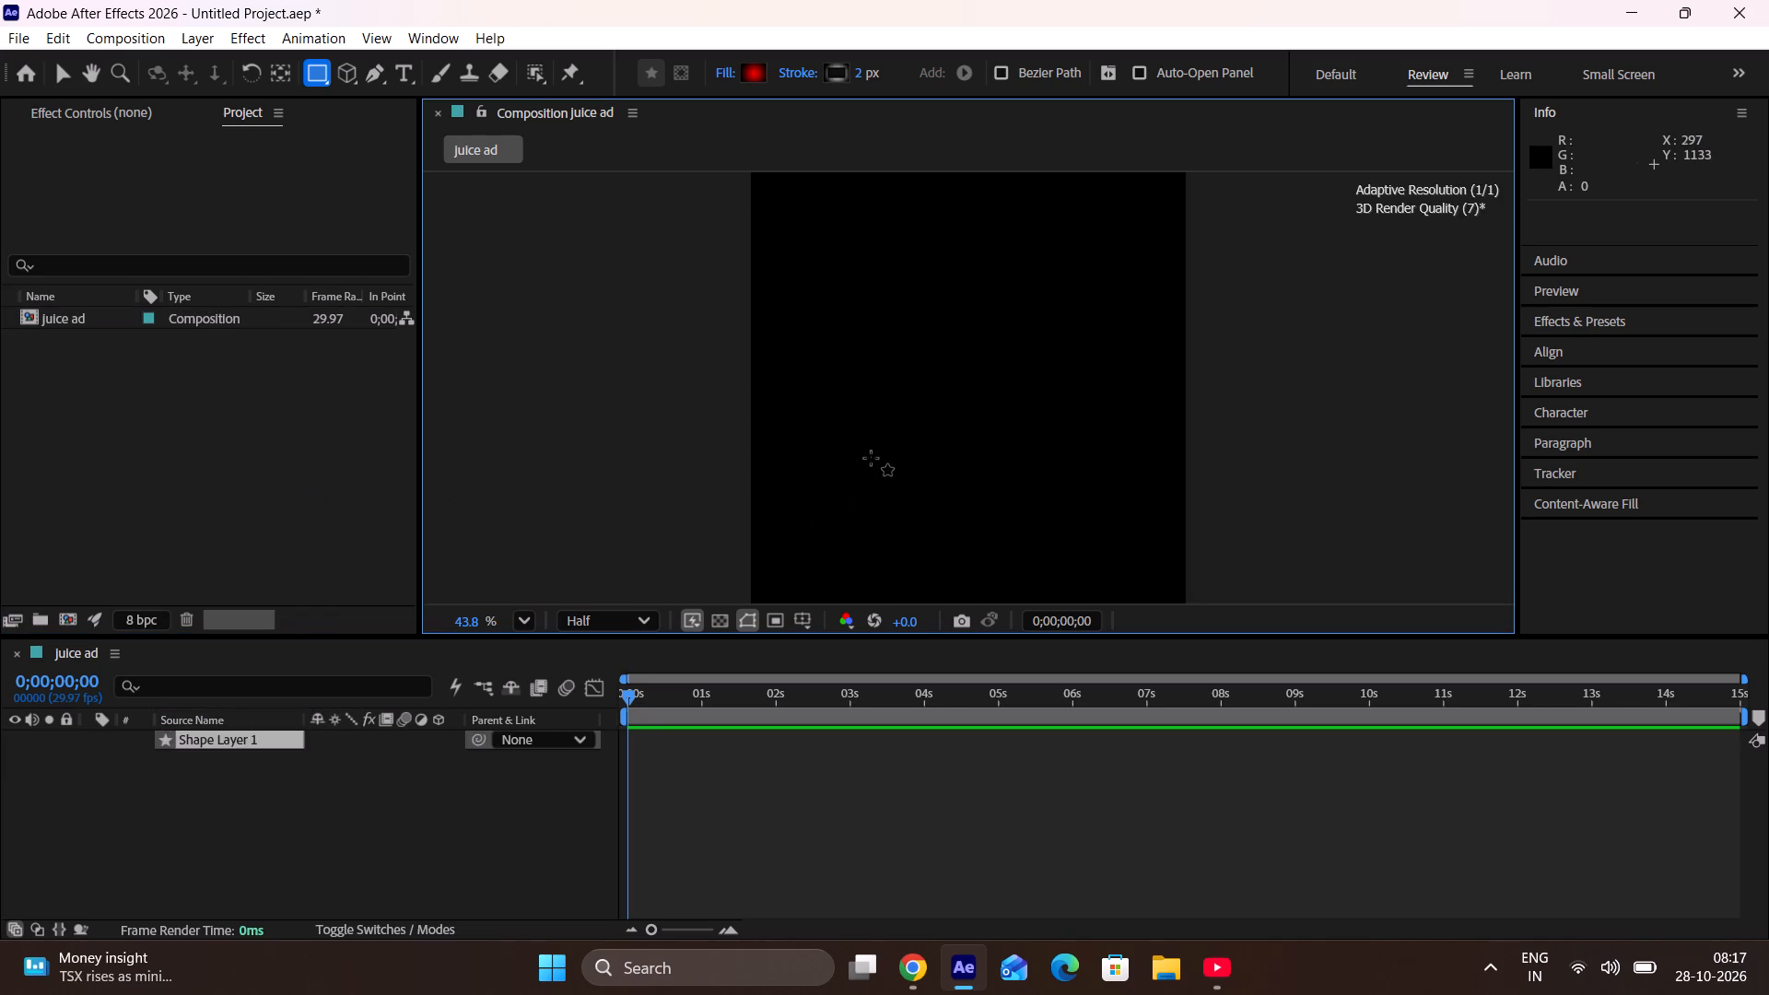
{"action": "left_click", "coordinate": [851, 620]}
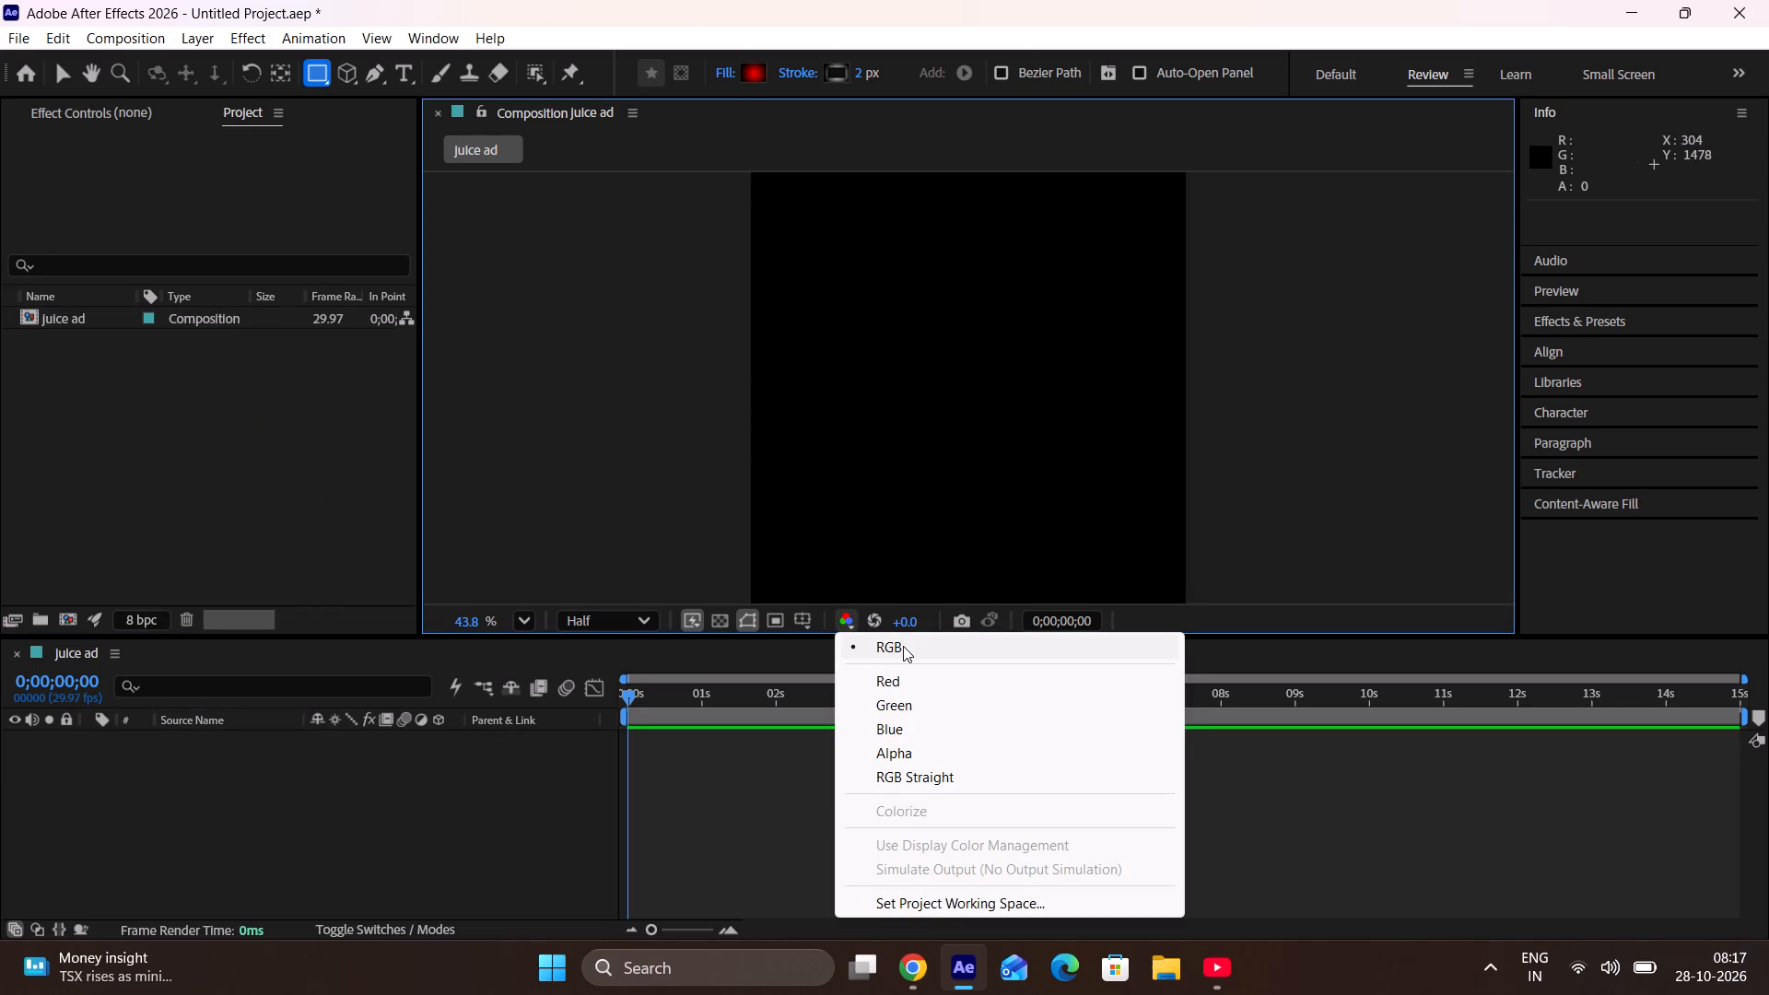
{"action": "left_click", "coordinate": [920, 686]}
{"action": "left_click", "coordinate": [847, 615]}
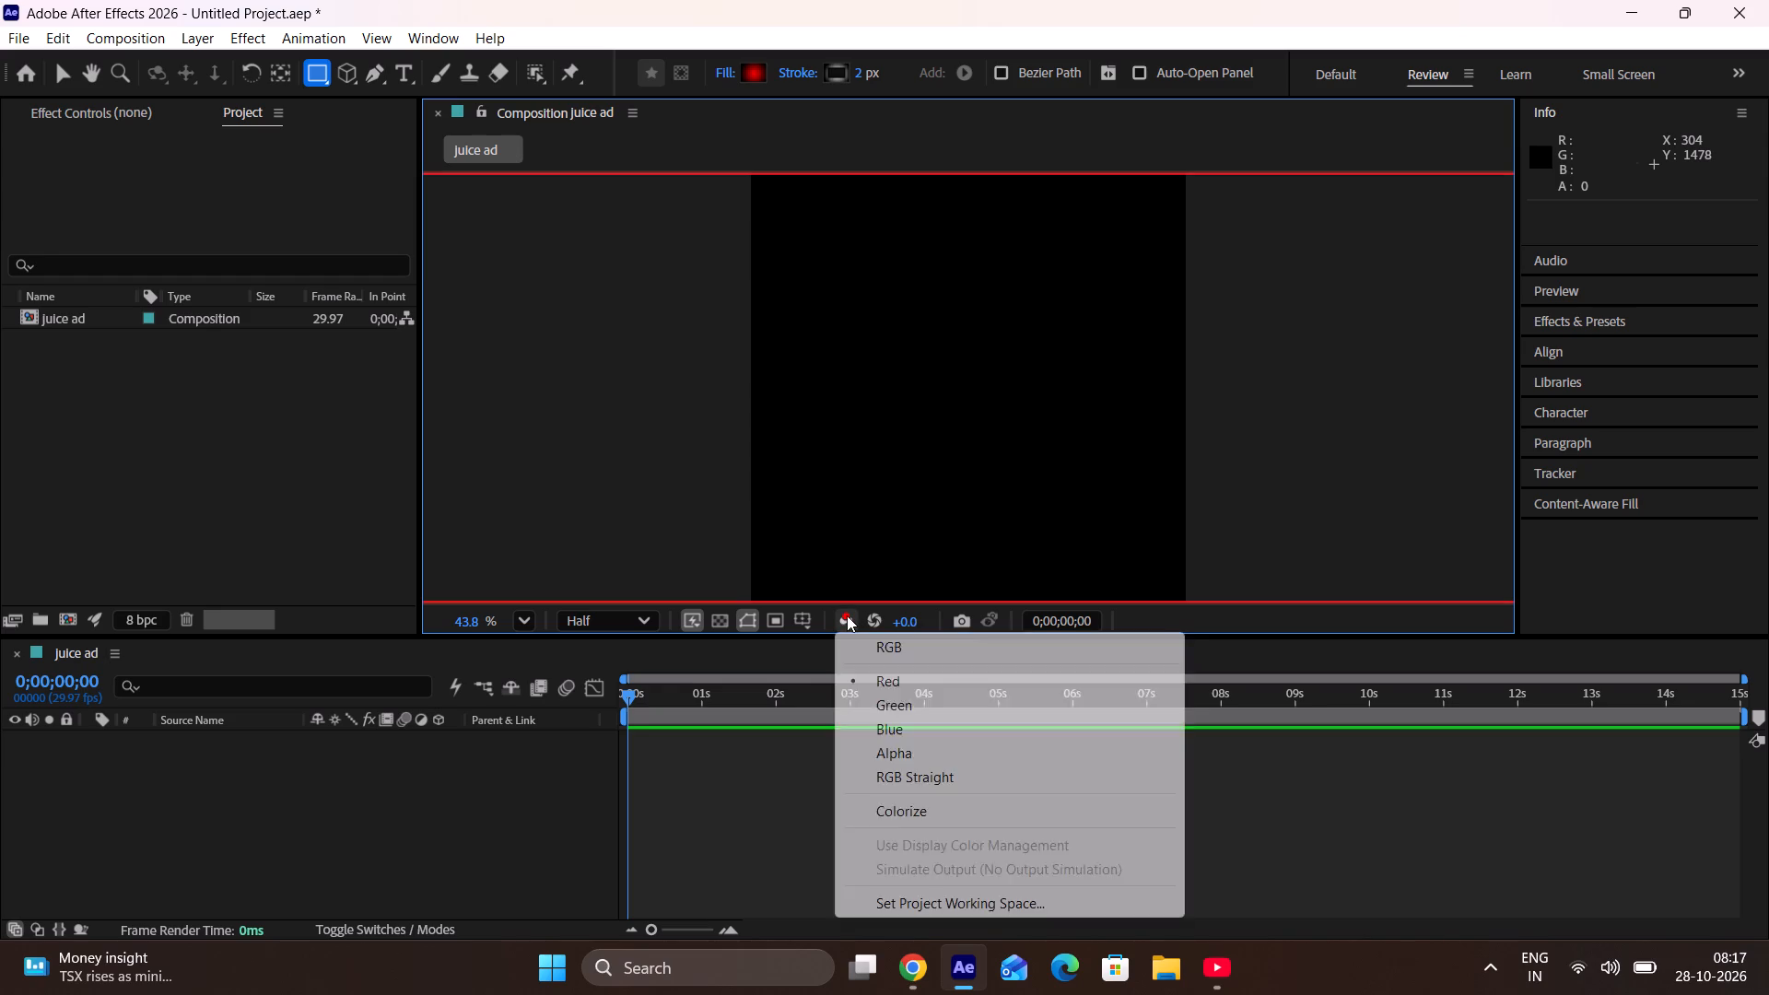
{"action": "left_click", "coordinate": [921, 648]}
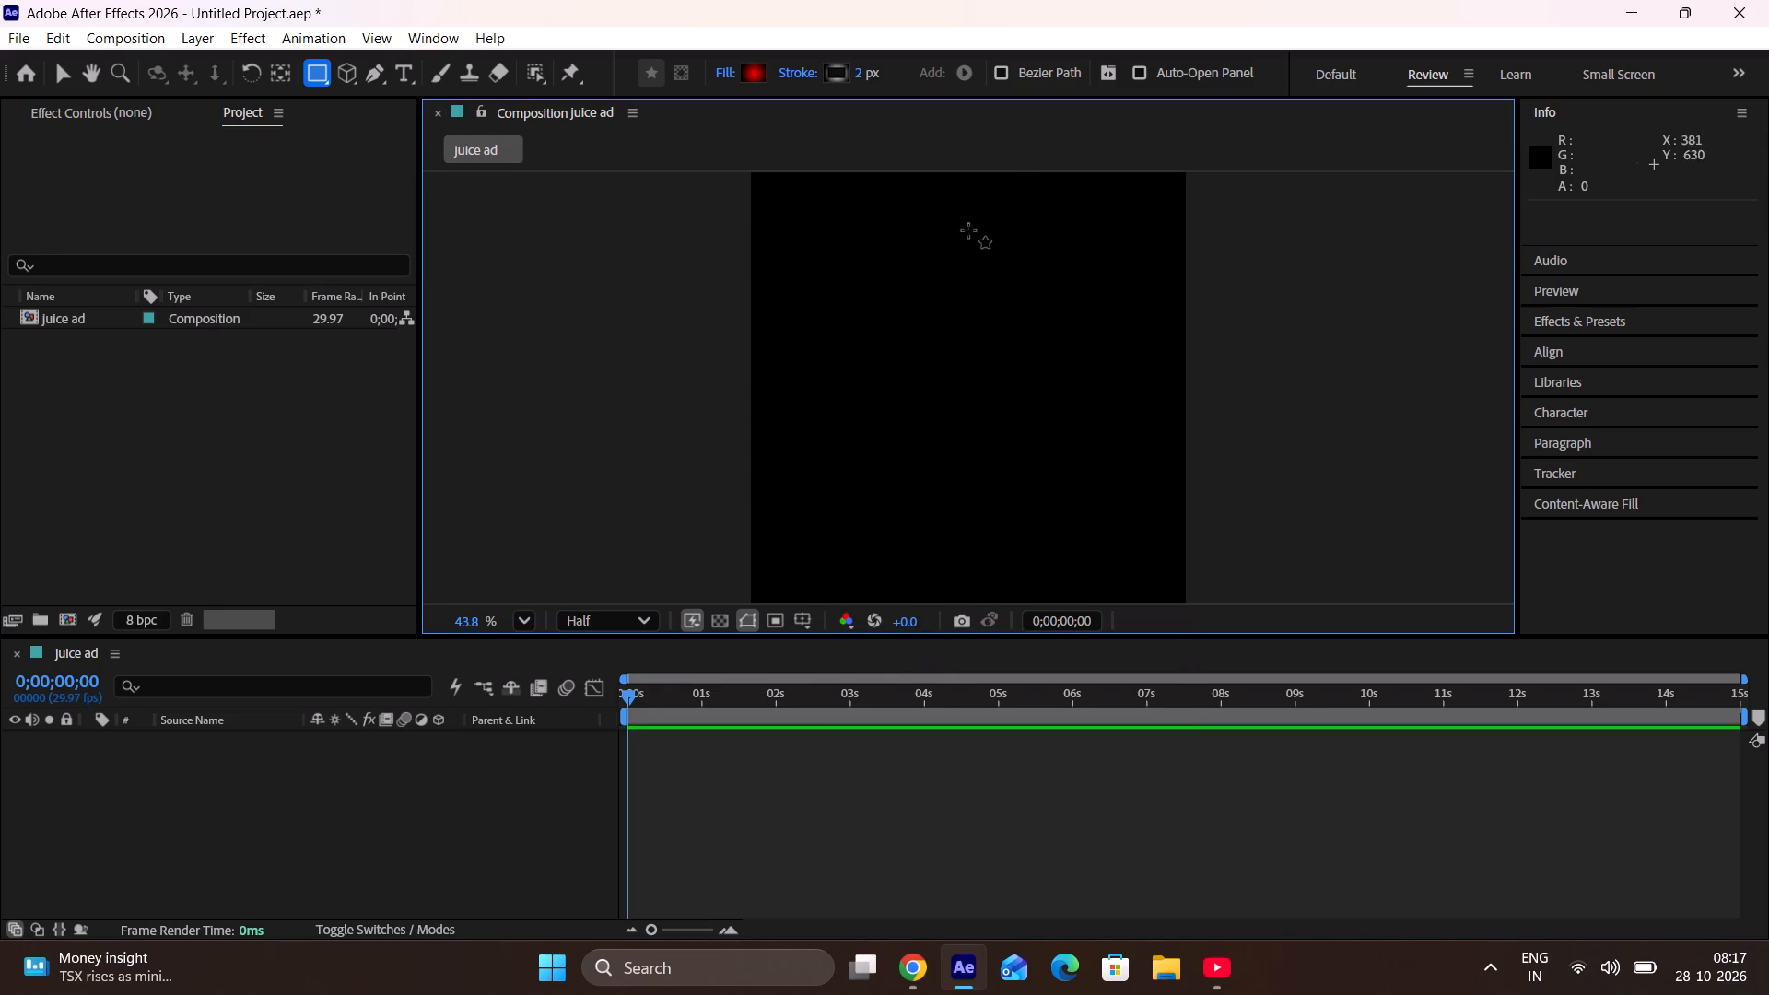
Draw a small red radial-gradient rectangle near the composition's upper area and a taller one about 167 x 430 px near its centre.
{"action": "left_click_drag", "start_coordinate": [1024, 187], "coordinate": [1066, 204]}
{"action": "left_click_drag", "start_coordinate": [926, 254], "coordinate": [993, 427]}
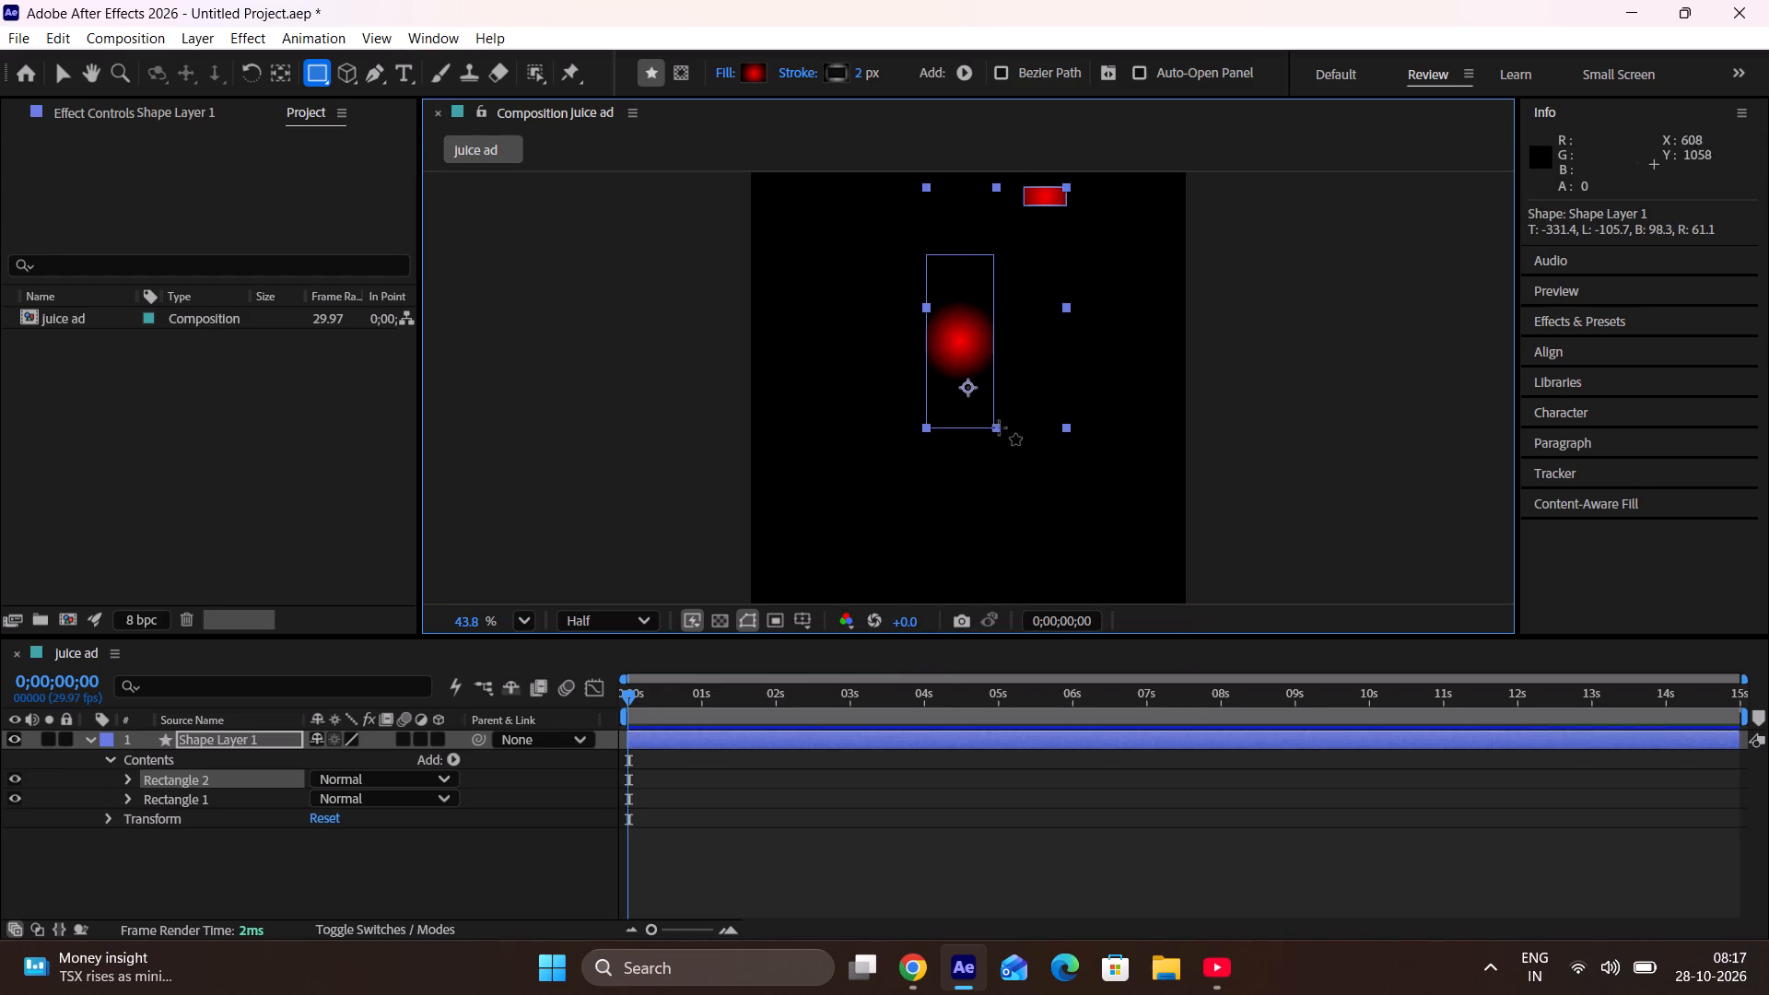
Delete the two small red gradient rectangles together with their shape layer from the juice ad composition.
{"action": "left_click", "coordinate": [1055, 197]}
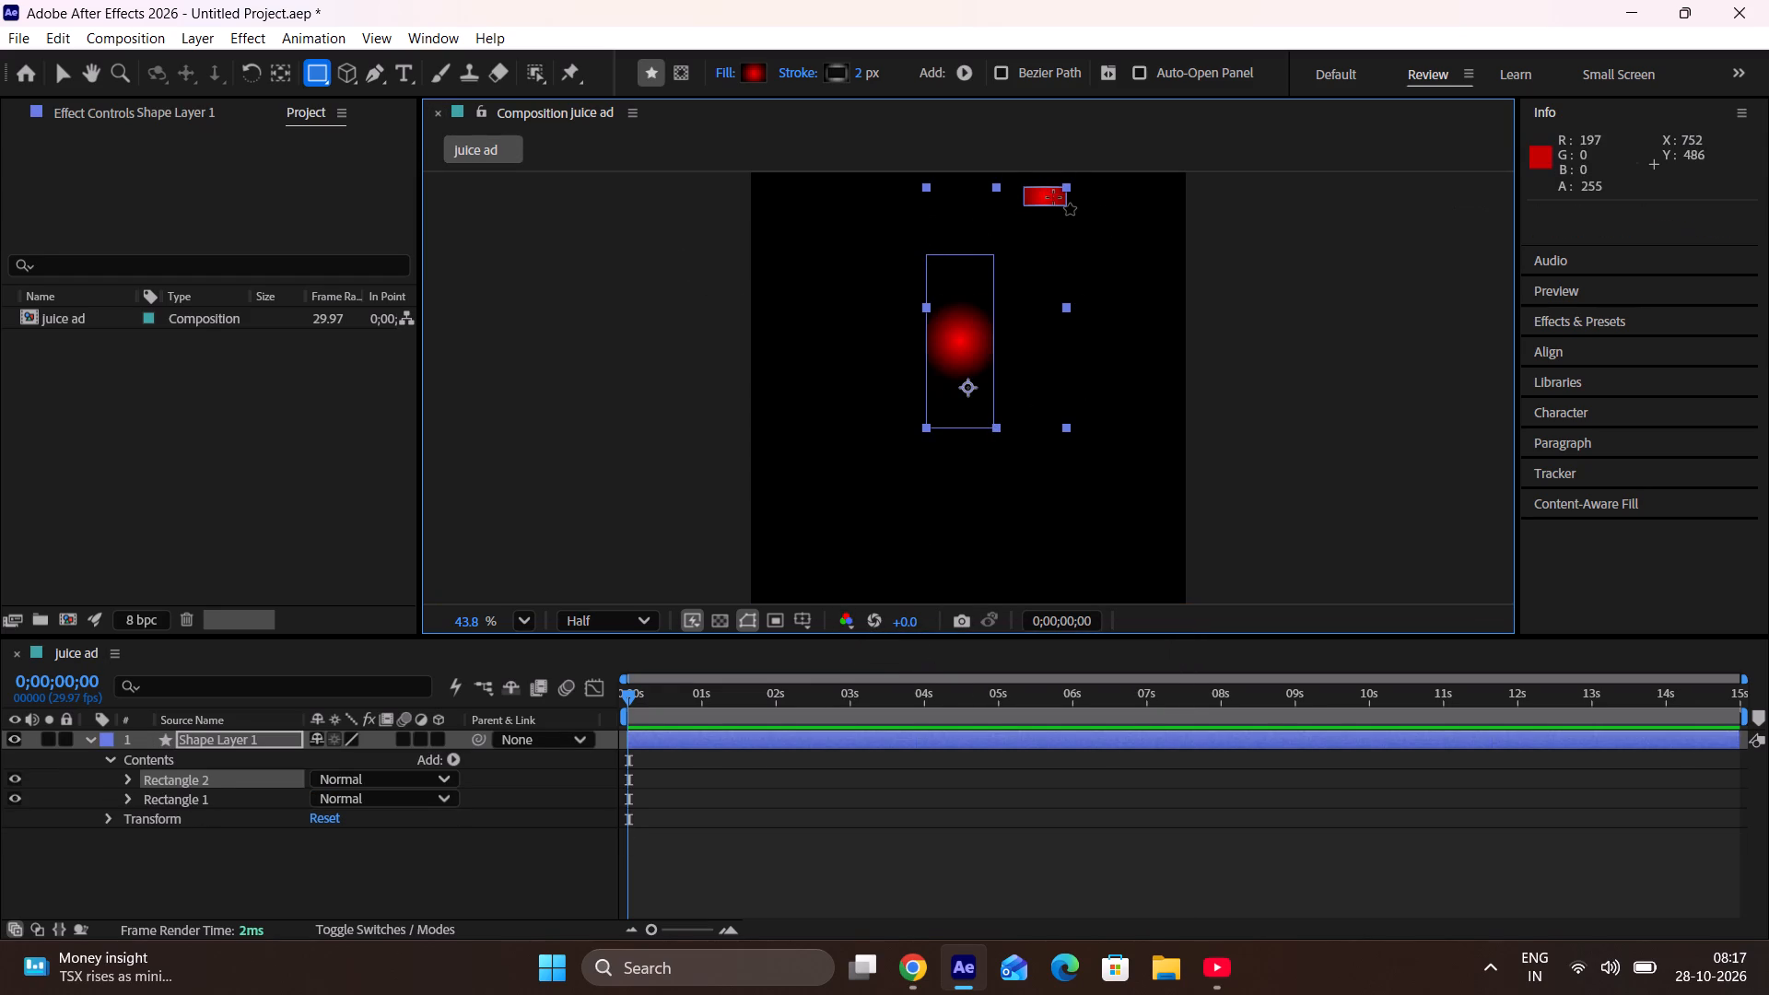
{"action": "key", "text": "Delete"}
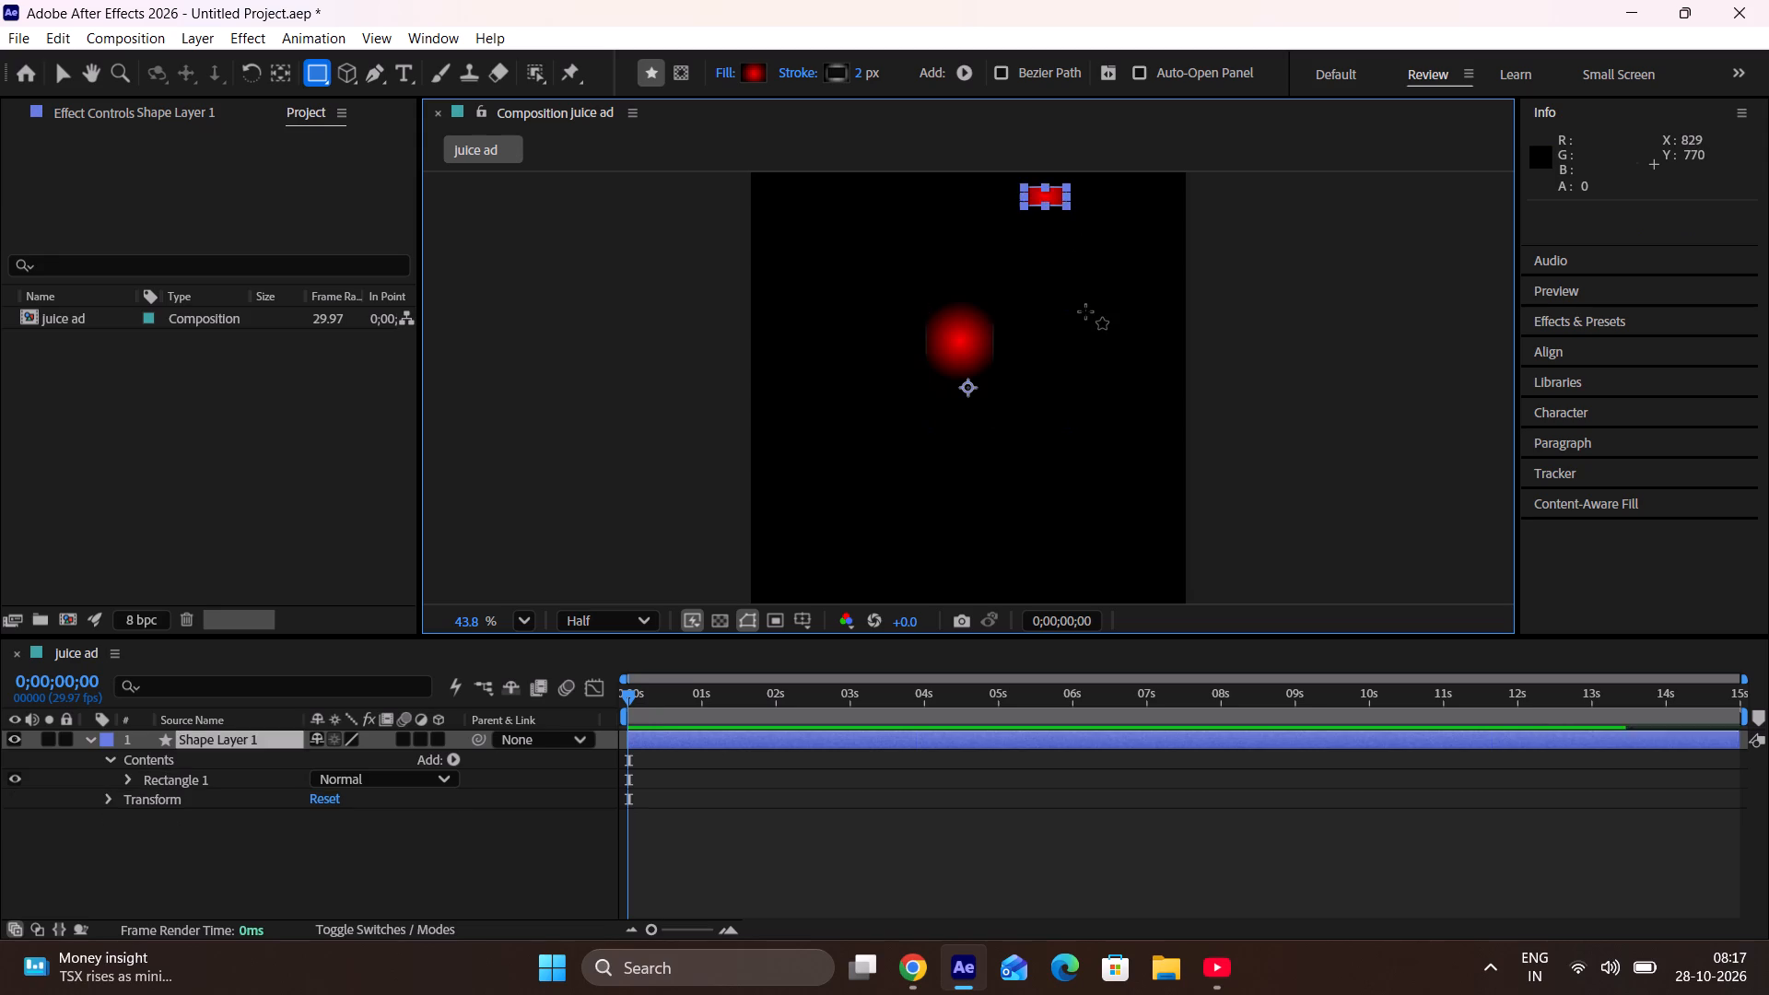
{"action": "key", "text": "Delete"}
{"action": "key", "text": "Delete"}
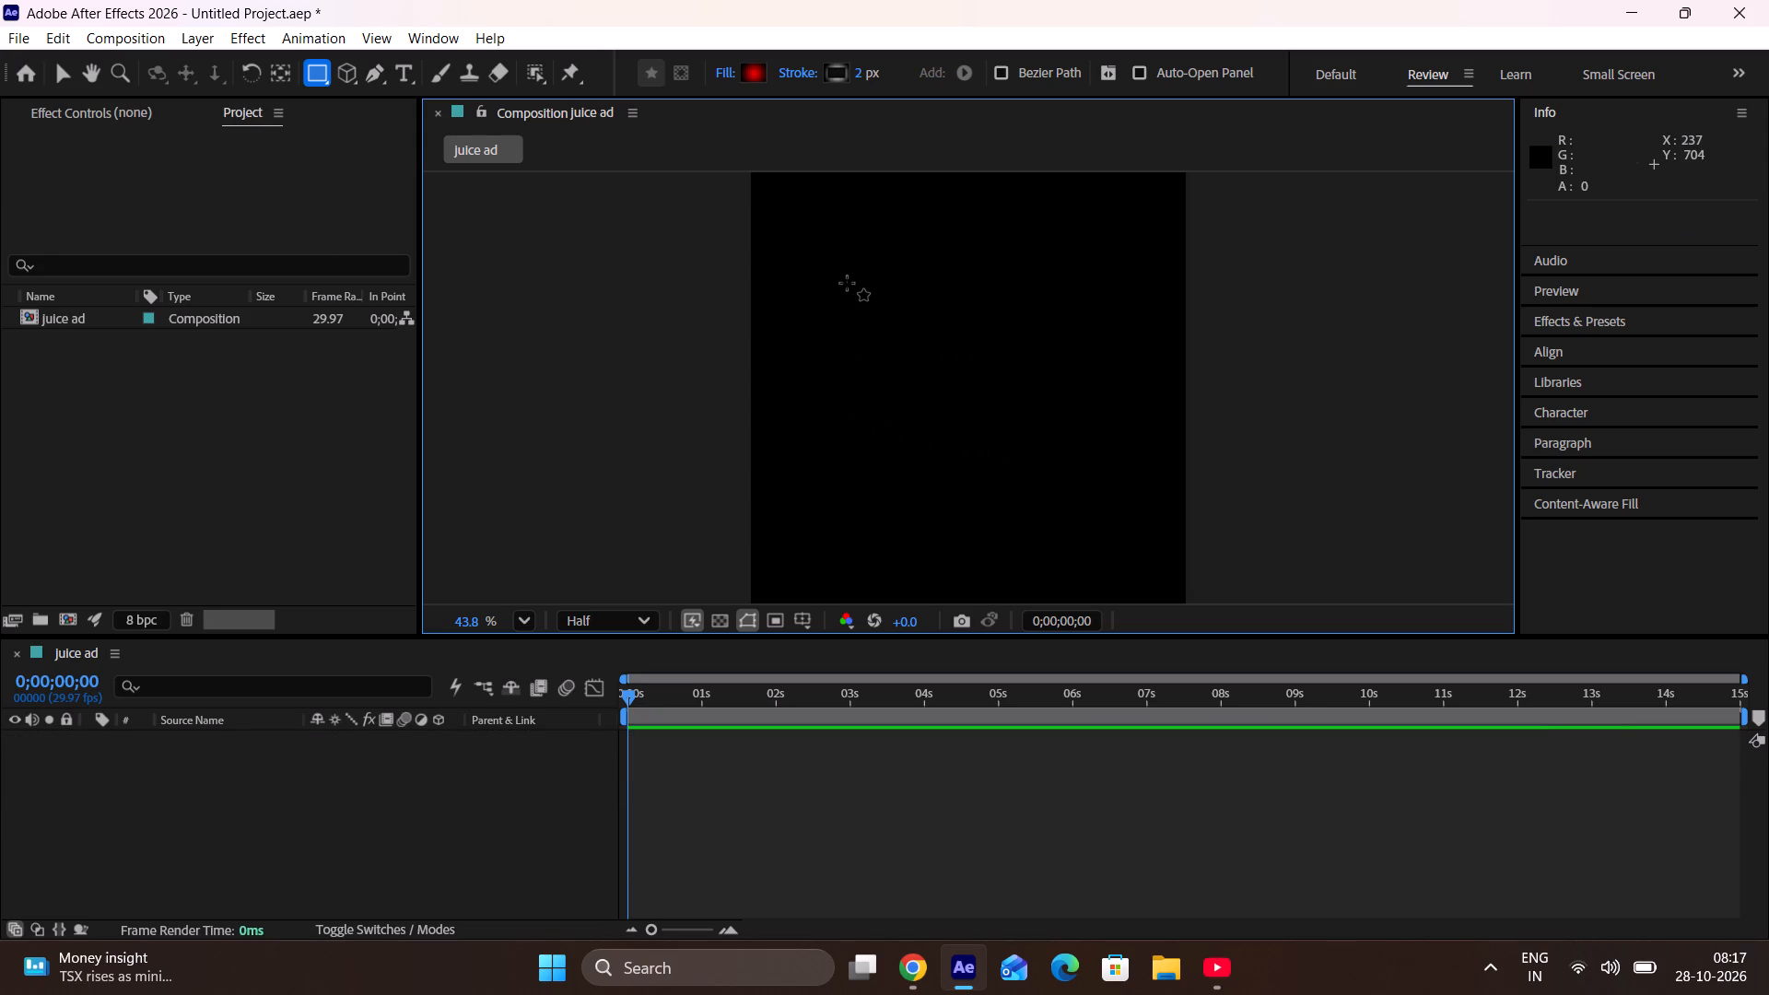
{"action": "key", "text": "Escape"}
{"action": "key", "text": "Escape"}
{"action": "key", "text": "Escape"}
Create a rectangle shape layer with the red radial-gradient fill that covers the entire juice ad composition.
{"action": "left_click", "coordinate": [328, 74]}
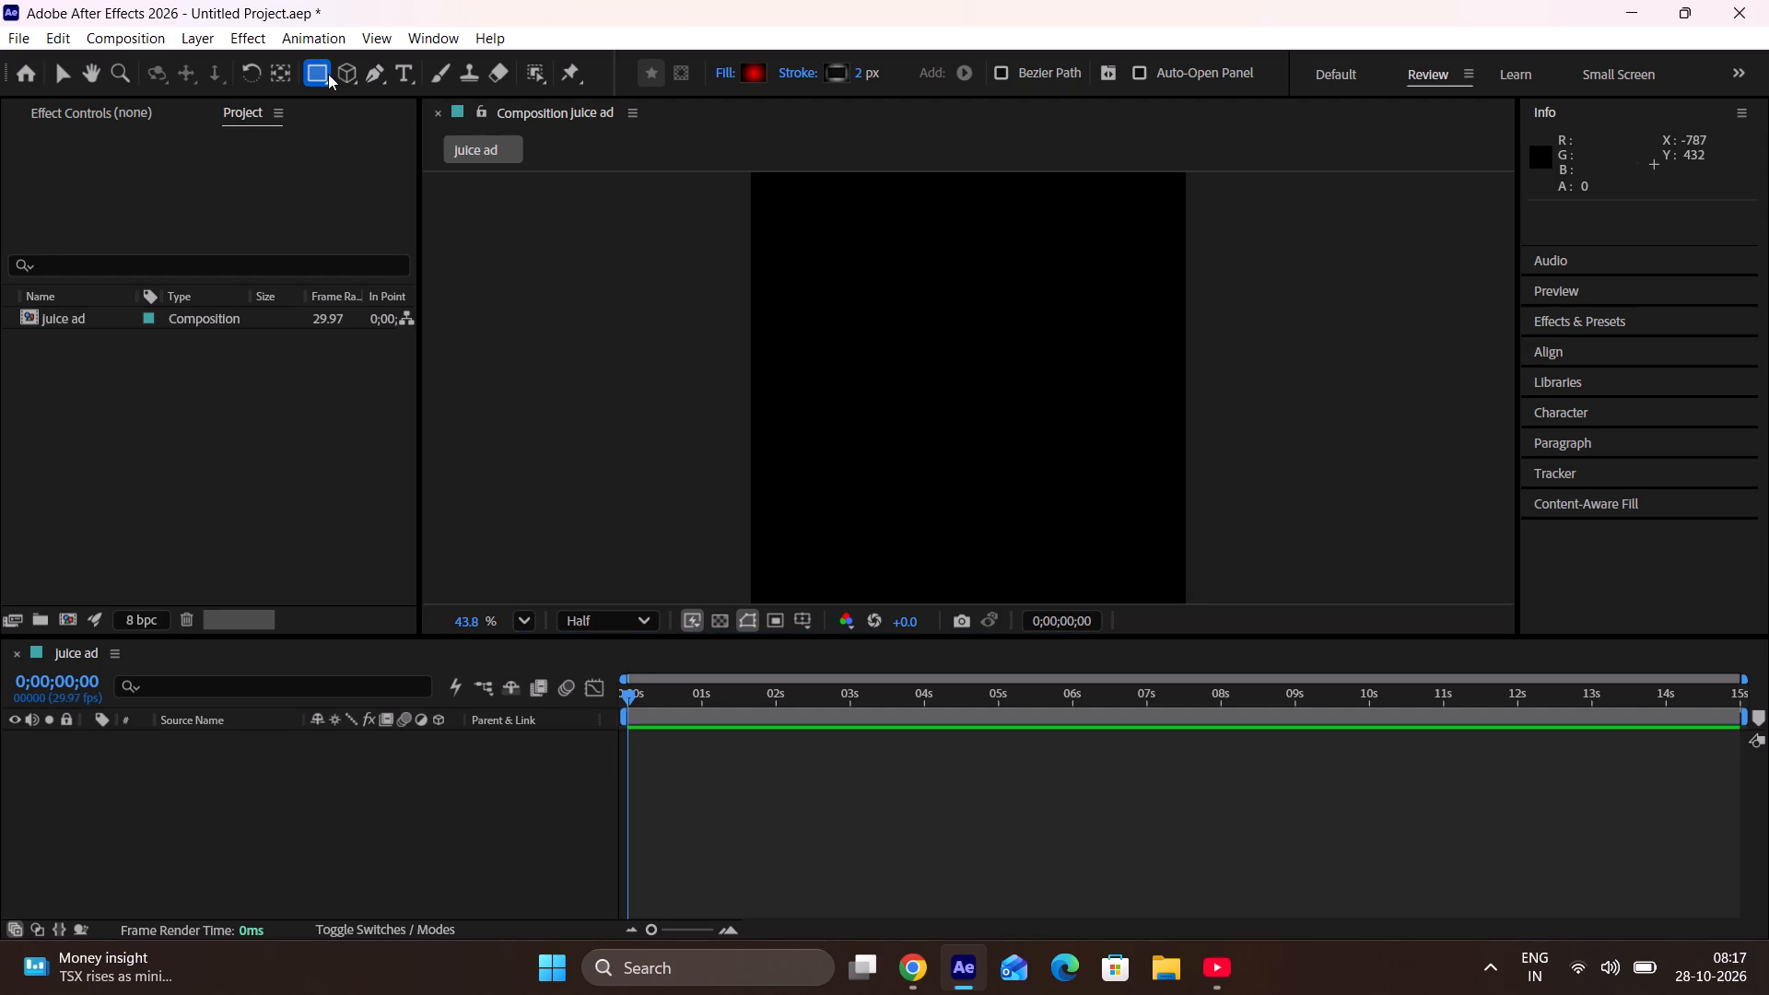
{"action": "left_click", "coordinate": [321, 82]}
{"action": "left_click", "coordinate": [325, 87]}
{"action": "triple_click", "coordinate": [322, 65]}
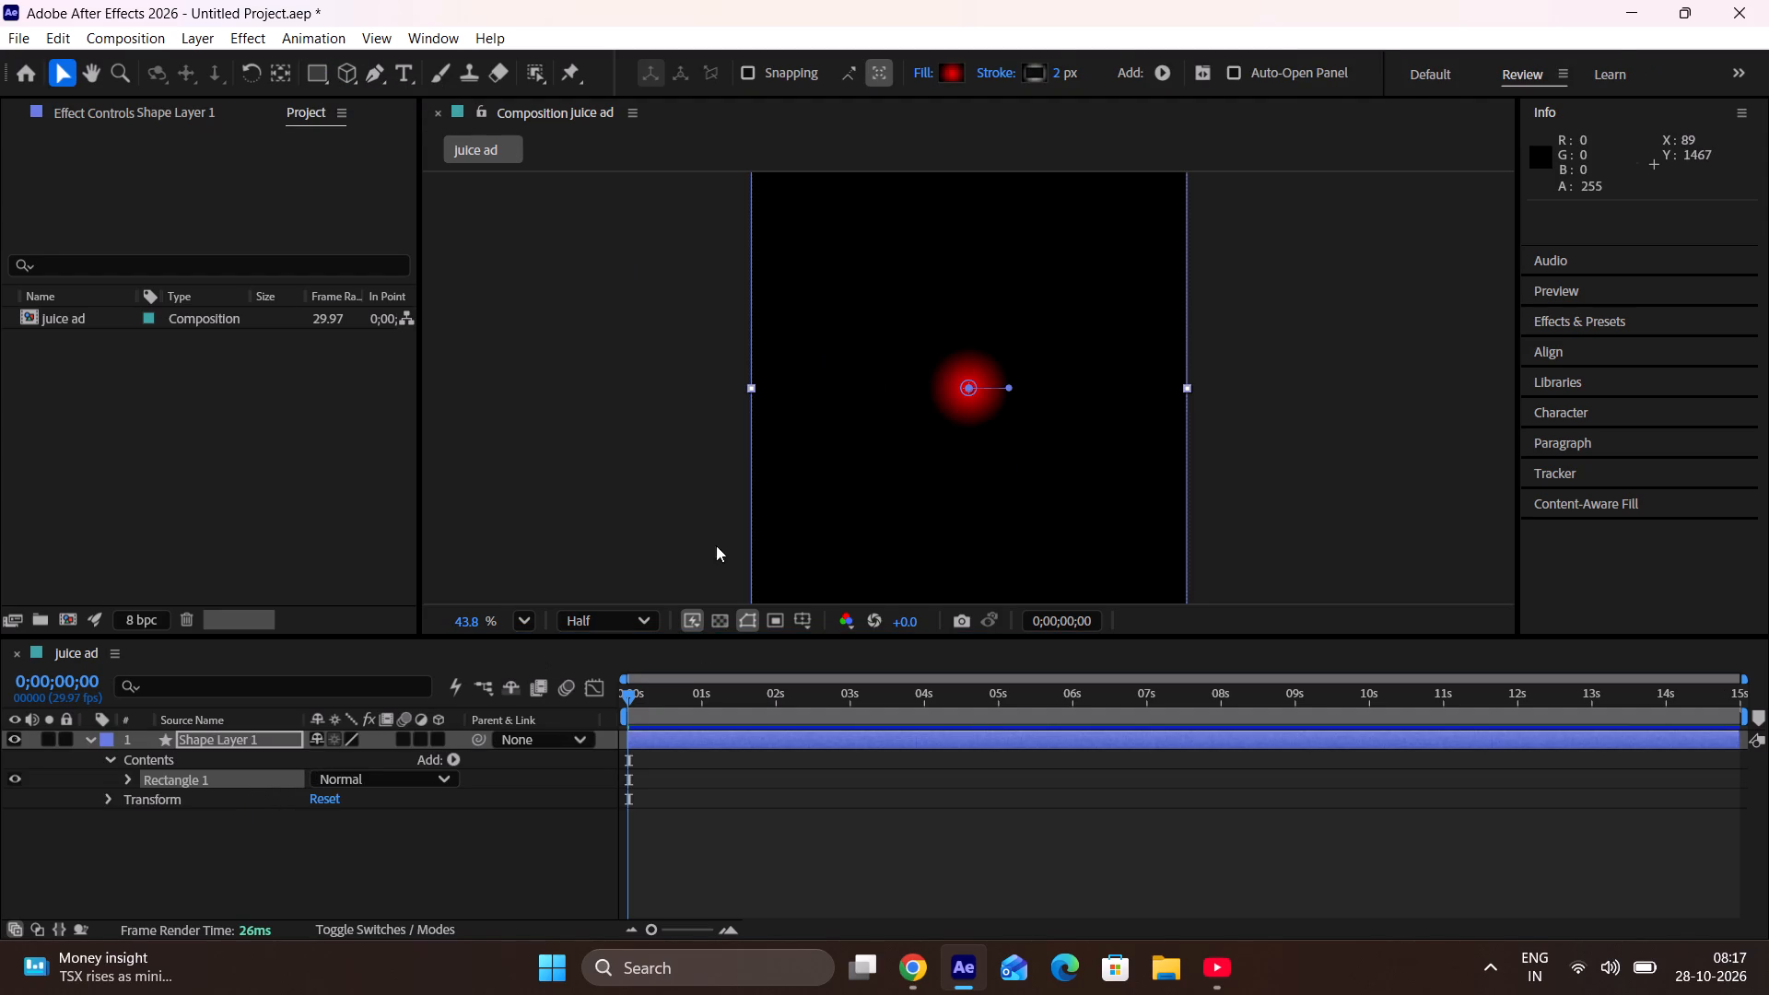
Stretch the radial gradient's end point from near the centre out to the composition's lower-right corner.
{"action": "left_click_drag", "start_coordinate": [1007, 385], "coordinate": [1085, 515]}
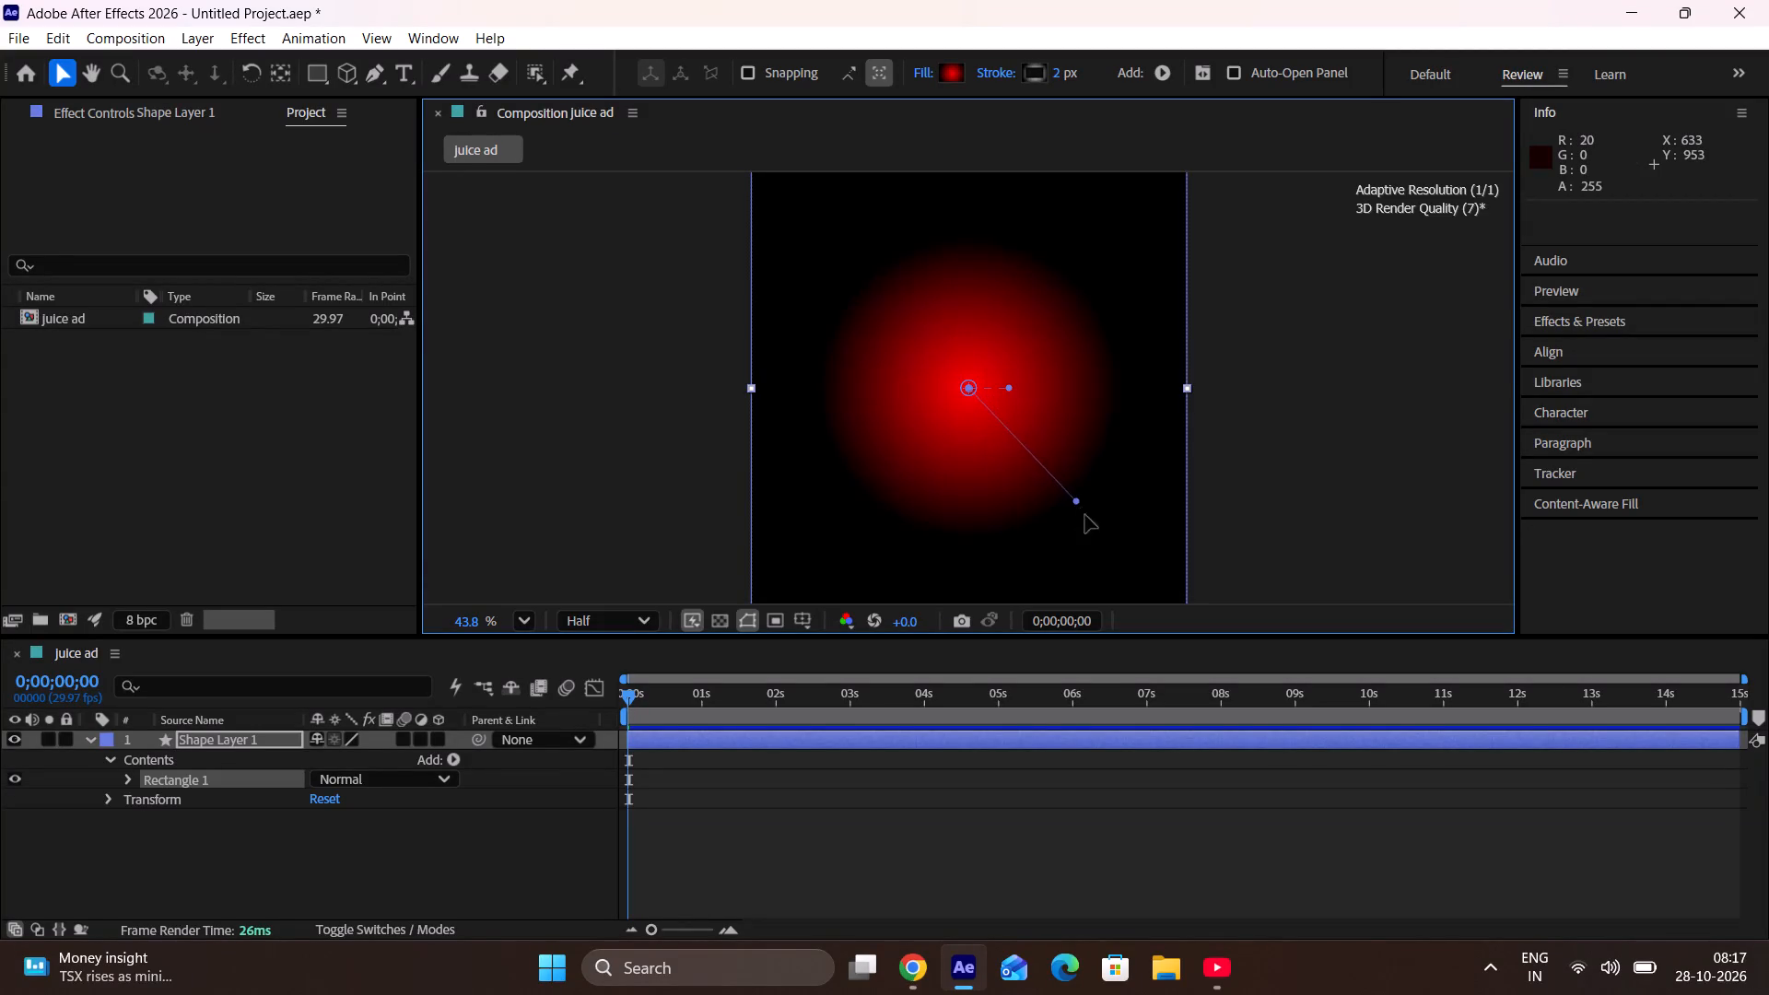
{"action": "left_click_drag", "start_coordinate": [1085, 515], "coordinate": [1188, 608]}
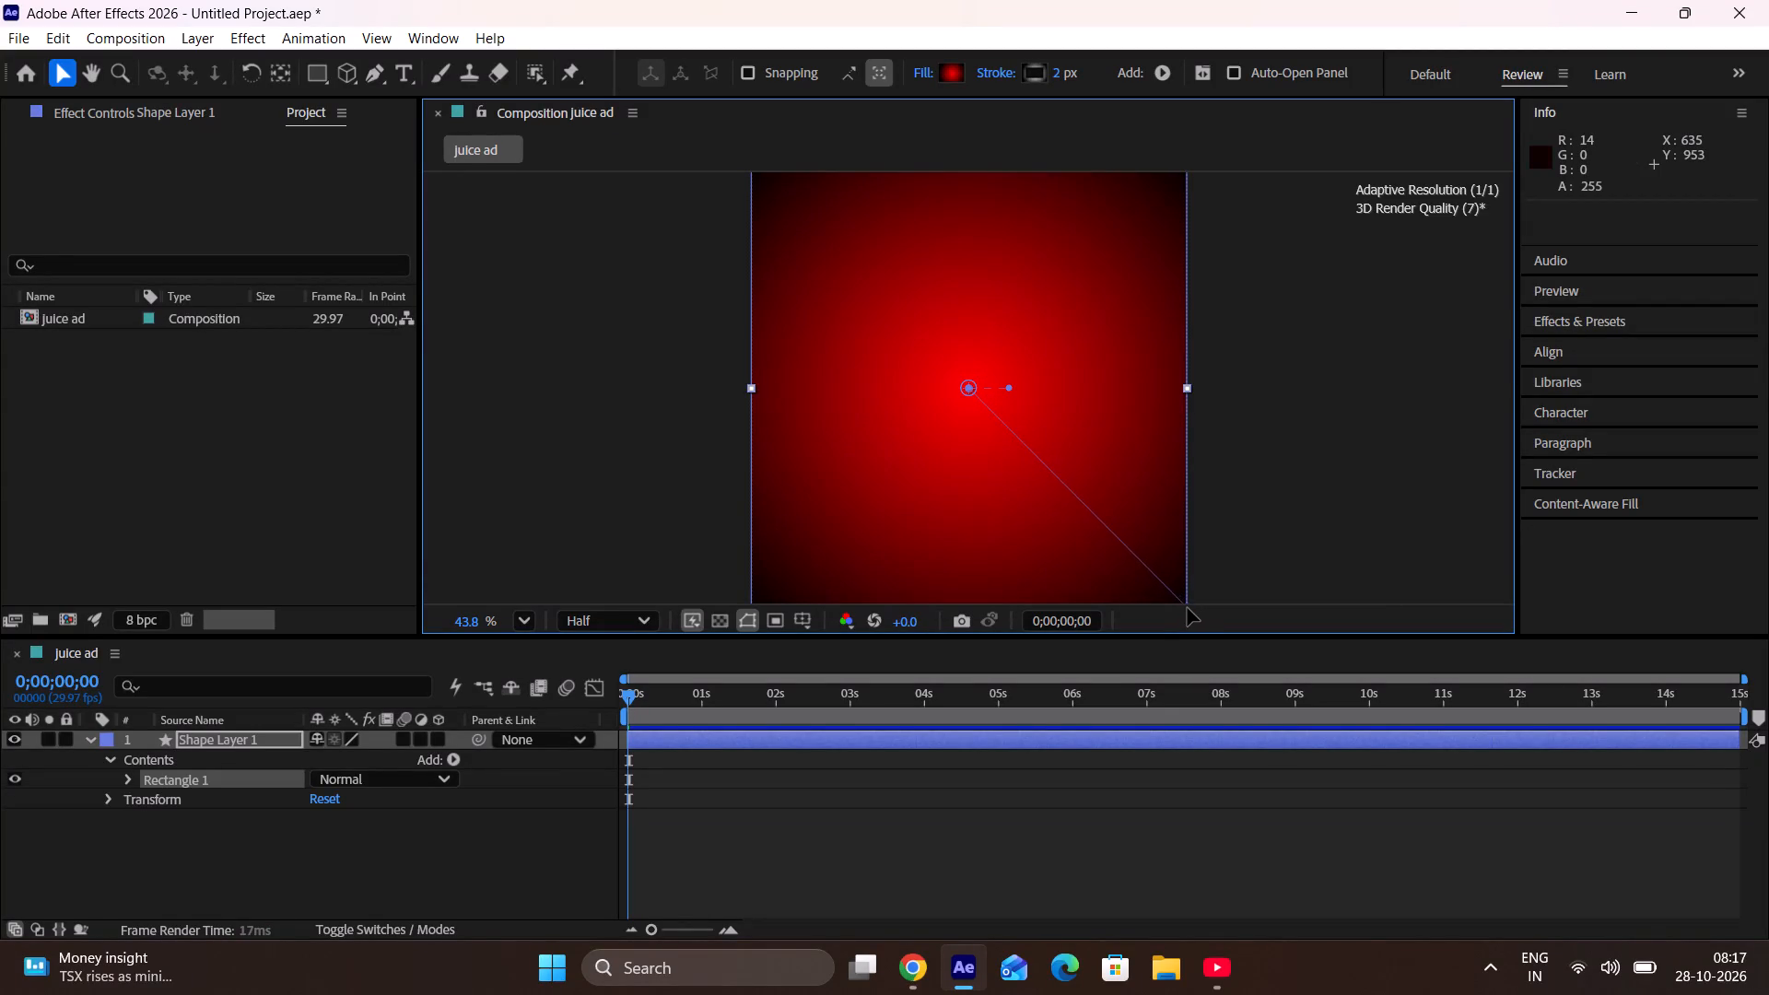
{"action": "left_click_drag", "start_coordinate": [1188, 608], "coordinate": [1182, 602]}
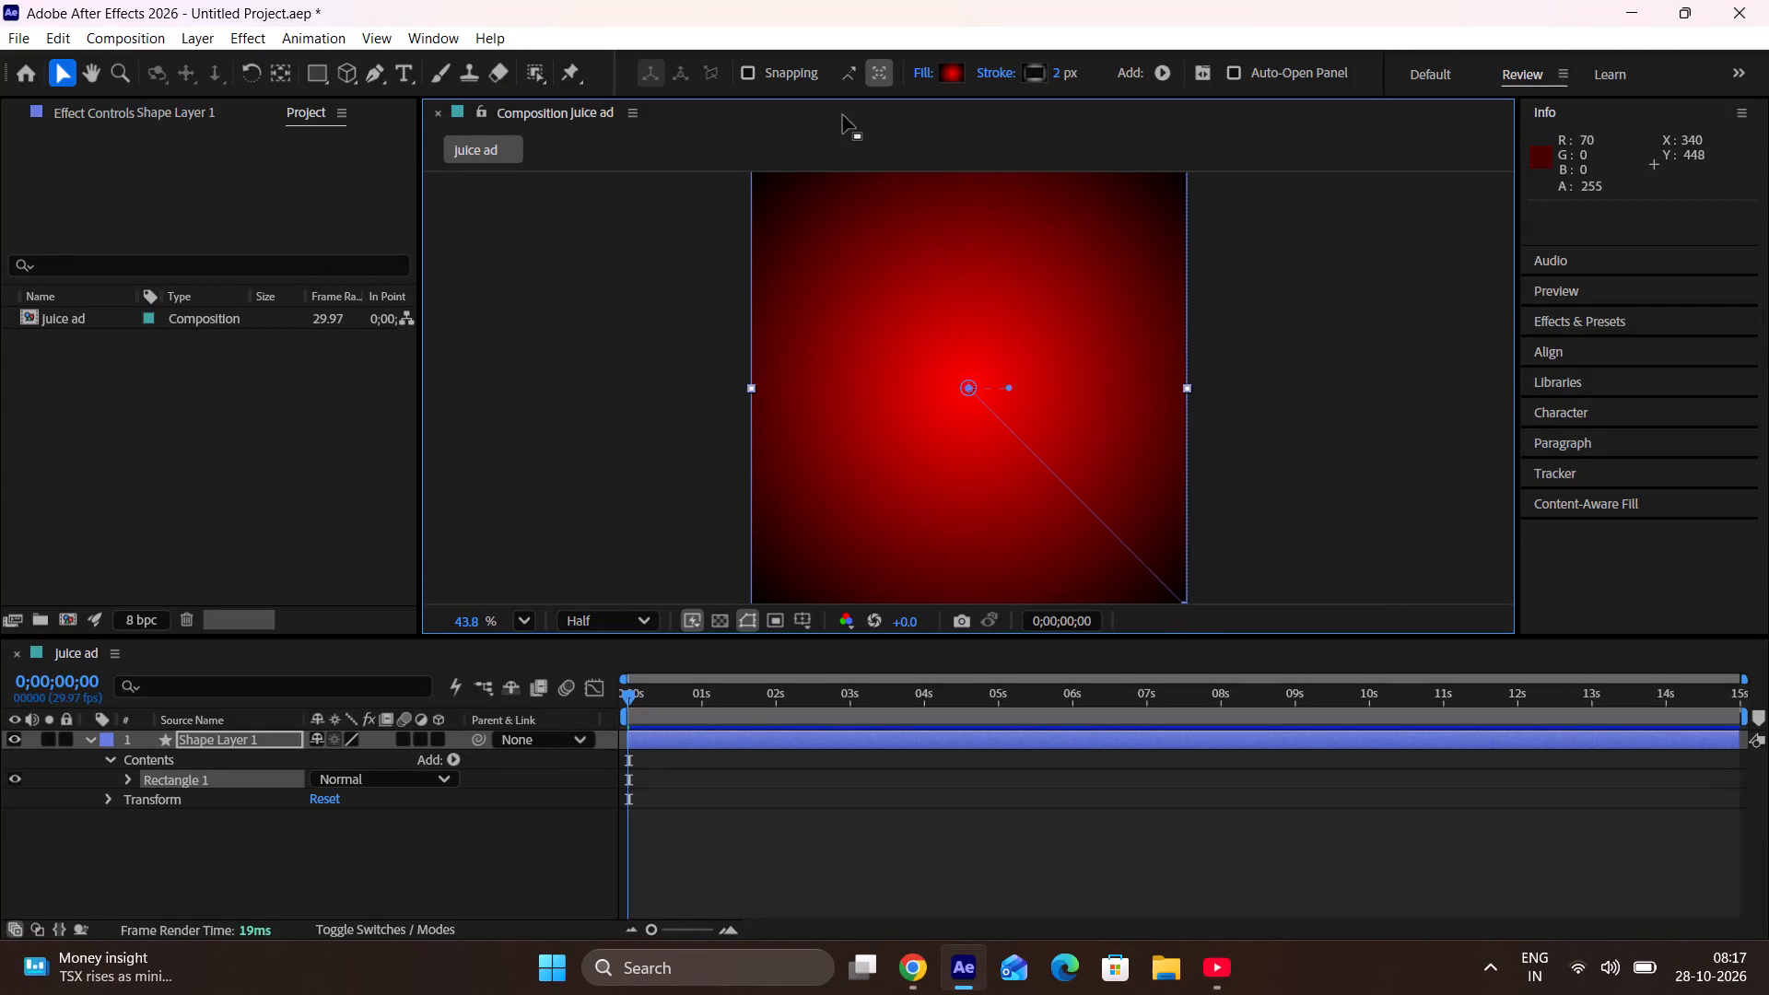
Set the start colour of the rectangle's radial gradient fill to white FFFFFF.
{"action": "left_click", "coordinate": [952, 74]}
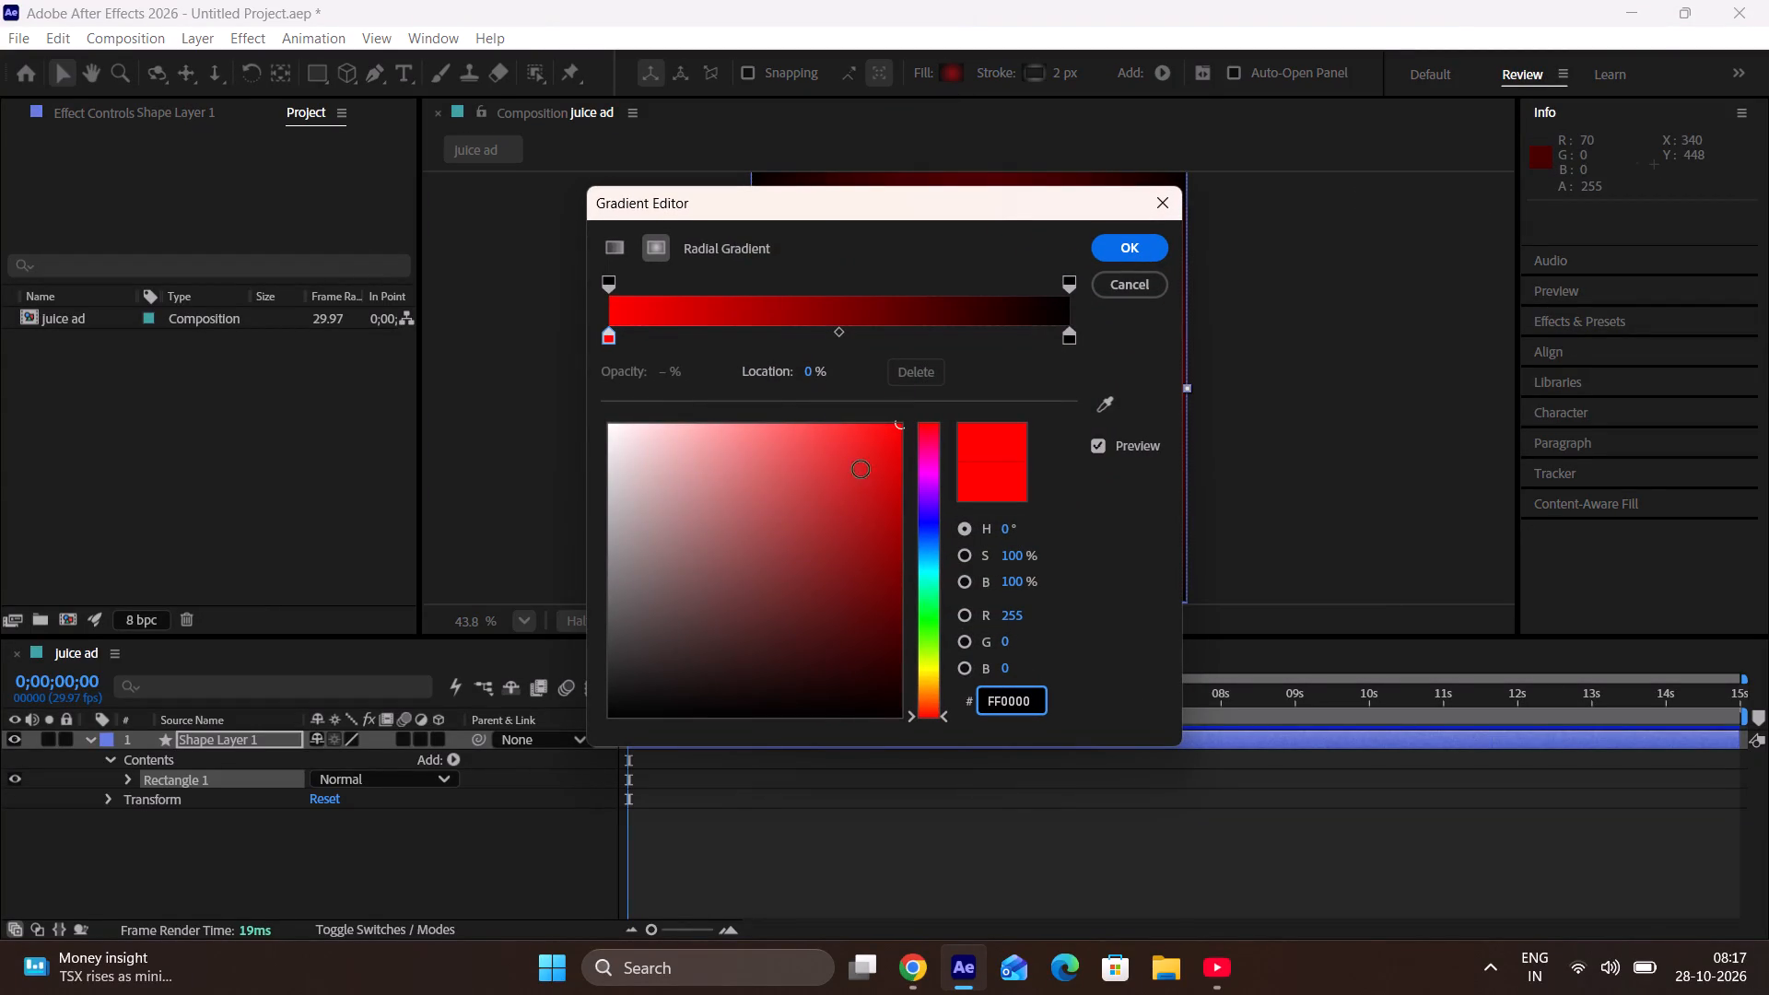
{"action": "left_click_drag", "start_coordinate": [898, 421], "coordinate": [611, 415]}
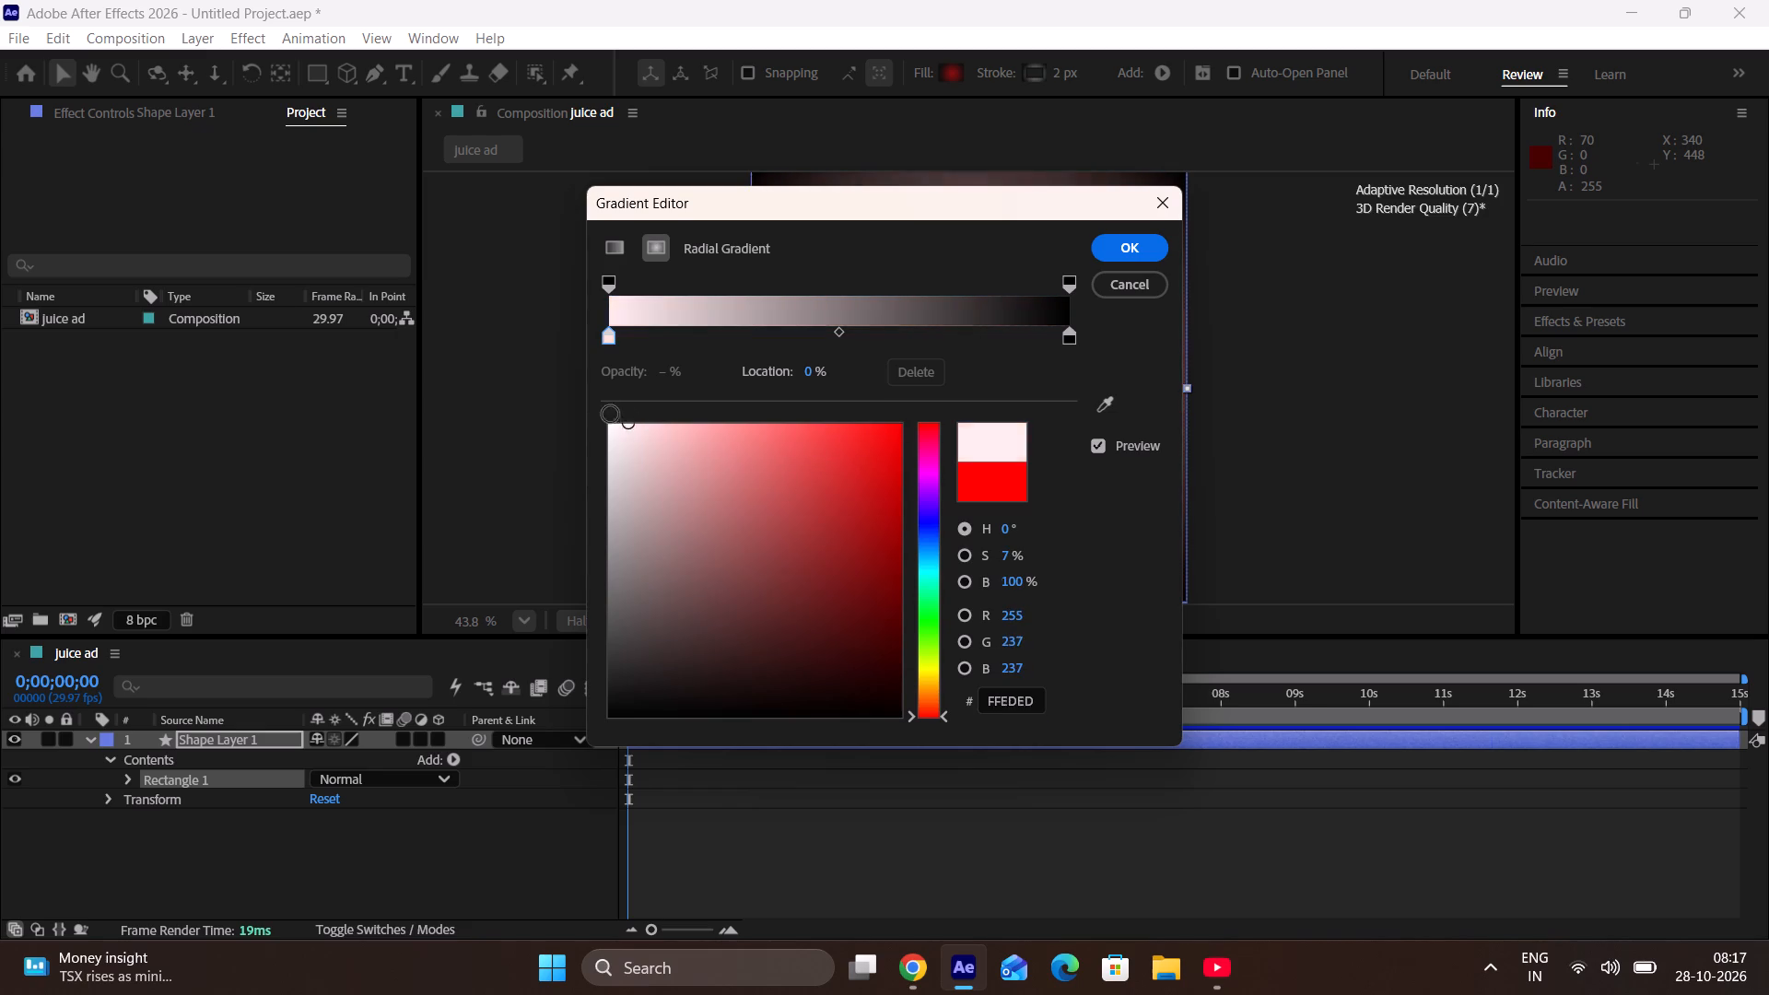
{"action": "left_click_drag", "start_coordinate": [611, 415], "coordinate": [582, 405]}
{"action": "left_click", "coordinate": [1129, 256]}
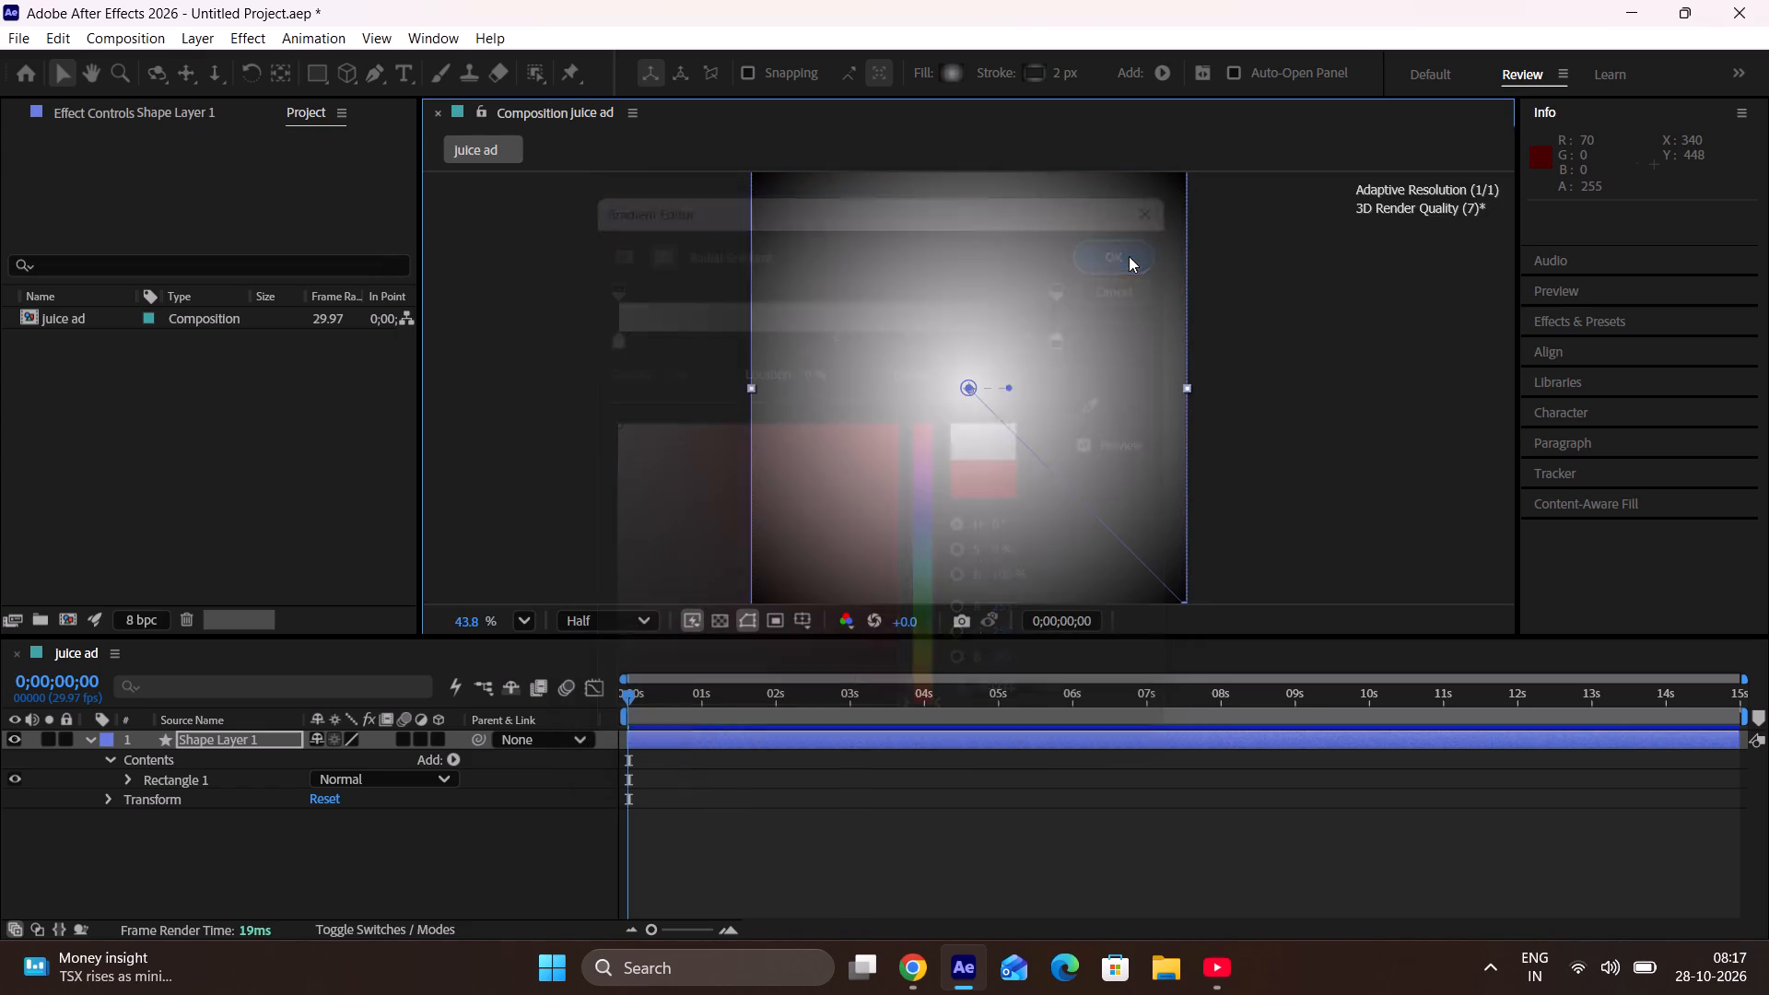
Switch to the YouTube tutorial and examine which hex code it uses for the gradient's start colour, then return to After Effects.
{"action": "left_click", "coordinate": [1230, 972]}
{"action": "left_click", "coordinate": [551, 506]}
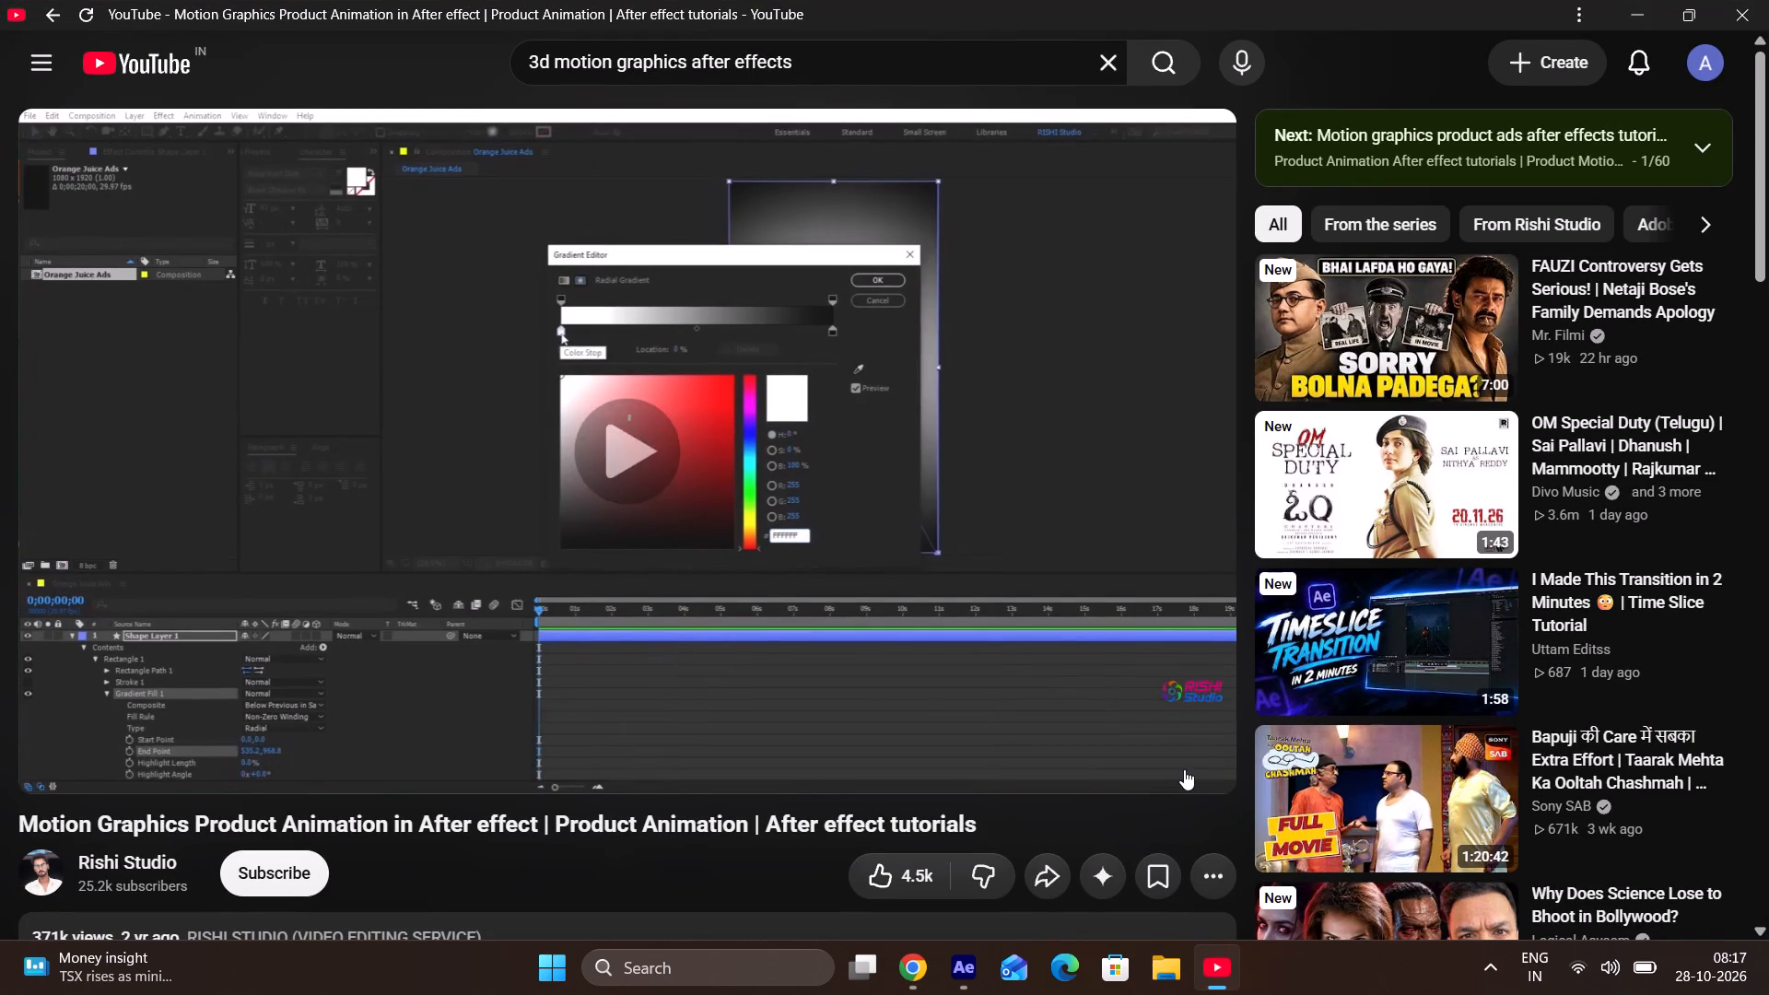
{"action": "left_click", "coordinate": [1182, 769]}
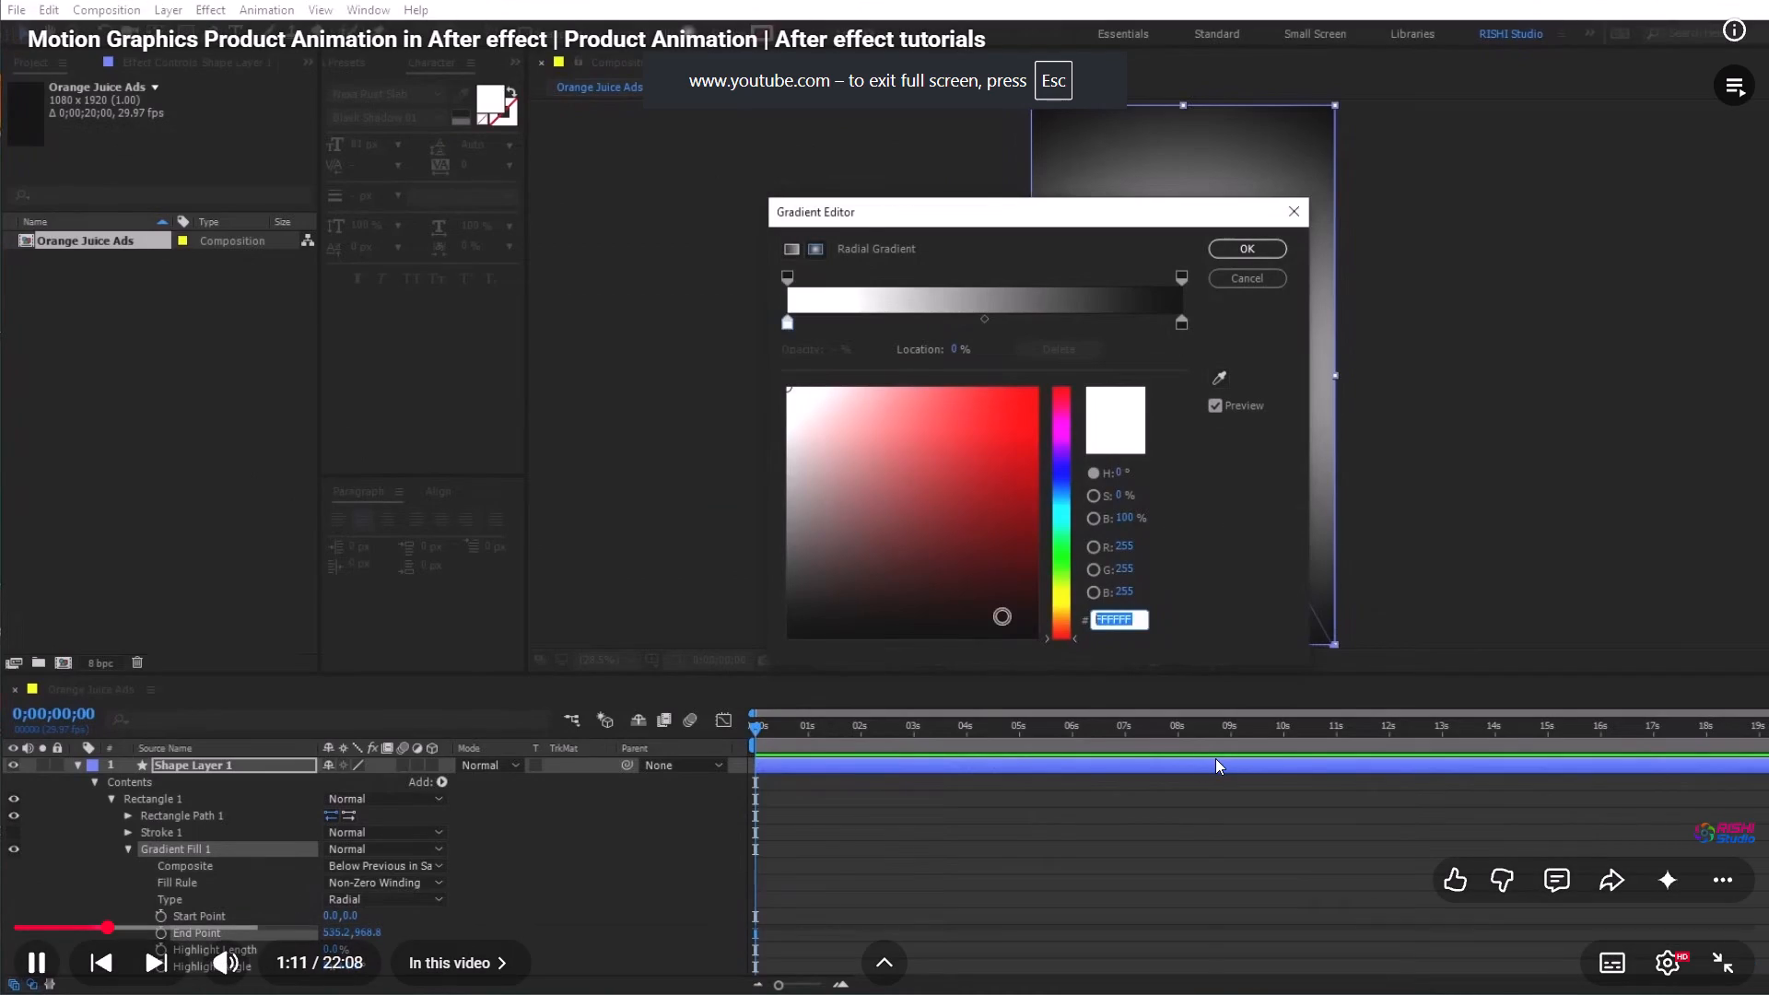
{"action": "key", "text": "Left"}
{"action": "key", "text": "Left"}
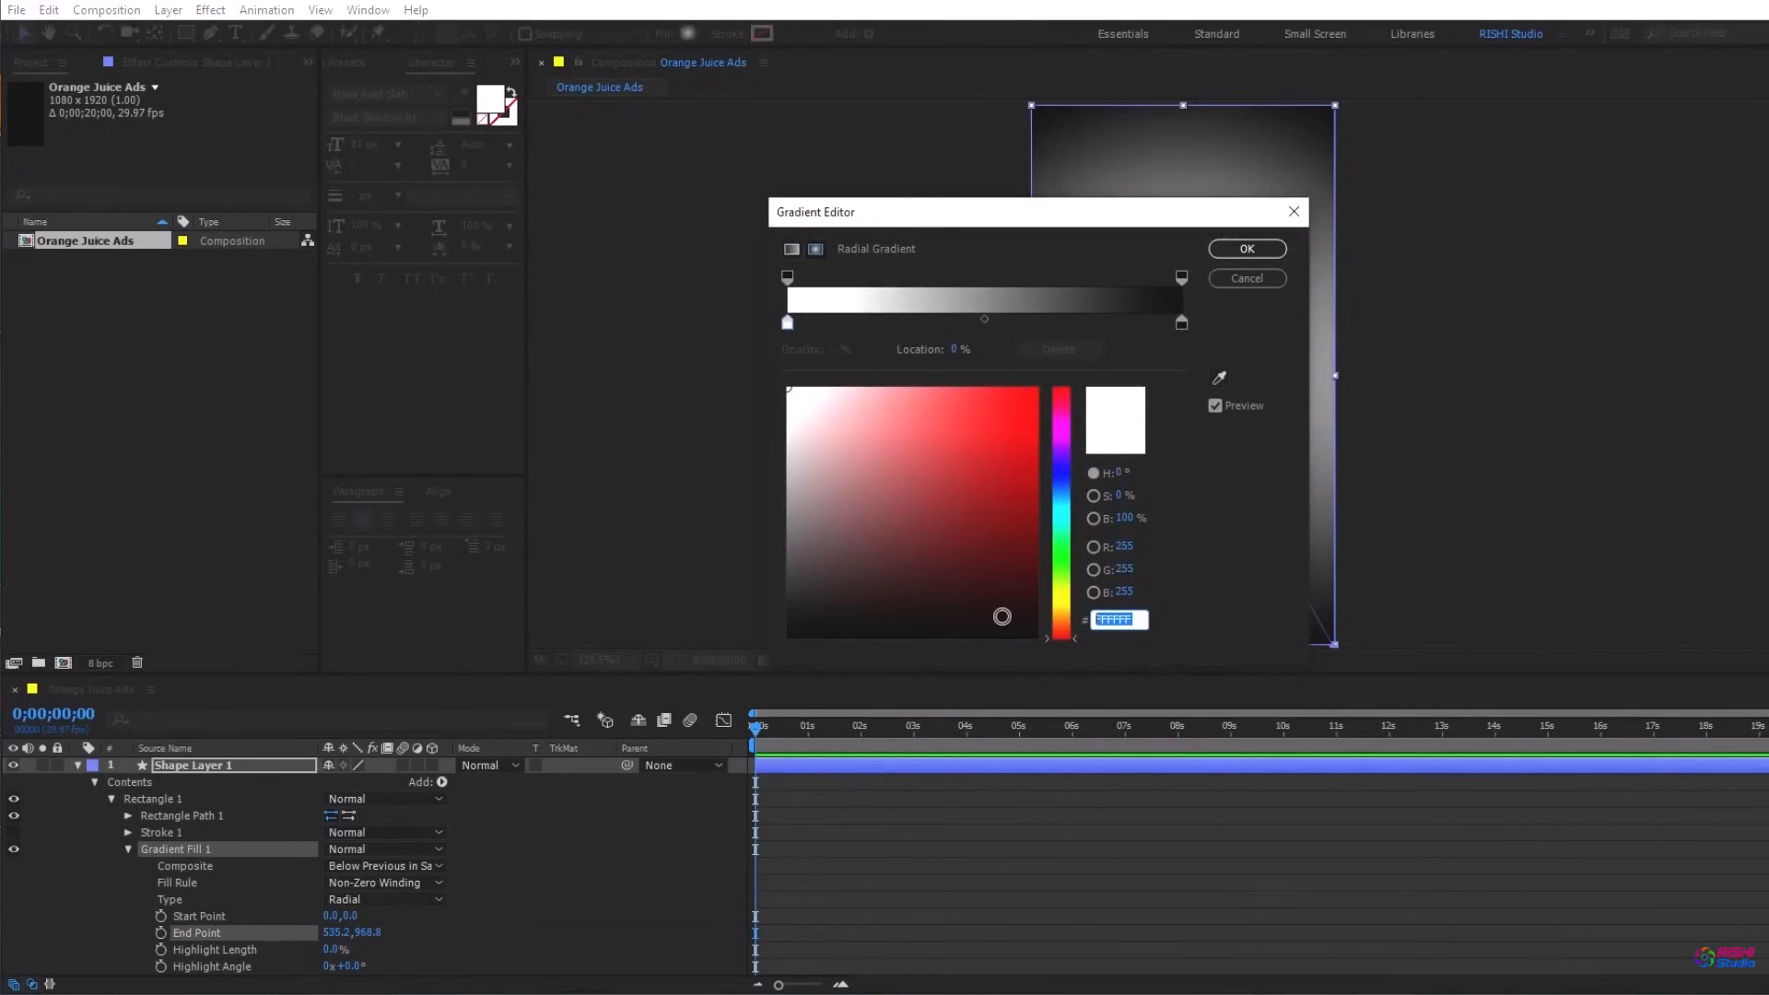
{"action": "key", "text": "space"}
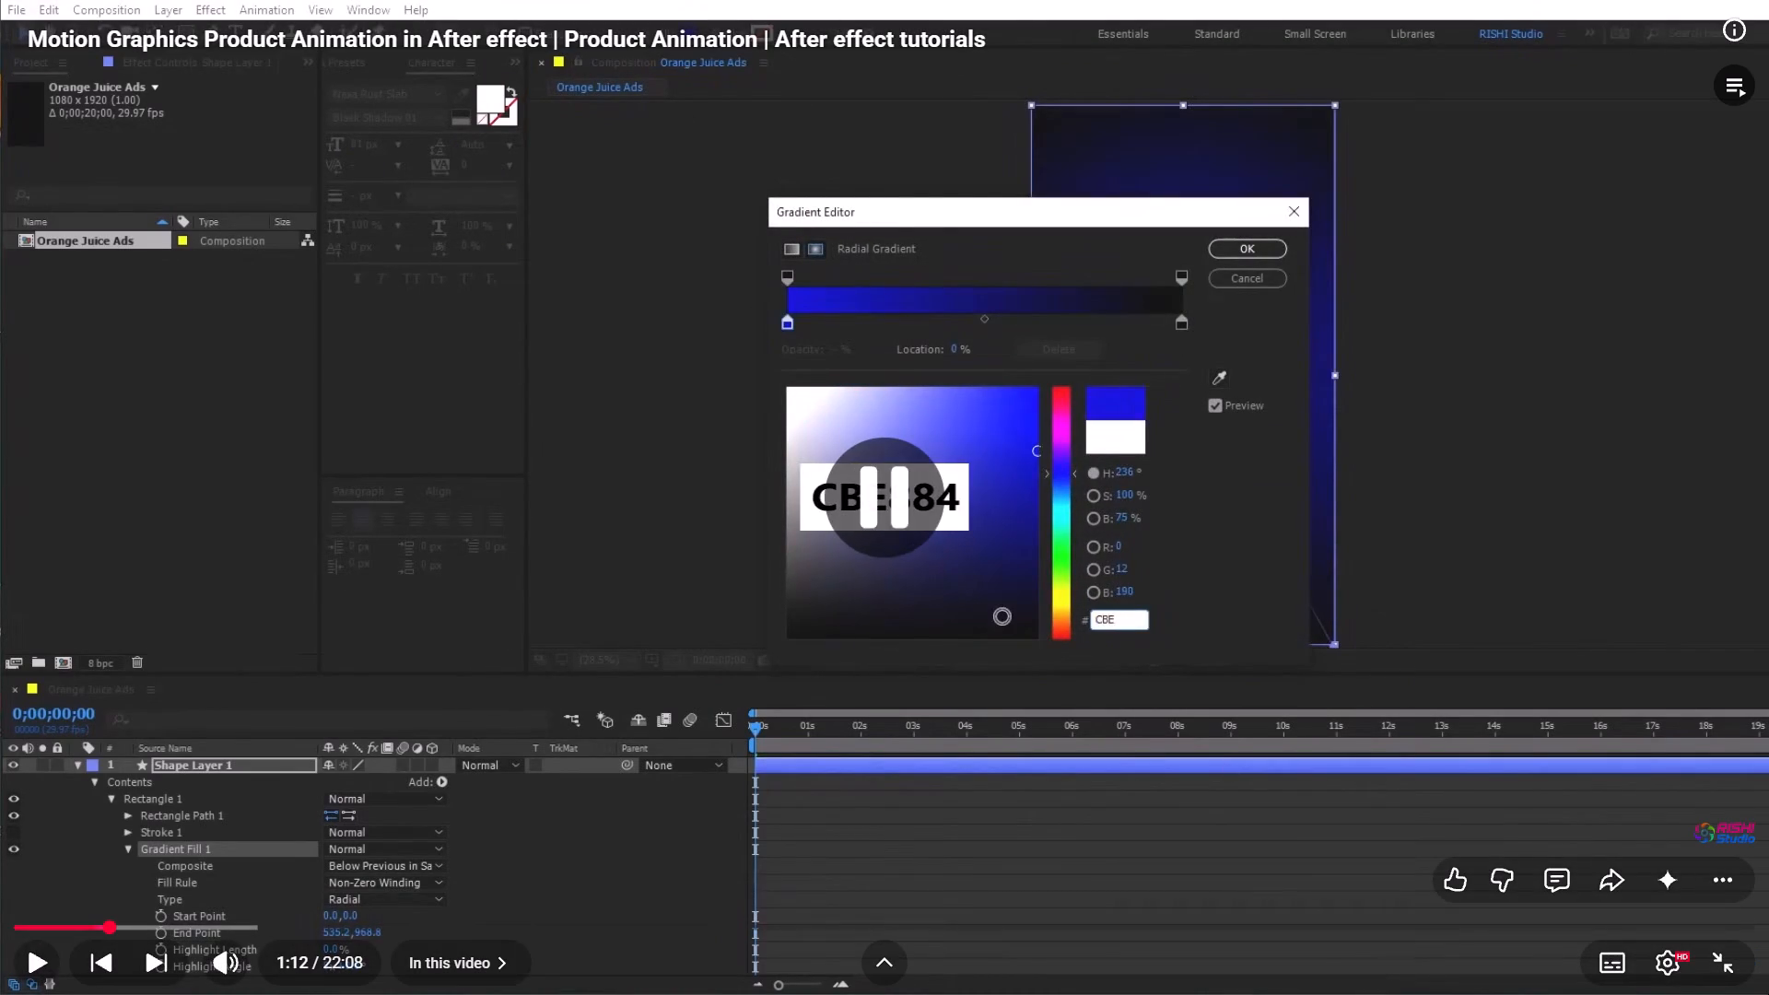
{"action": "left_click", "coordinate": [1734, 945]}
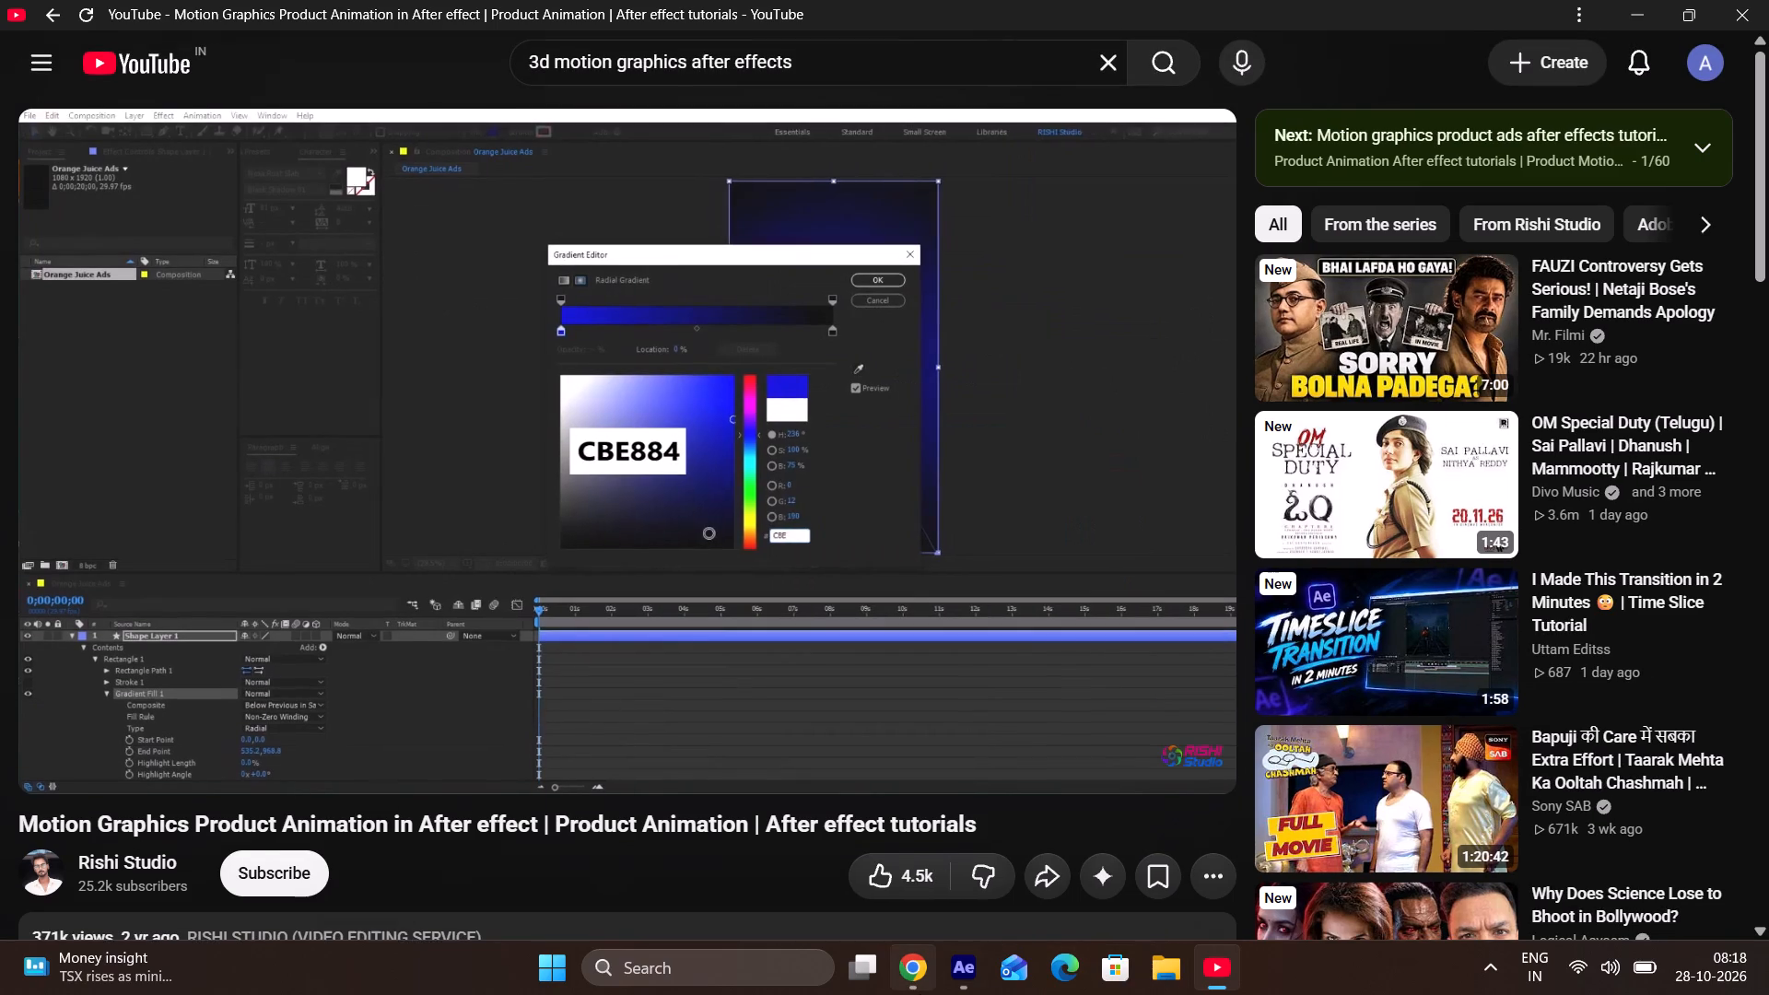
{"action": "left_click", "coordinate": [951, 991]}
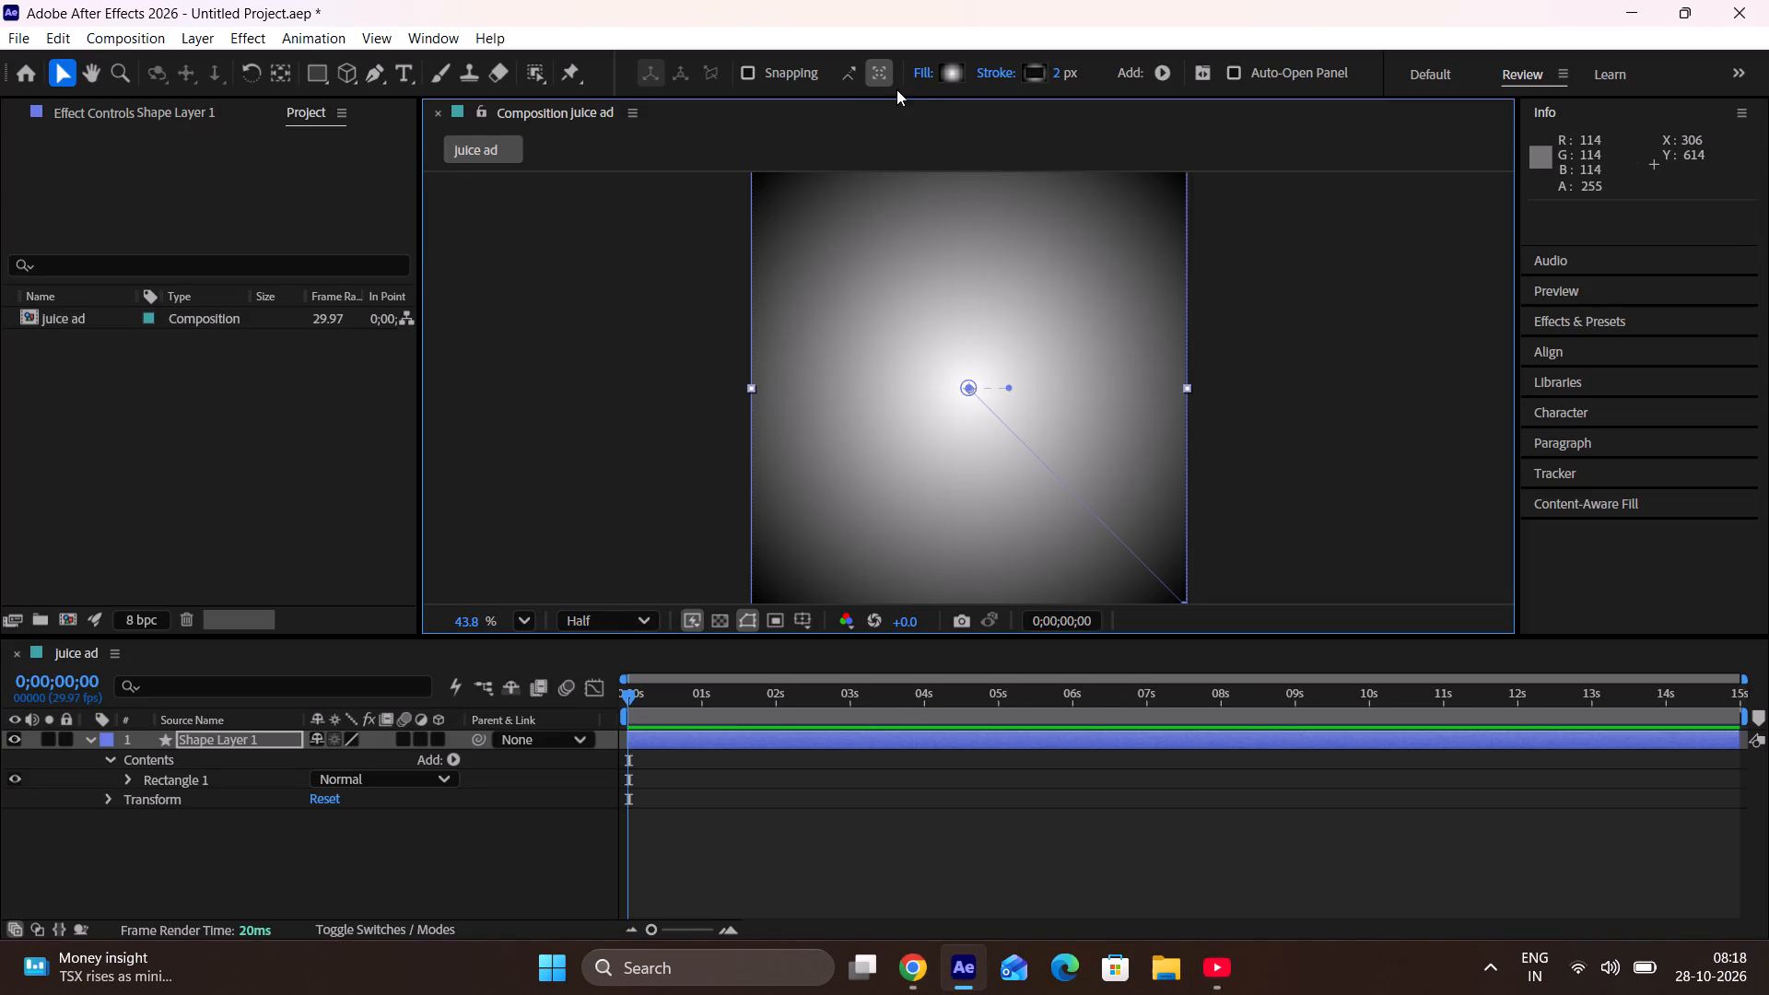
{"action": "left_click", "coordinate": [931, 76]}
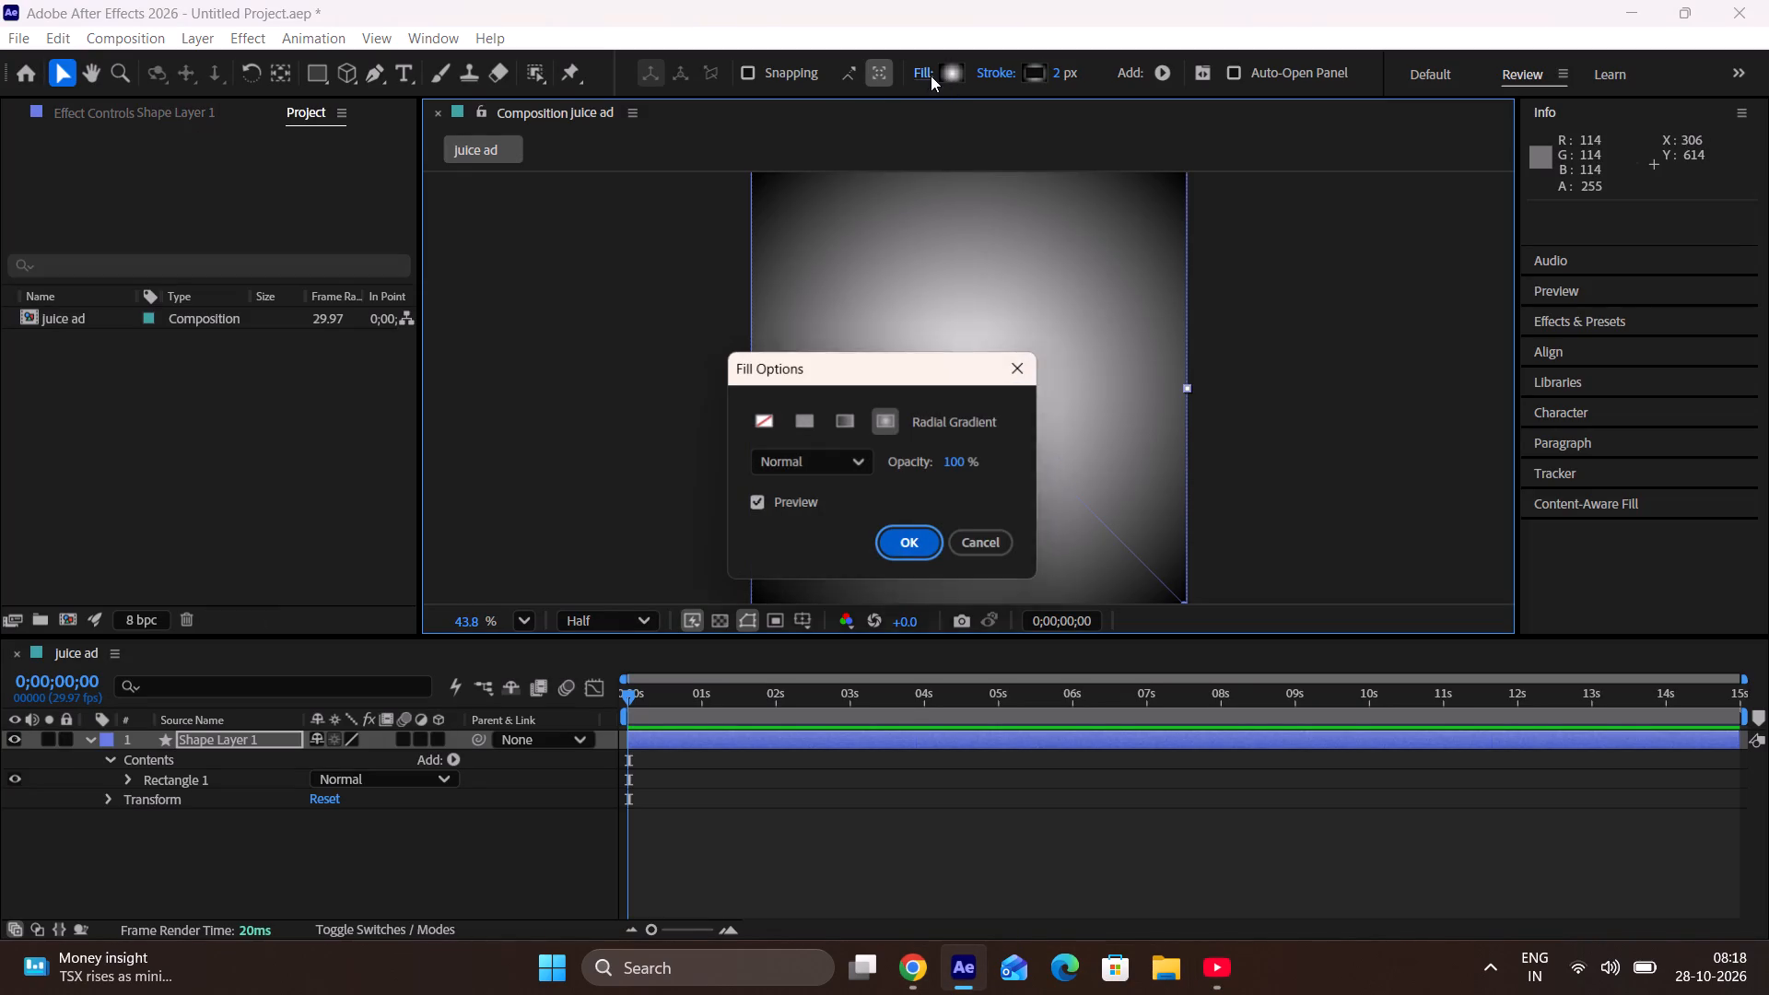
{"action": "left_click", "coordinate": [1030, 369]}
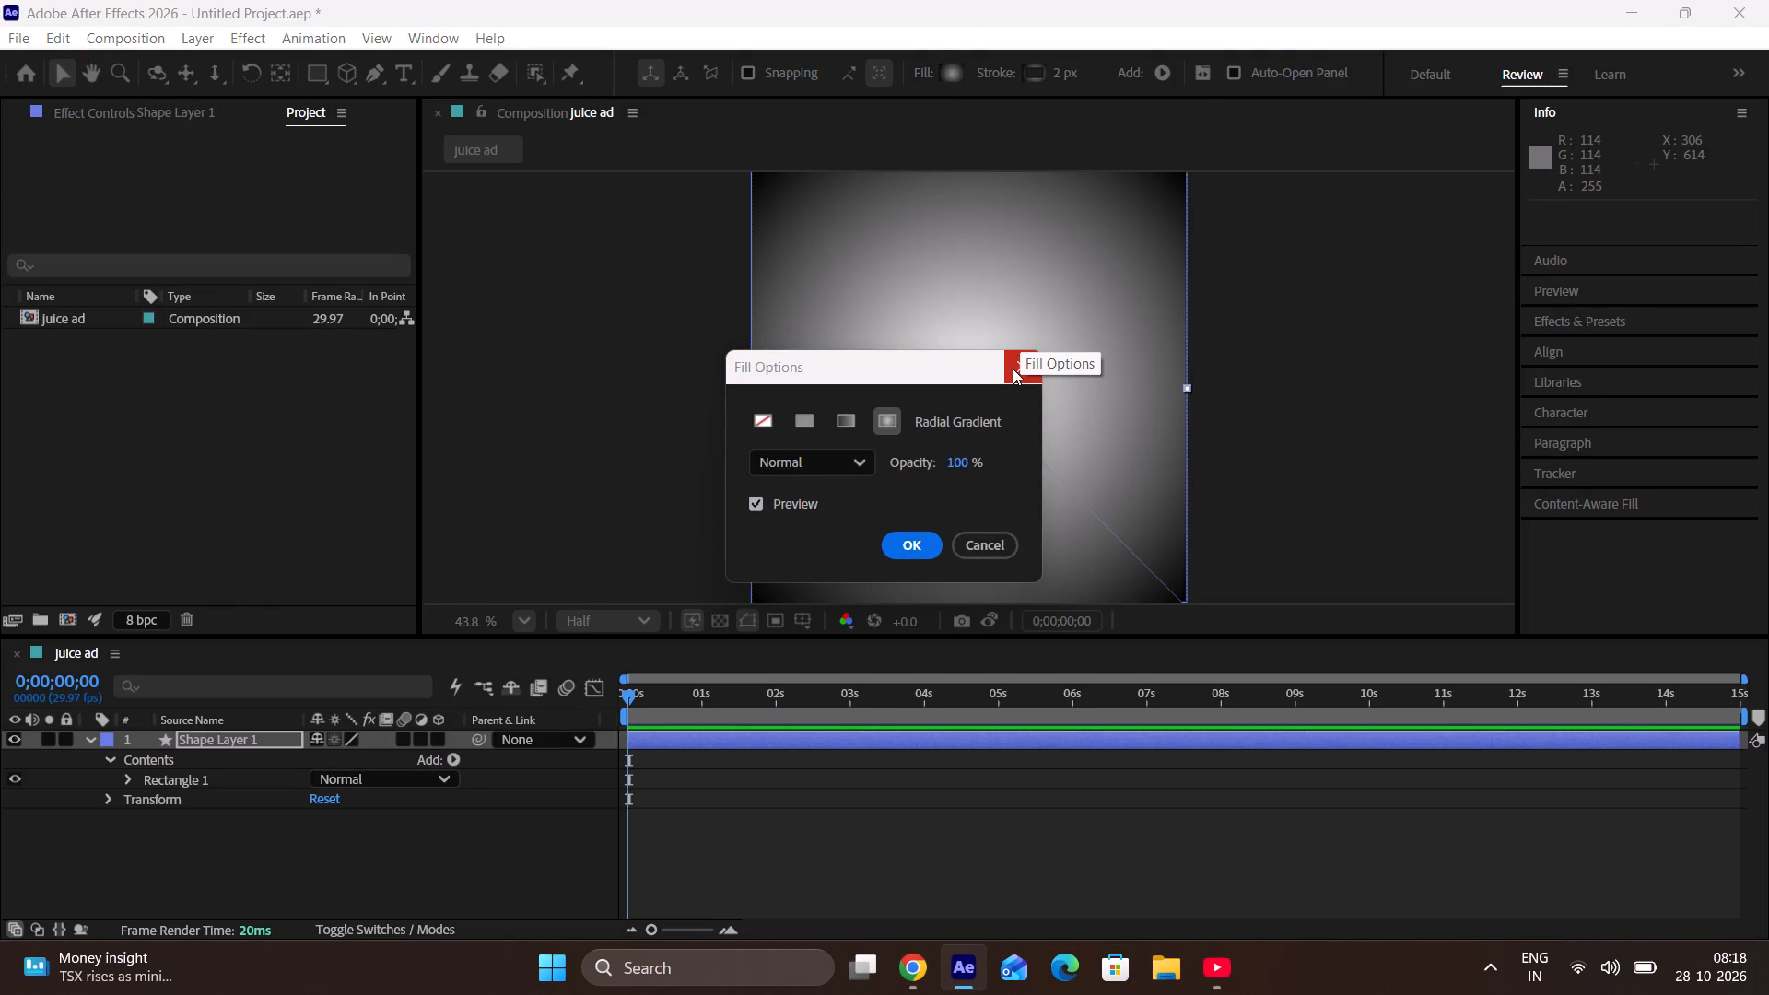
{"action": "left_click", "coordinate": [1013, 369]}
Set the start colour of the rectangle's radial gradient fill to CBE884.
{"action": "left_click", "coordinate": [955, 79]}
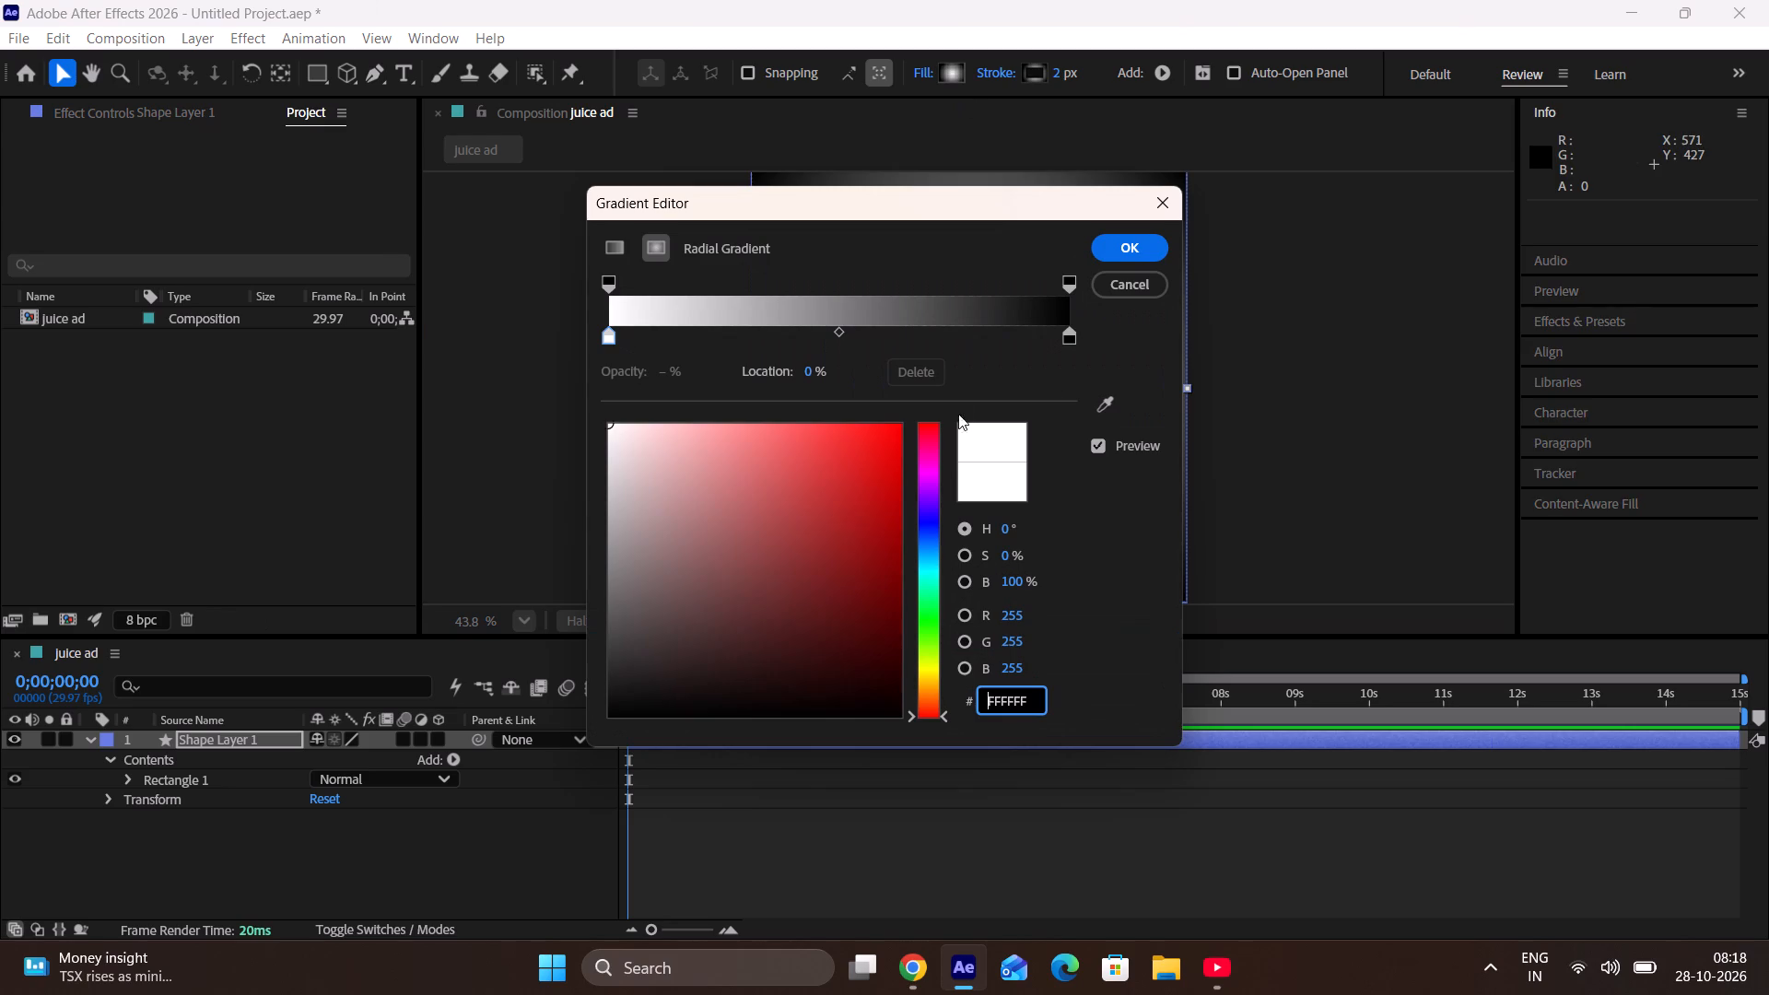
{"action": "left_click", "coordinate": [1037, 692]}
{"action": "left_click", "coordinate": [1033, 693]}
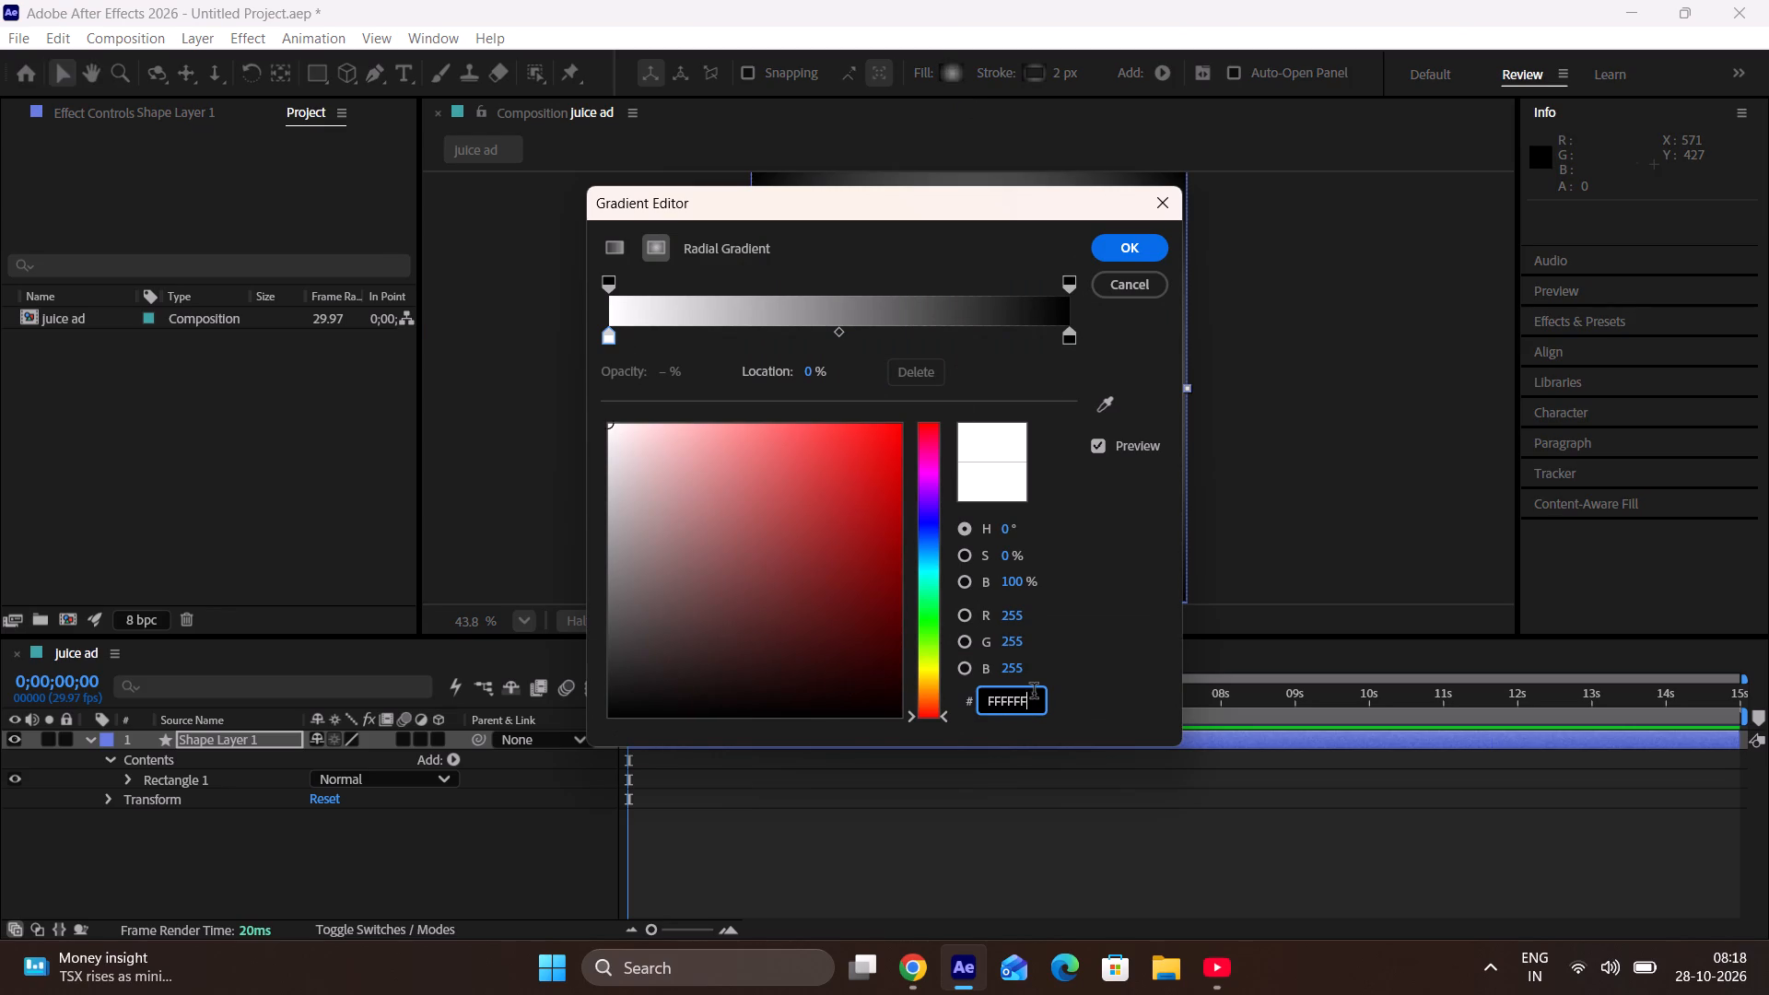
{"action": "key", "text": "BackSpace"}
{"action": "key", "text": "BackSpace"}
{"action": "key", "text": "BackSpace"}
{"action": "key", "text": "BackSpace"}
{"action": "key", "text": "BackSpace"}
{"action": "key", "text": "BackSpace"}
{"action": "key", "text": "BackSpace"}
{"action": "key", "text": "BackSpace"}
{"action": "key", "text": "BackSpace"}
{"action": "key", "text": "BackSpace"}
{"action": "key", "text": "BackSpace"}
{"action": "key", "text": "BackSpace"}
{"action": "key", "text": "BackSpace"}
{"action": "key", "text": "BackSpace"}
{"action": "key", "text": "BackSpace"}
{"action": "key", "text": "BackSpace"}
{"action": "key", "text": "BackSpace"}
{"action": "key", "text": "BackSpace"}
{"action": "key", "text": "BackSpace"}
{"action": "key", "text": "BackSpace"}
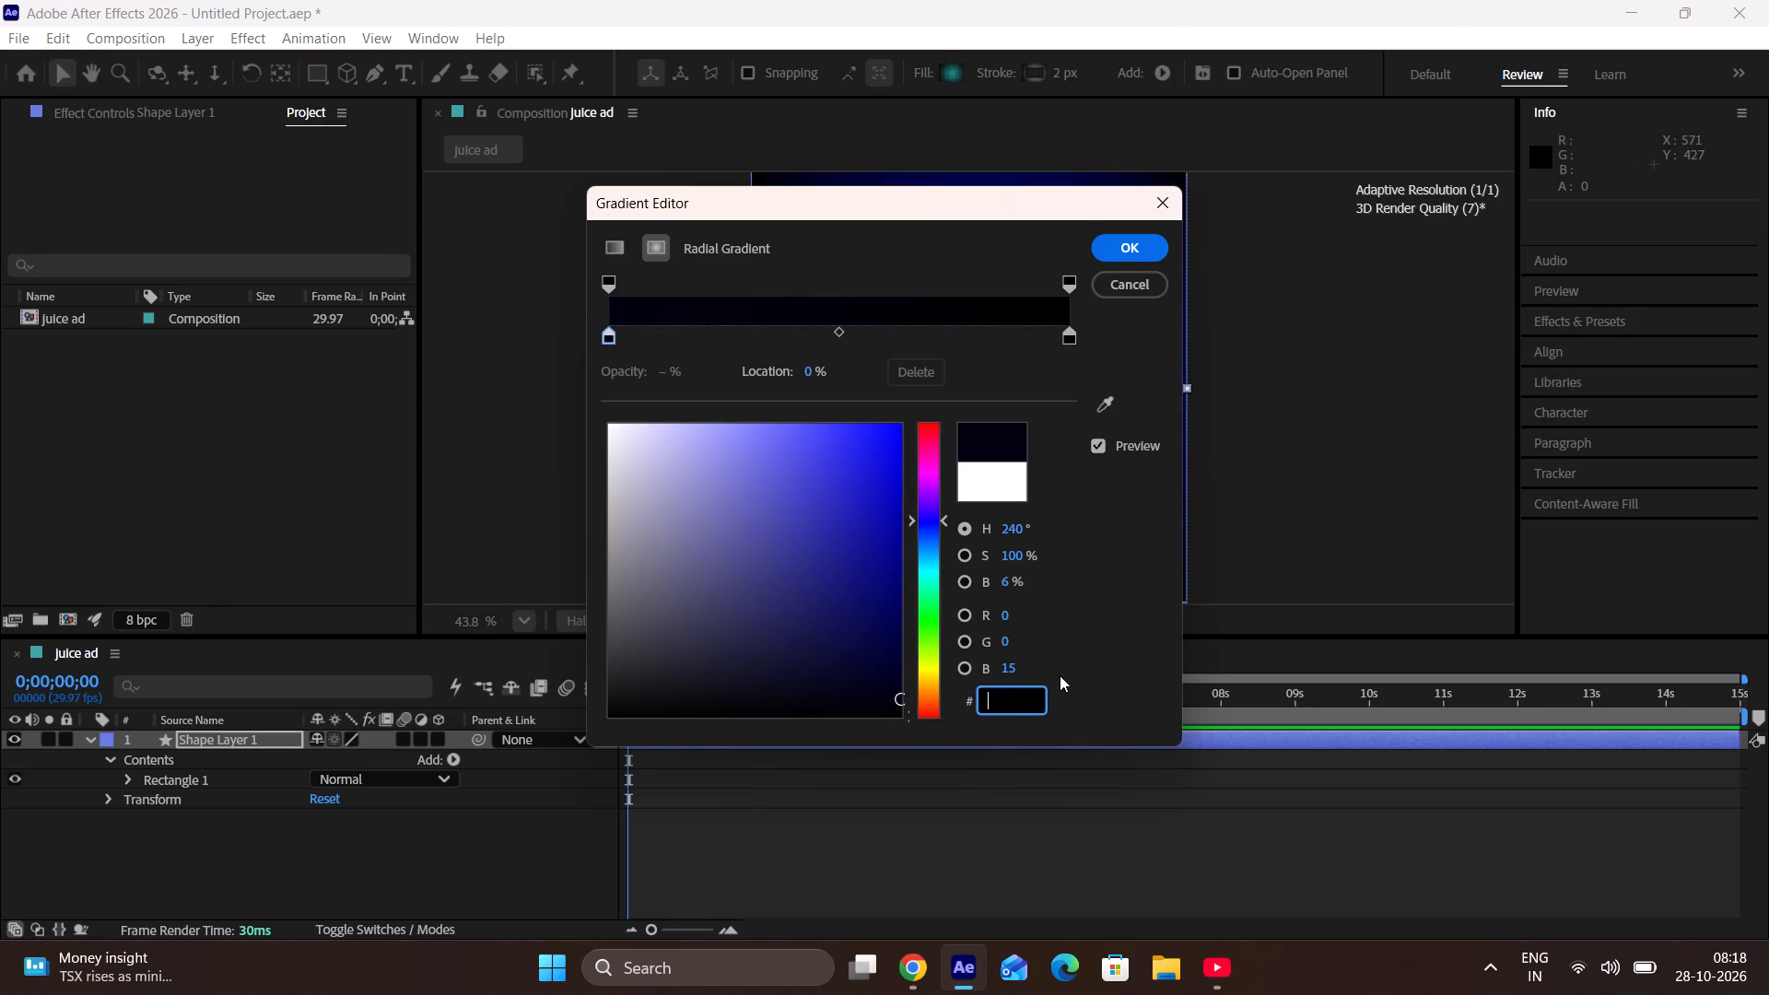
{"action": "type", "text": "cb"}
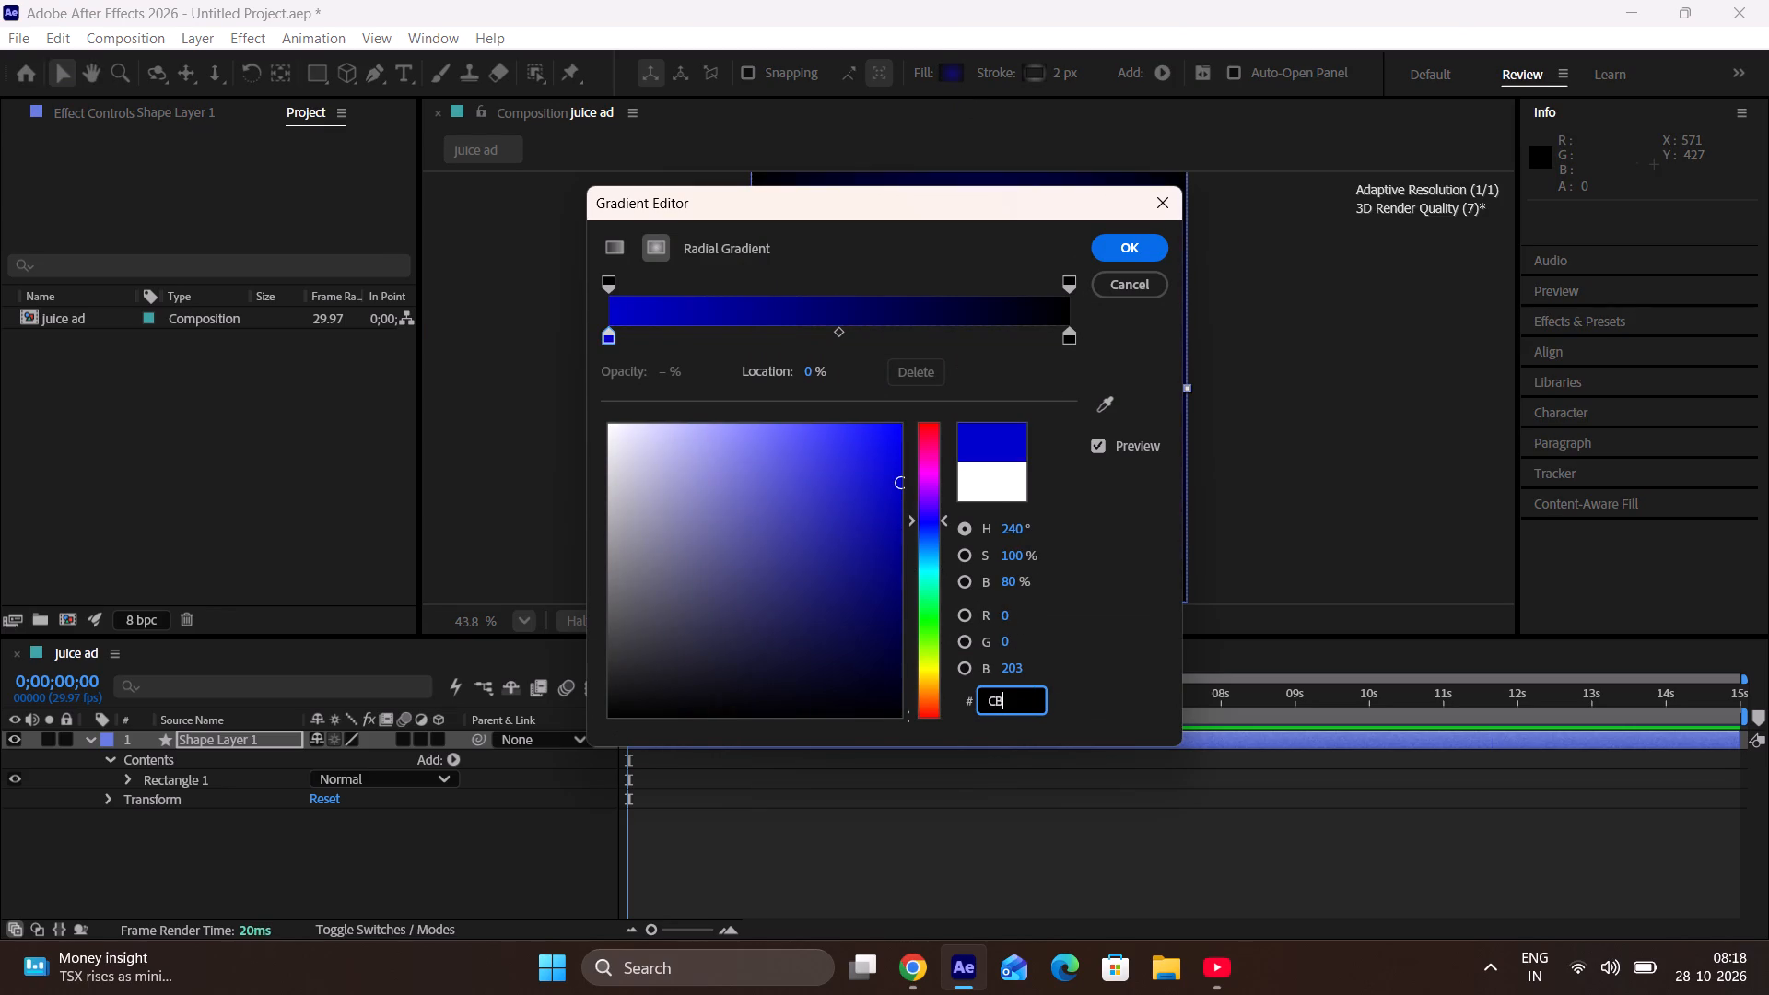
{"action": "key", "text": "BackSpace"}
{"action": "type", "text": "be"}
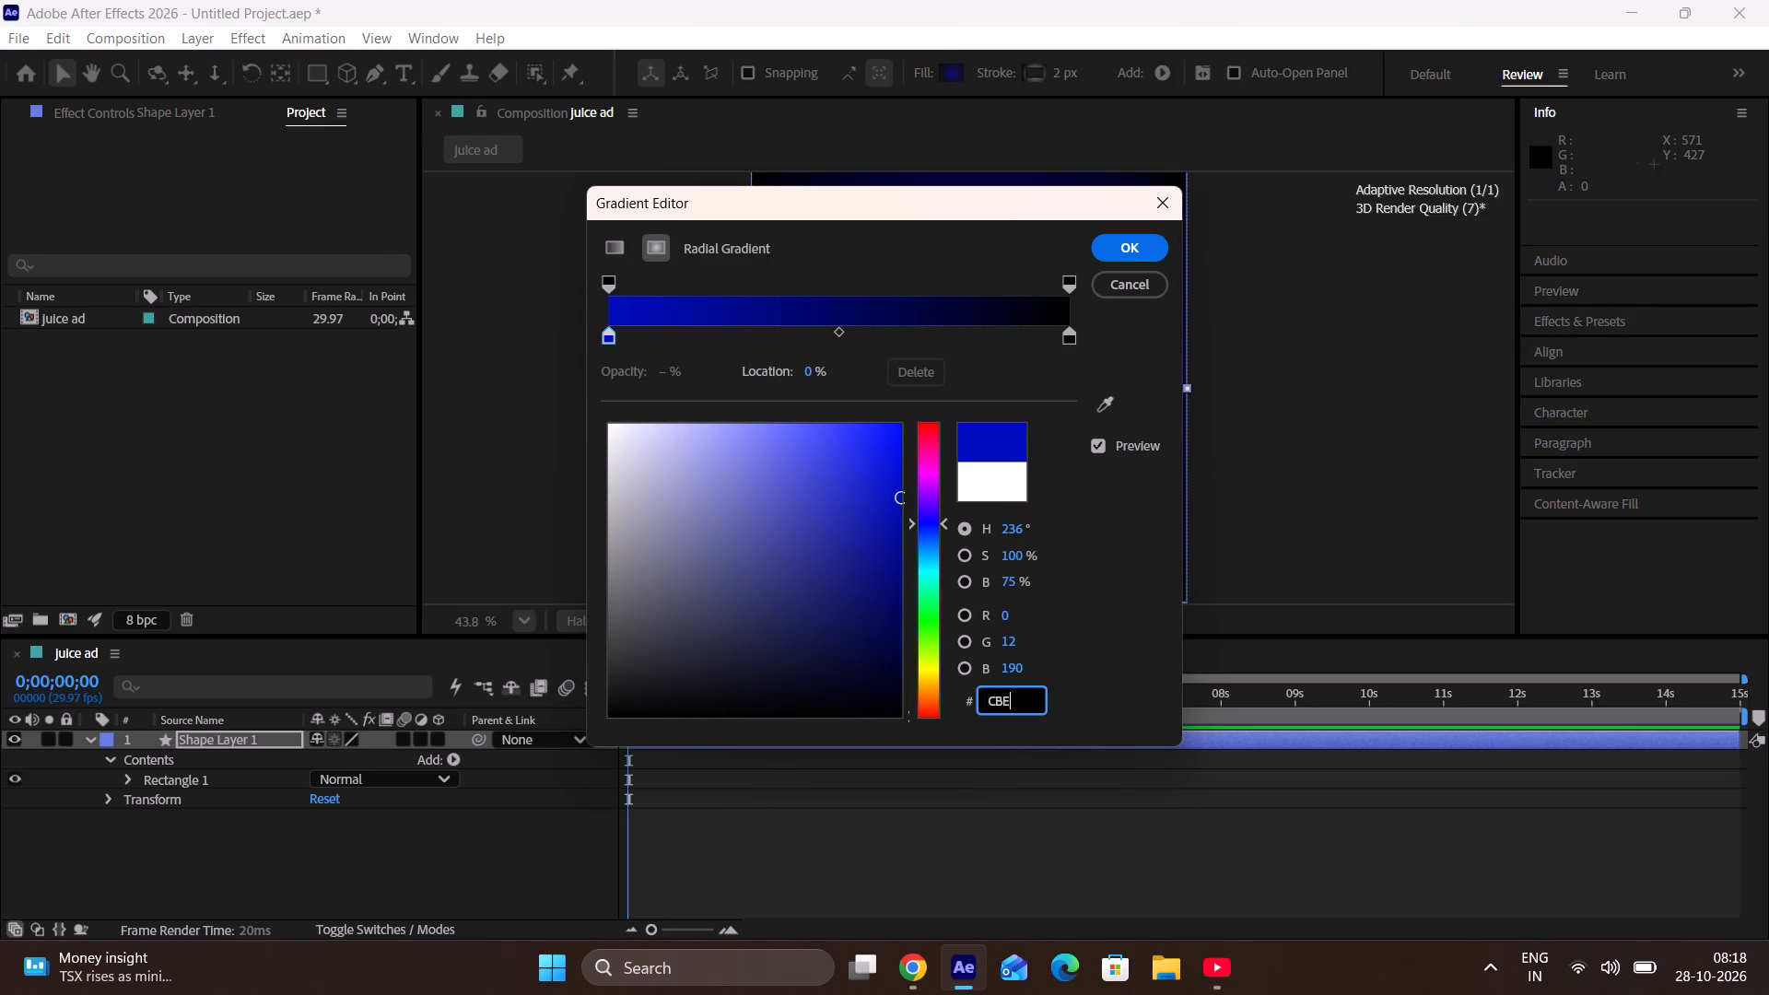
{"action": "type", "text": "884"}
{"action": "key", "text": "Return"}
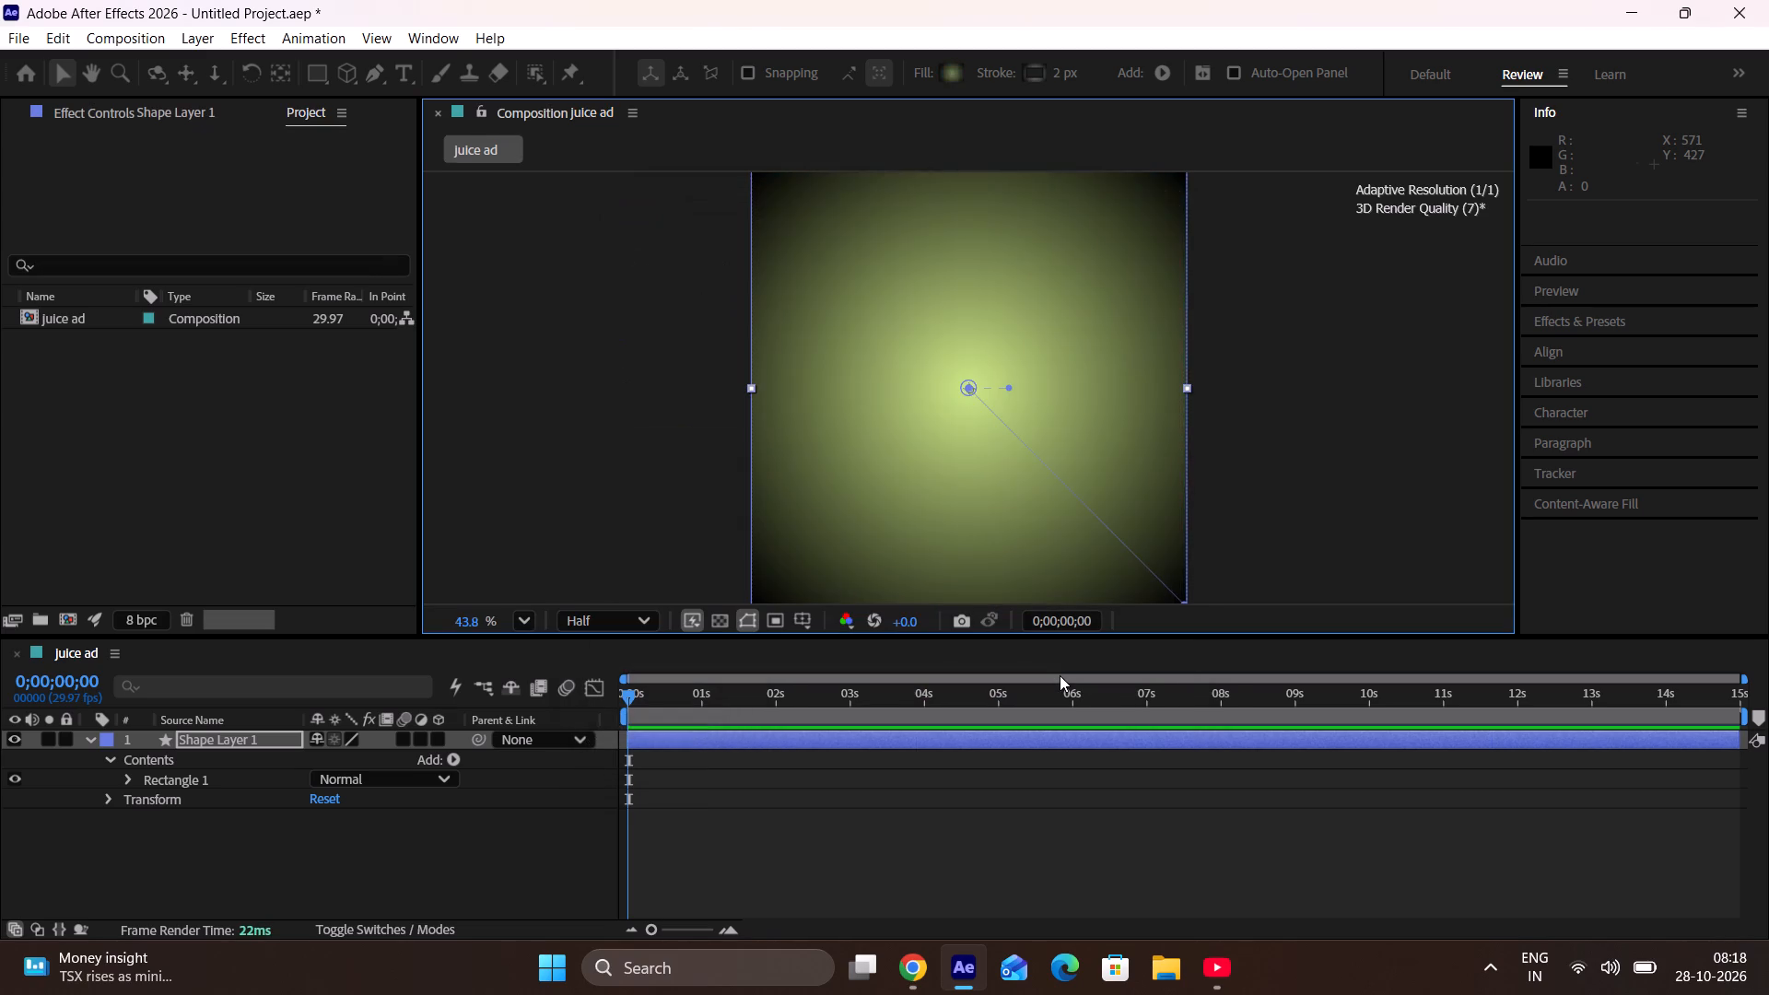
Switch to the YouTube tutorial and check which hex code it uses for the gradient's end colour, then return to After Effects.
{"action": "left_click", "coordinate": [1213, 969]}
{"action": "left_click", "coordinate": [965, 619]}
{"action": "left_click", "coordinate": [1184, 777]}
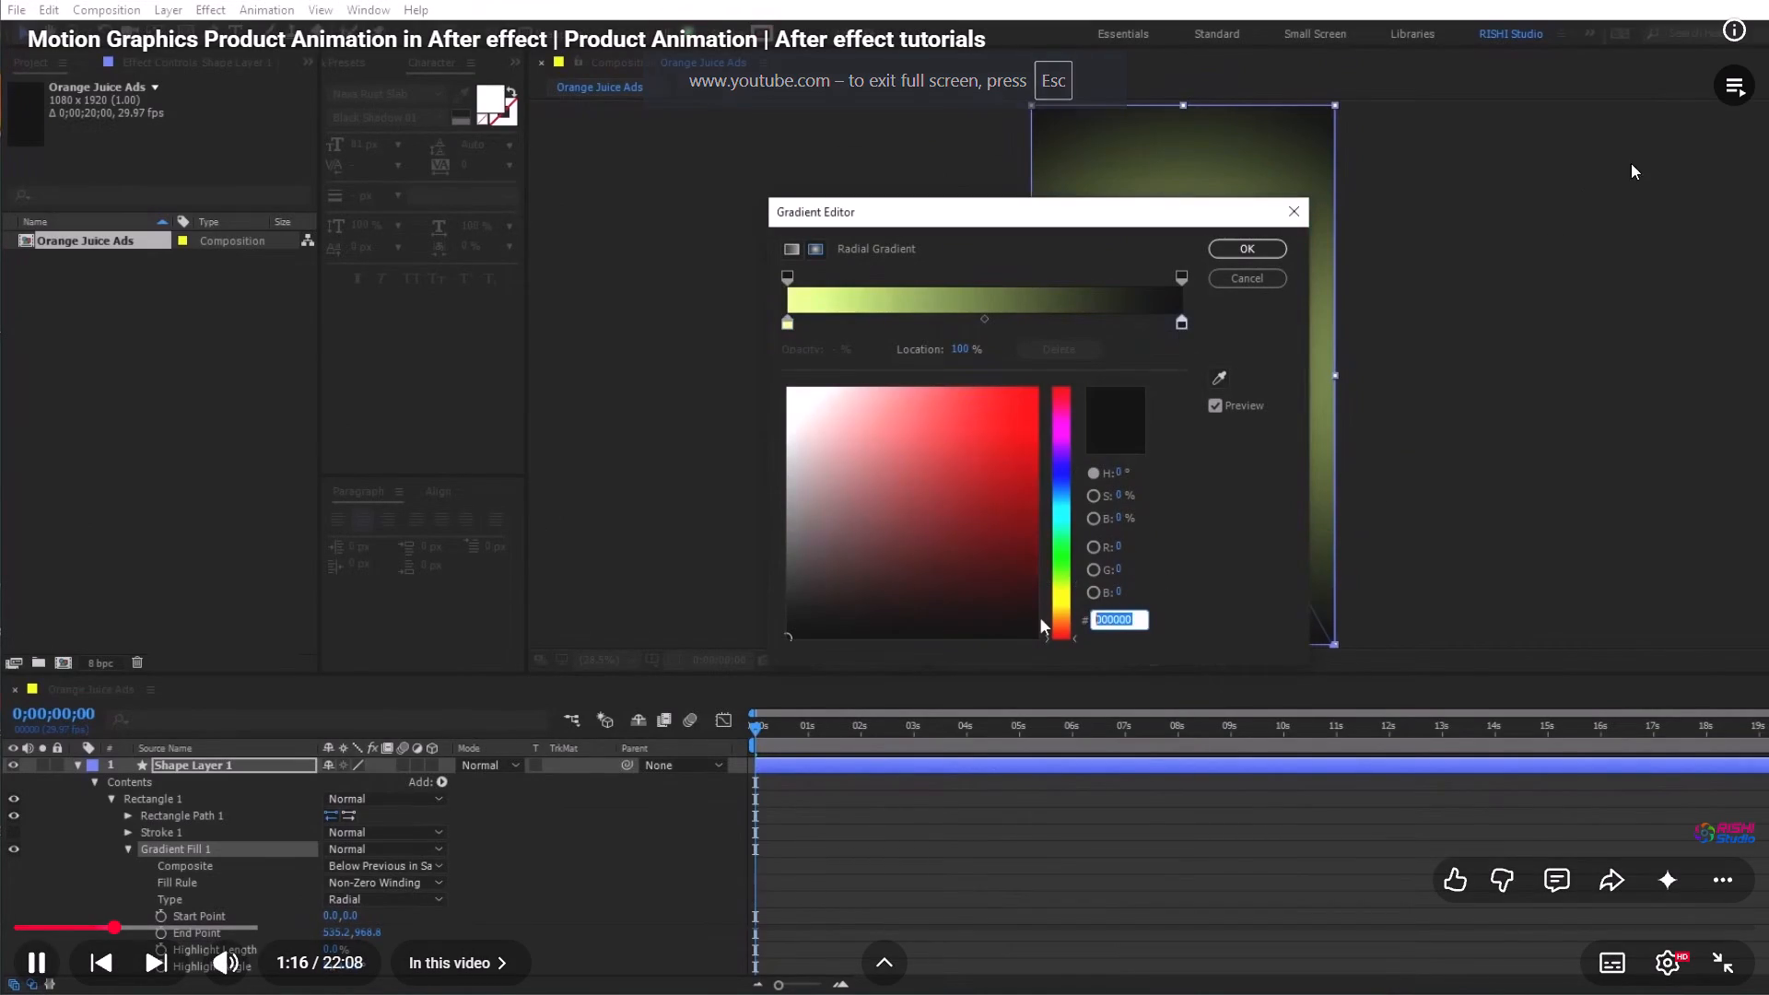
{"action": "left_click", "coordinate": [1274, 753]}
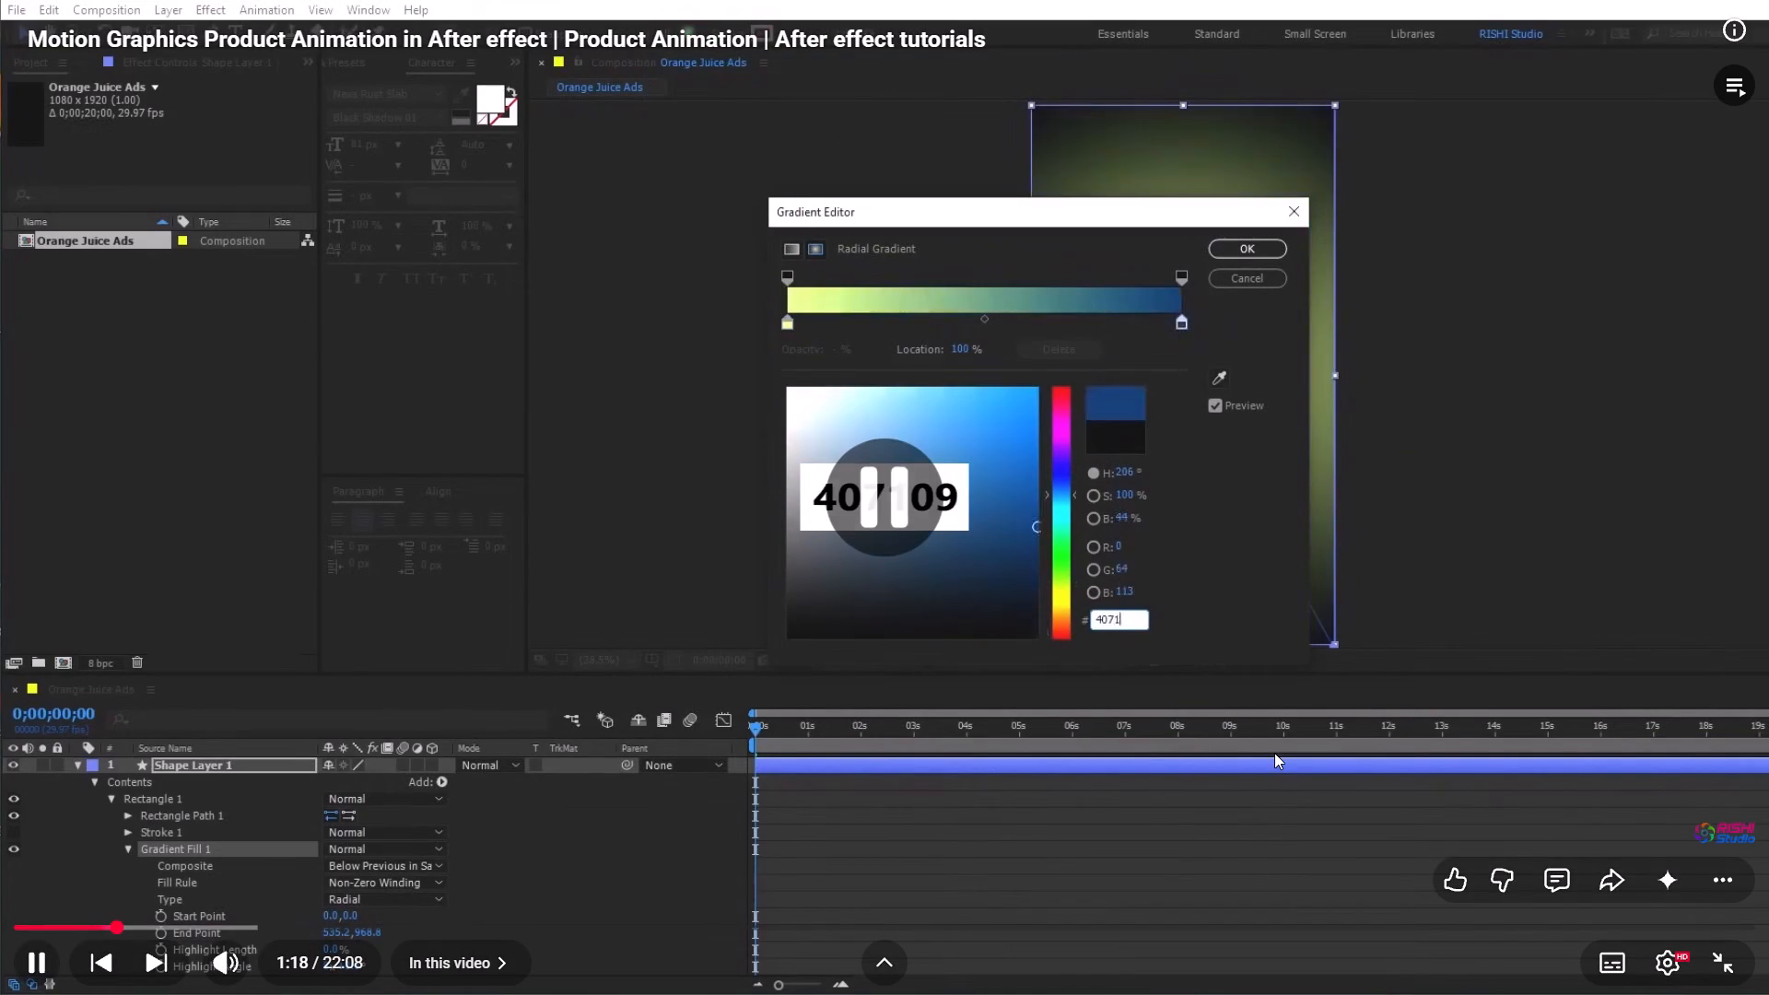
{"action": "left_click", "coordinate": [1716, 977]}
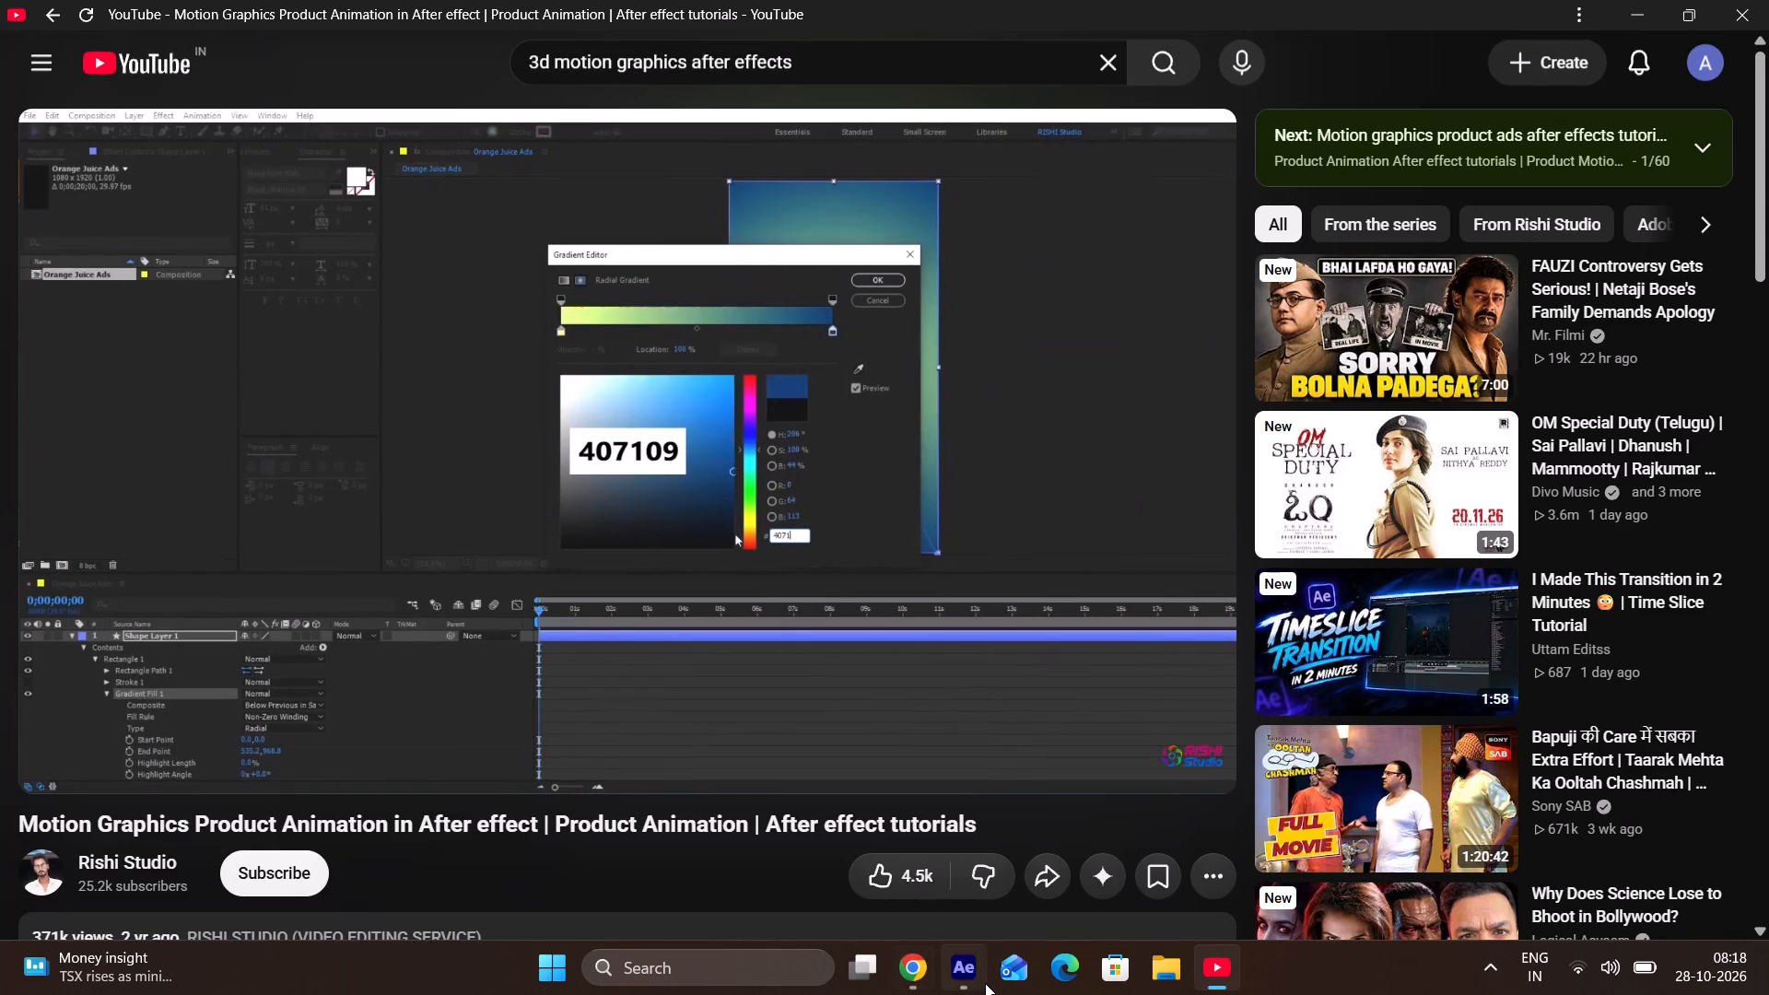
{"action": "left_click", "coordinate": [985, 983]}
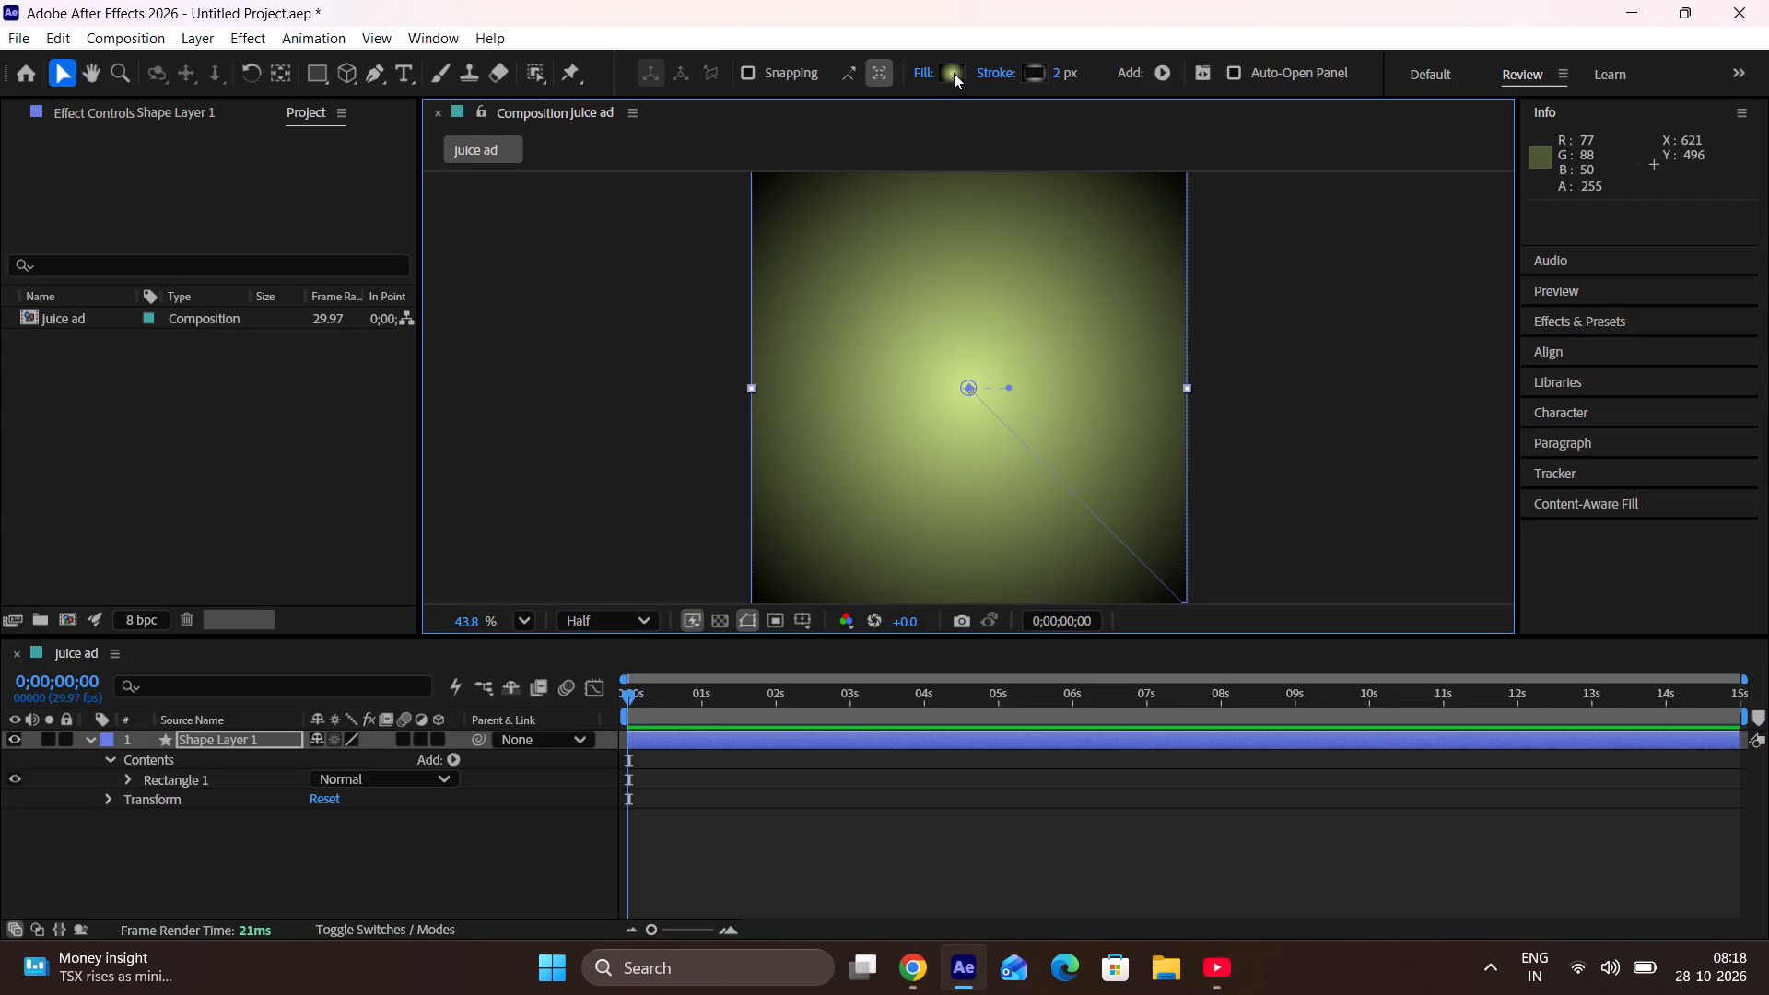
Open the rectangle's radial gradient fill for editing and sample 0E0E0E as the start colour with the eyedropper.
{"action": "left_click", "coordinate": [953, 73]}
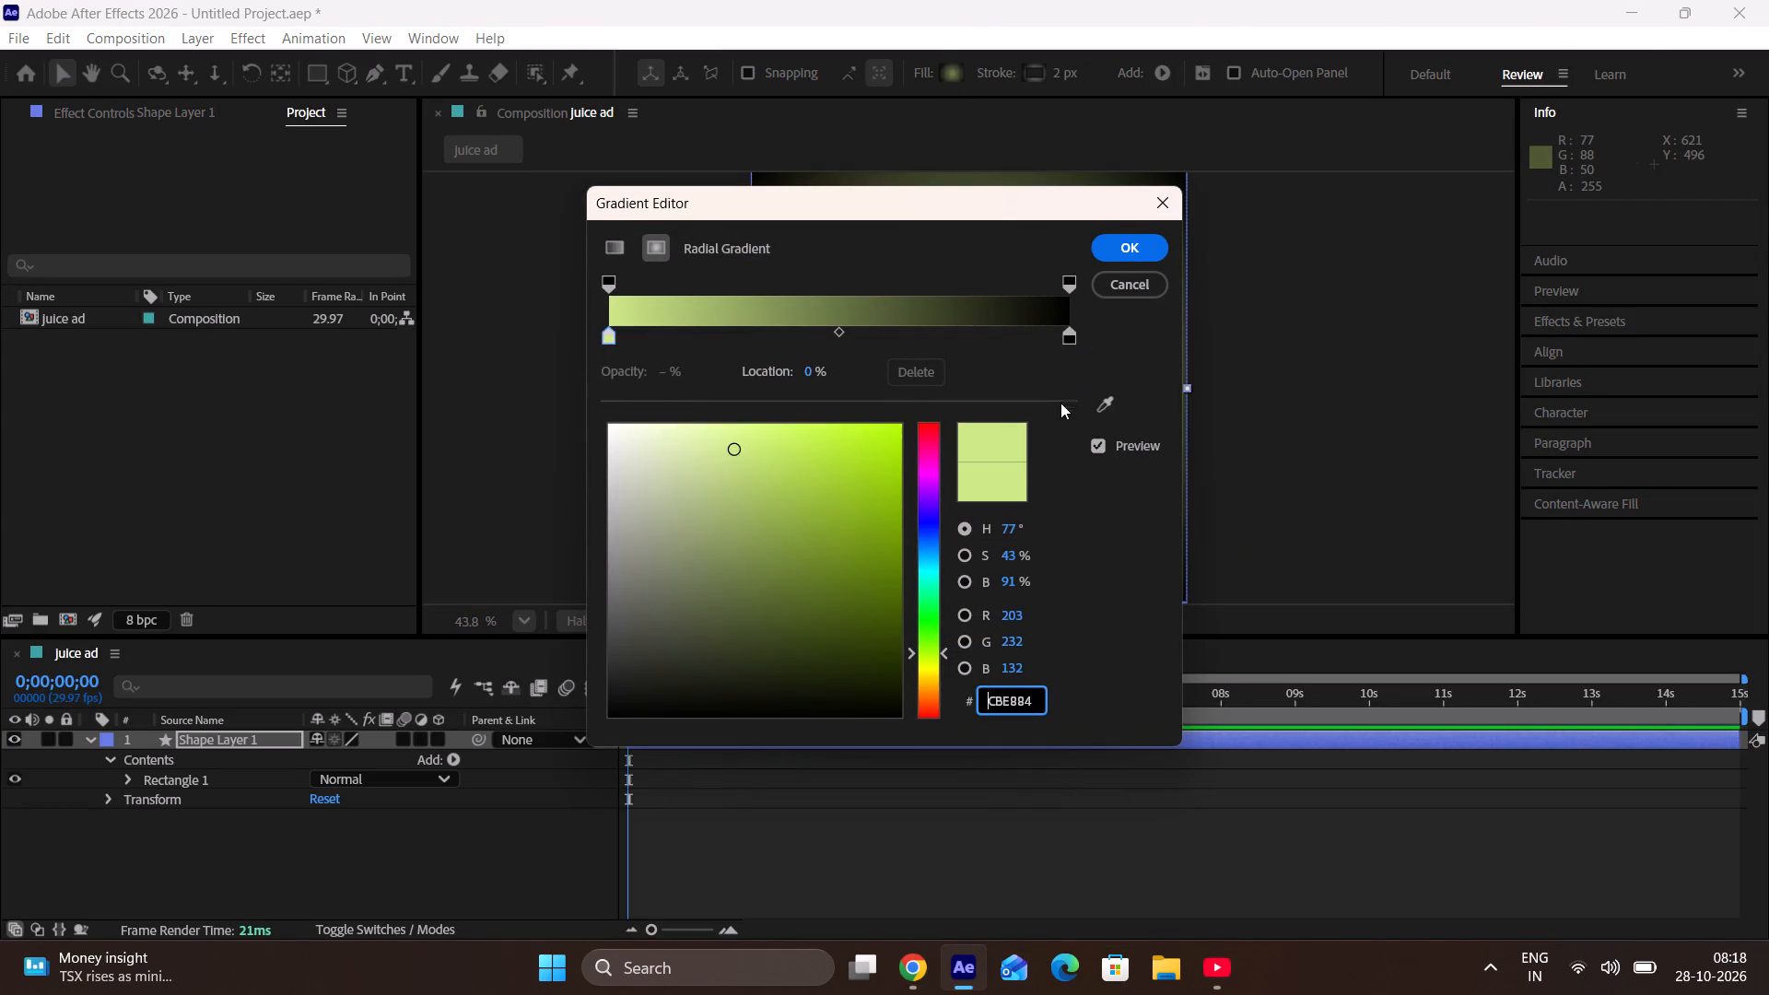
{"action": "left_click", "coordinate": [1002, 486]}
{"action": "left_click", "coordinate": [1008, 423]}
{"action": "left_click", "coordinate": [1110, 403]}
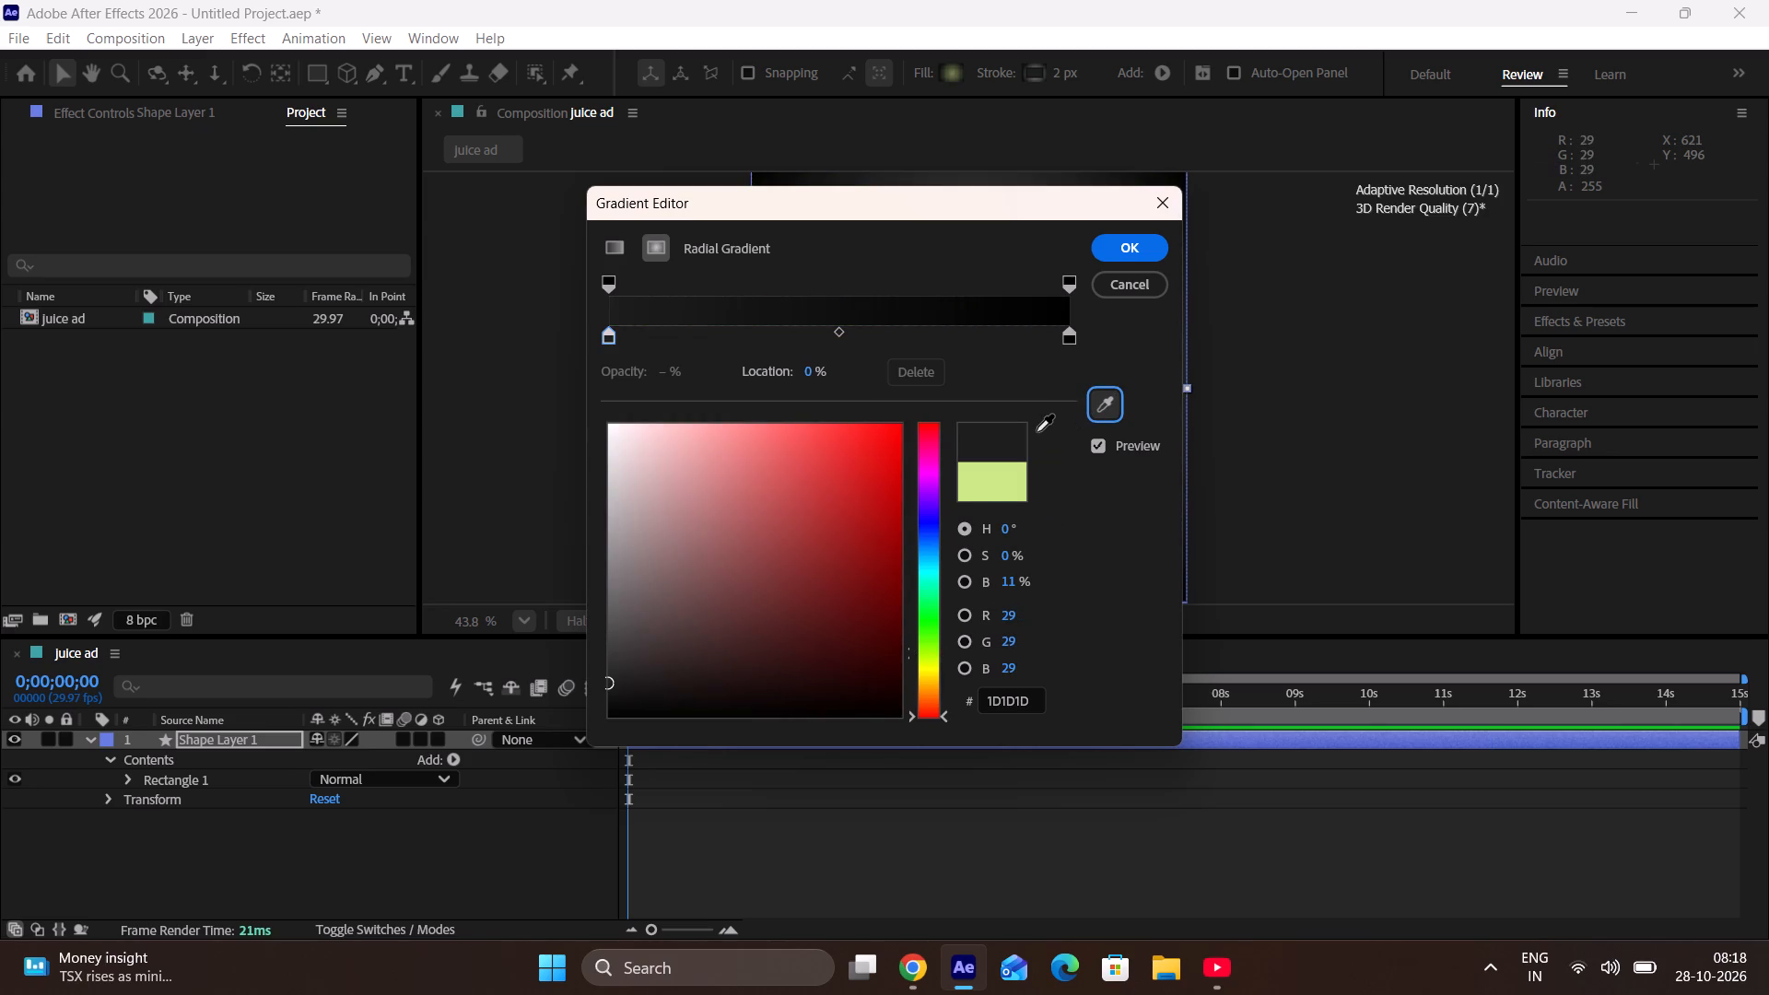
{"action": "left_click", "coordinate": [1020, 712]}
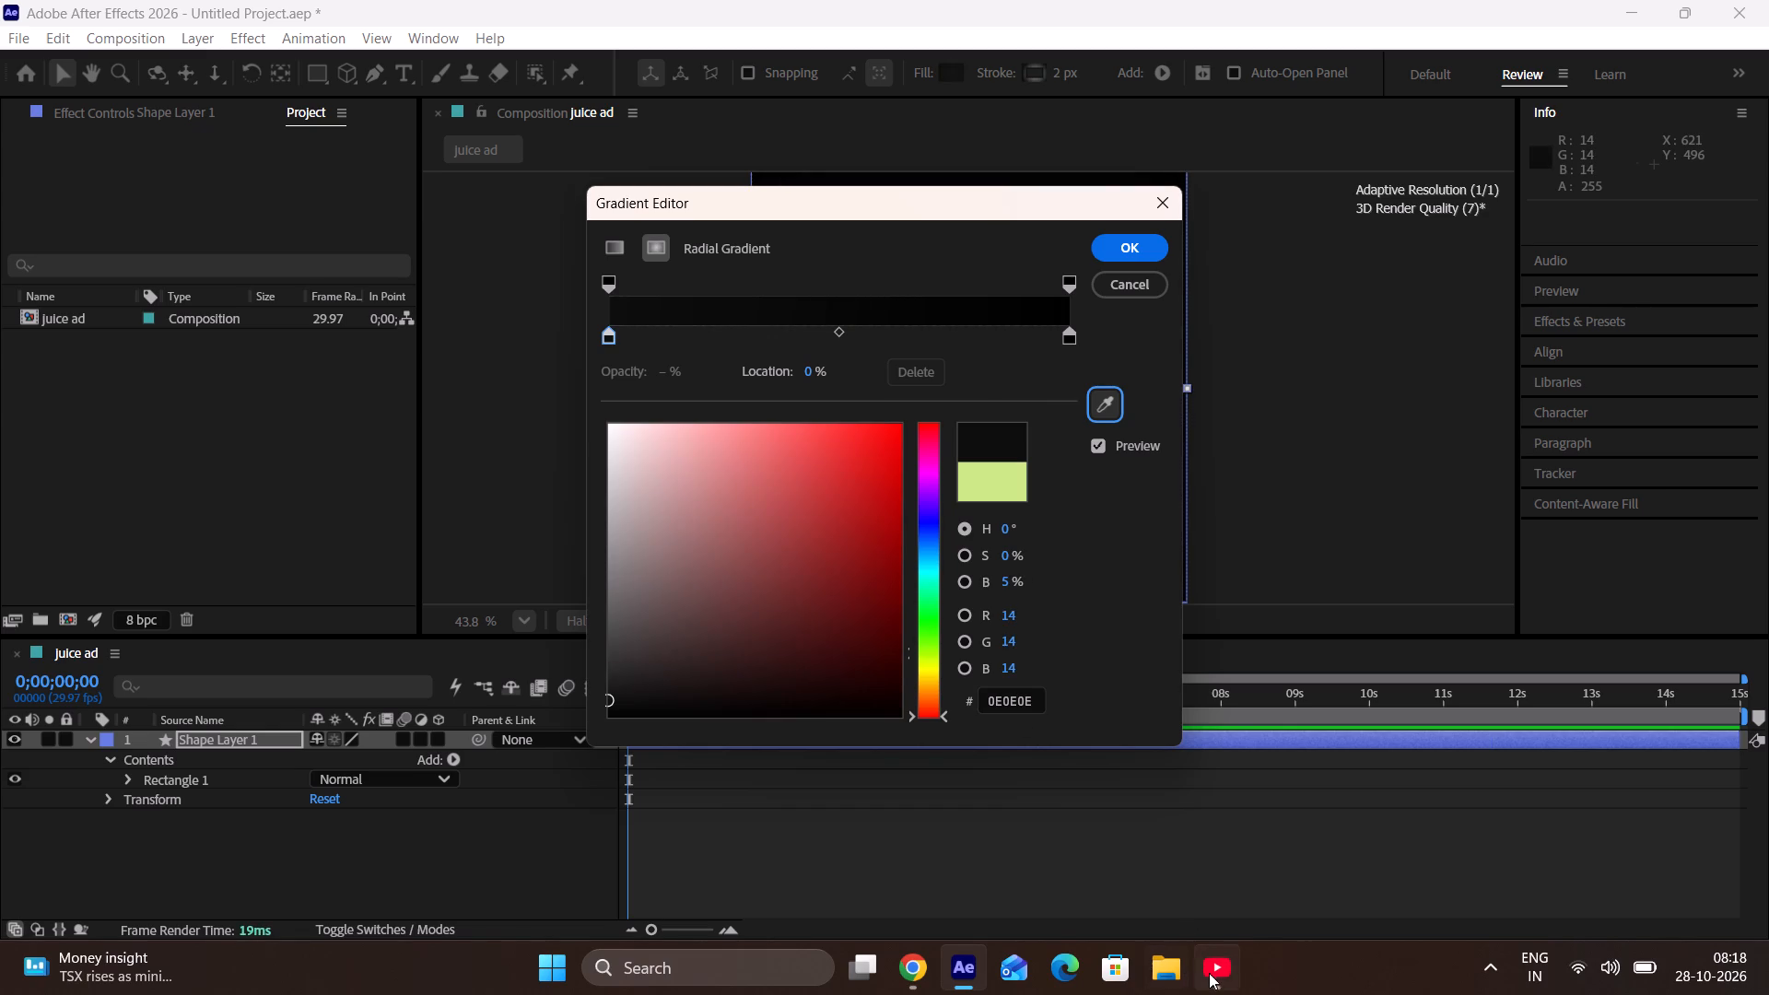
Switch to the YouTube tutorial and check the hex code for the gradient's end colour, then return to After Effects.
{"action": "left_click", "coordinate": [1211, 973]}
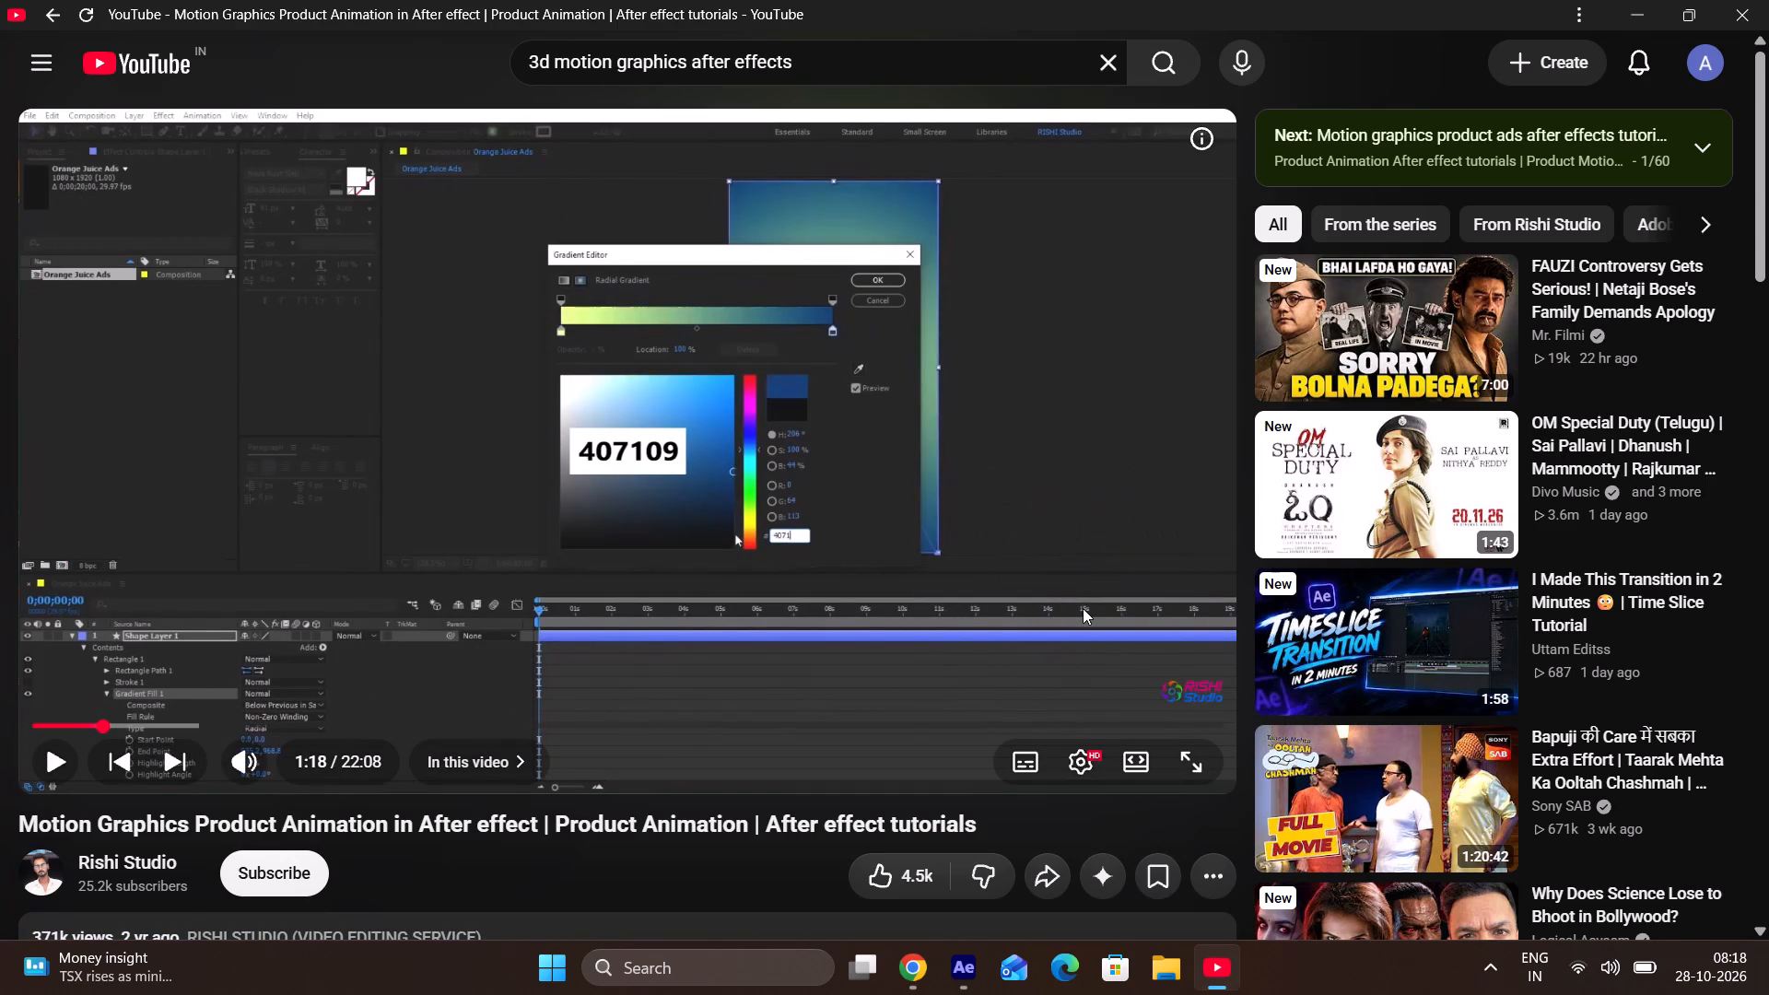
{"action": "left_click", "coordinate": [1651, 0]}
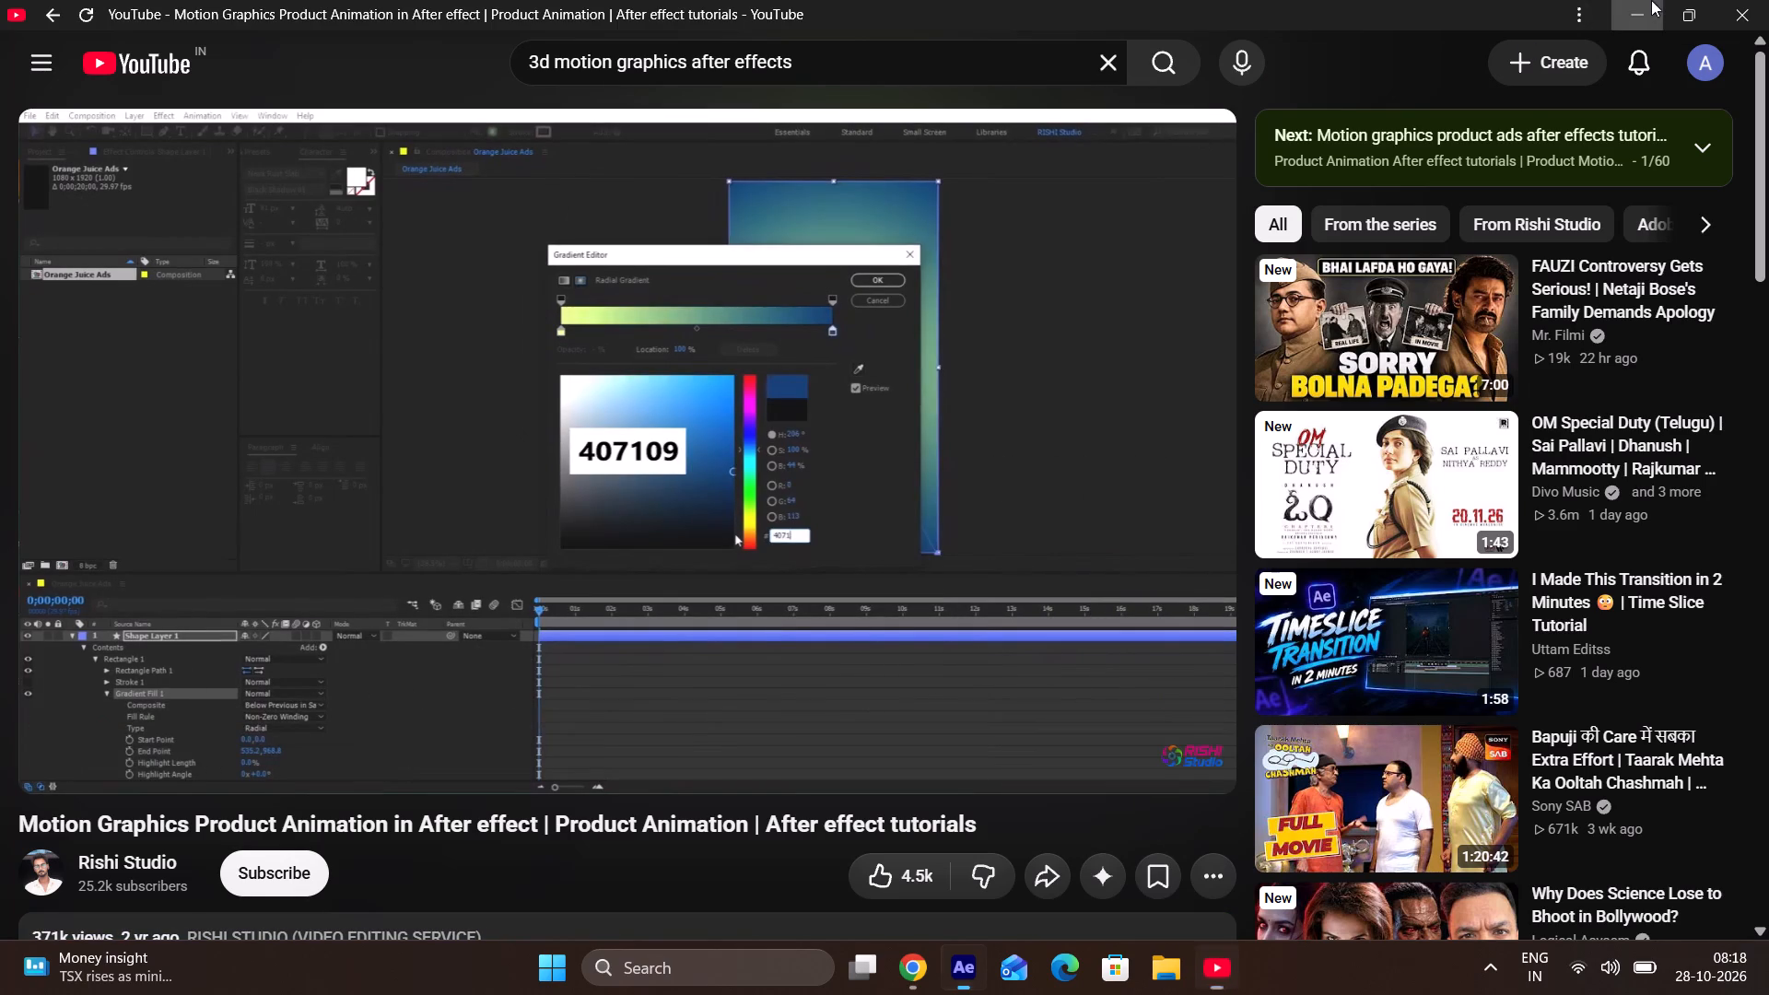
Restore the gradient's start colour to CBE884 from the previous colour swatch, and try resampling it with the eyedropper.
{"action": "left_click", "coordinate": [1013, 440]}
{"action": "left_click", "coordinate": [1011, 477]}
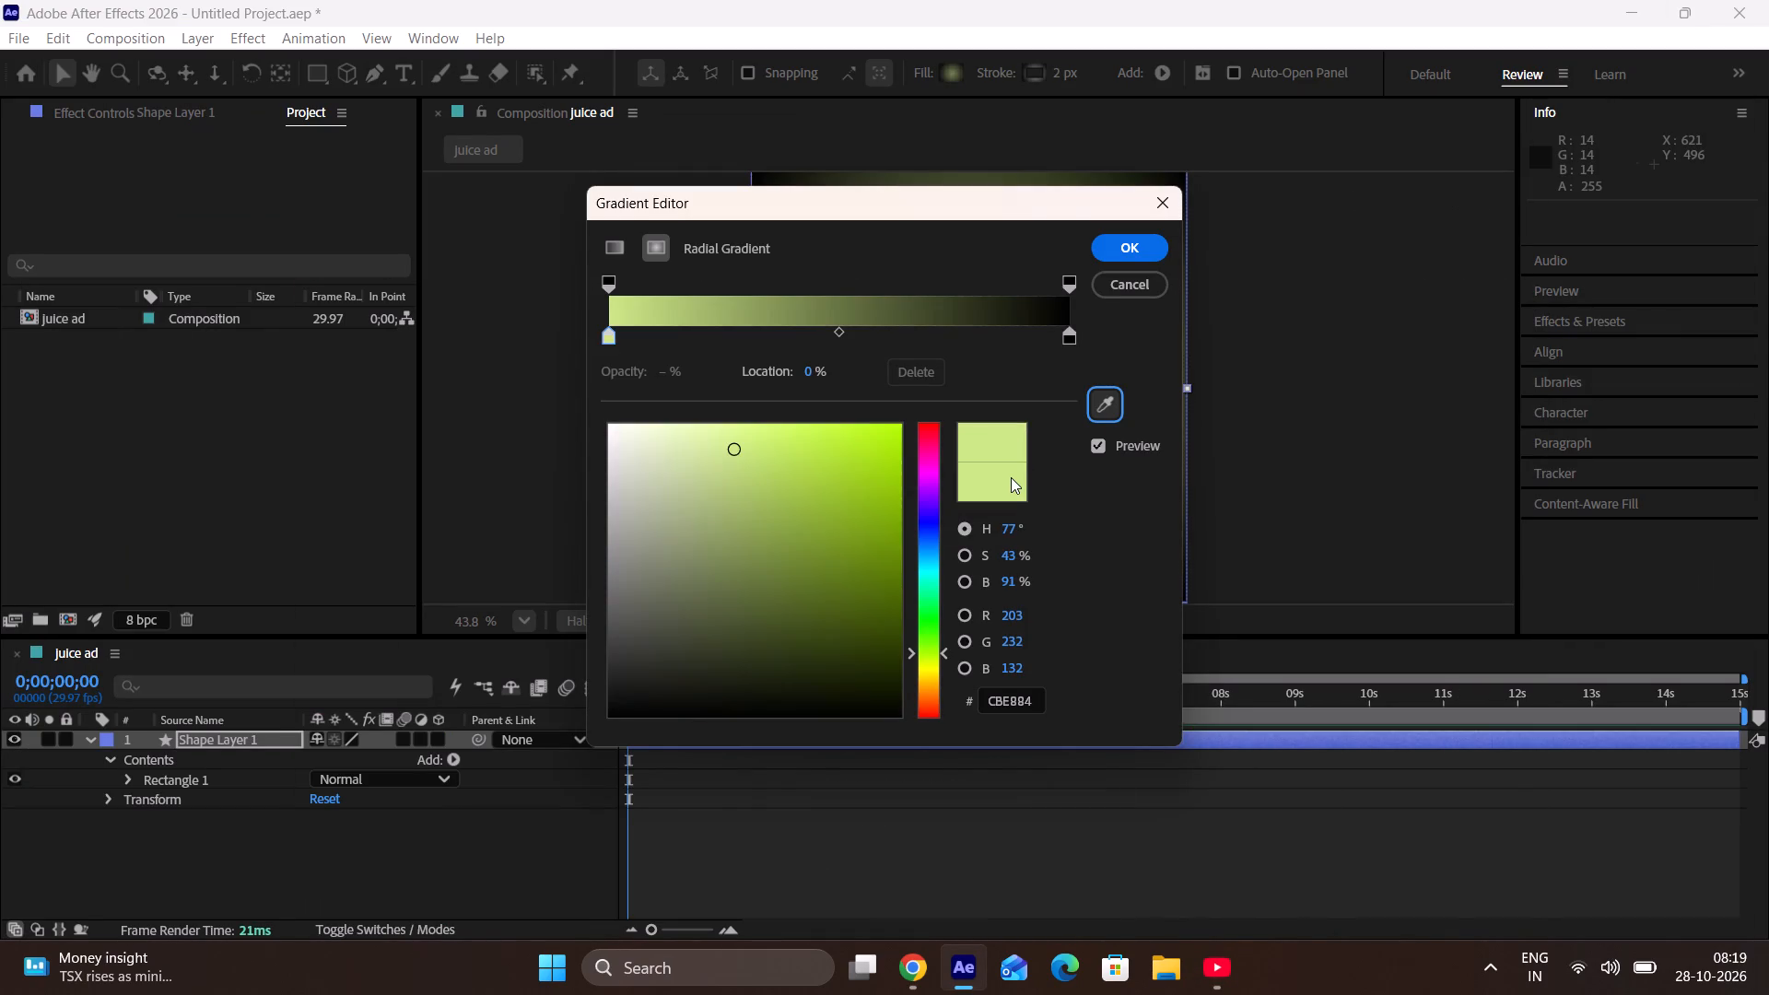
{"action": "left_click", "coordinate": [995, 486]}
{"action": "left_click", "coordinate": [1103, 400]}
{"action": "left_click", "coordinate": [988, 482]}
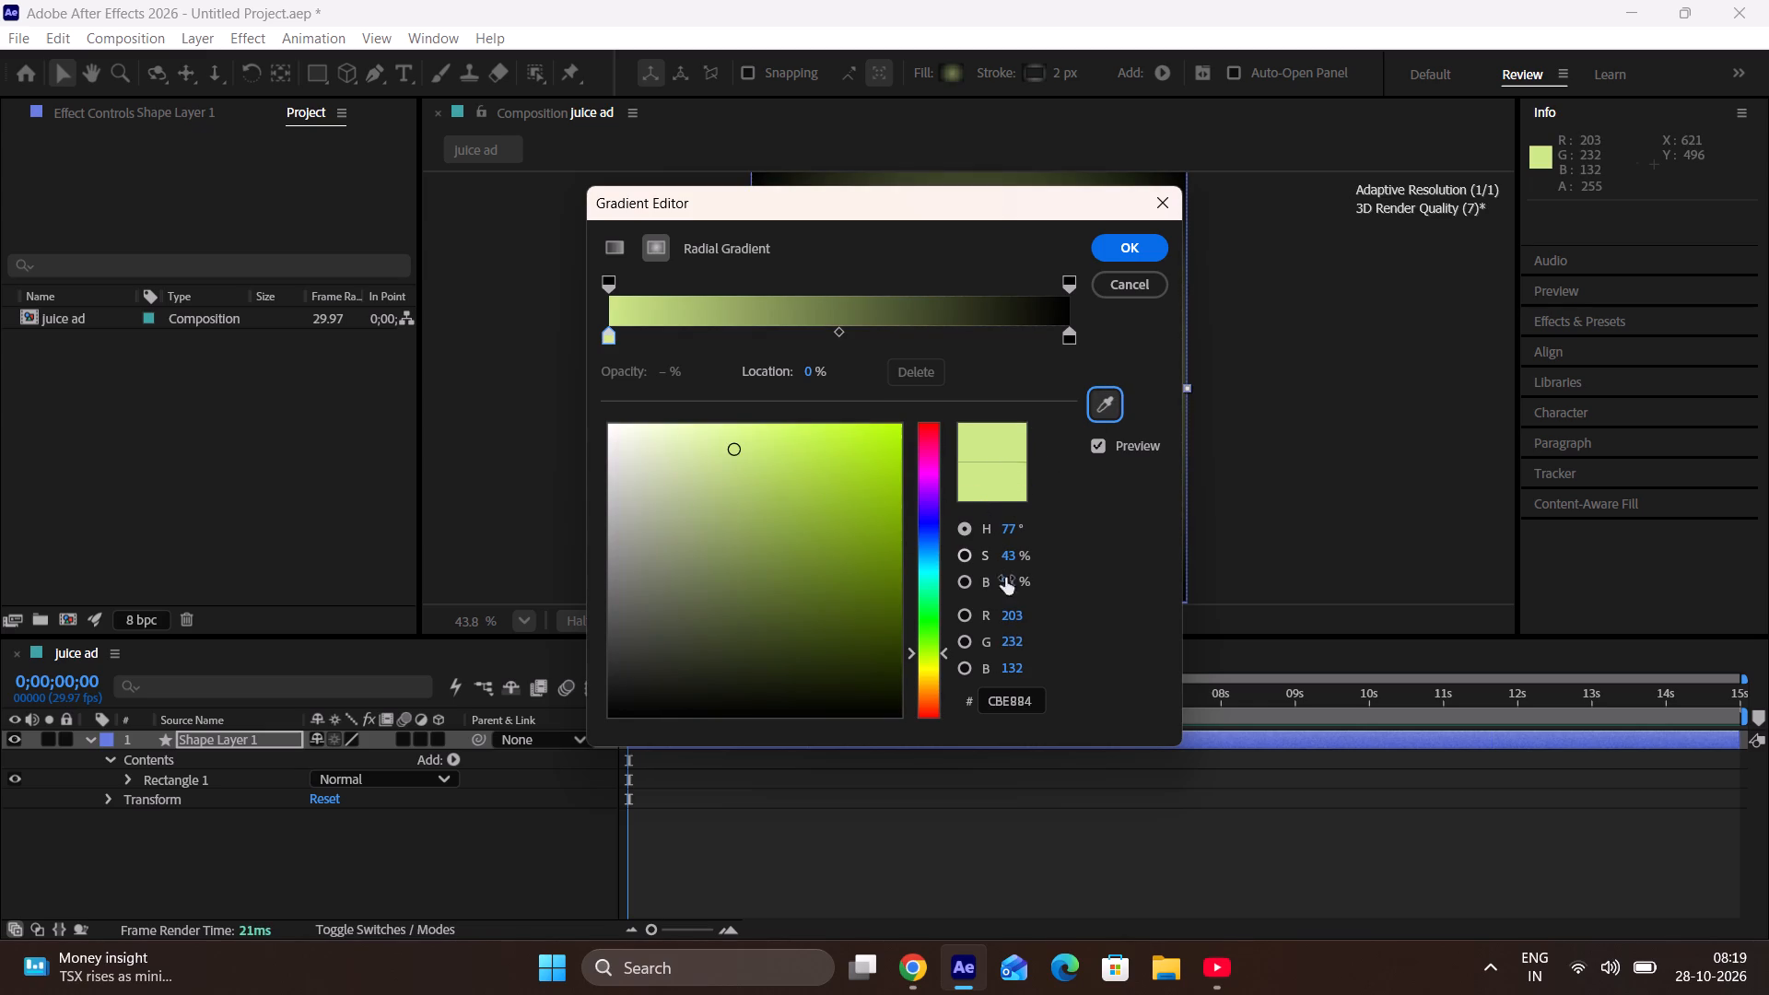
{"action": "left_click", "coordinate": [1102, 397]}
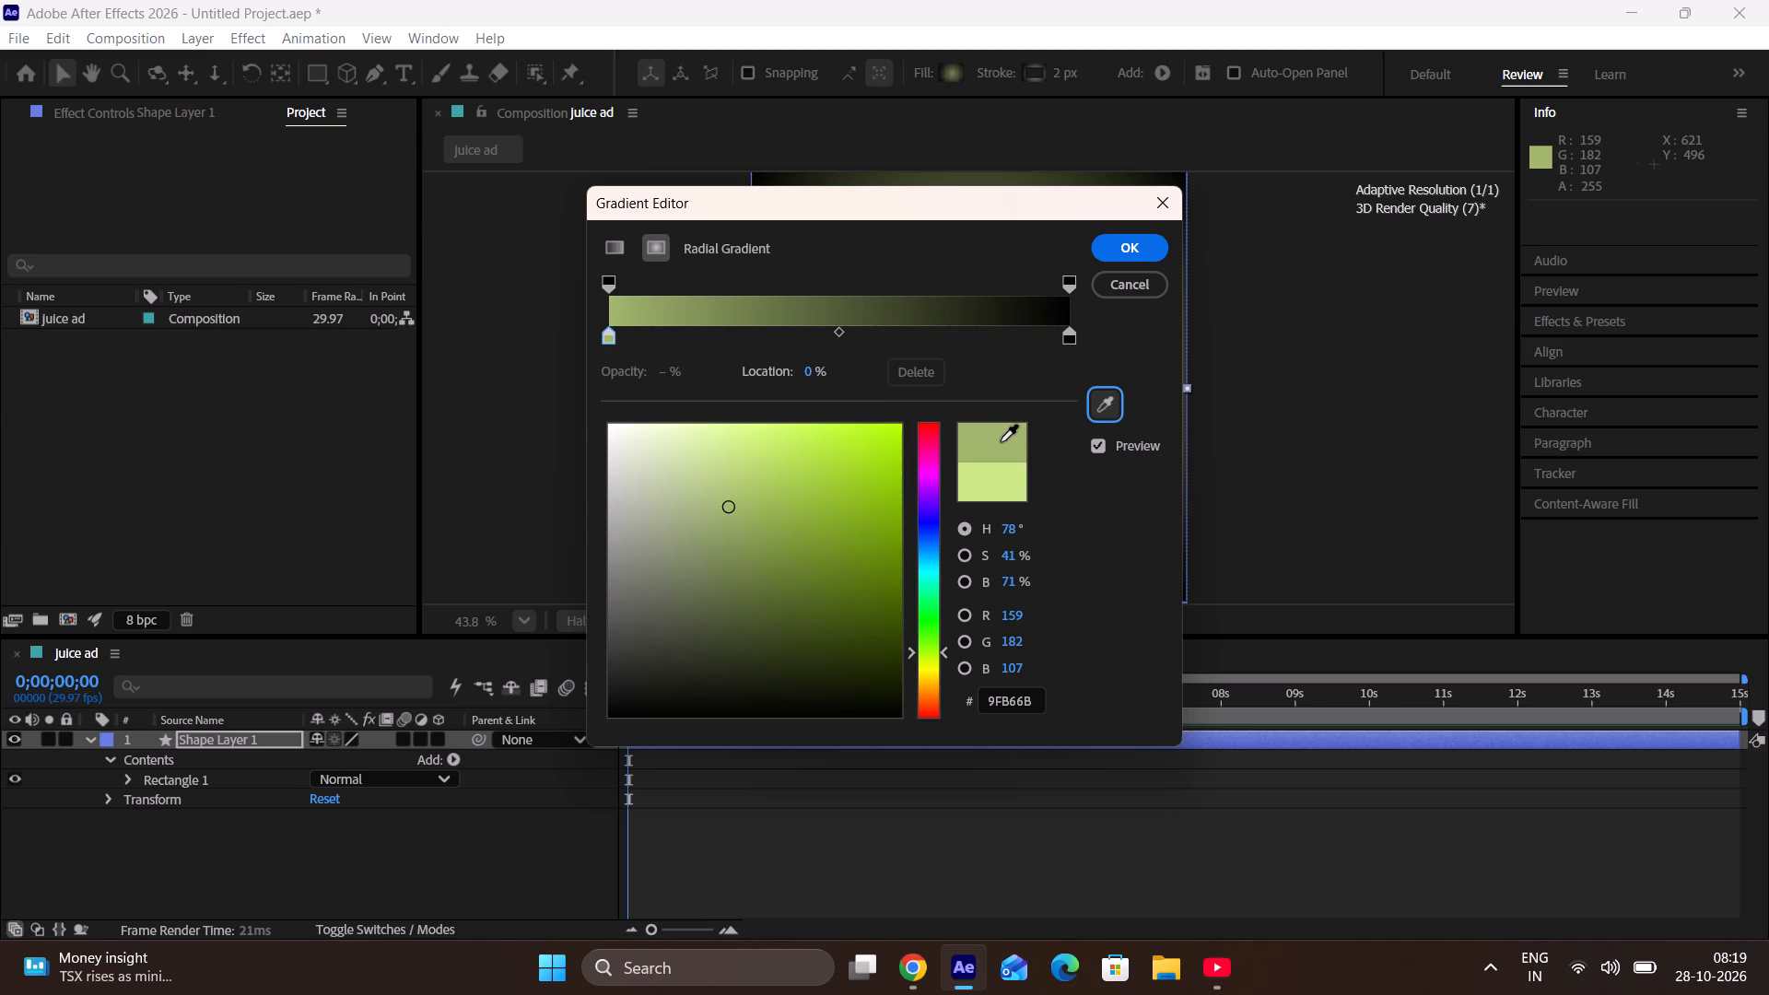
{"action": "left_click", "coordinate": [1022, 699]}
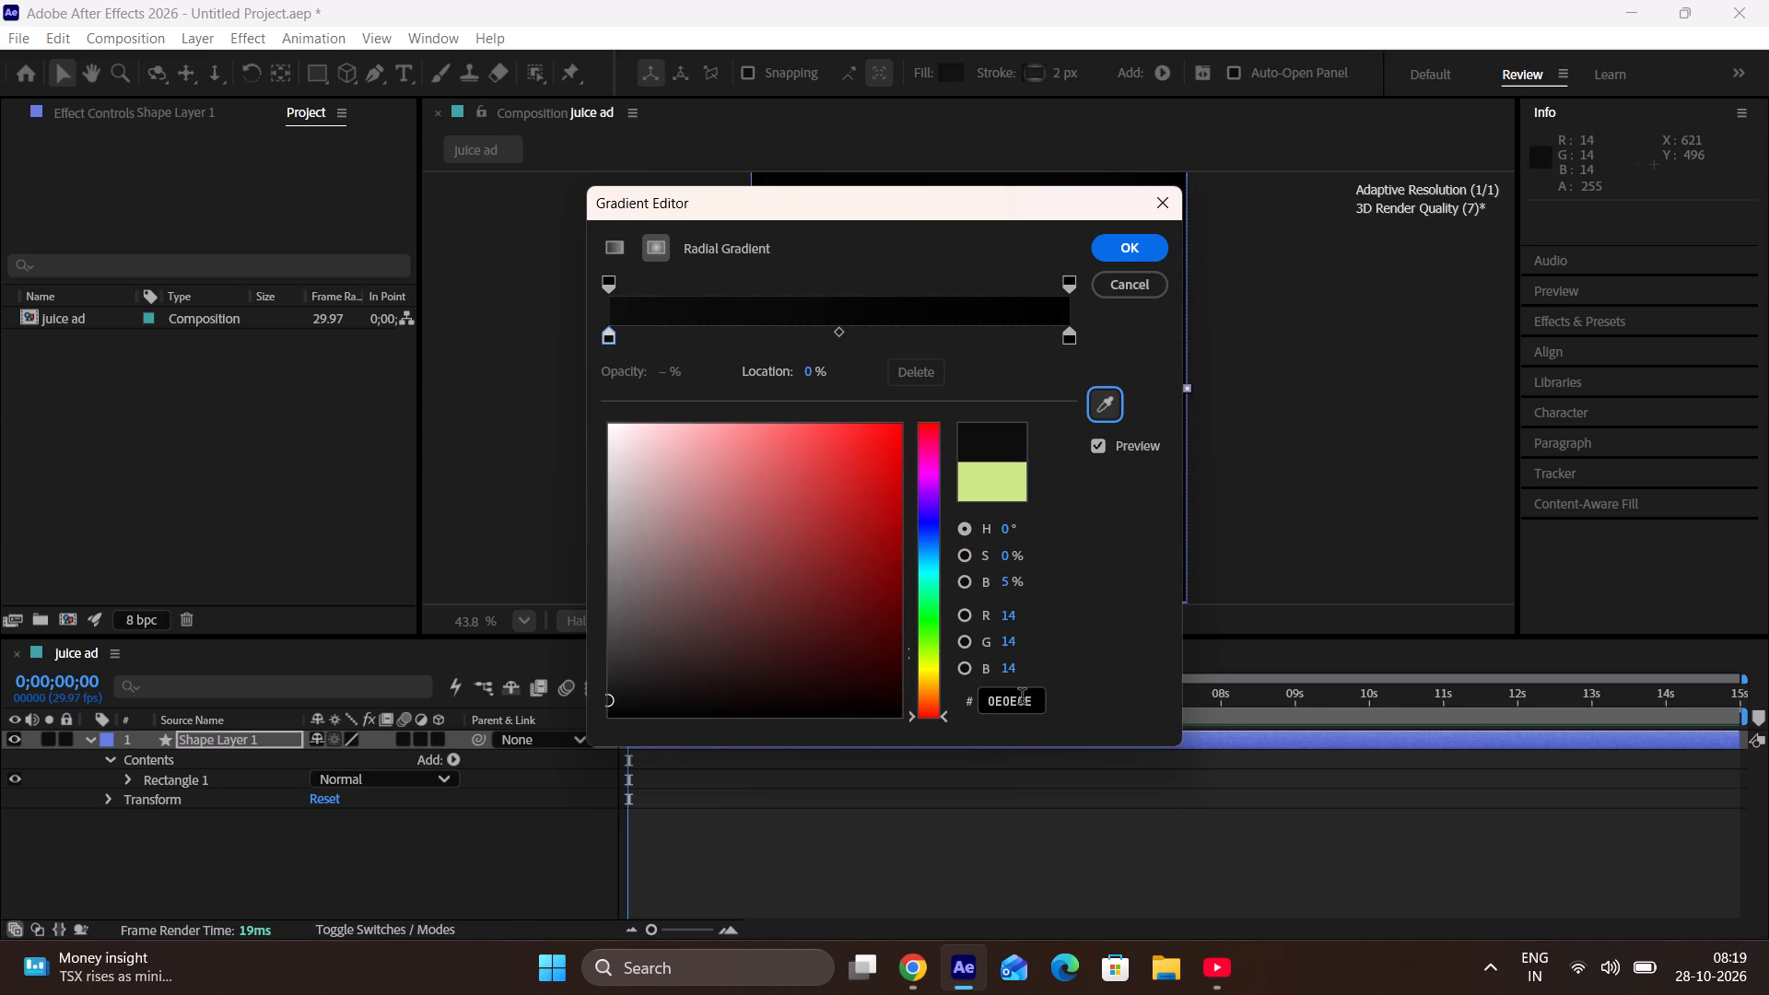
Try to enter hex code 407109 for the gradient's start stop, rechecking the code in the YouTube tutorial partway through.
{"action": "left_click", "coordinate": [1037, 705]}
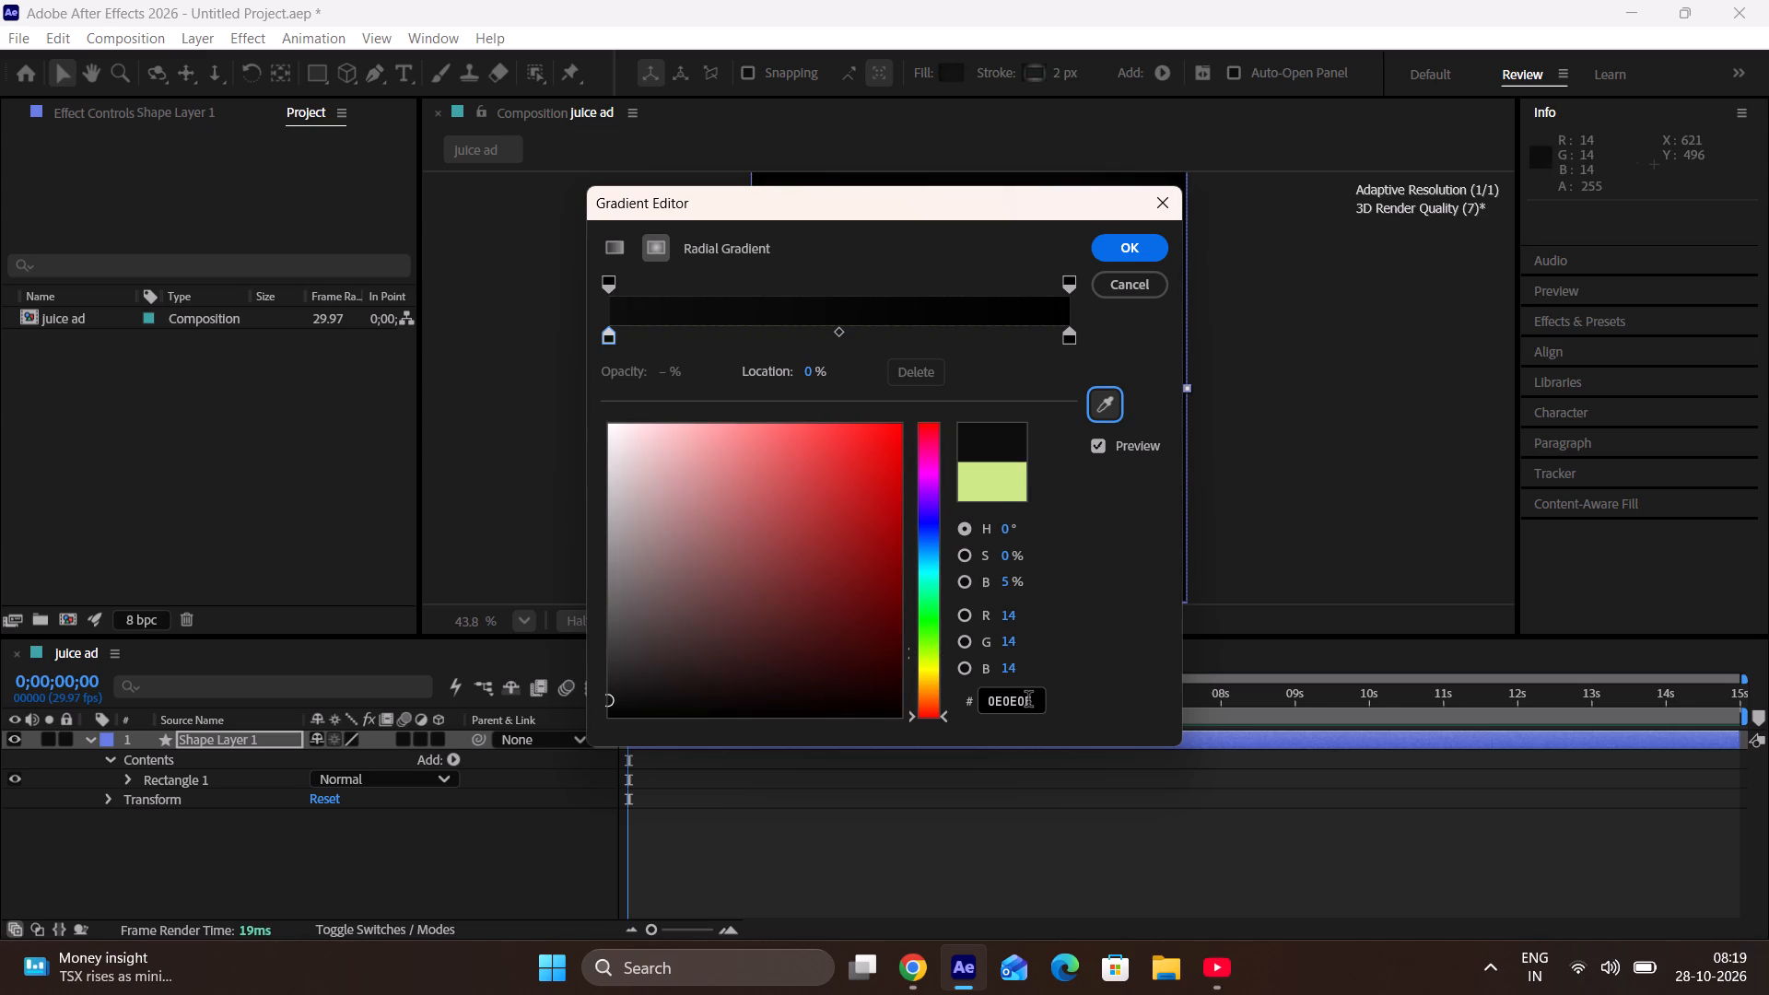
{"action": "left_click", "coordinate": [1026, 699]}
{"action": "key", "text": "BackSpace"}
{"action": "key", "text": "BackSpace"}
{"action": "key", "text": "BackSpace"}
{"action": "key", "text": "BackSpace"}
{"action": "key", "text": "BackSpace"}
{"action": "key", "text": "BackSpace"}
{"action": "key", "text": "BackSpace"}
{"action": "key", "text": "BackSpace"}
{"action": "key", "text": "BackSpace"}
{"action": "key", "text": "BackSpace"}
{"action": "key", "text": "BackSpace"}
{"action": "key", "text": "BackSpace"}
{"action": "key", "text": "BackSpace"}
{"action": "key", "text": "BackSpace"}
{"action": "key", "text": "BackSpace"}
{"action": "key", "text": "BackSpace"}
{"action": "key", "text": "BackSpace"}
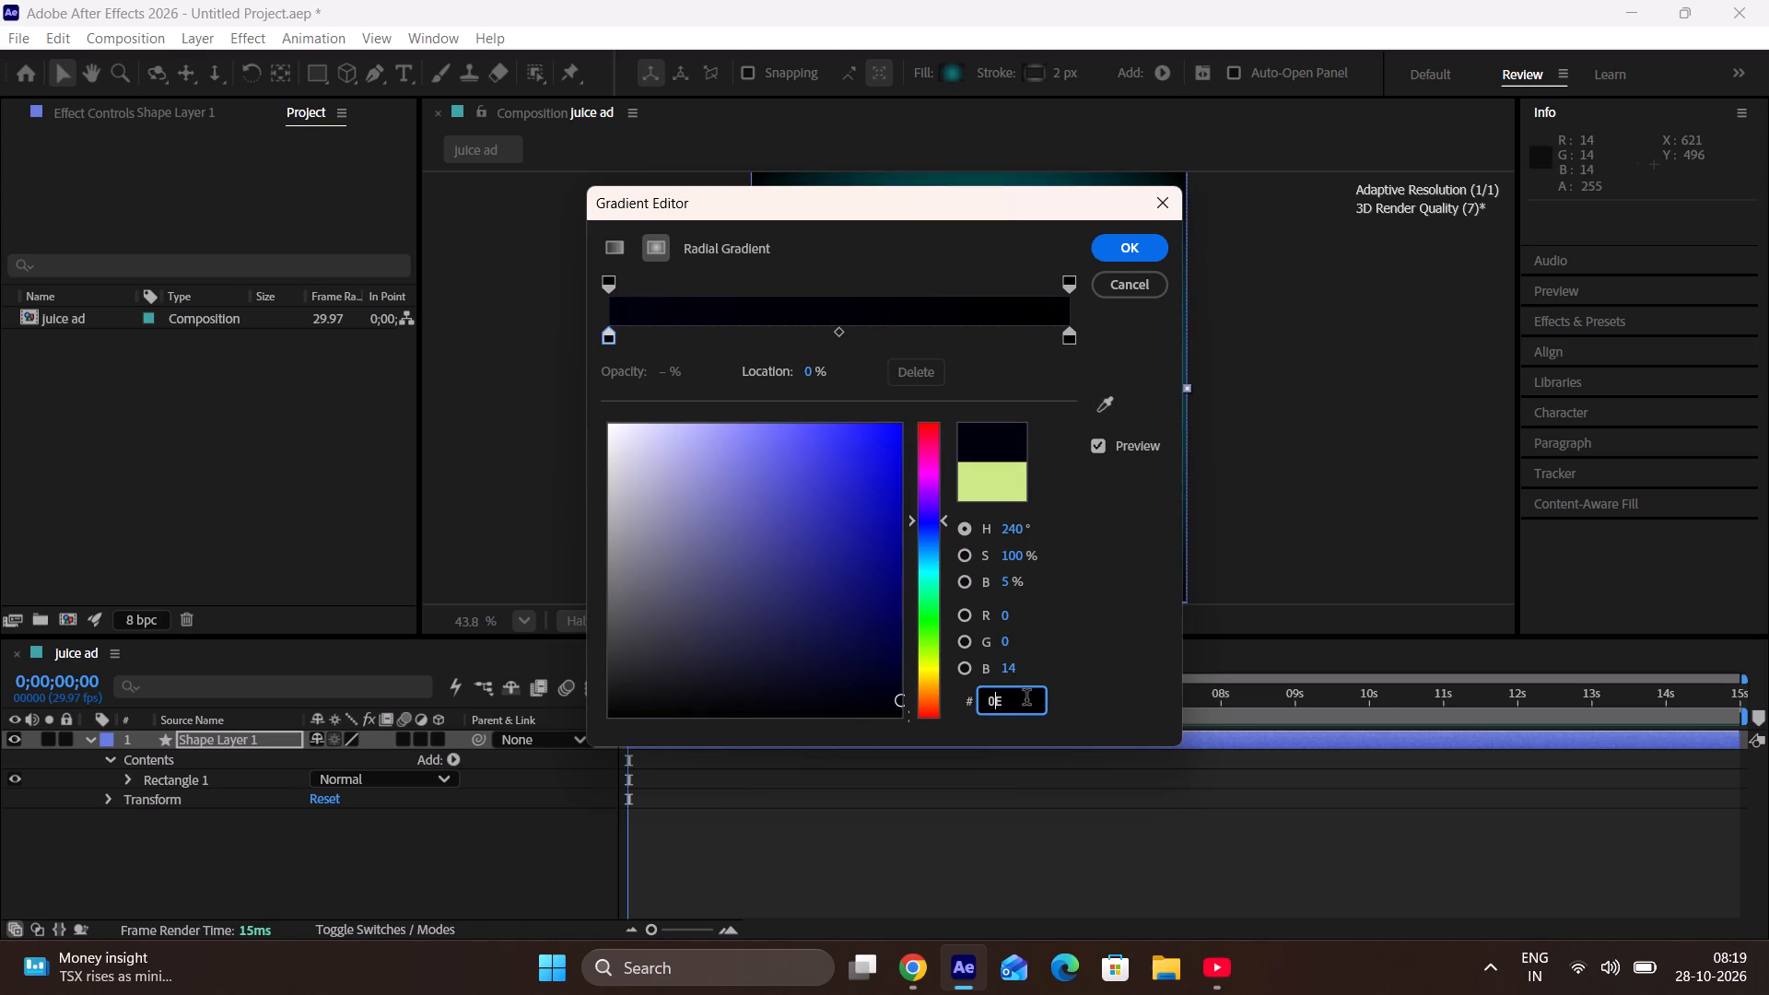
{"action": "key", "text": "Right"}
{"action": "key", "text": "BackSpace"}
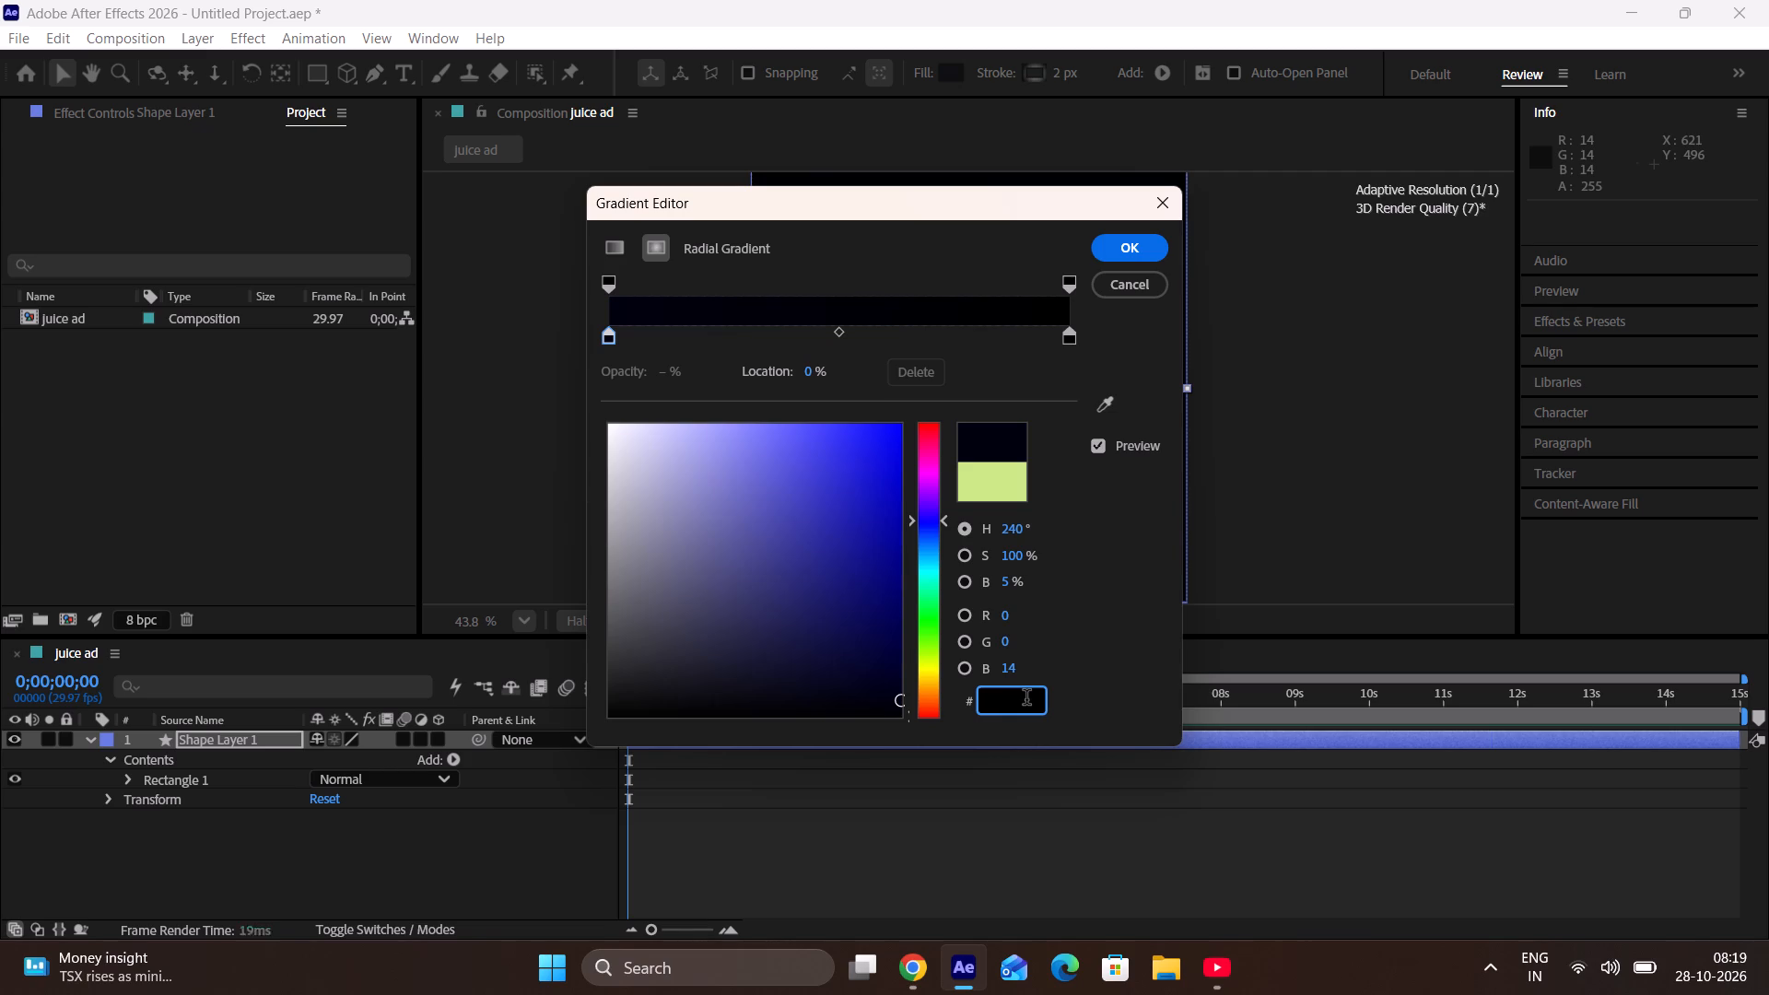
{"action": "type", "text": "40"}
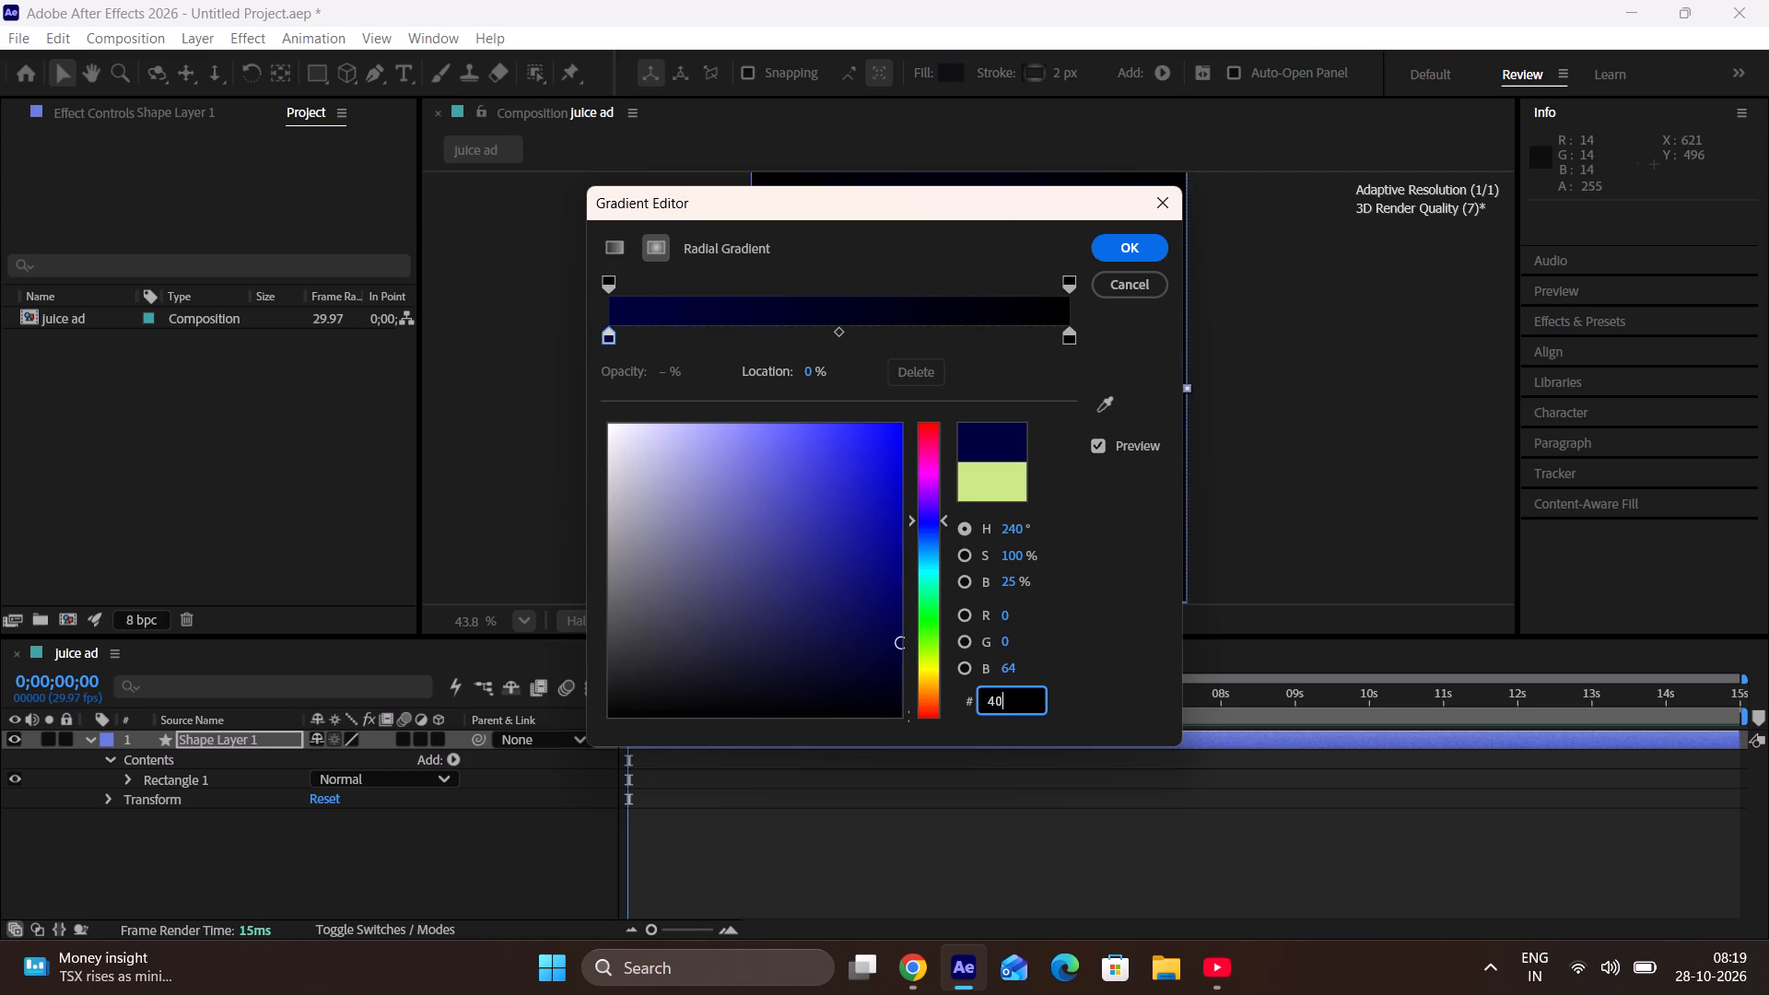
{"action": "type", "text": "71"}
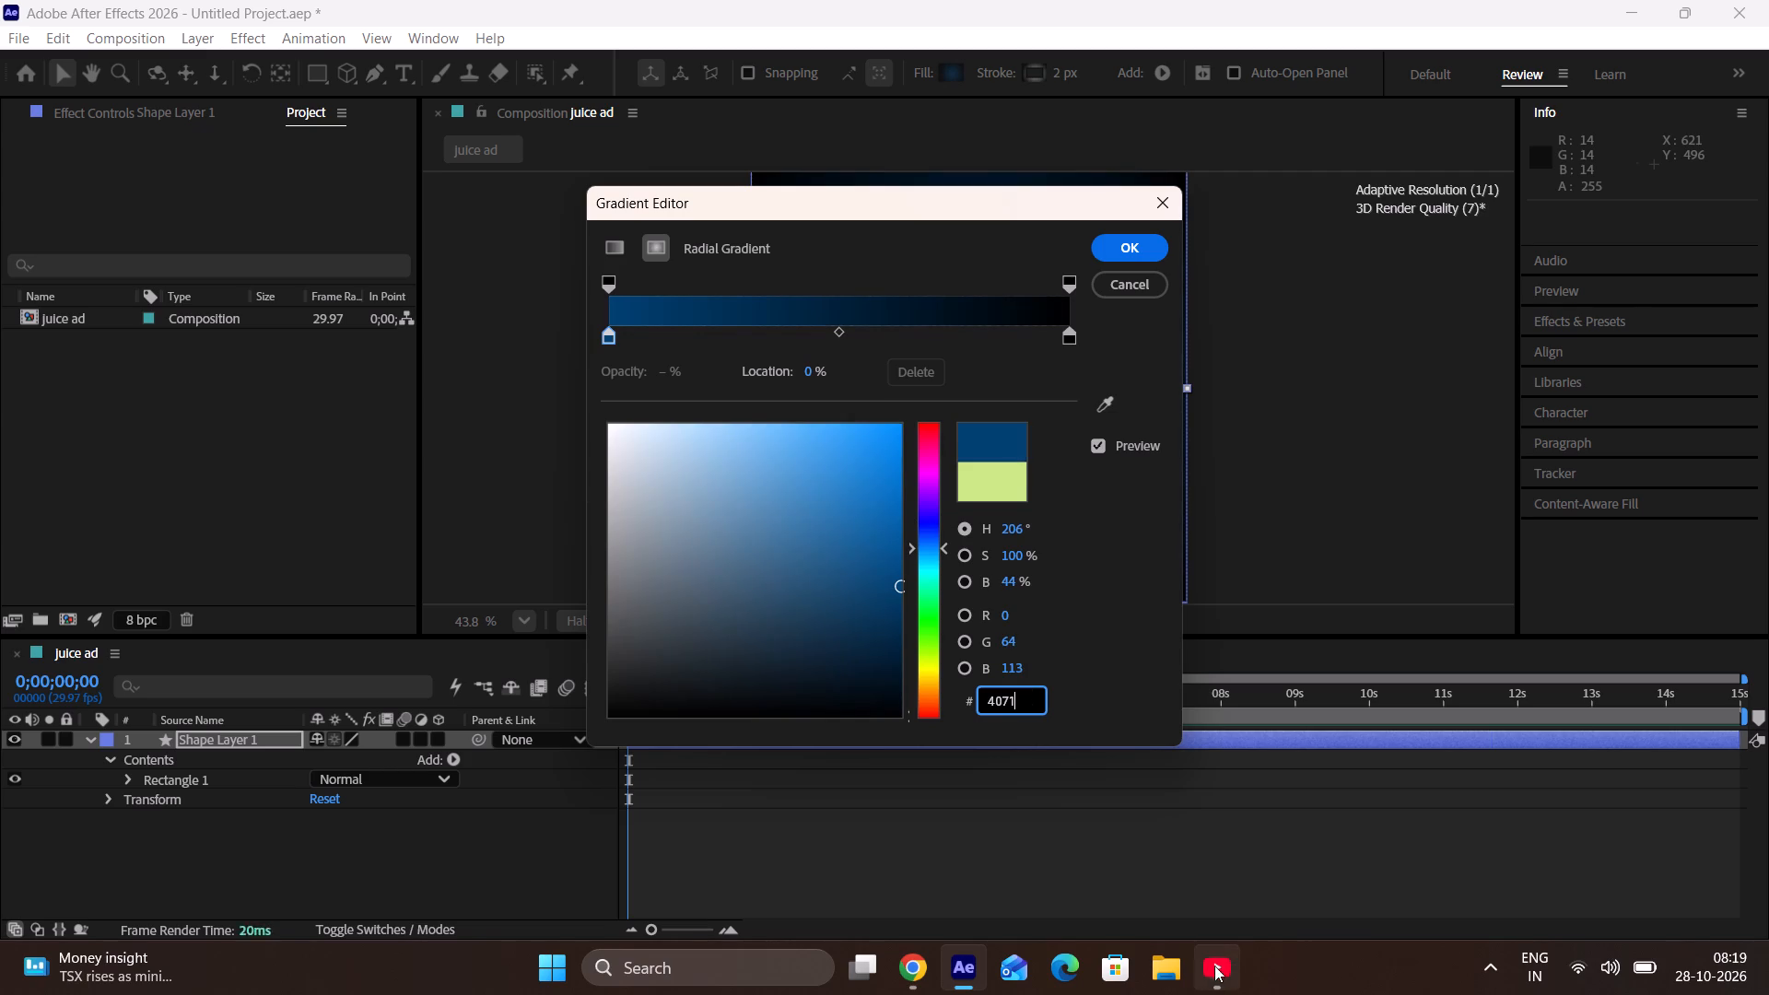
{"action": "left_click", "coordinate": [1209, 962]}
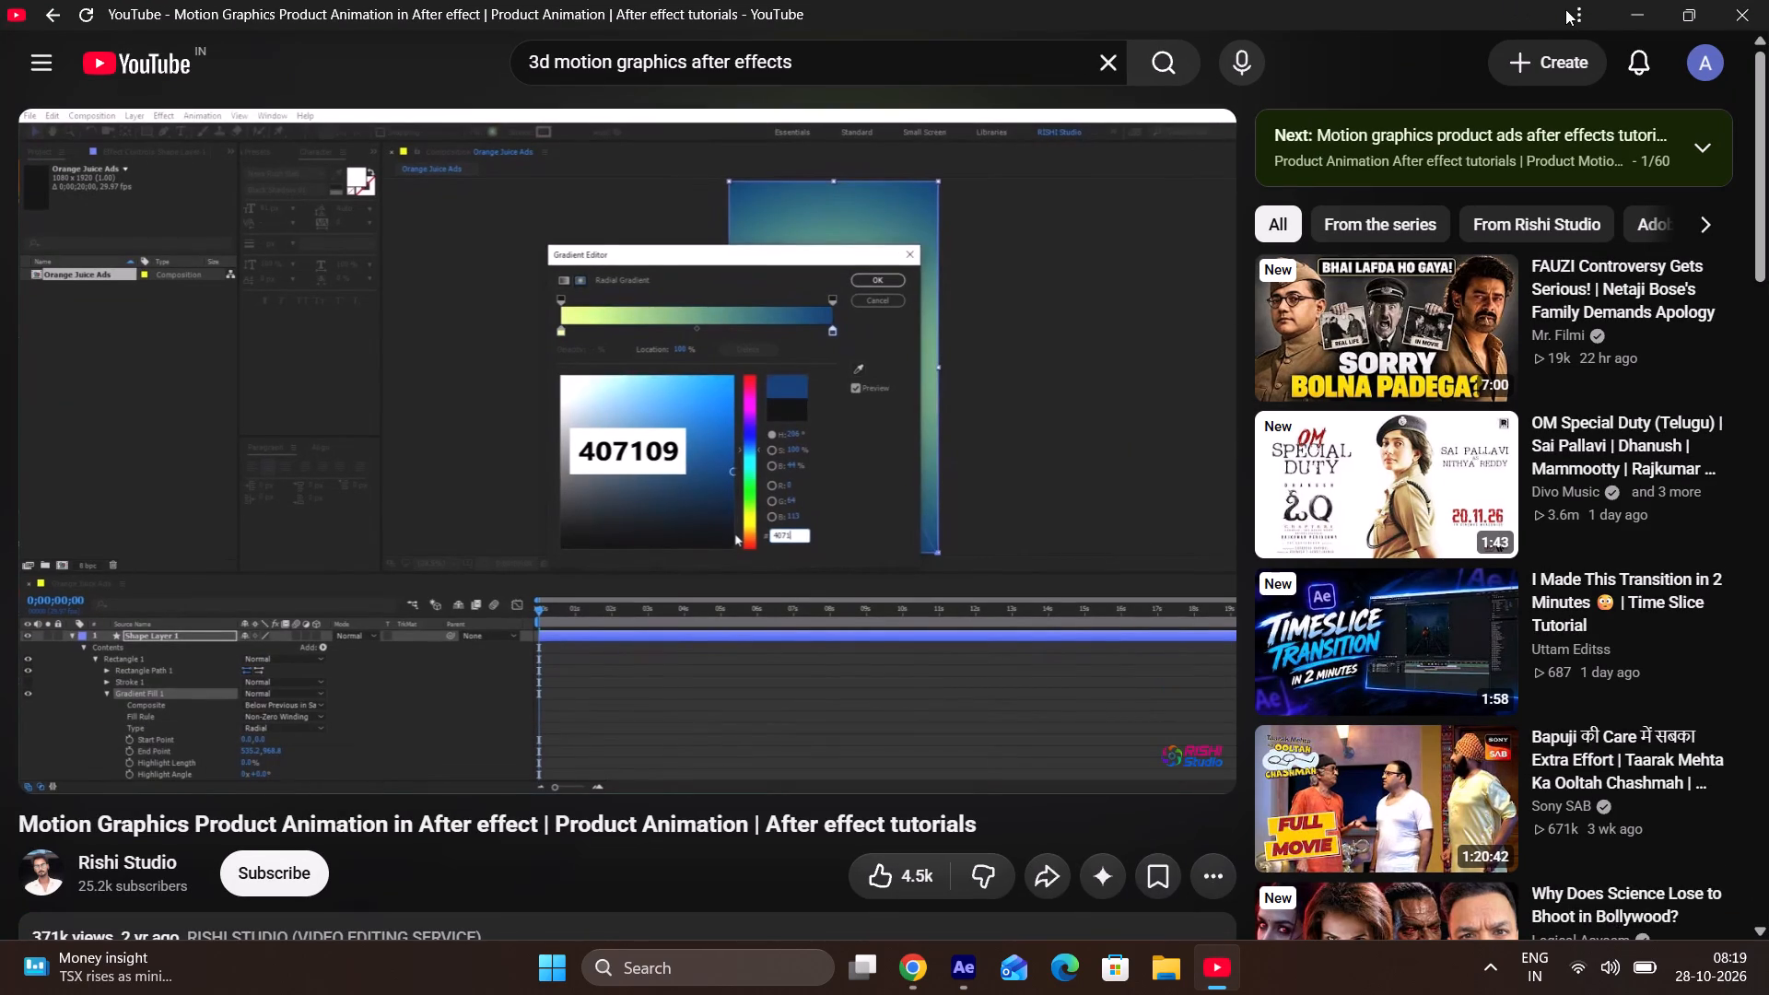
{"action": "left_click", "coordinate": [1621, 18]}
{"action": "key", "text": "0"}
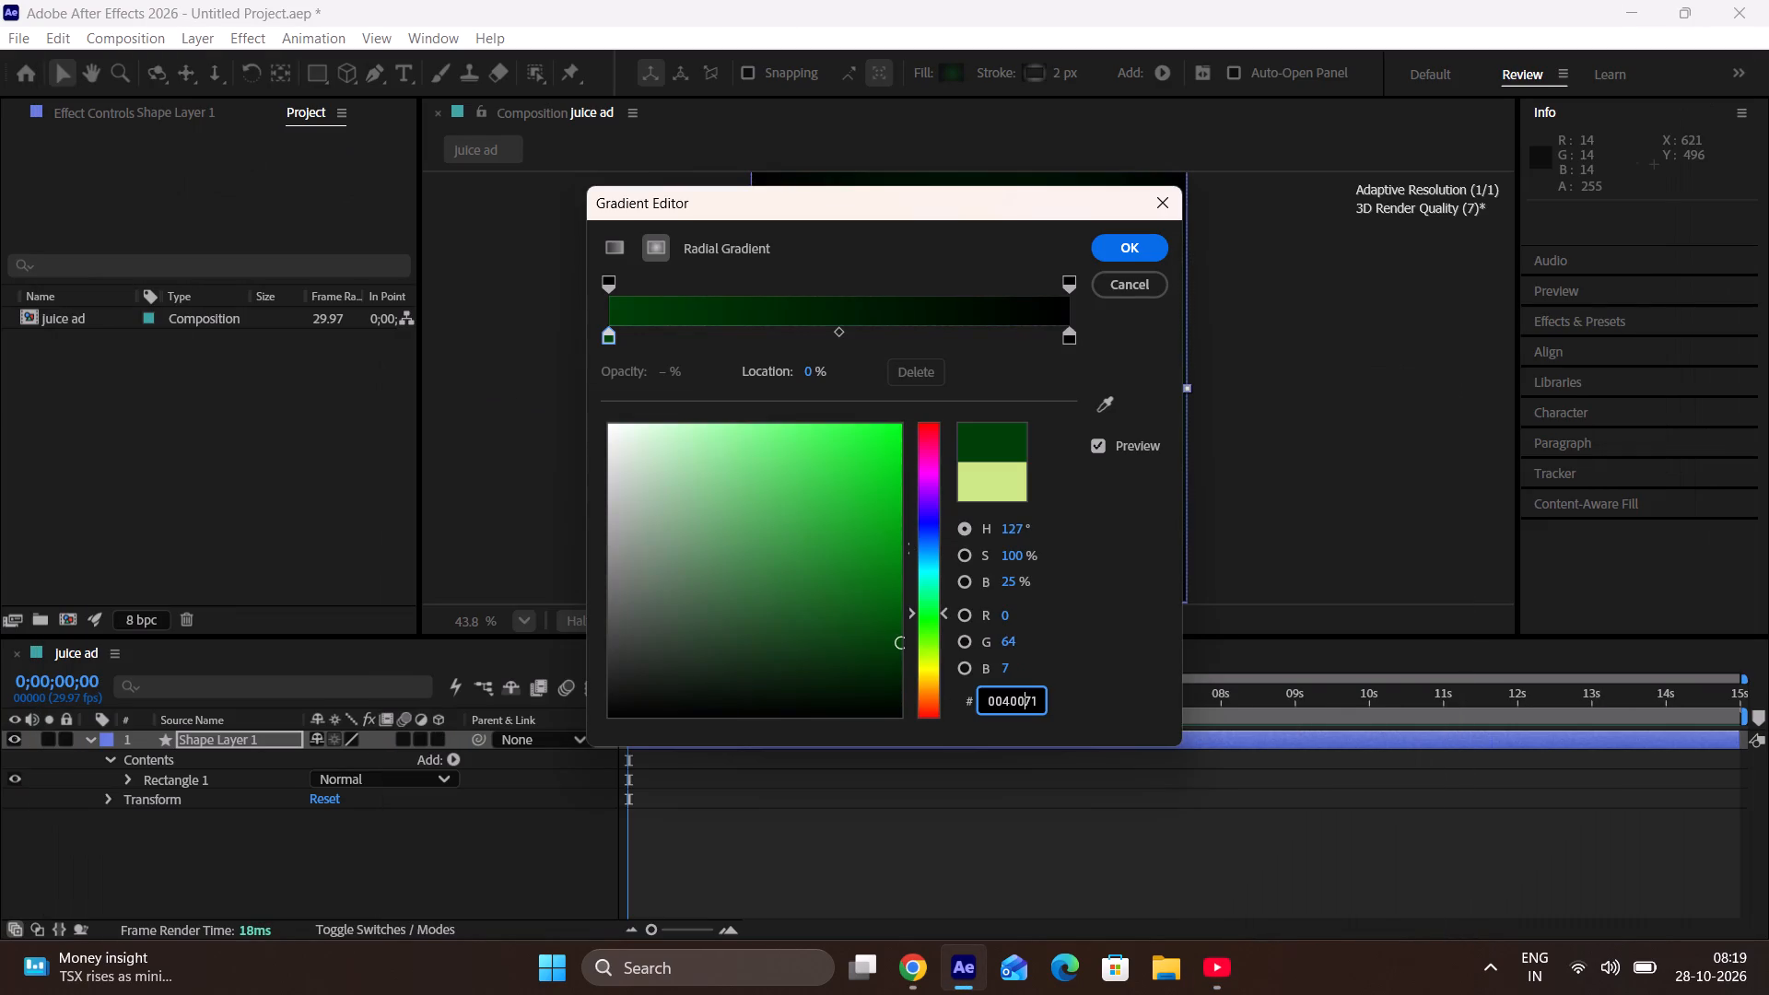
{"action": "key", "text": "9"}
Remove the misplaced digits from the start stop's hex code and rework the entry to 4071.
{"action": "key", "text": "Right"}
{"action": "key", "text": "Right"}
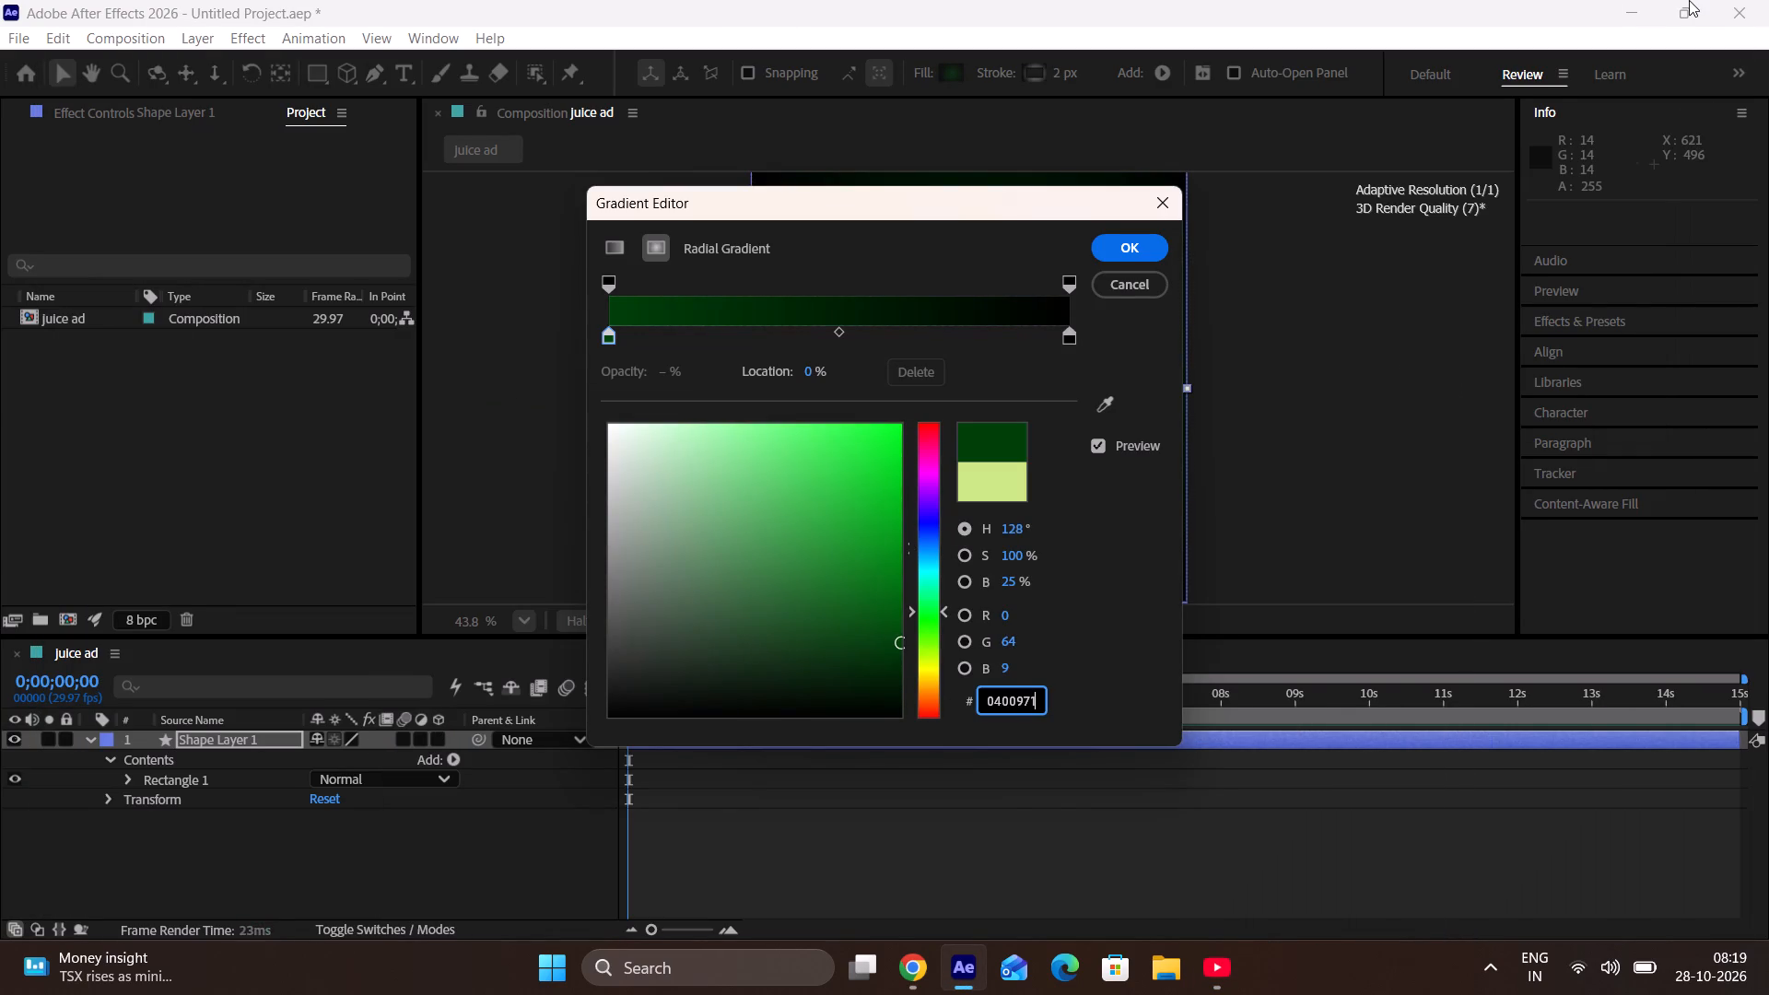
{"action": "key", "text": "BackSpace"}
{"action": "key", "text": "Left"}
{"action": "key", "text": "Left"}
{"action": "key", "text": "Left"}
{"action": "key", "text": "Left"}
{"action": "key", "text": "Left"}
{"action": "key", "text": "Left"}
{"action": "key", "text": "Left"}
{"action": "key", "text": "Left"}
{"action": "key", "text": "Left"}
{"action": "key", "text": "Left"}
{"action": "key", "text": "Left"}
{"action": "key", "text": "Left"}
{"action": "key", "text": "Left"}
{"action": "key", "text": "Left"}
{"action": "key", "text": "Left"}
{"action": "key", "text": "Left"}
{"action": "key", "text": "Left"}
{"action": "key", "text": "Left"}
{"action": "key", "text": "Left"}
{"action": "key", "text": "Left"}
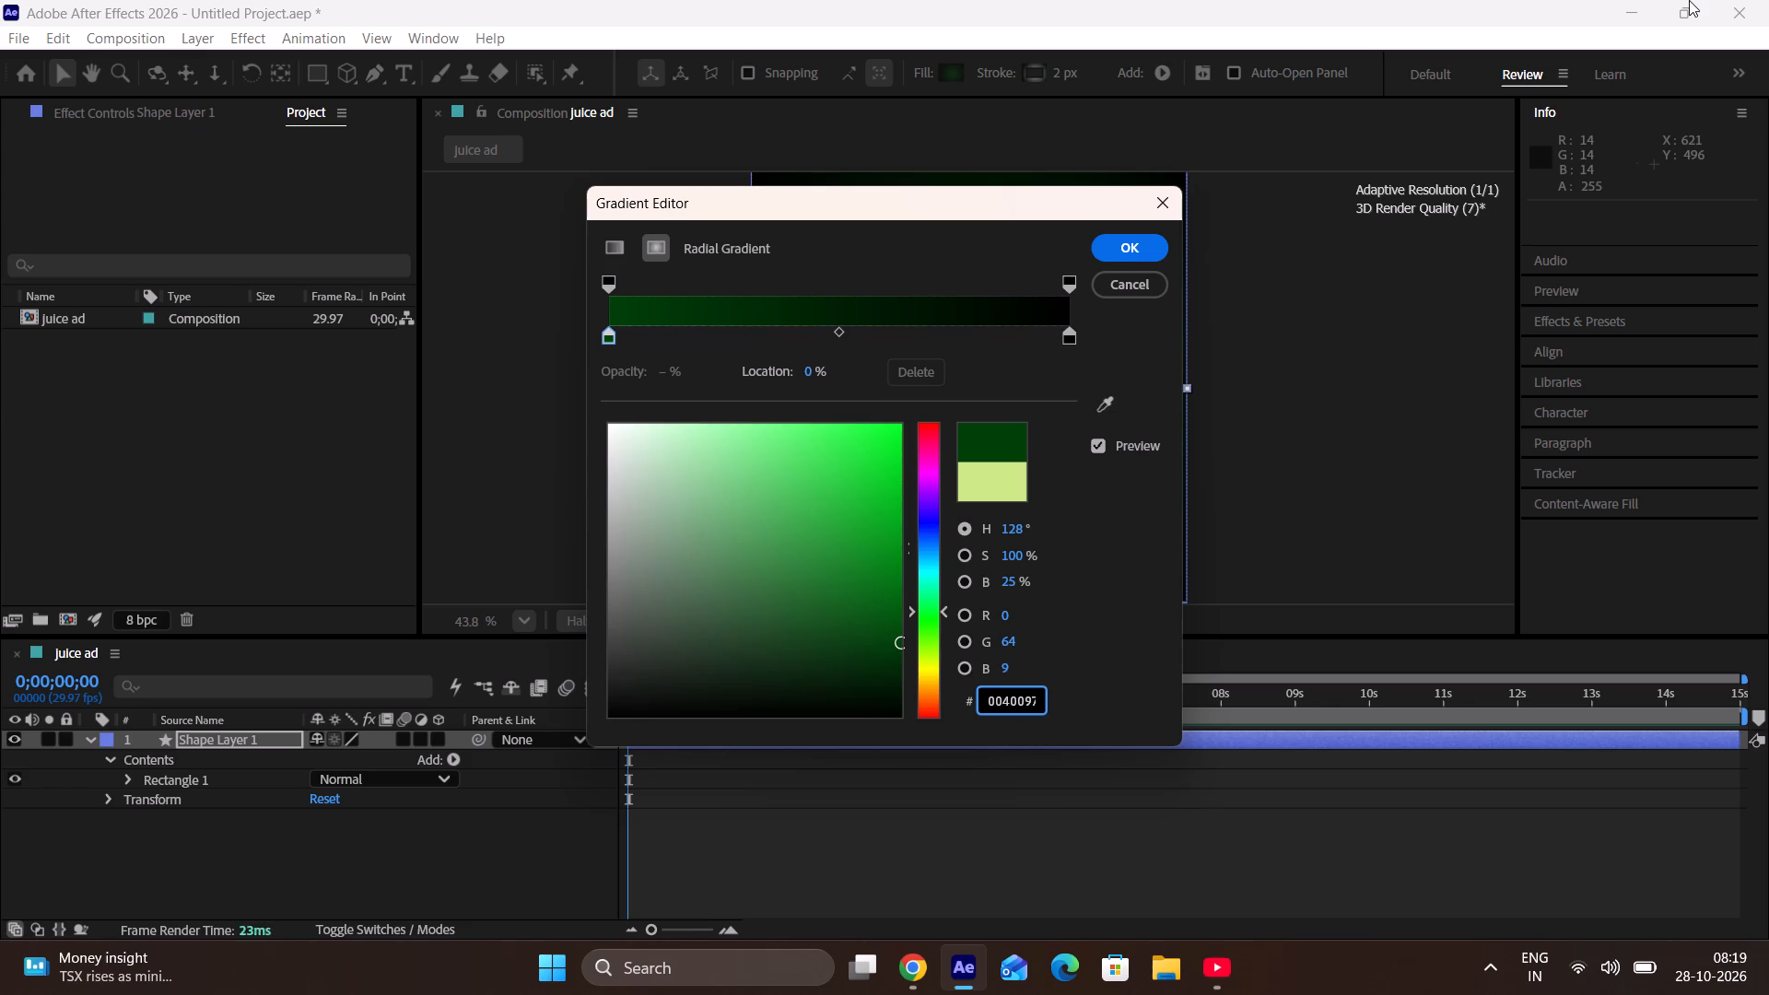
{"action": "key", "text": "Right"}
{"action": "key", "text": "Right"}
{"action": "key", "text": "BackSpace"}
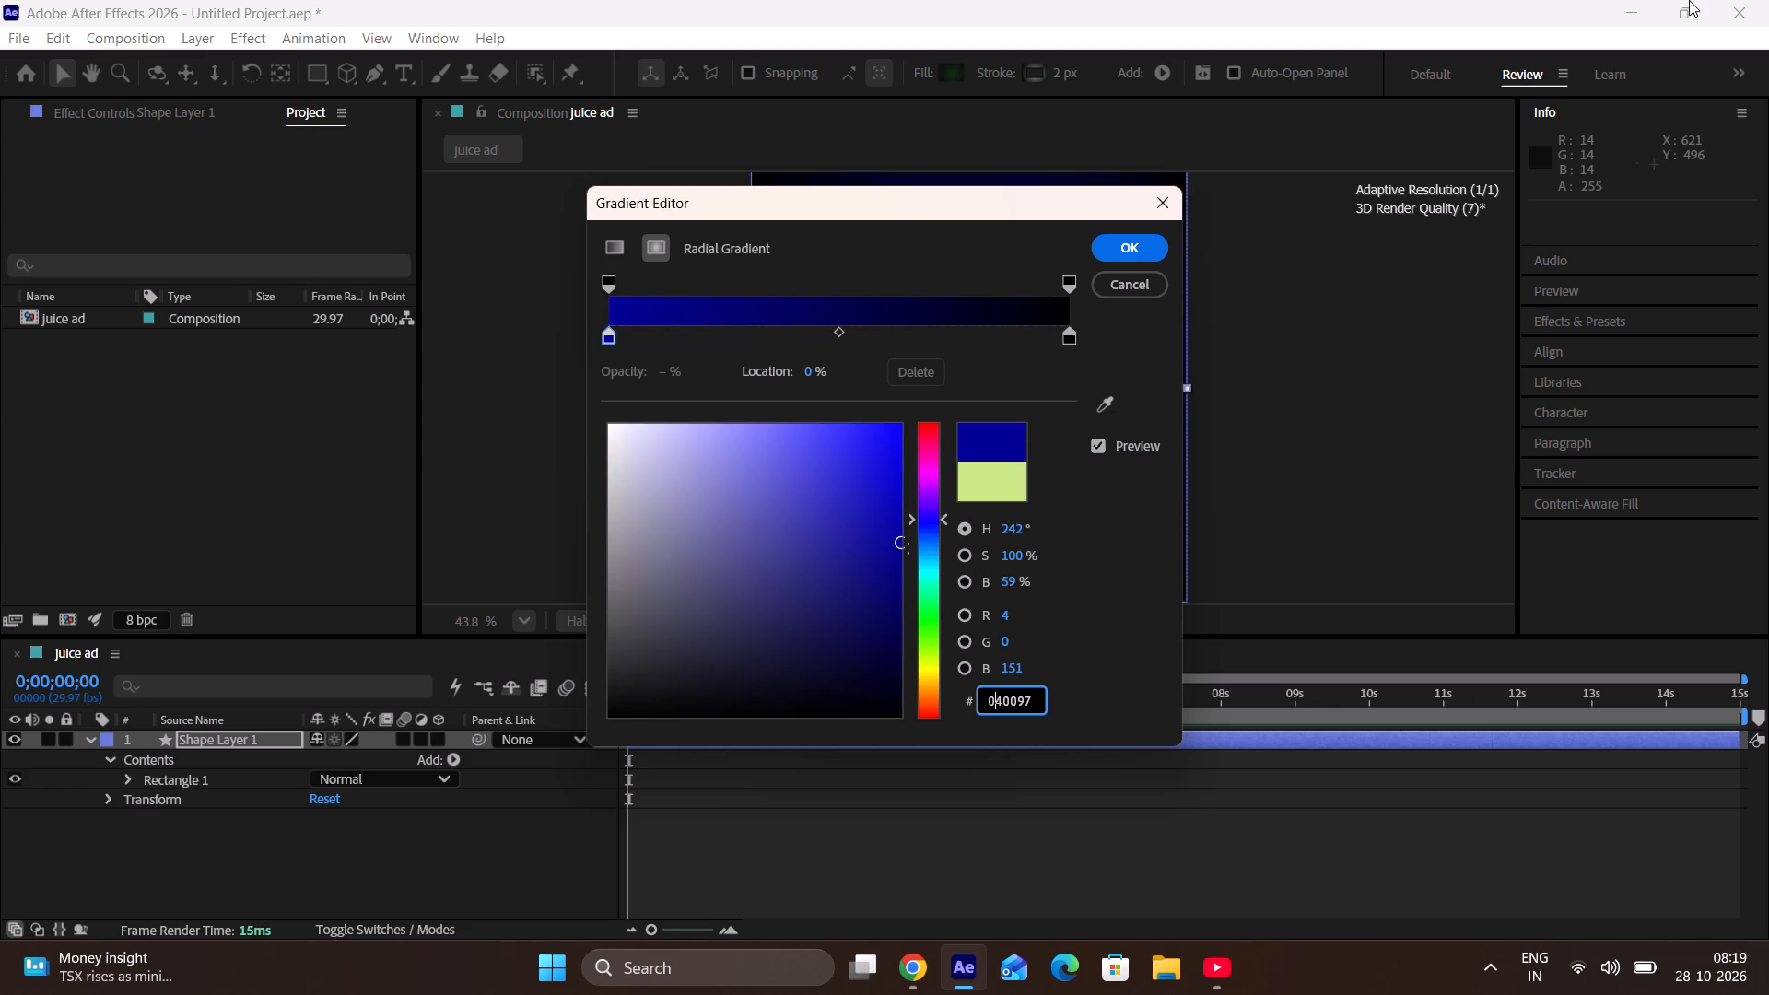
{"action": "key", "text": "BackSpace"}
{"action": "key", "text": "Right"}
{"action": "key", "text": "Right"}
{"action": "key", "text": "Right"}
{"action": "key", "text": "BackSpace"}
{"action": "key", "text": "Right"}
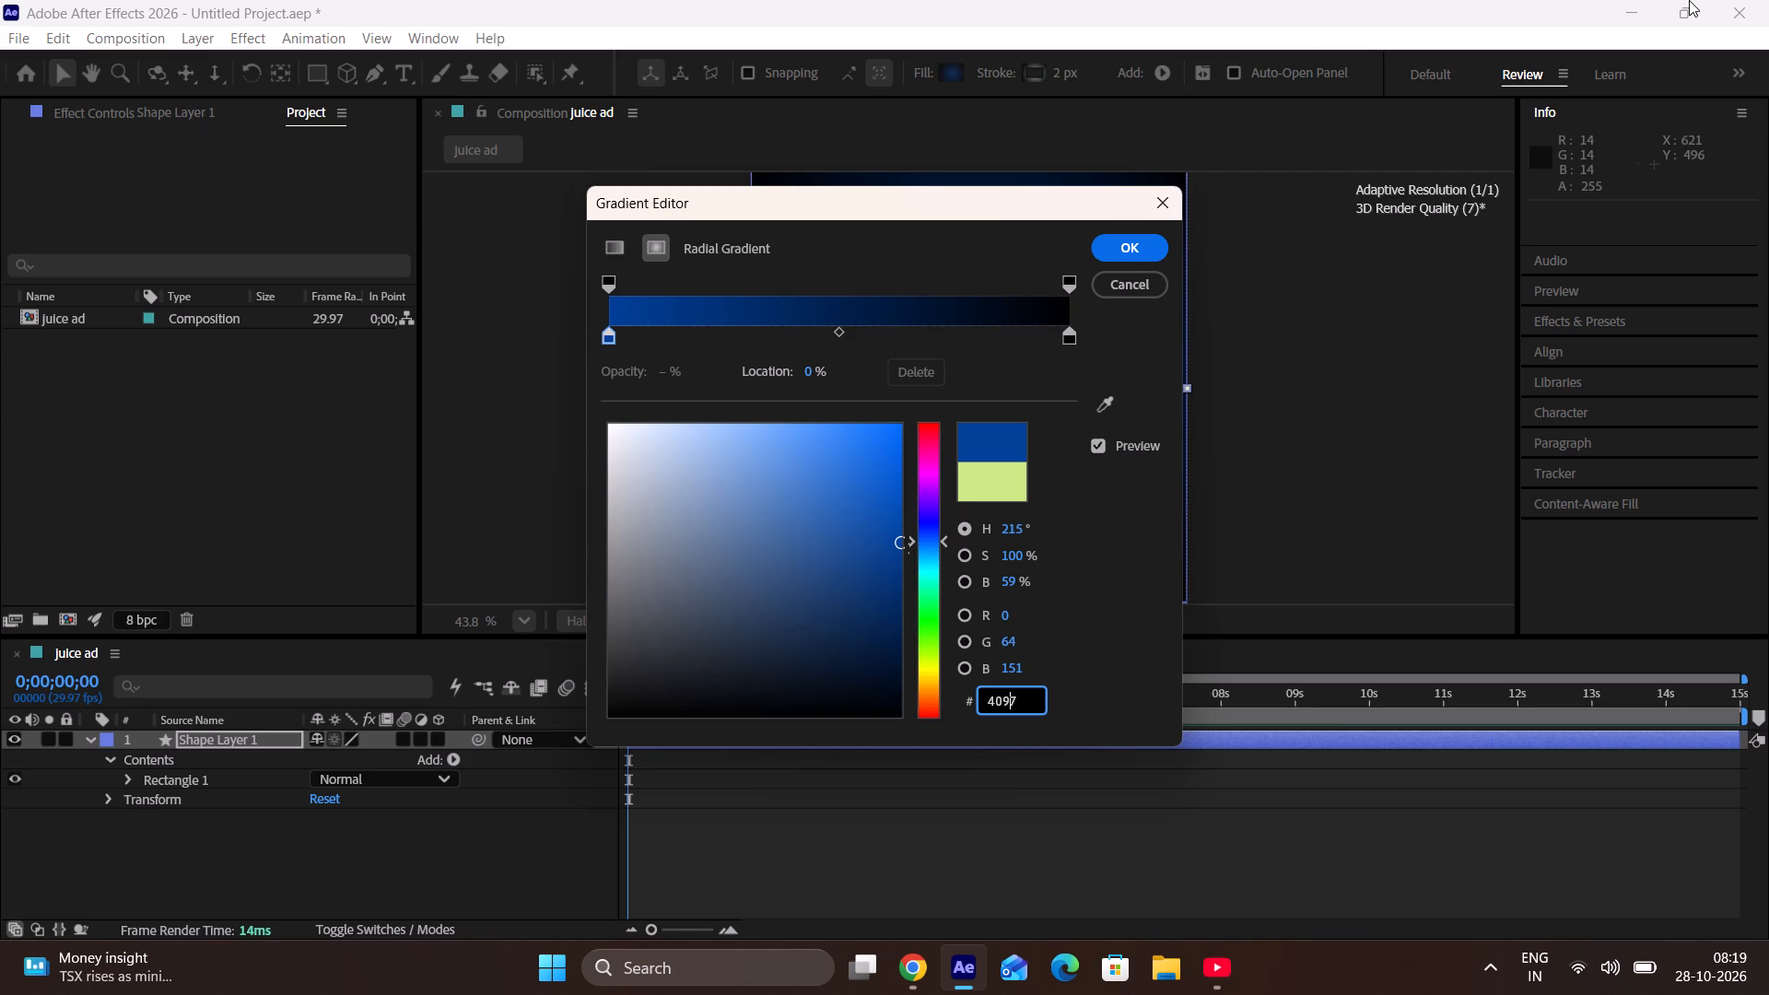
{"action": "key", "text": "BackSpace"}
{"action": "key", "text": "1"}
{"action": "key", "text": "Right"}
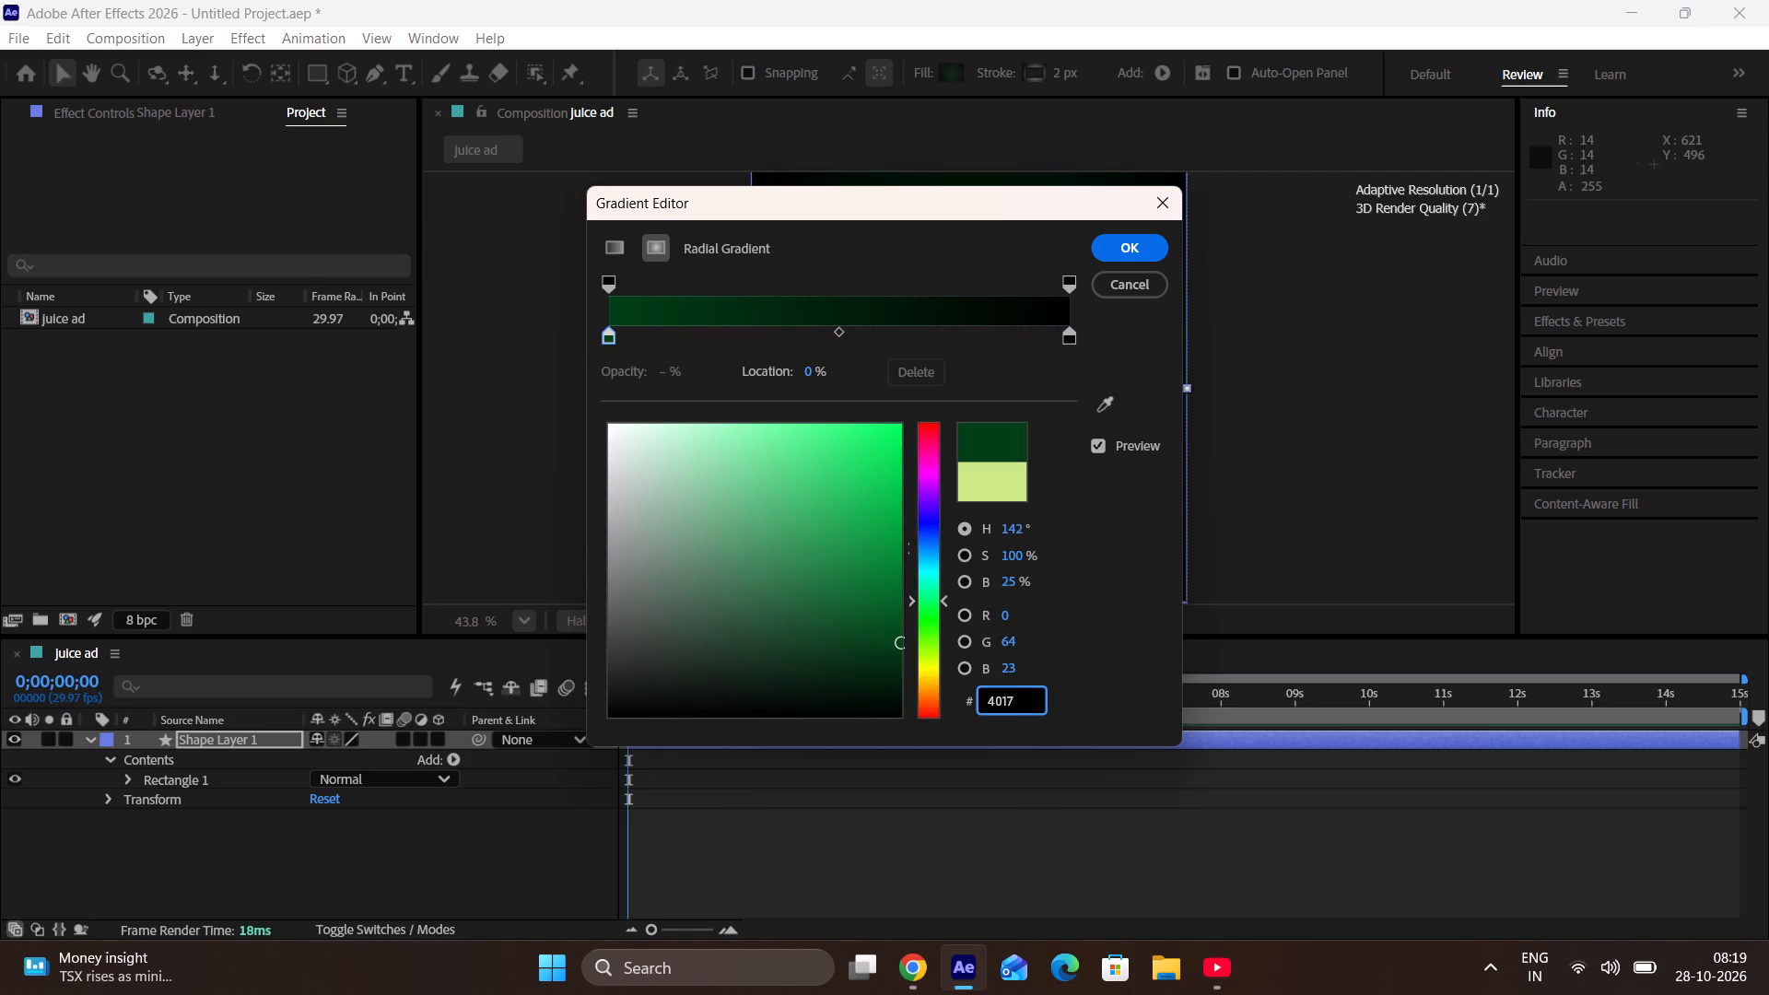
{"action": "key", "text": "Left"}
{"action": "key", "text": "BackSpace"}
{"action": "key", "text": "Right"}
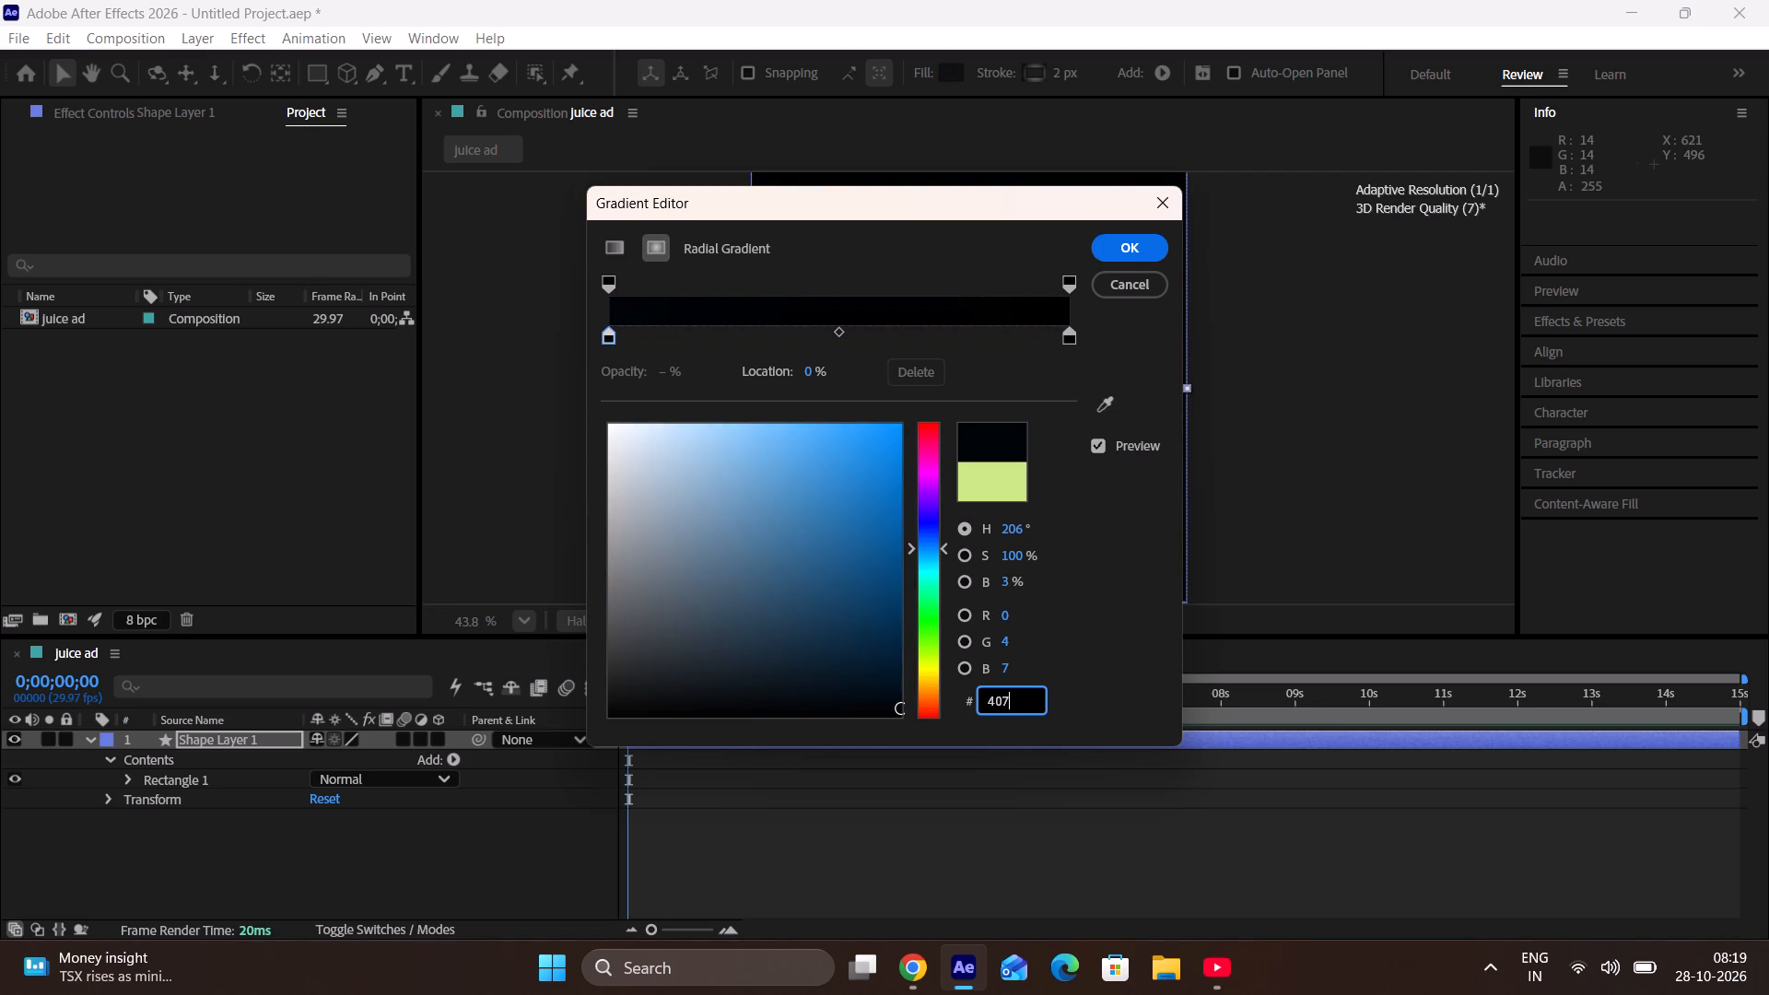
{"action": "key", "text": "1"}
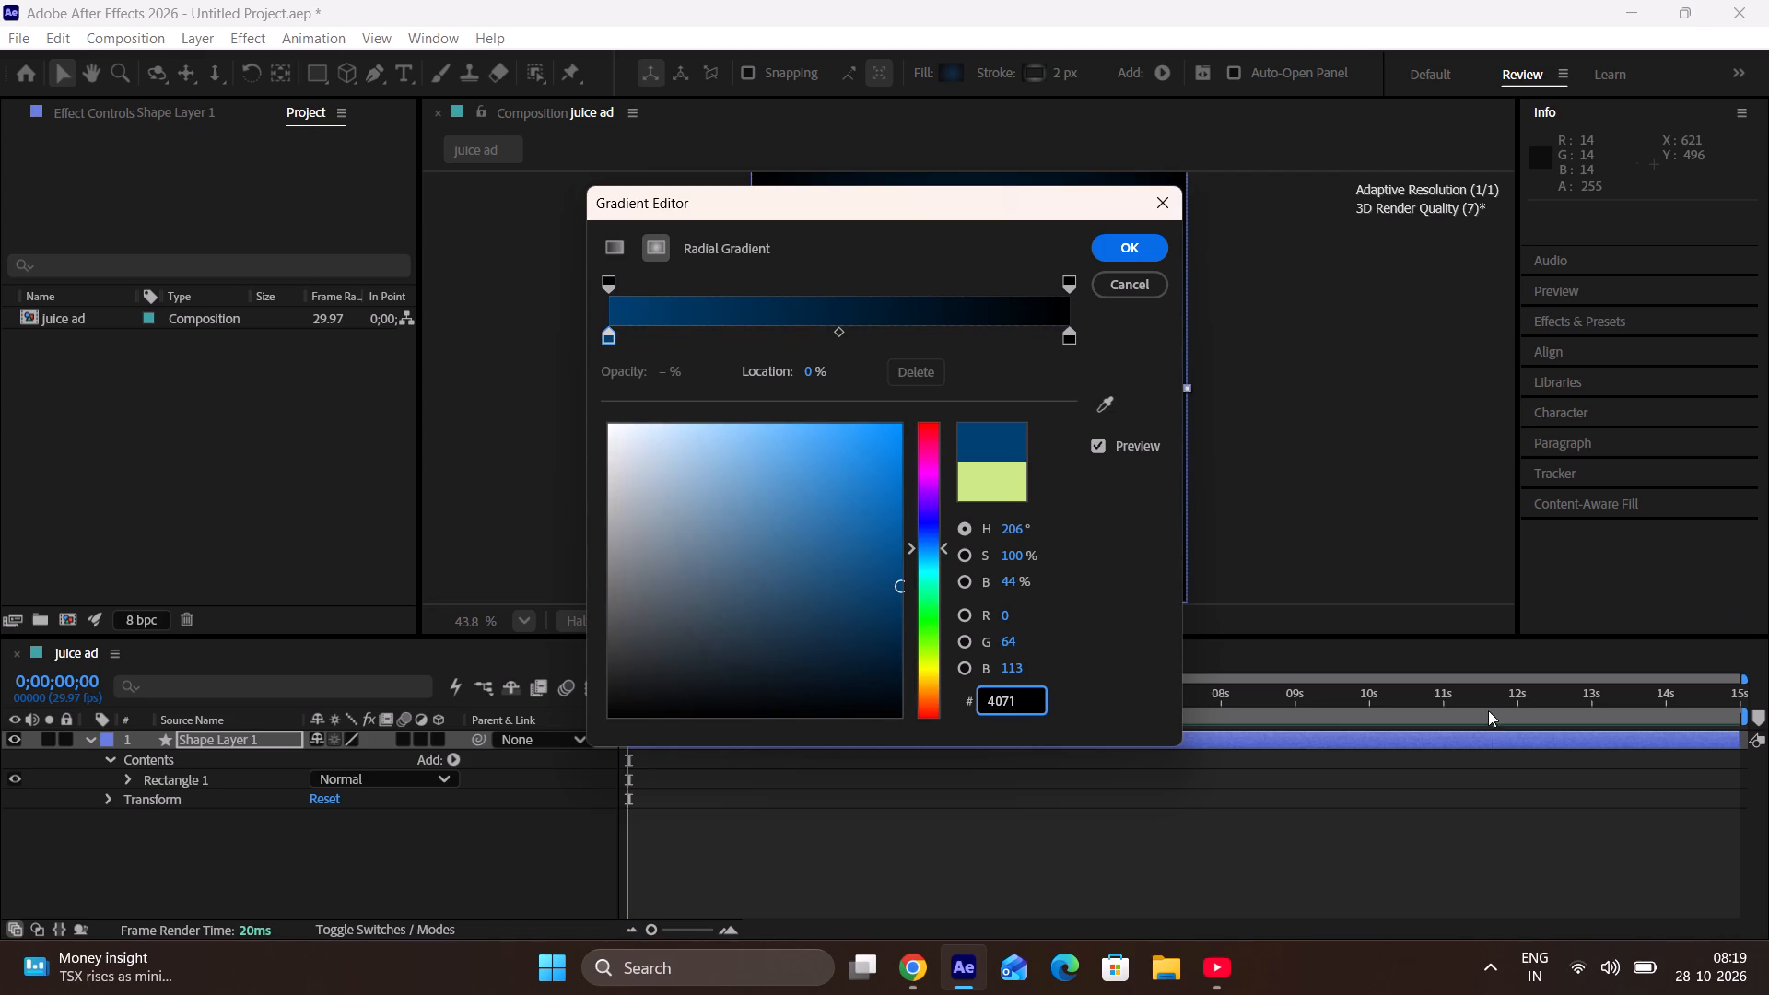
Switch to the YouTube tutorial and recheck the hex code for the gradient's end colour, then return to After Effects.
{"action": "left_click", "coordinate": [1234, 969]}
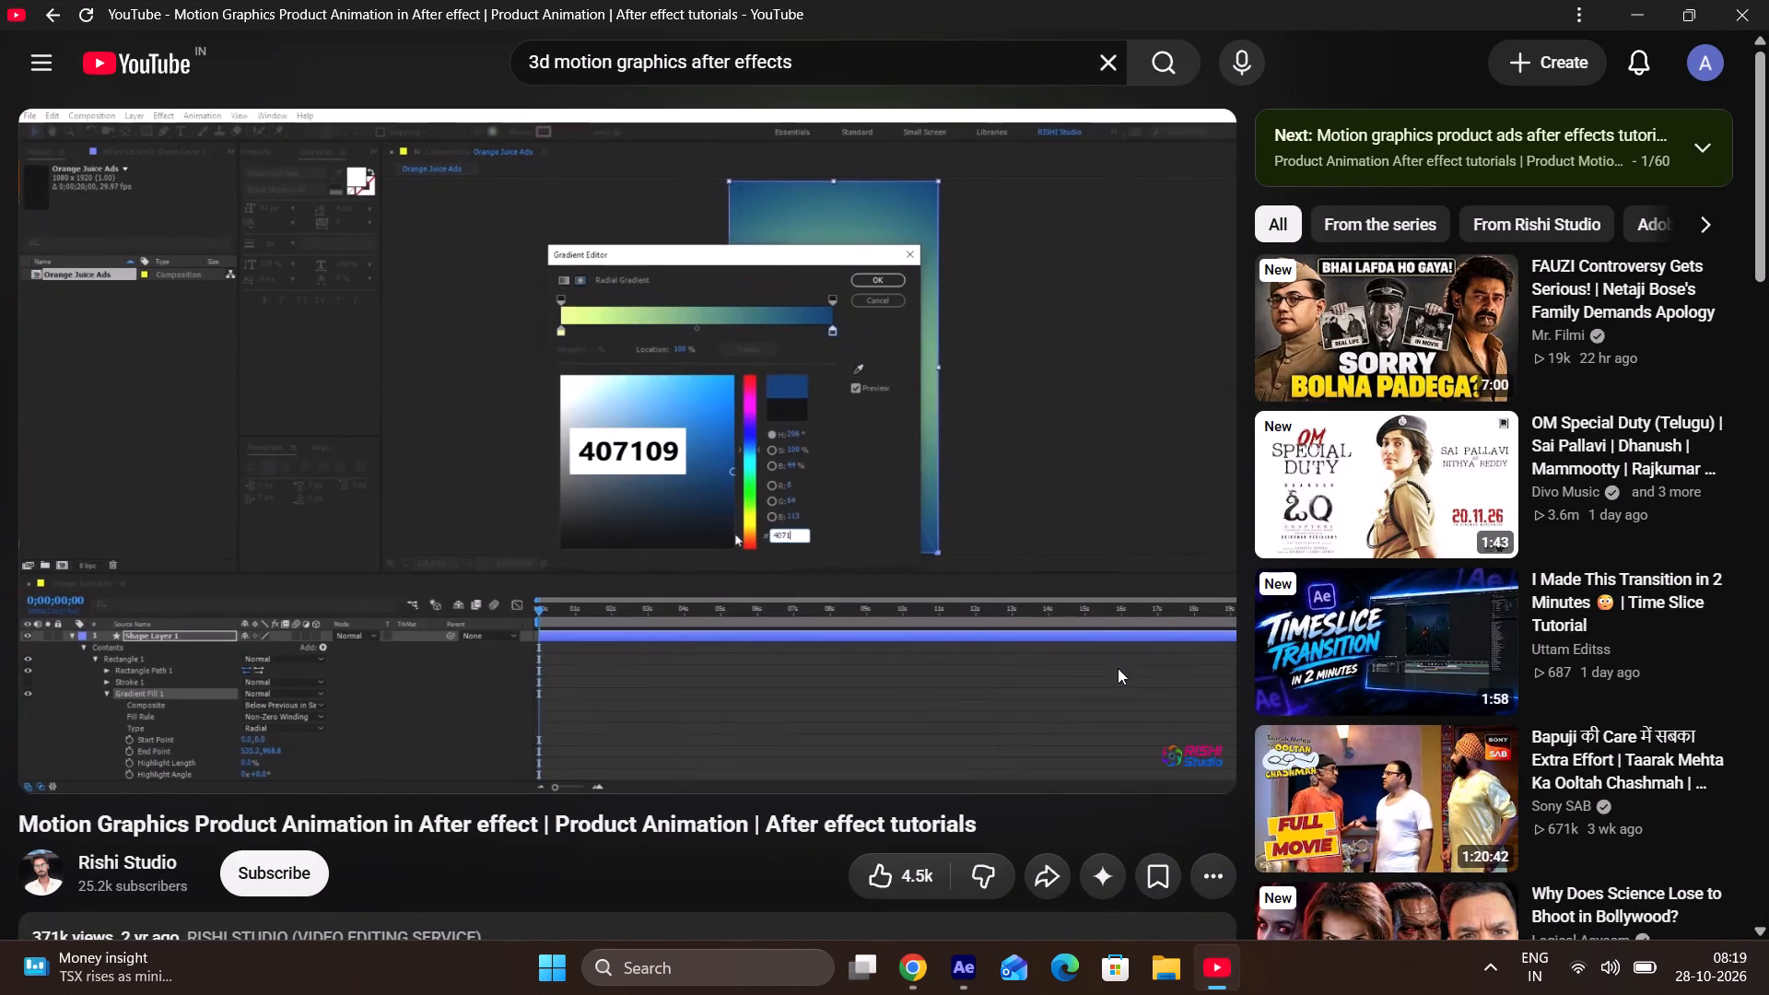
{"action": "left_click", "coordinate": [1634, 5]}
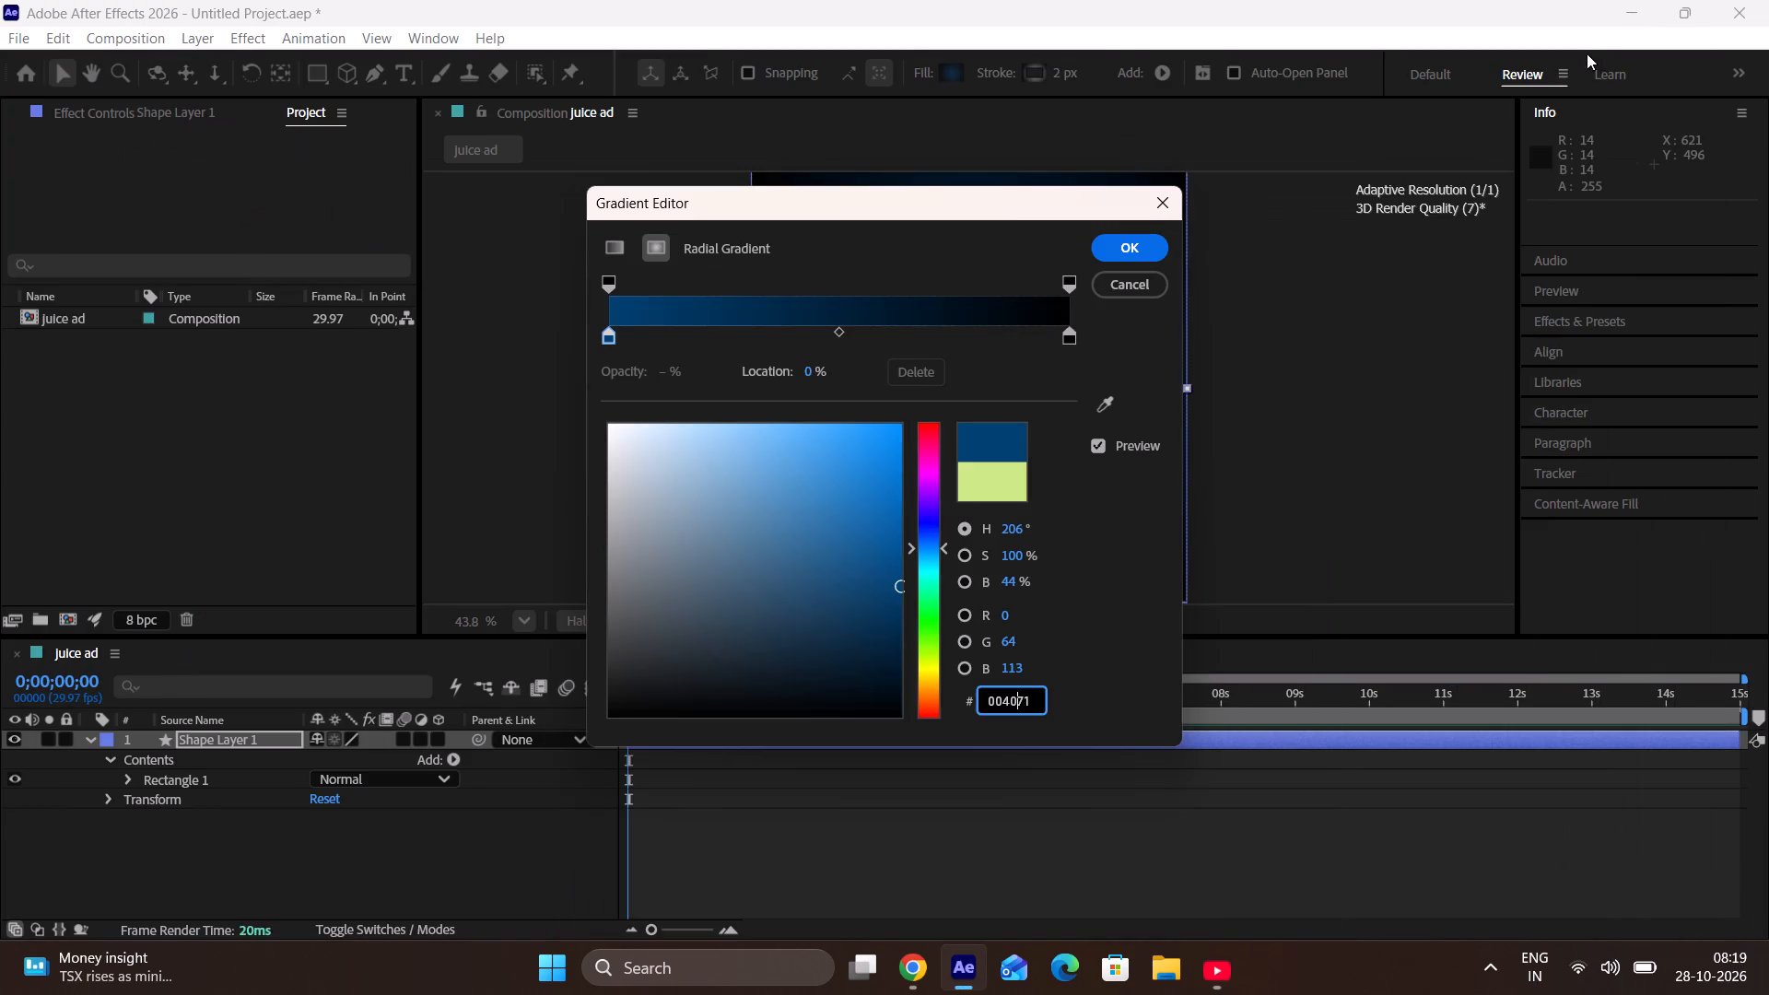
Replace the gradient start stop's hex code with 047179 and apply the radial gradient to the background shape.
{"action": "left_click", "coordinate": [1037, 705]}
{"action": "key", "text": "Right"}
{"action": "key", "text": "Right"}
{"action": "key", "text": "Right"}
{"action": "key", "text": "Right"}
{"action": "key", "text": "Right"}
{"action": "key", "text": "Right"}
{"action": "key", "text": "Right"}
{"action": "key", "text": "Right"}
{"action": "key", "text": "Right"}
{"action": "key", "text": "Right"}
{"action": "key", "text": "Right"}
{"action": "key", "text": "Right"}
{"action": "key", "text": "Right"}
{"action": "key", "text": "Right"}
{"action": "key", "text": "Right"}
{"action": "key", "text": "Right"}
{"action": "key", "text": "Right"}
{"action": "key", "text": "Right"}
{"action": "key", "text": "BackSpace"}
{"action": "key", "text": "BackSpace"}
{"action": "key", "text": "BackSpace"}
{"action": "key", "text": "BackSpace"}
{"action": "key", "text": "BackSpace"}
{"action": "key", "text": "BackSpace"}
{"action": "key", "text": "BackSpace"}
{"action": "key", "text": "BackSpace"}
{"action": "key", "text": "BackSpace"}
{"action": "key", "text": "BackSpace"}
{"action": "key", "text": "BackSpace"}
{"action": "key", "text": "BackSpace"}
{"action": "key", "text": "BackSpace"}
{"action": "key", "text": "BackSpace"}
{"action": "key", "text": "BackSpace"}
{"action": "key", "text": "BackSpace"}
{"action": "key", "text": "BackSpace"}
{"action": "key", "text": "BackSpace"}
{"action": "key", "text": "BackSpace"}
{"action": "key", "text": "BackSpace"}
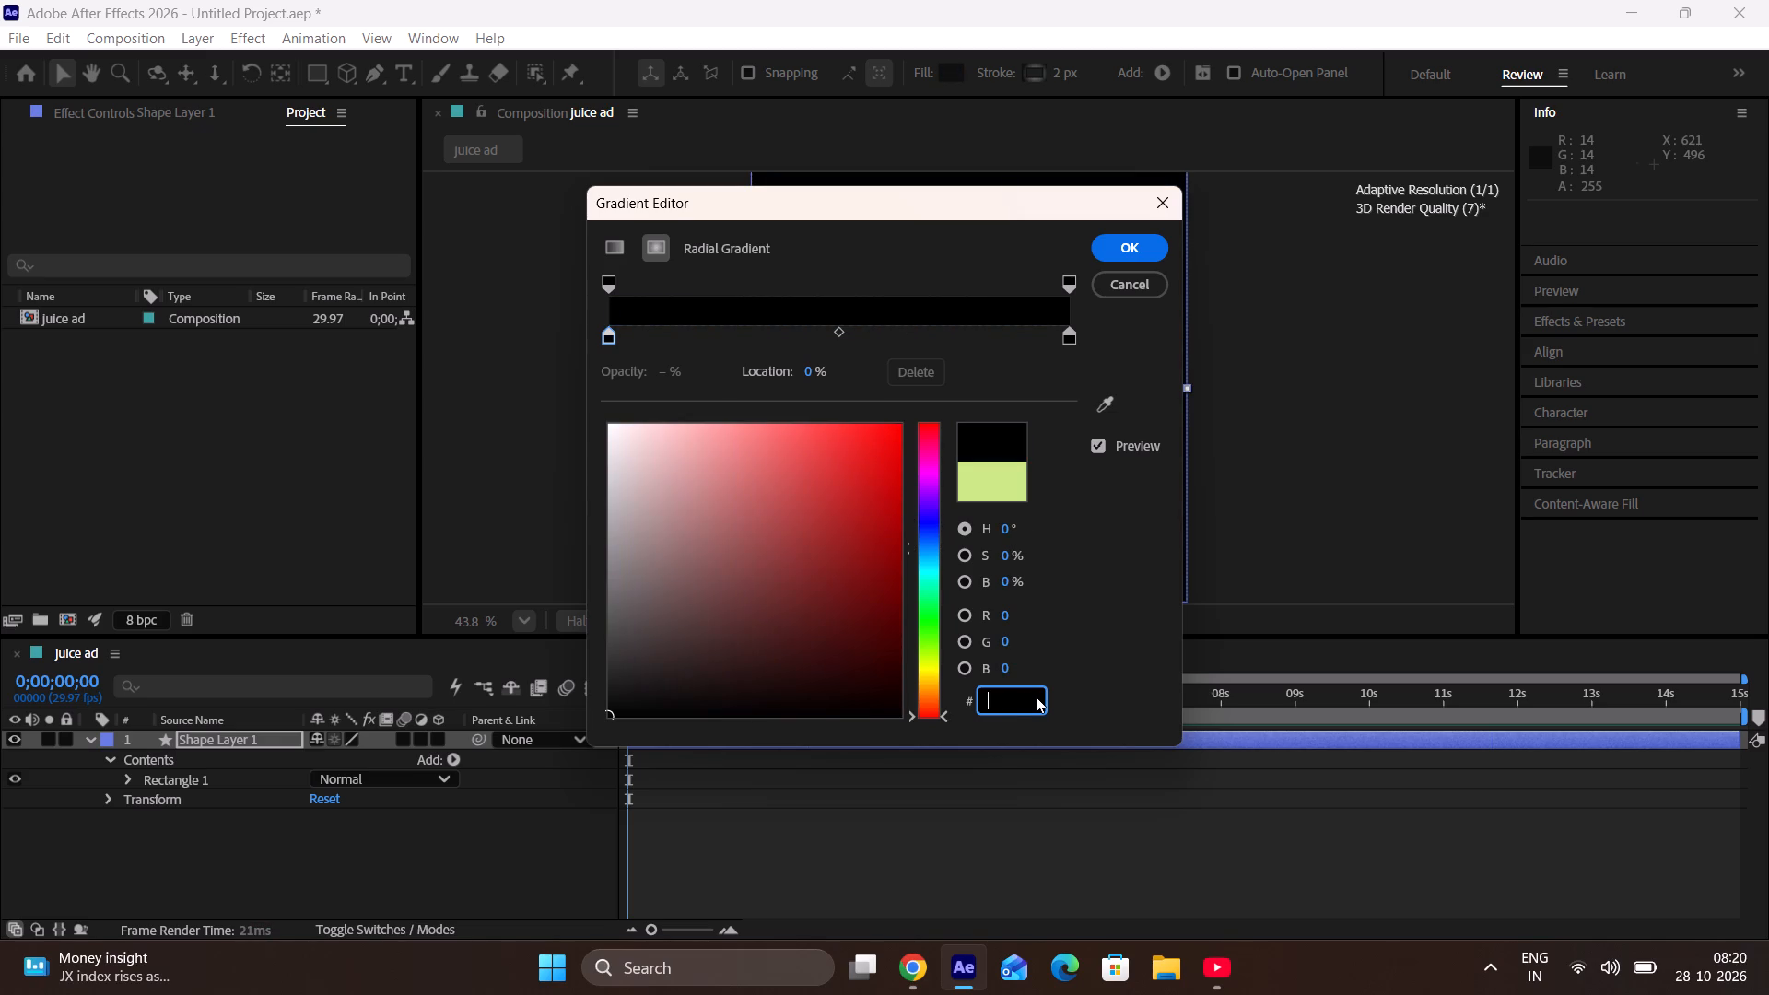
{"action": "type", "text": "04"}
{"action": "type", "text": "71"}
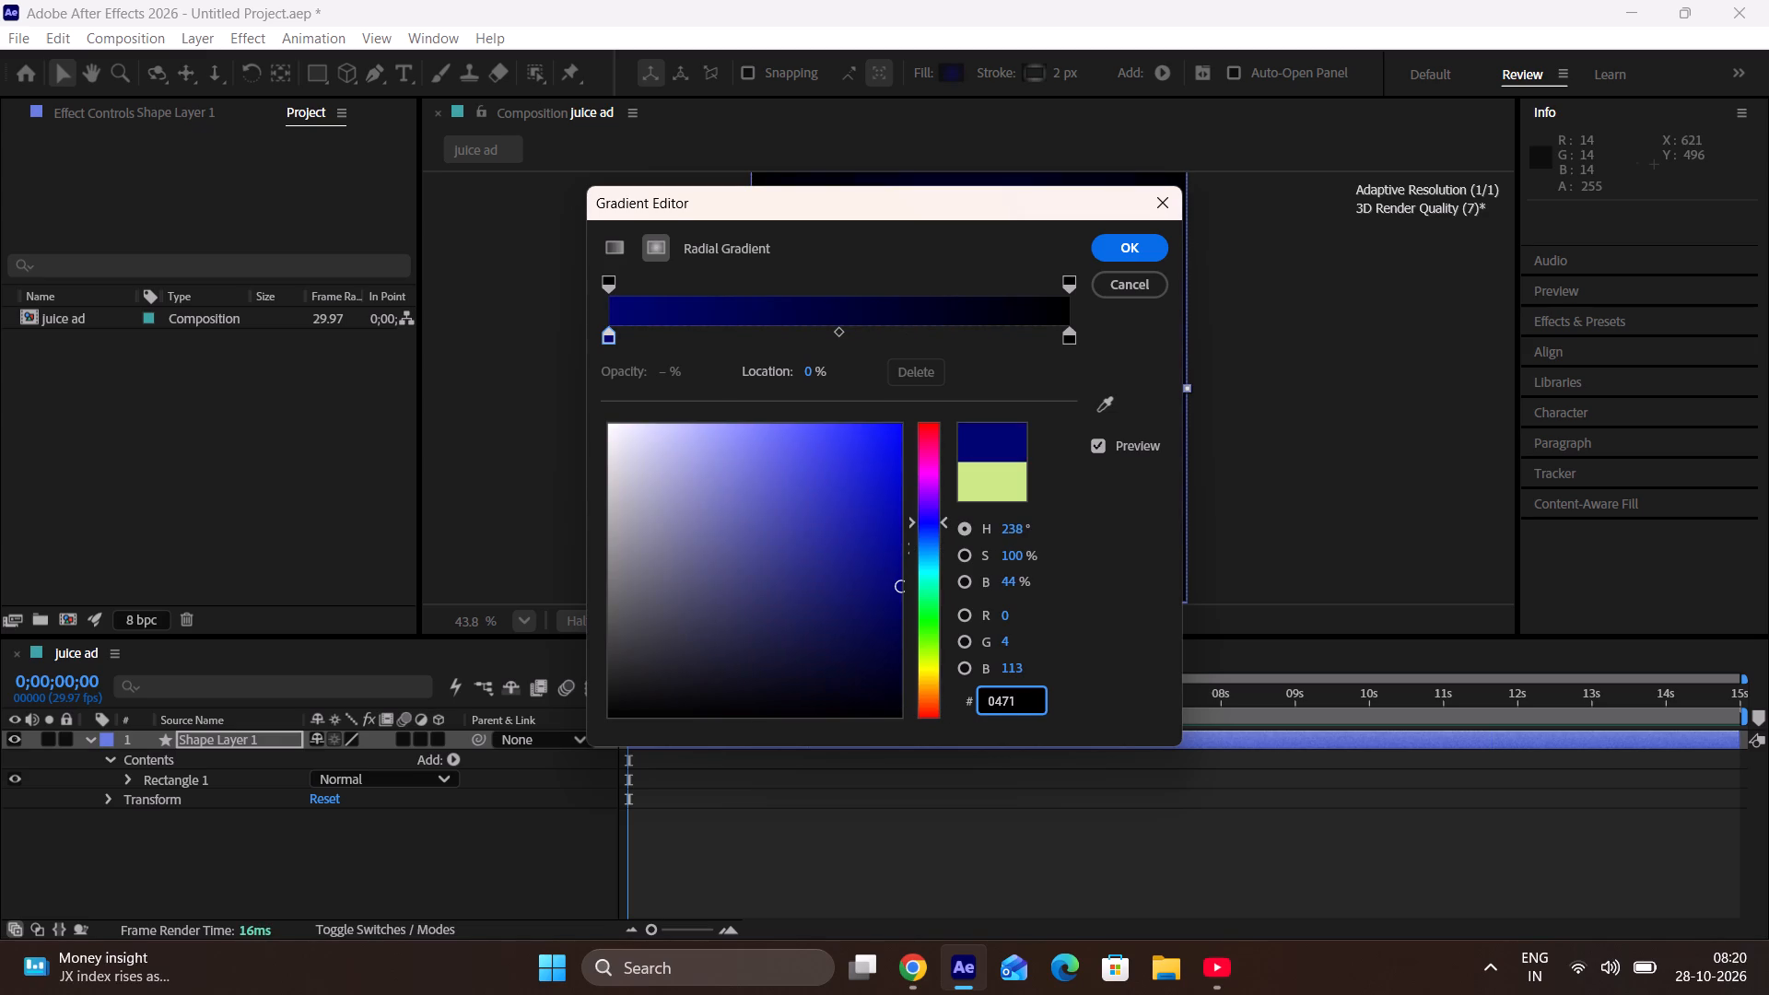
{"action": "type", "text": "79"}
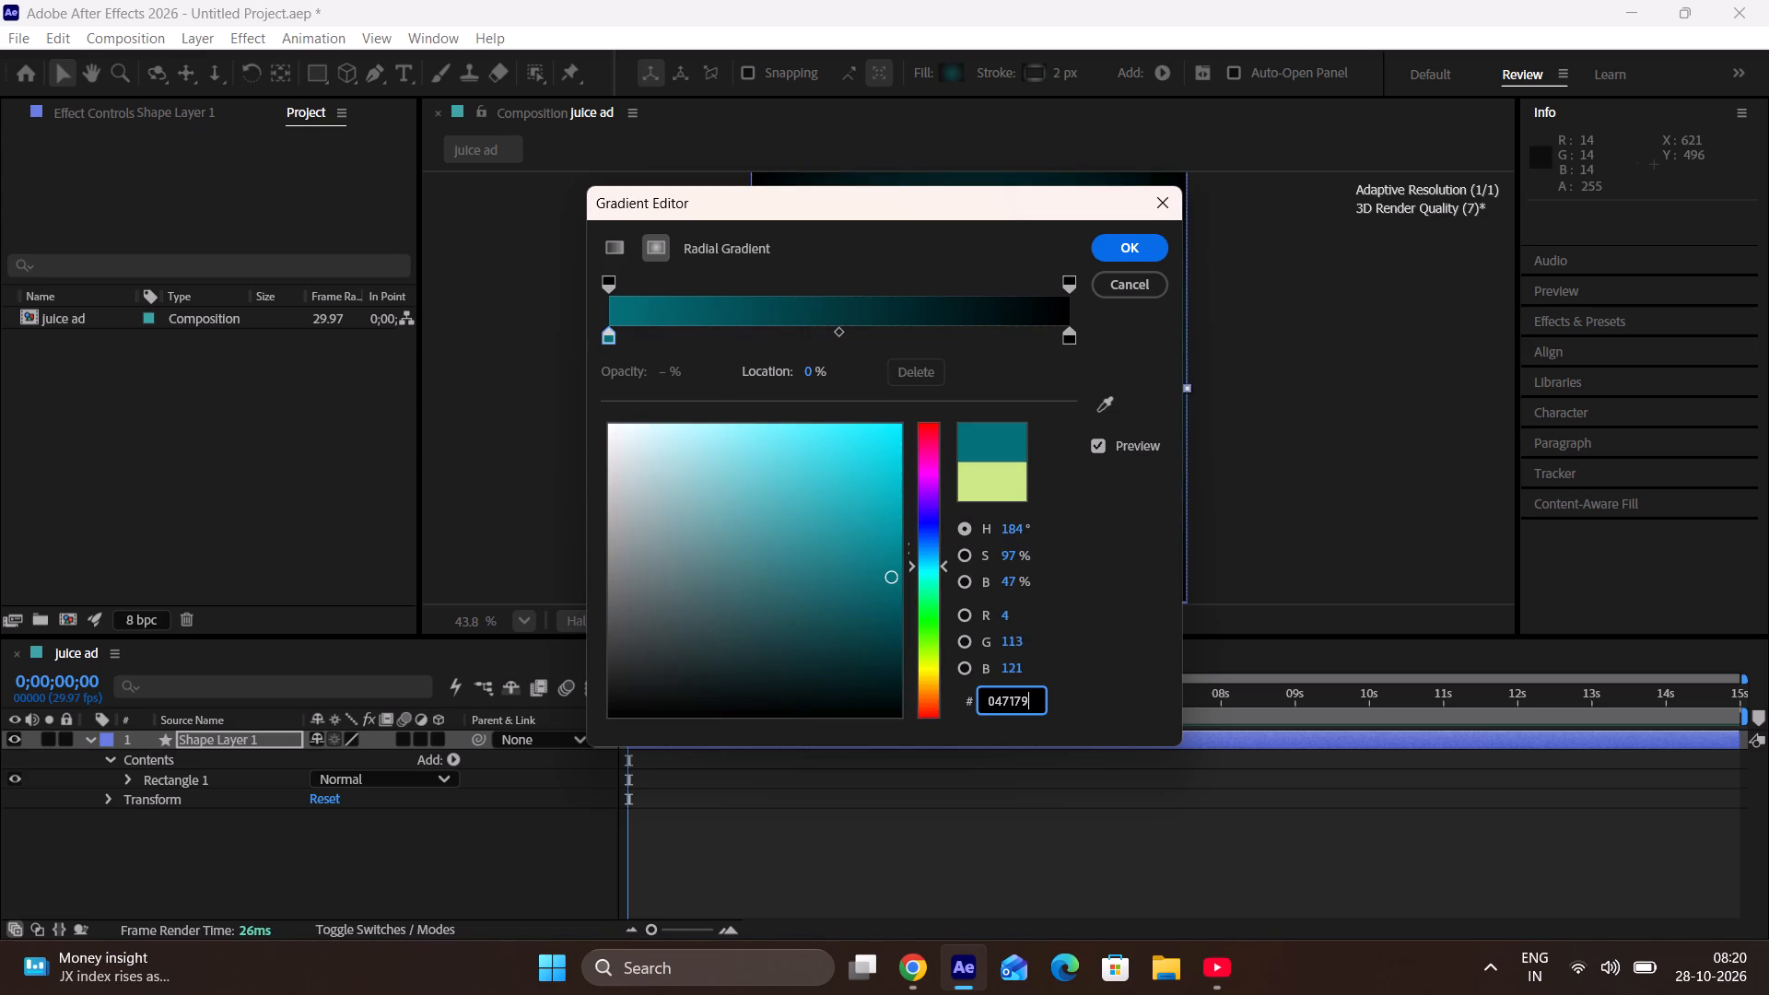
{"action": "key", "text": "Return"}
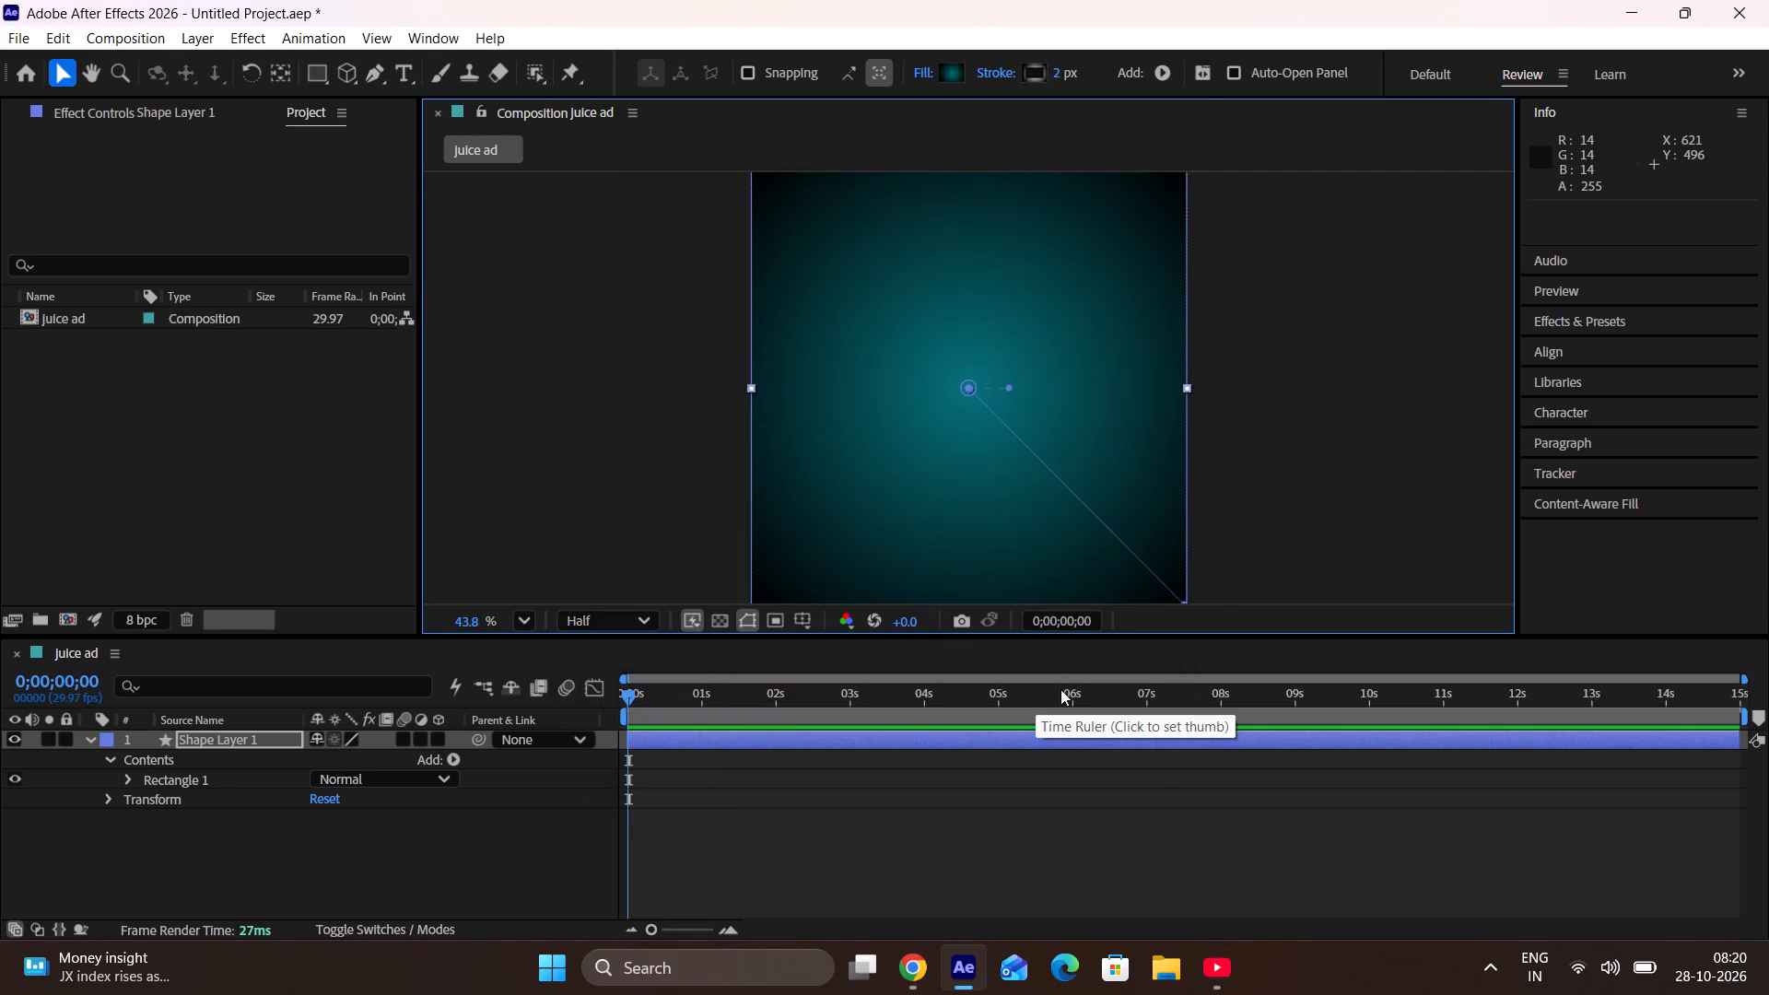
Switch to the YouTube tutorial, play it full screen past the ad, and pause at the bottle composition section.
{"action": "left_click", "coordinate": [1223, 966]}
{"action": "left_click", "coordinate": [990, 568]}
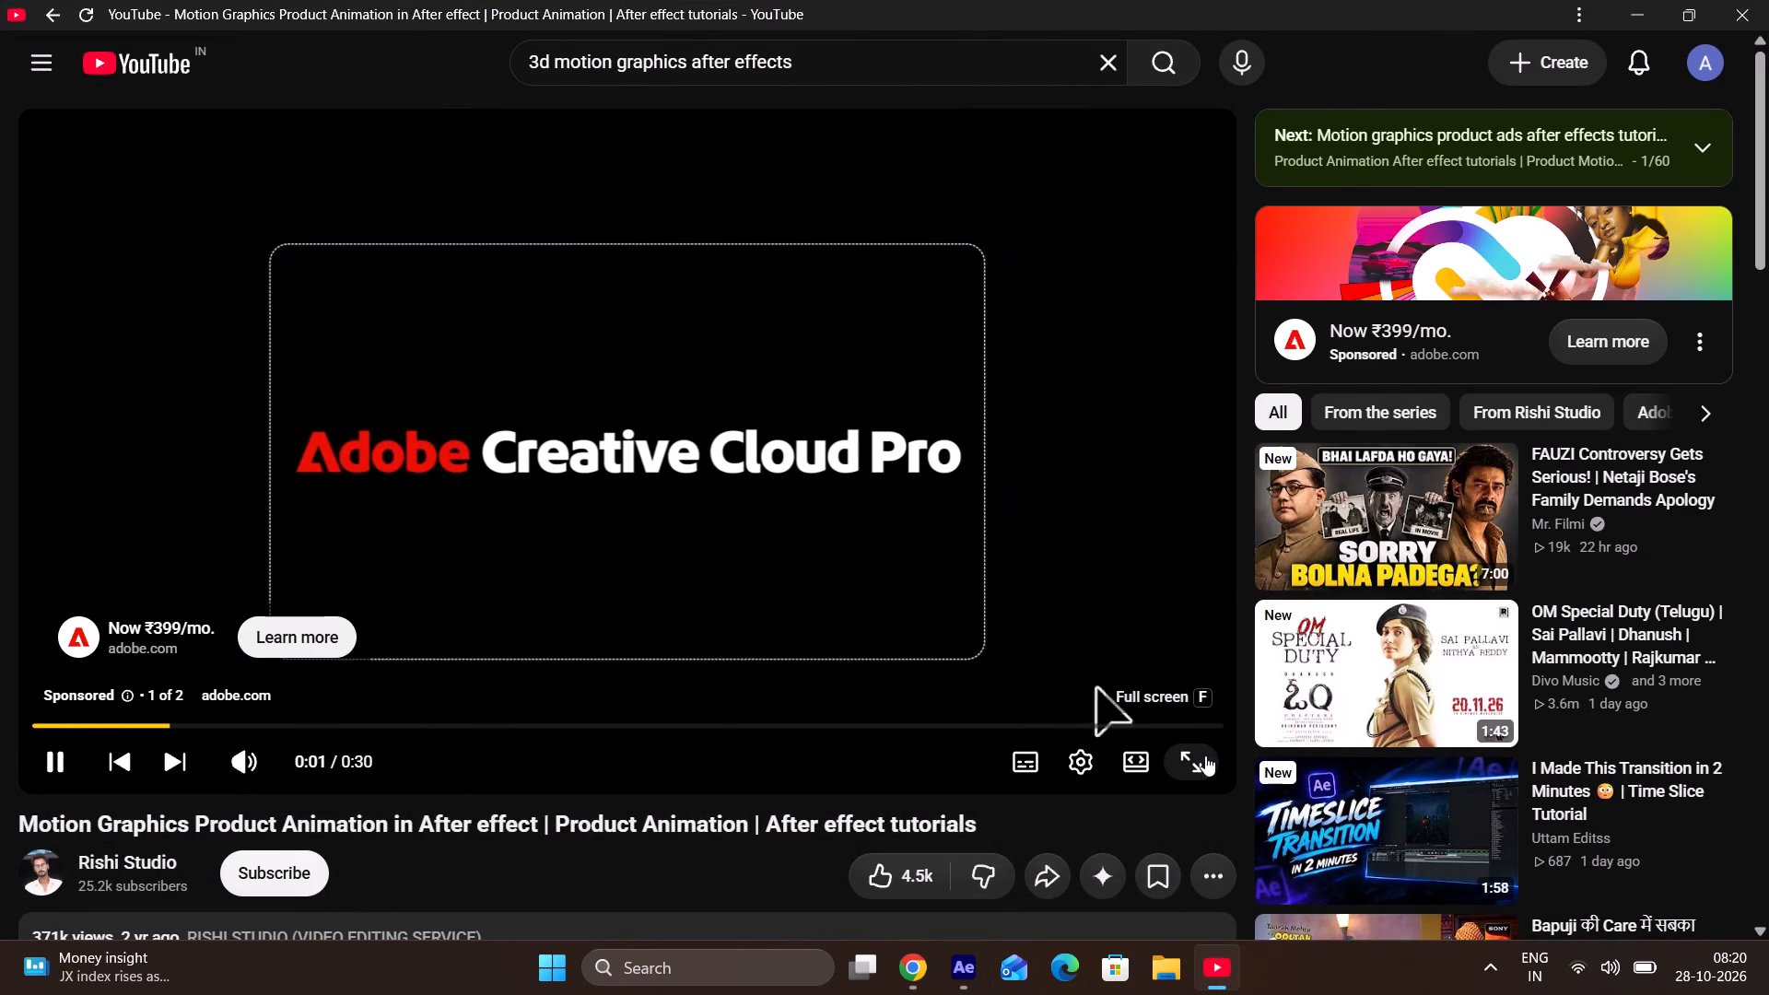
{"action": "left_click", "coordinate": [1205, 755]}
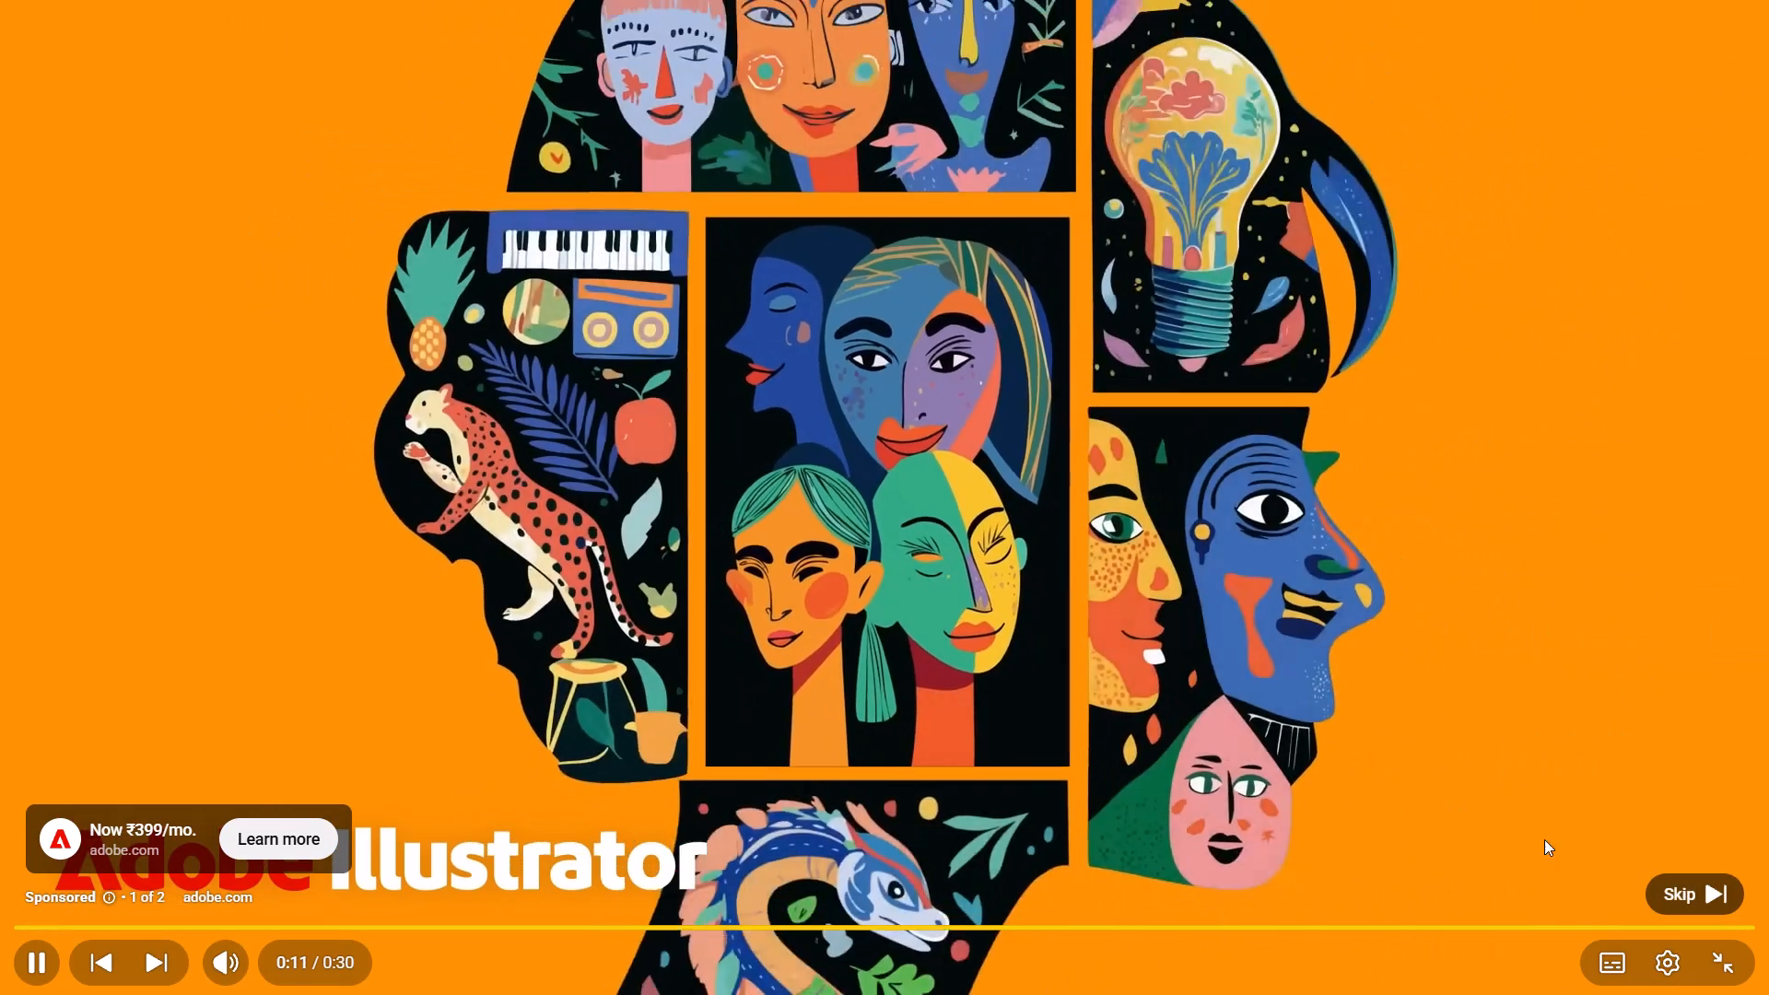
{"action": "left_click", "coordinate": [1676, 880]}
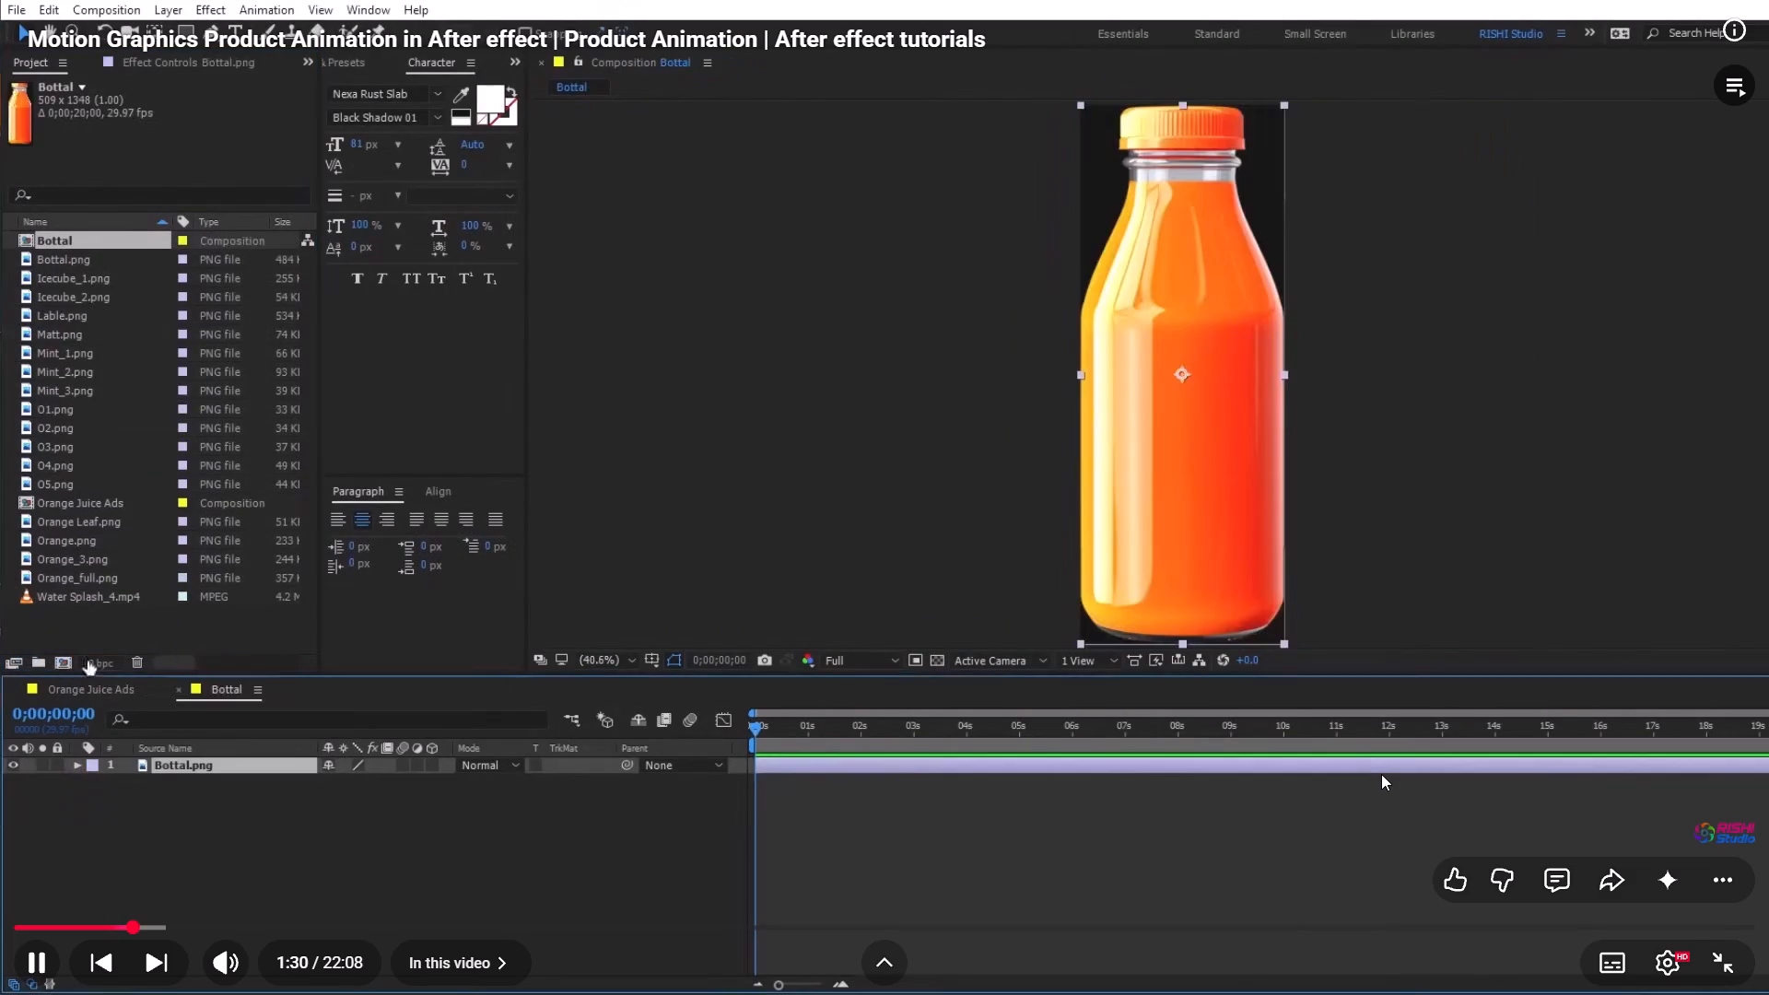
{"action": "left_click", "coordinate": [1381, 774]}
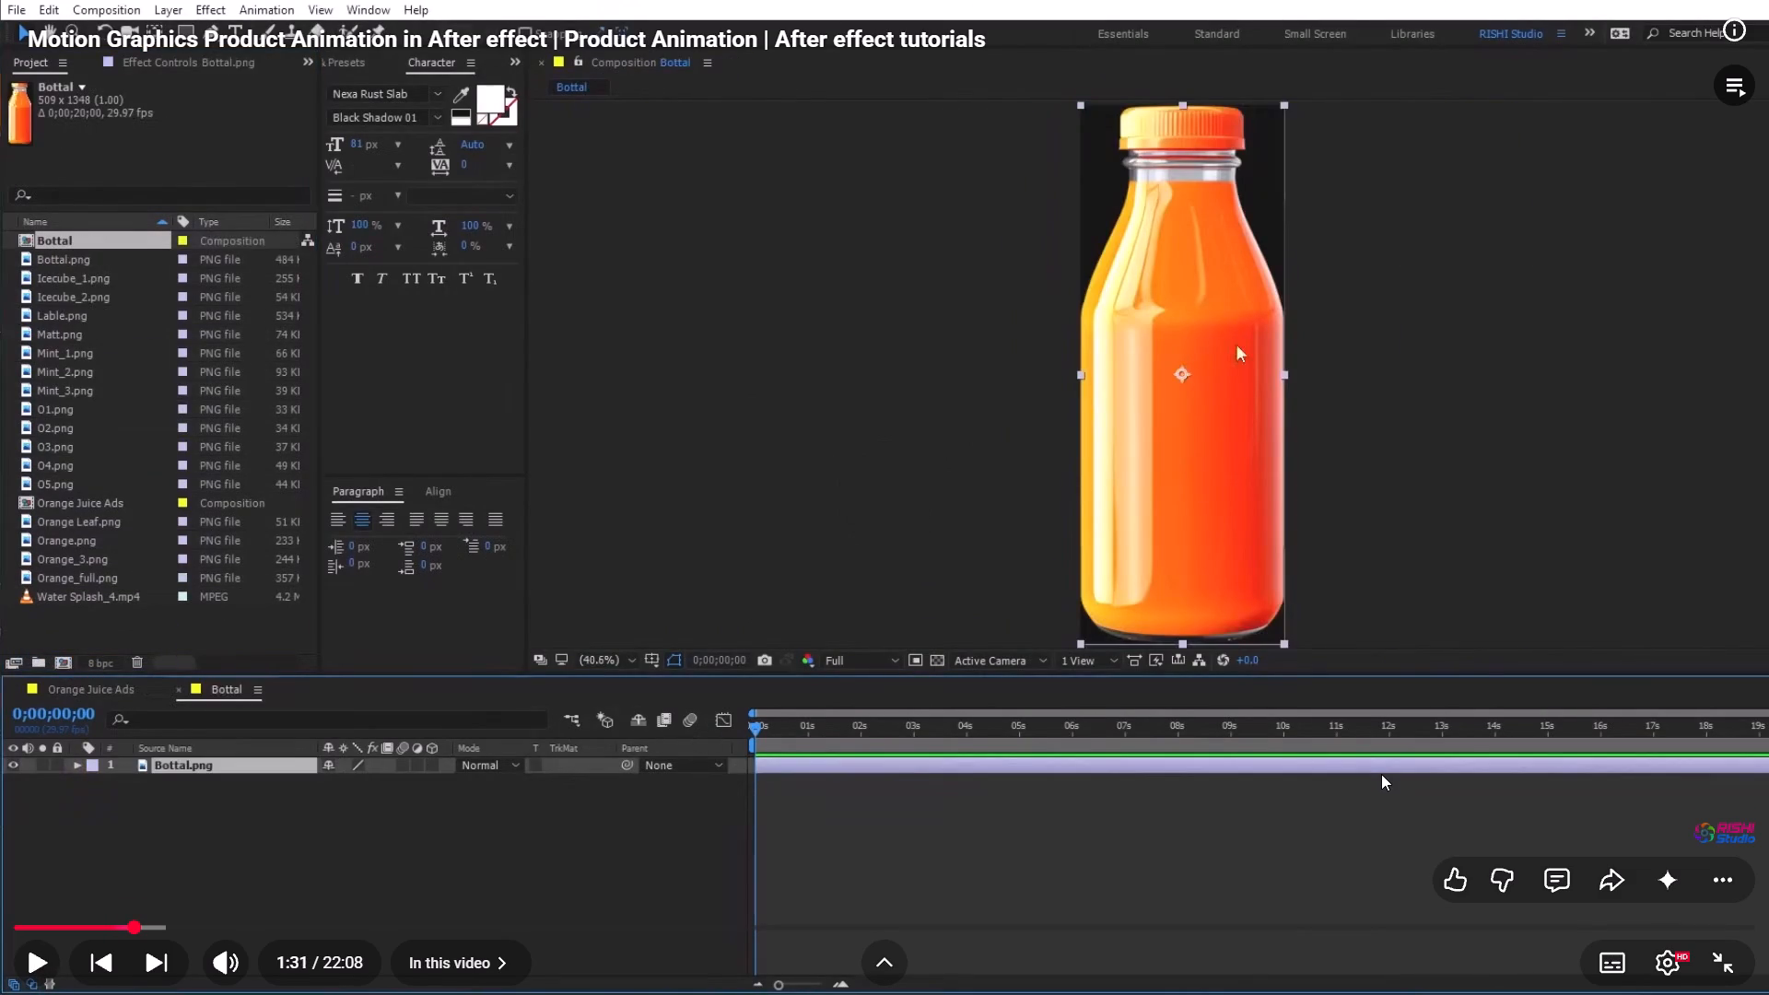